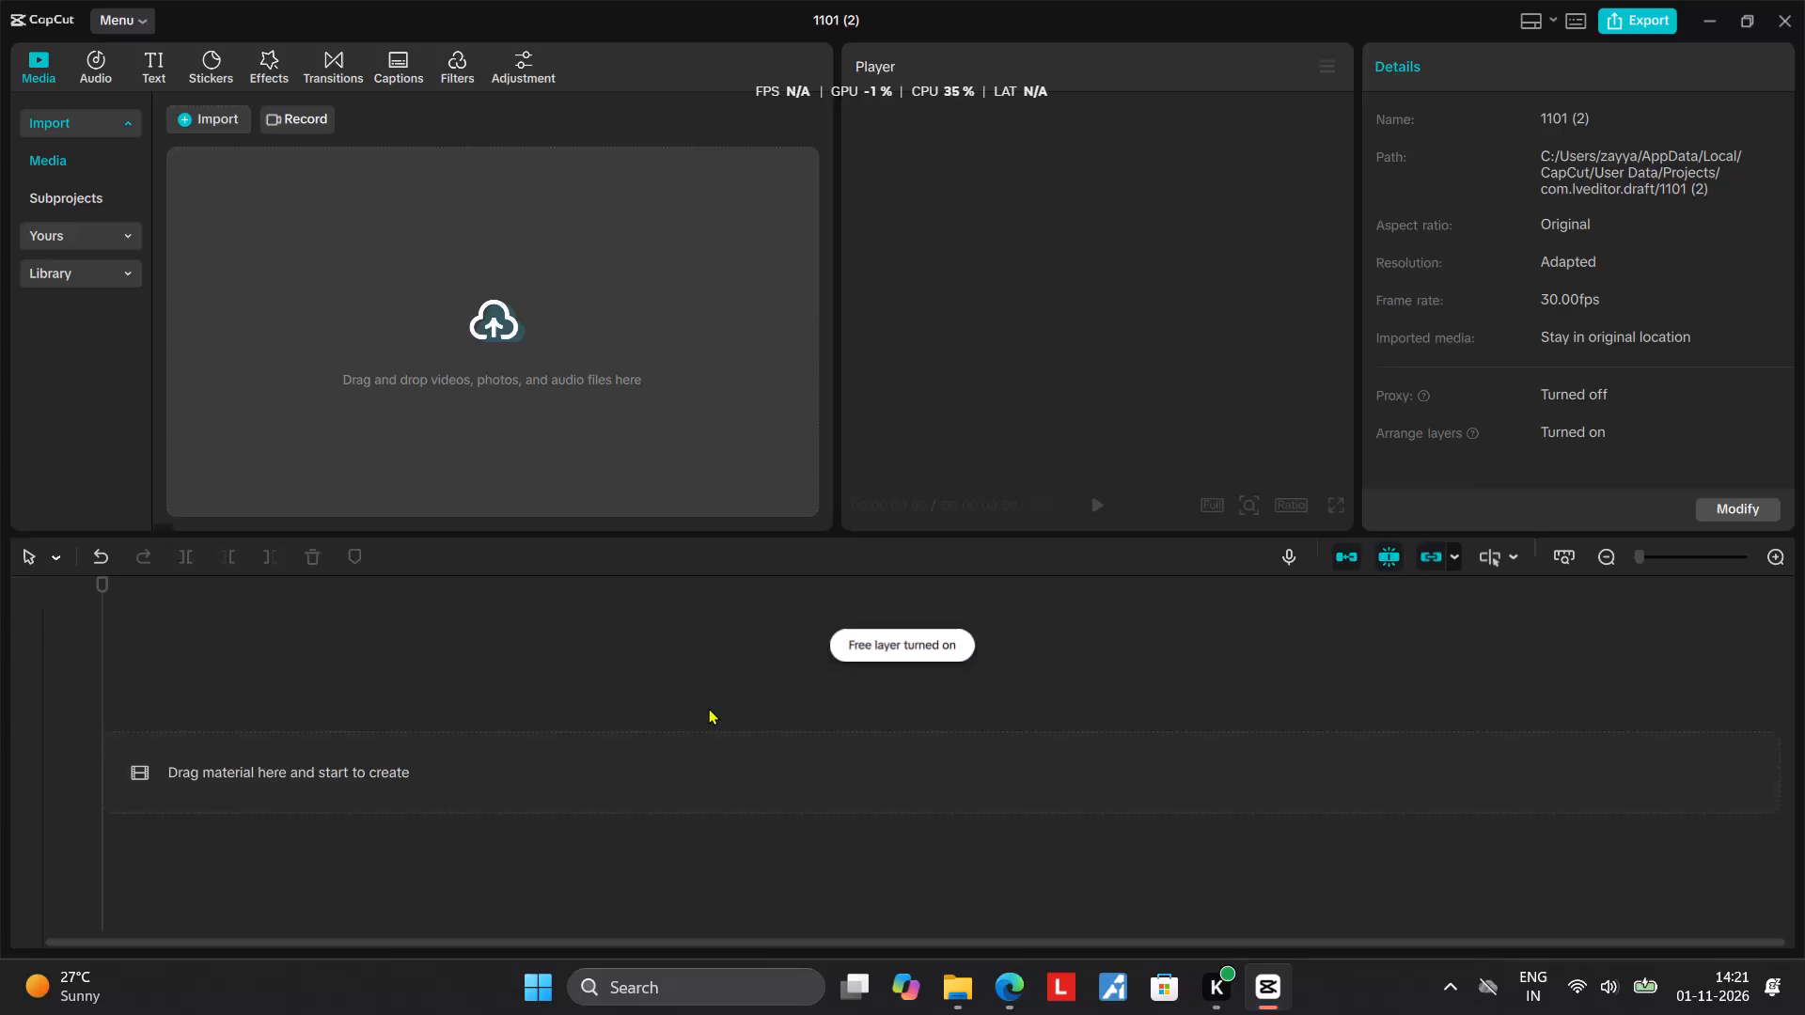
pyautogui.click(484, 316)
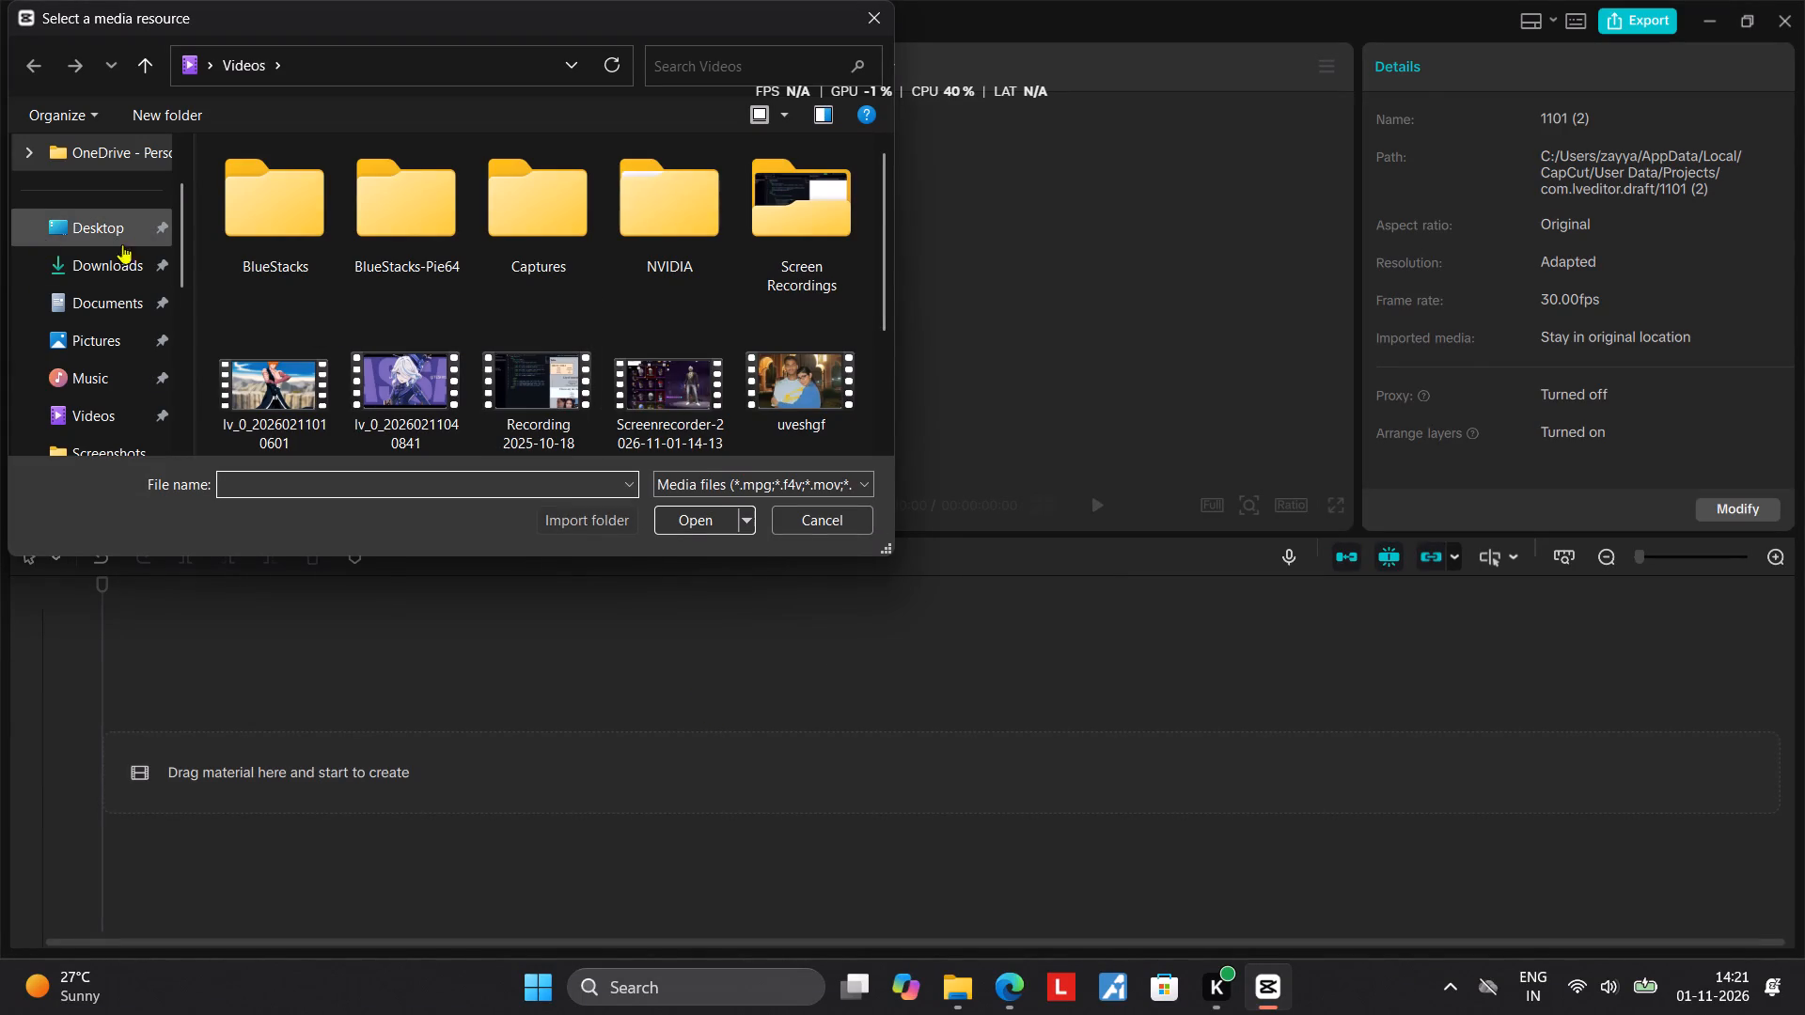
pyautogui.click(630, 376)
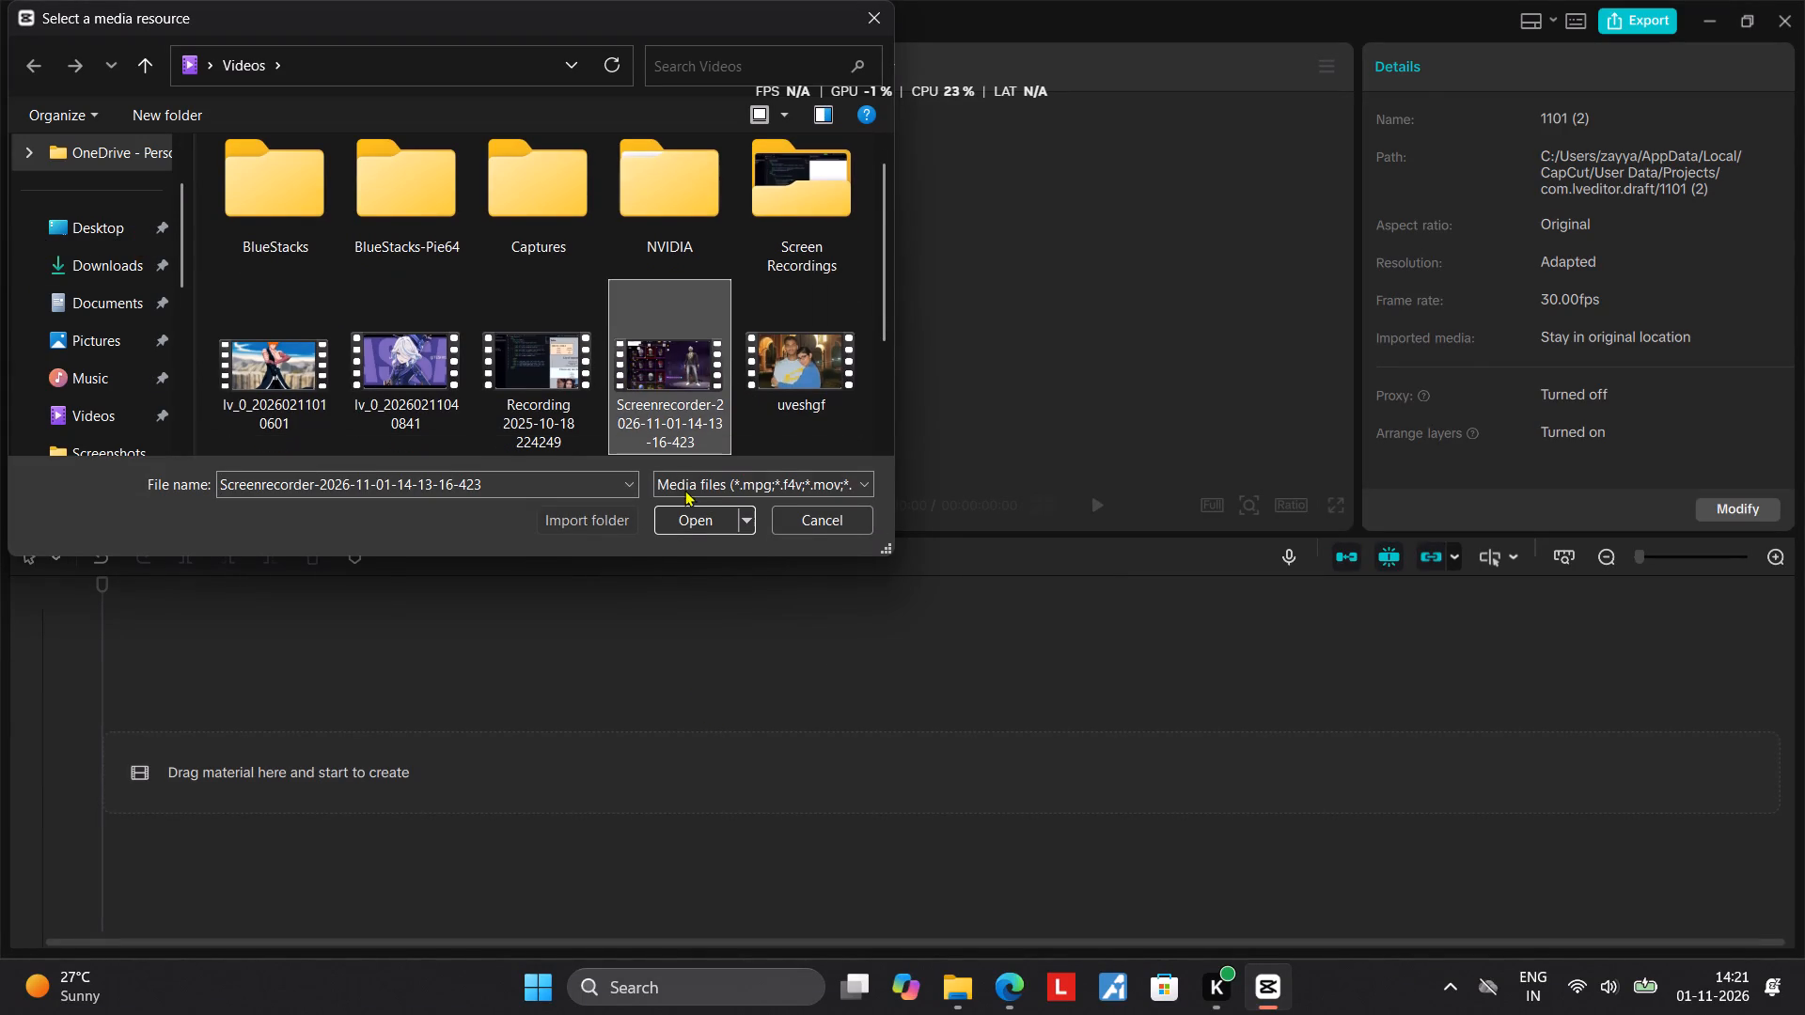
pyautogui.click(693, 516)
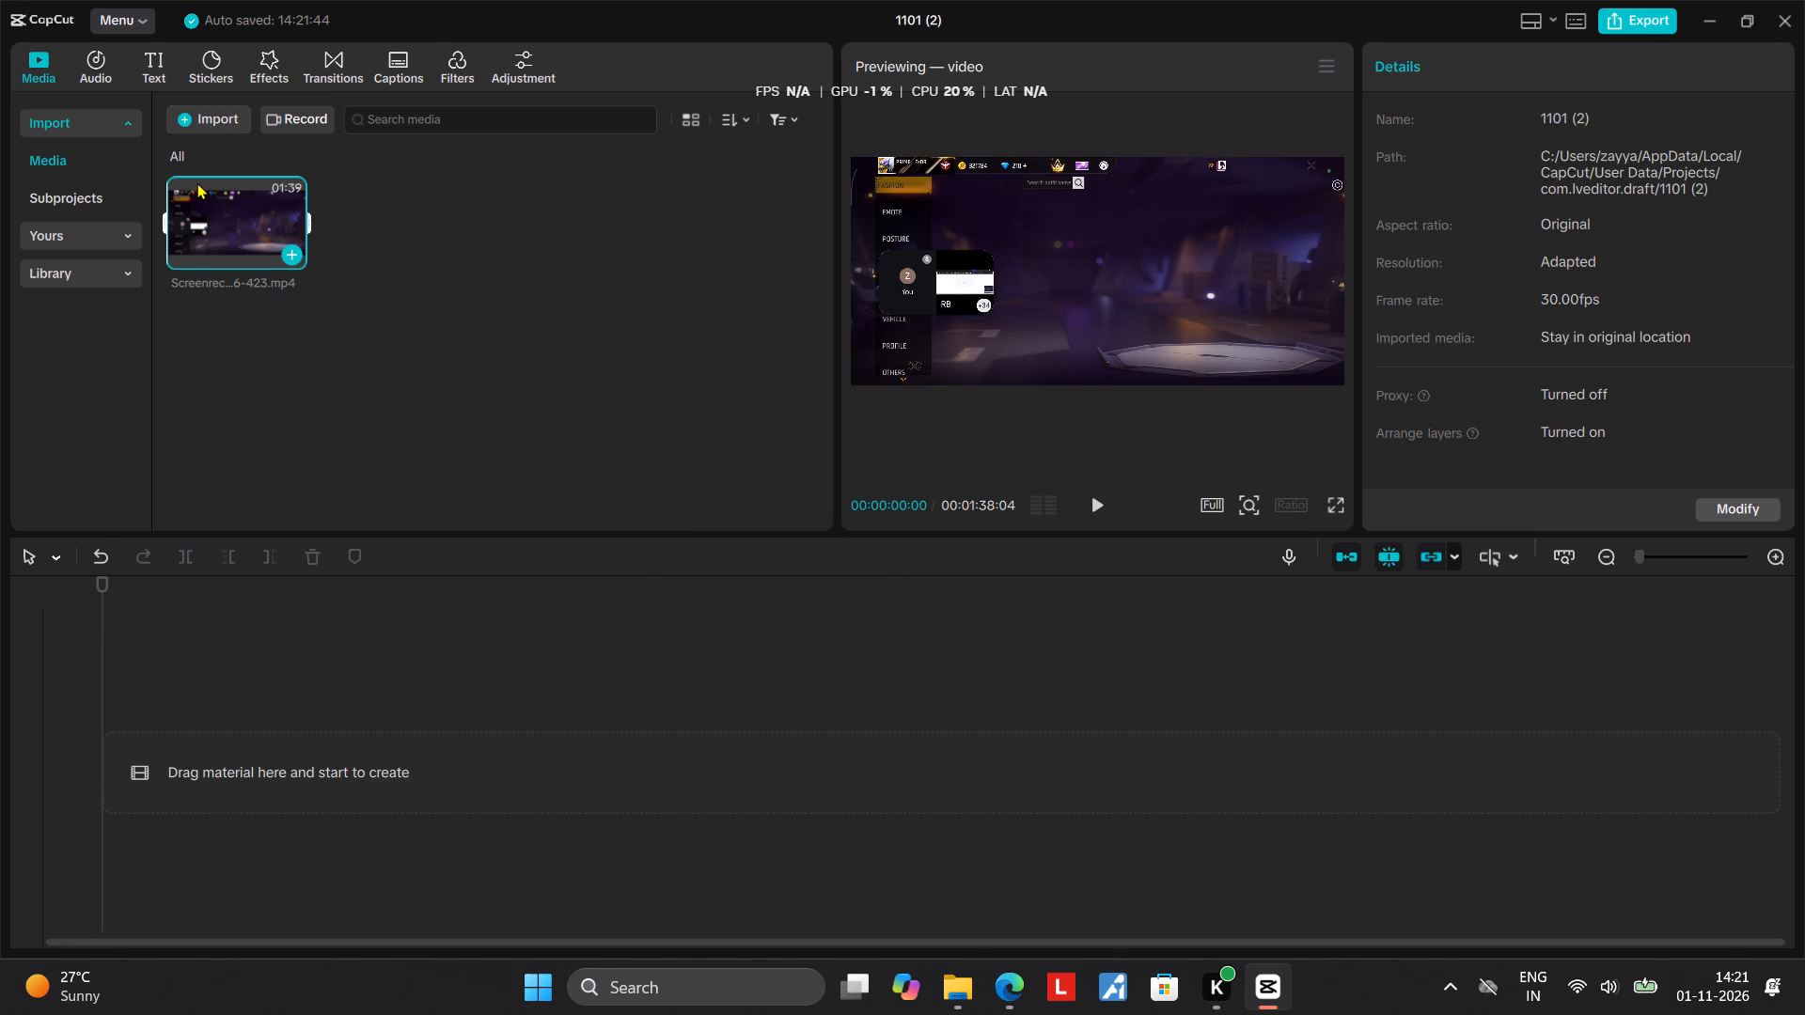
pyautogui.click(197, 182)
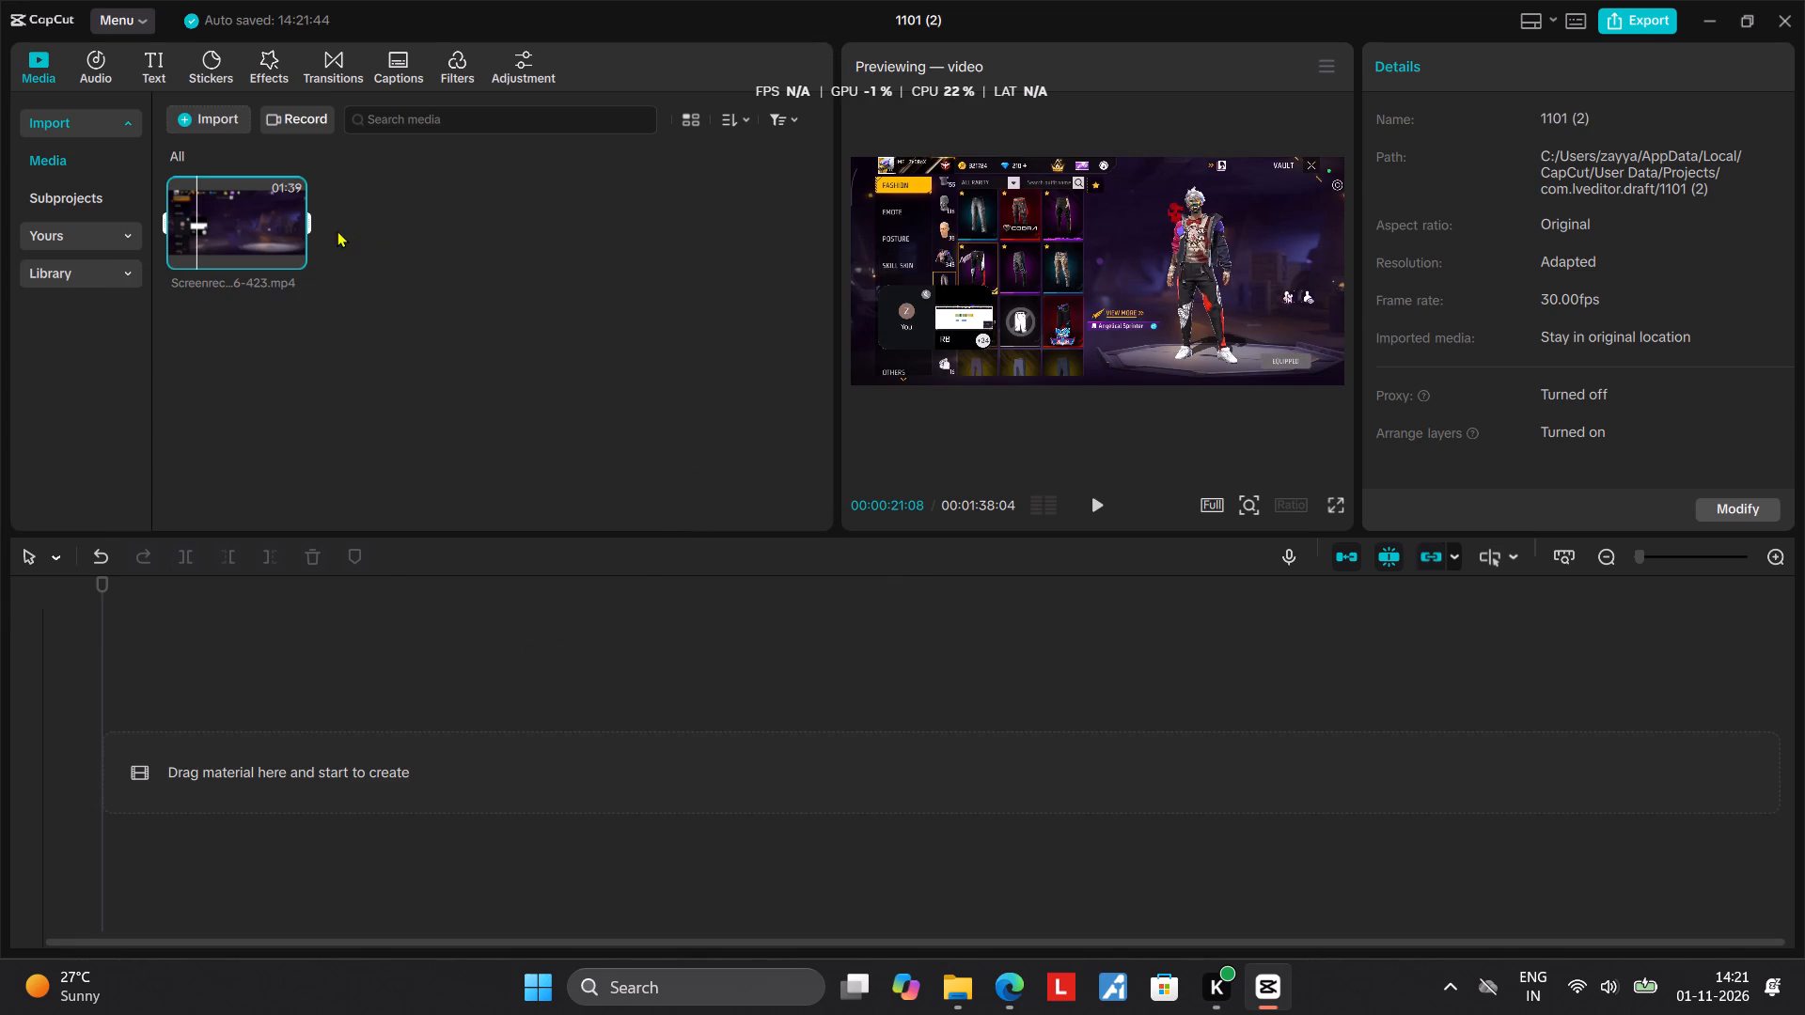
pyautogui.moveTo(254, 211); pyautogui.dragTo(313, 735)
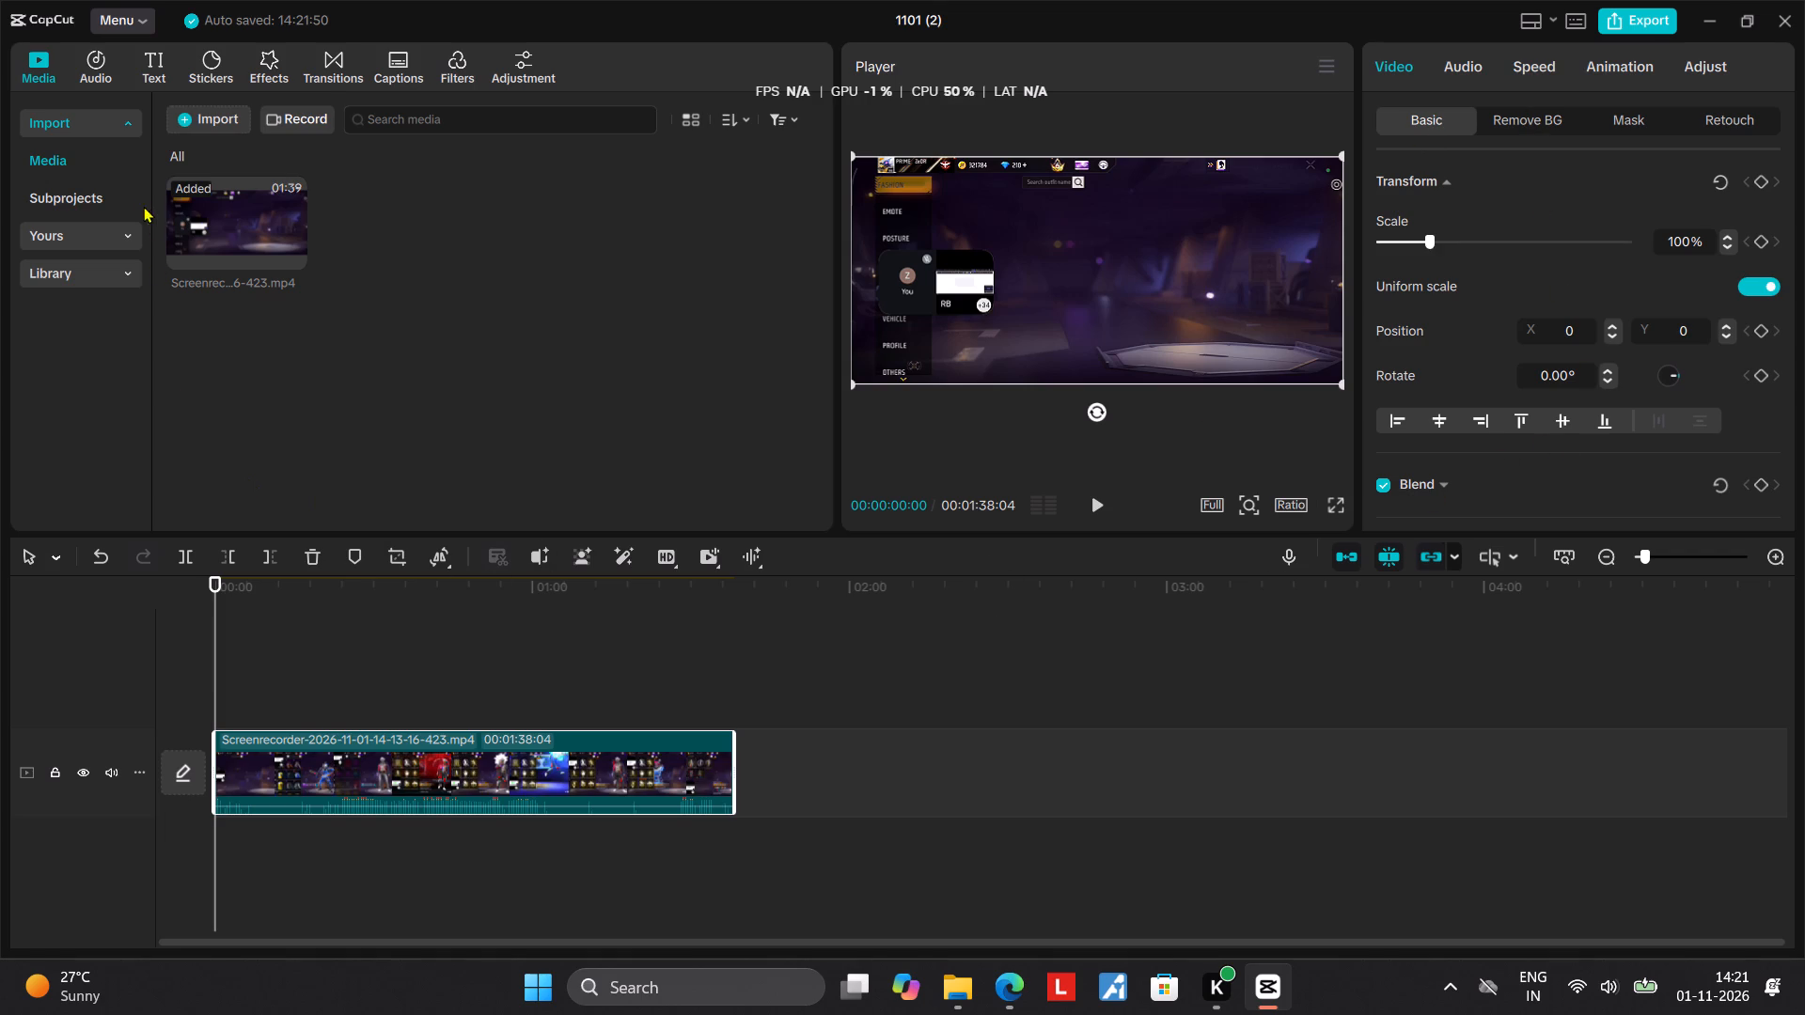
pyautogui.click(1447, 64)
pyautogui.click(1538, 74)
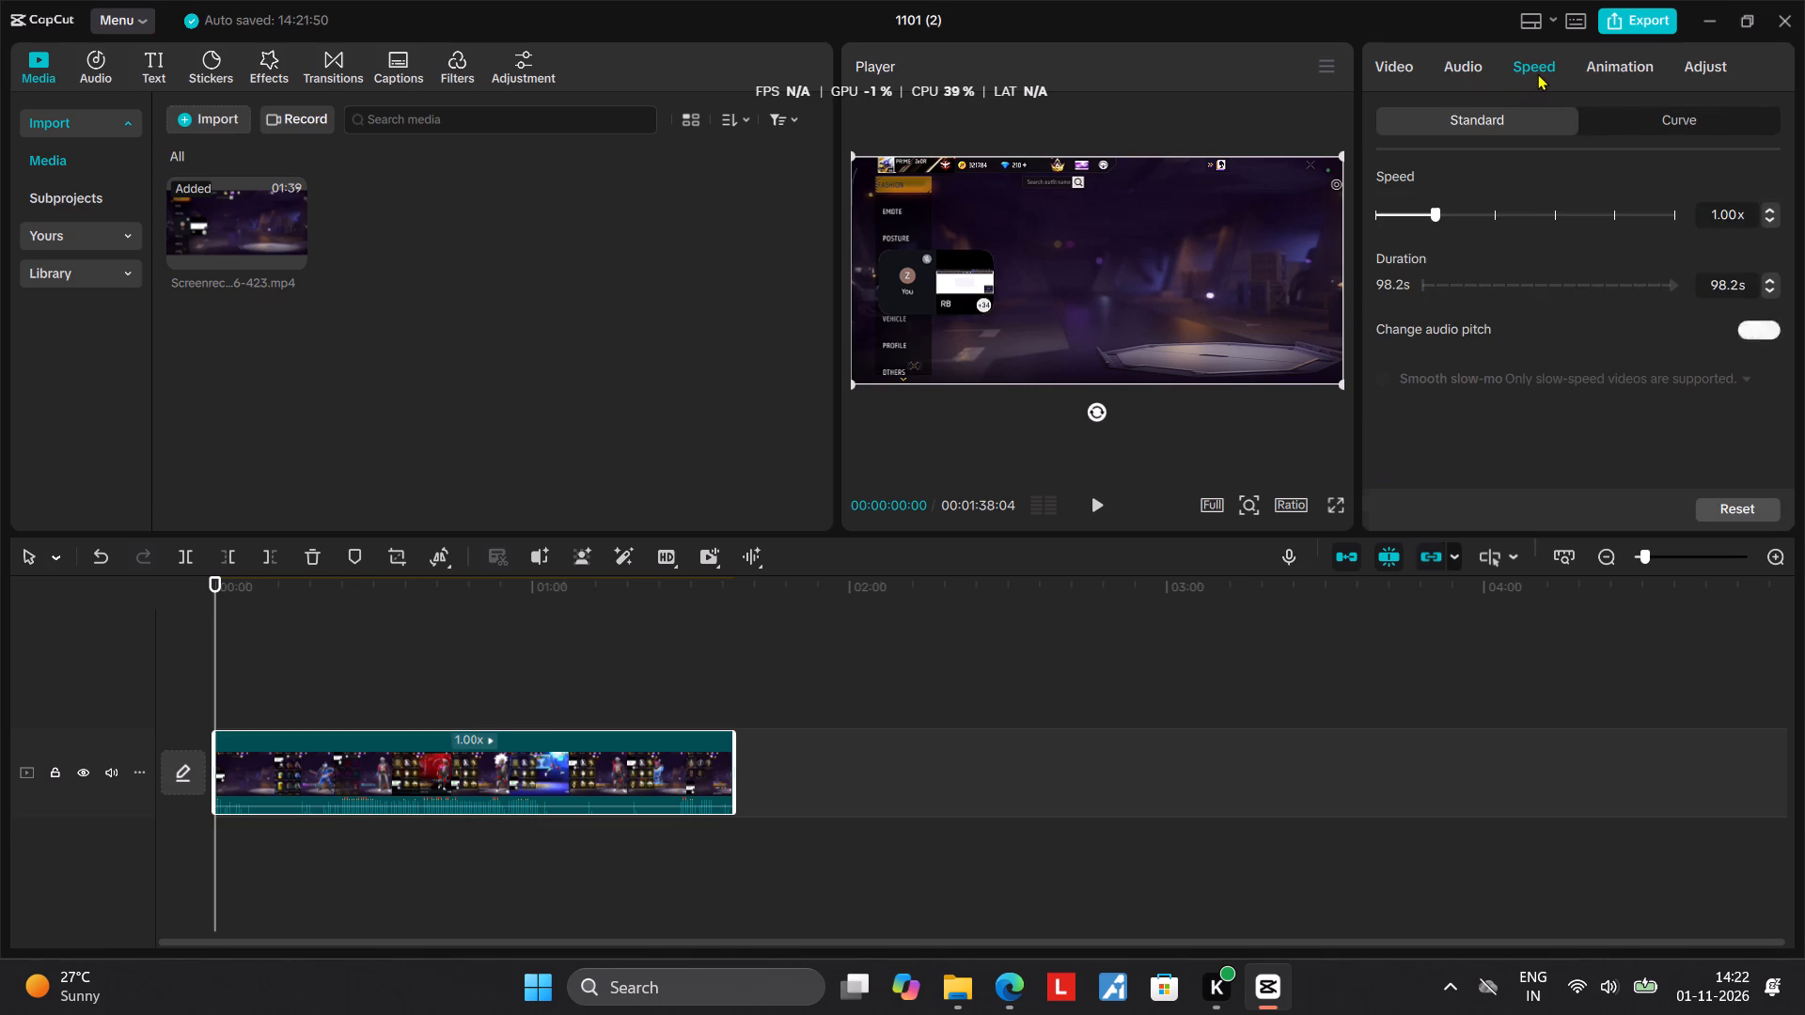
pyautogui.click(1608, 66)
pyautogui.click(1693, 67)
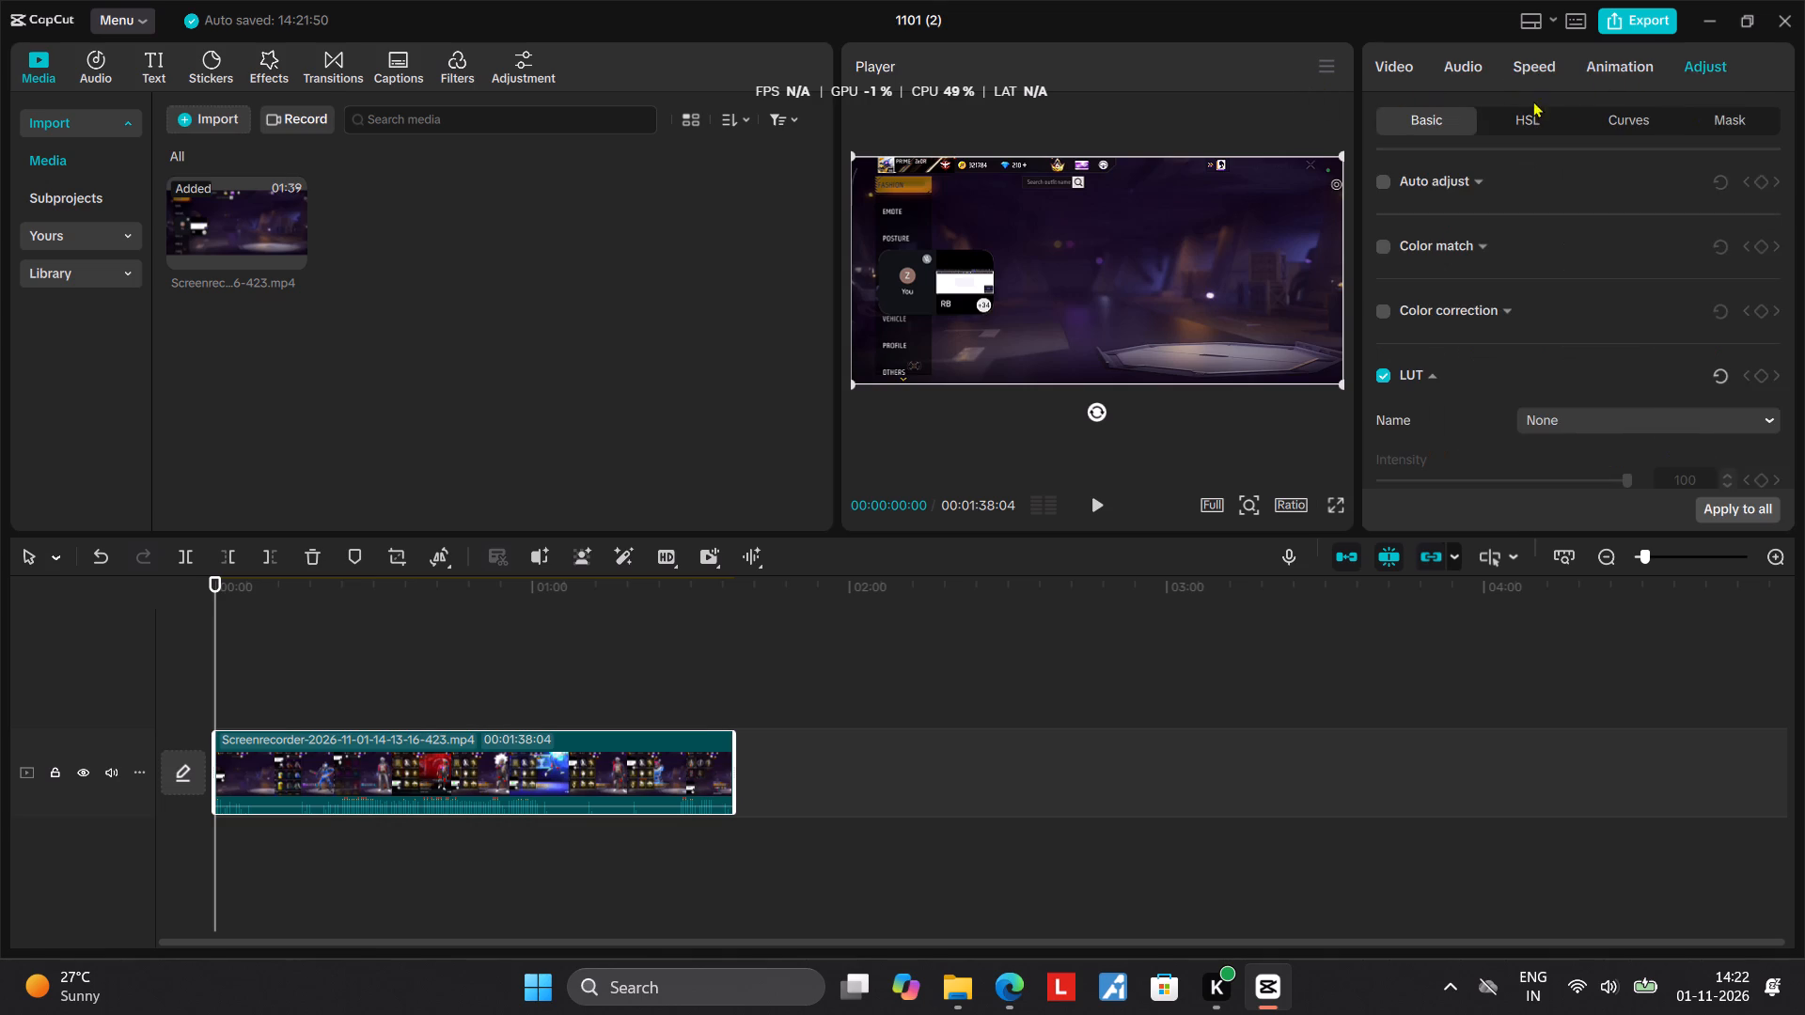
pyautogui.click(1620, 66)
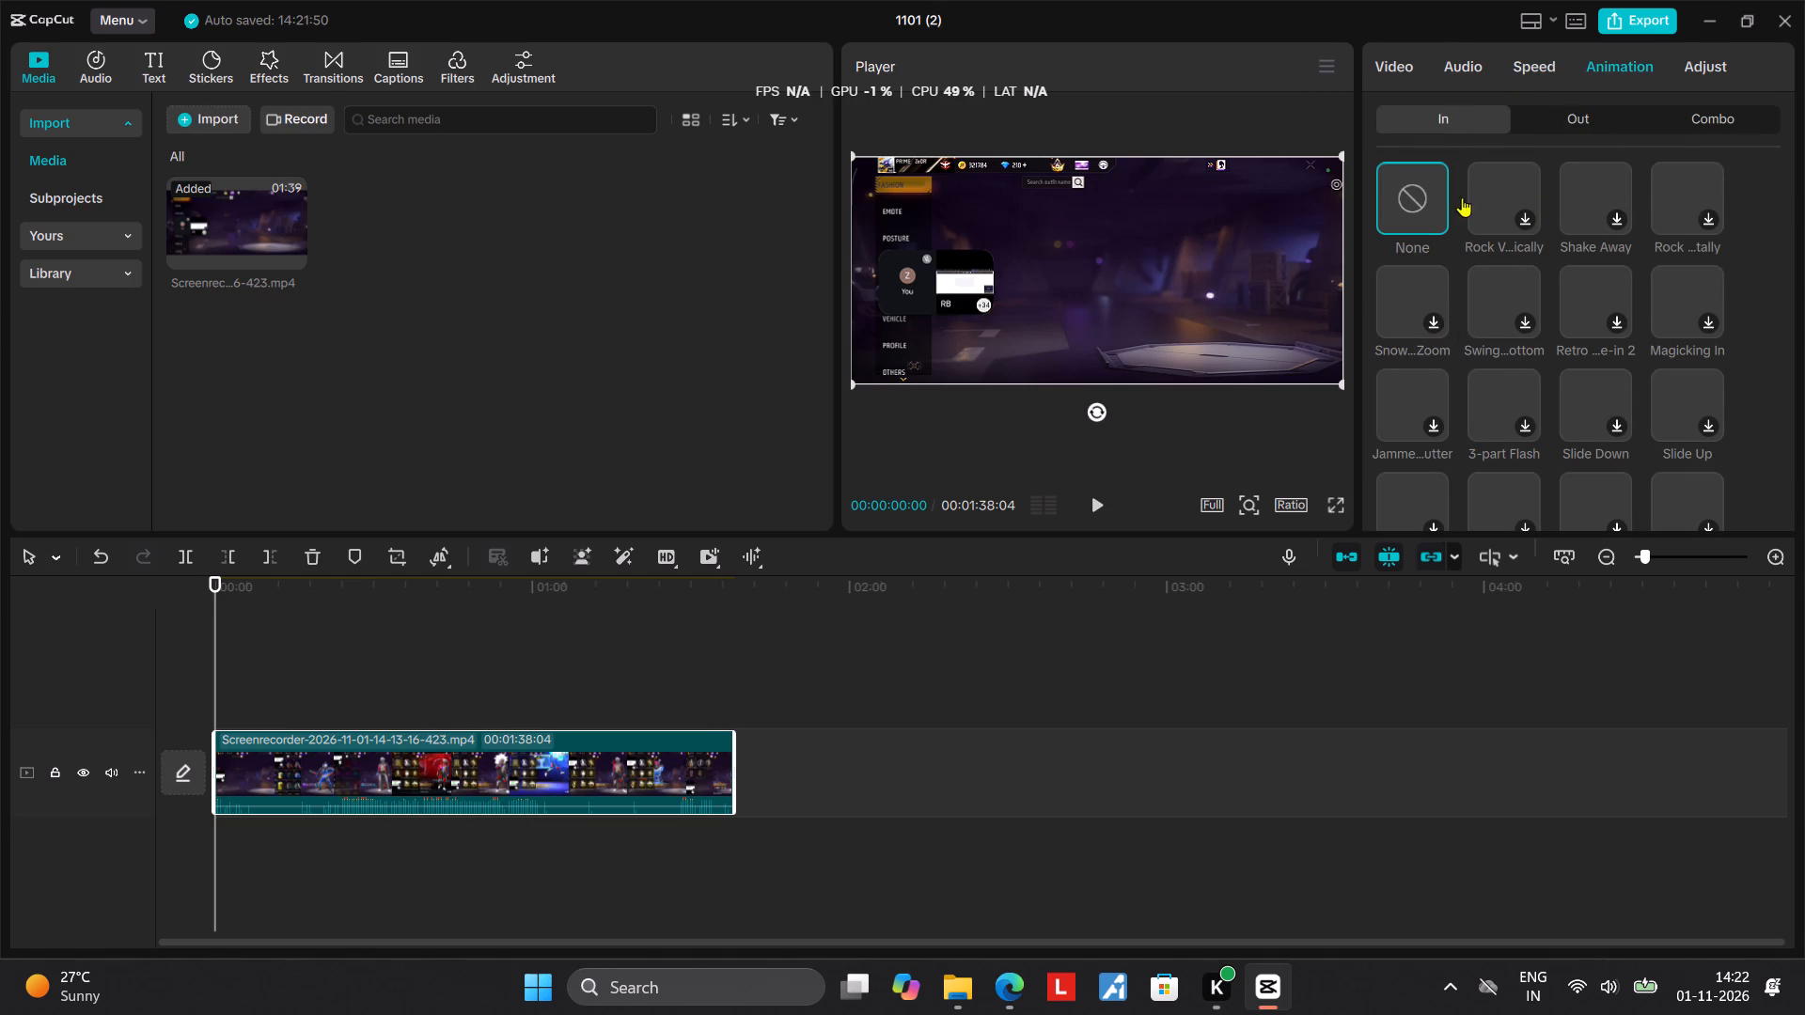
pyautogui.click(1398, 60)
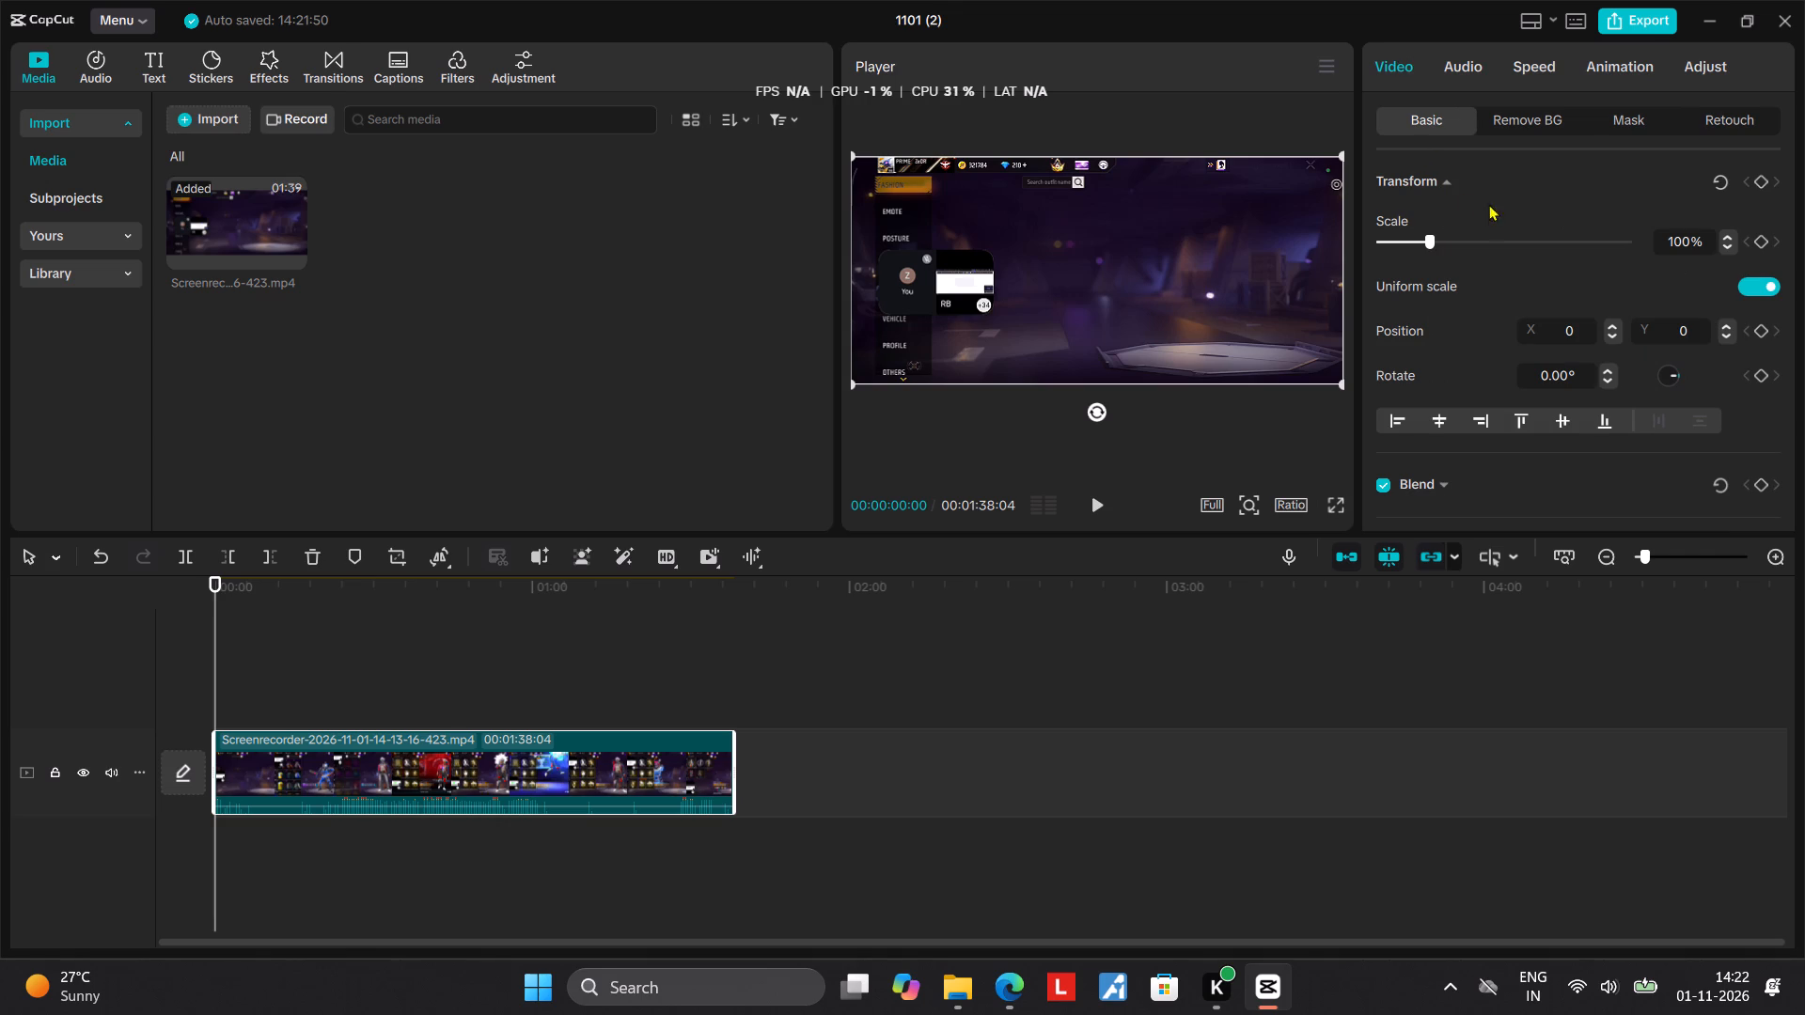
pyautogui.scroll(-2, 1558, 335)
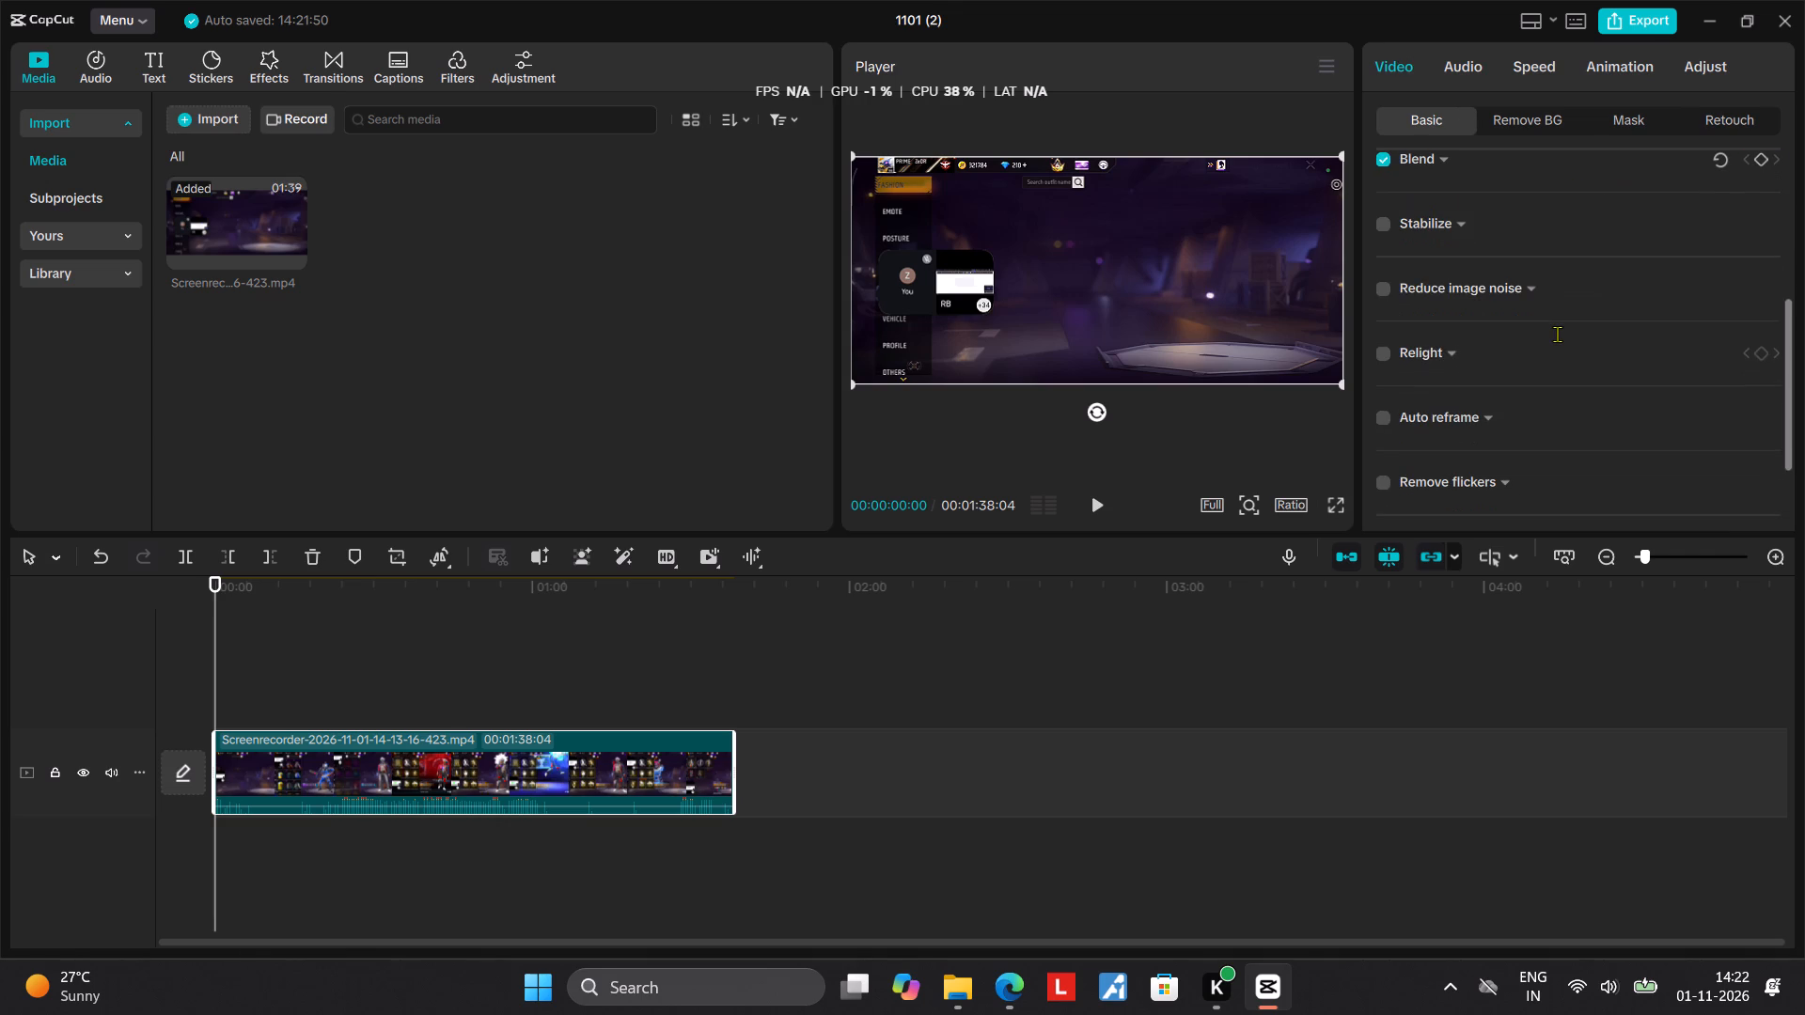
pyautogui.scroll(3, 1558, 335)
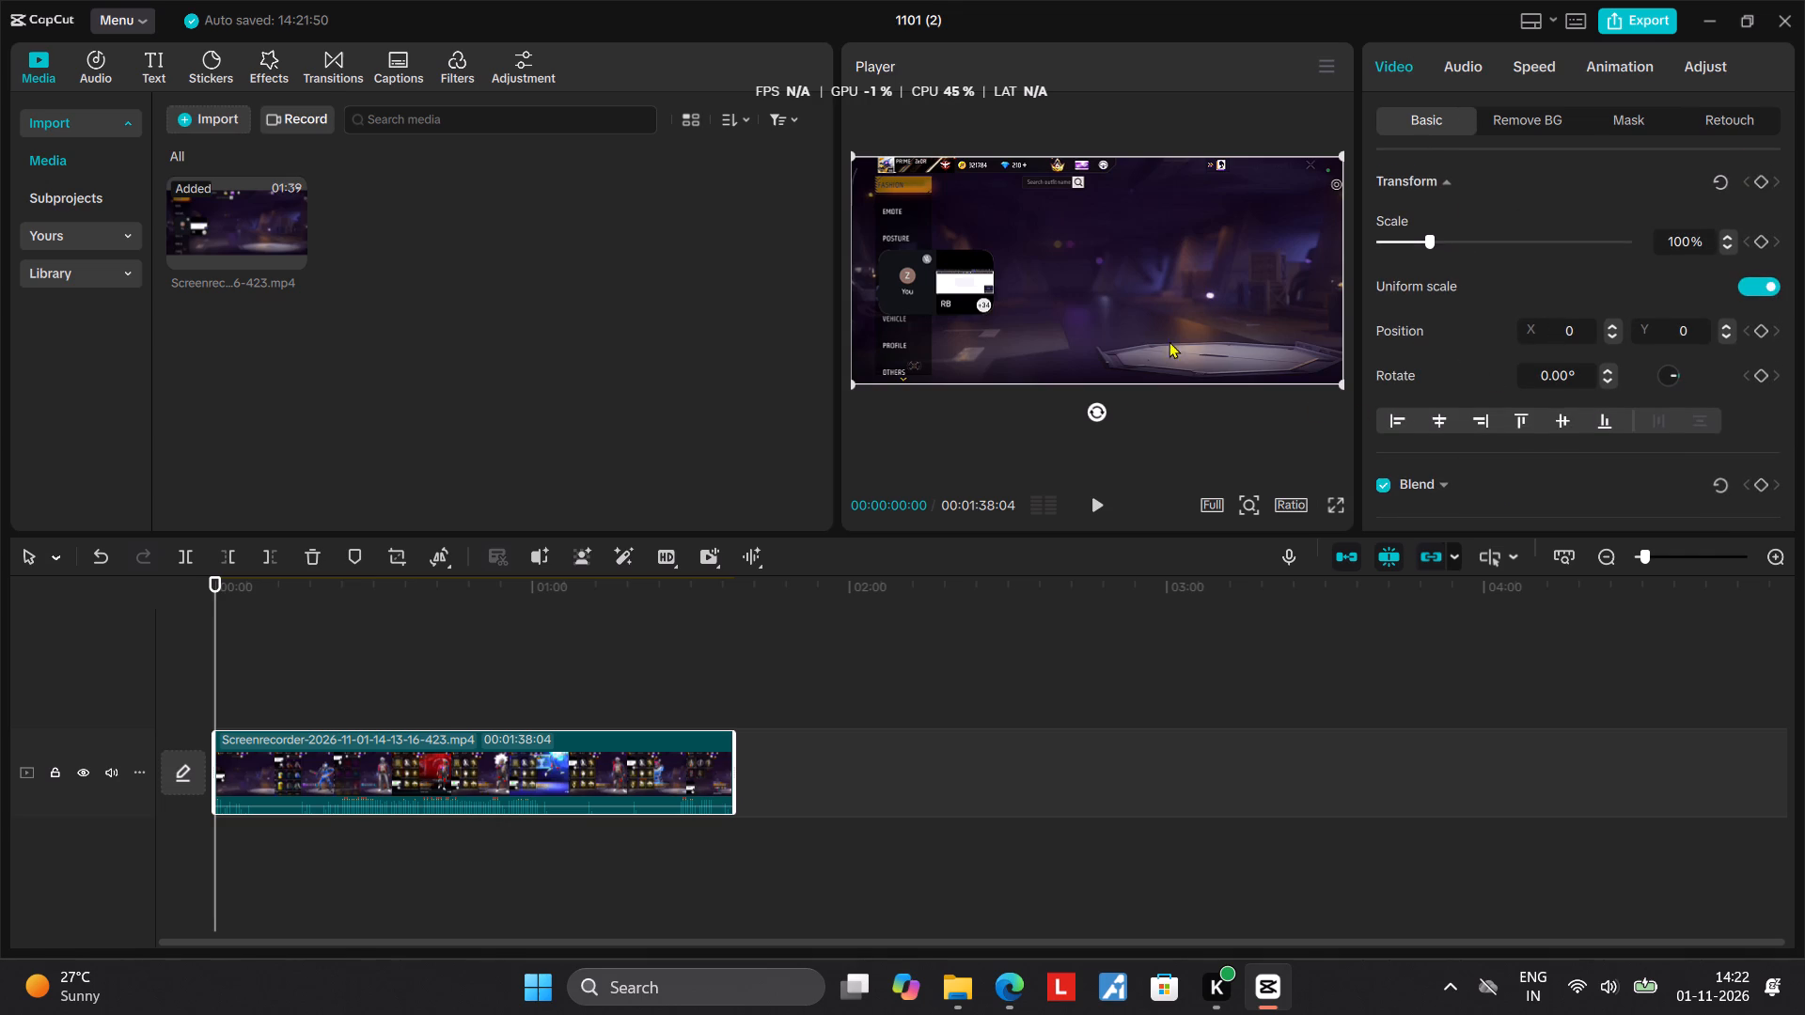
# Set the project's aspect ratio to 1:1.
pyautogui.click(1293, 504)
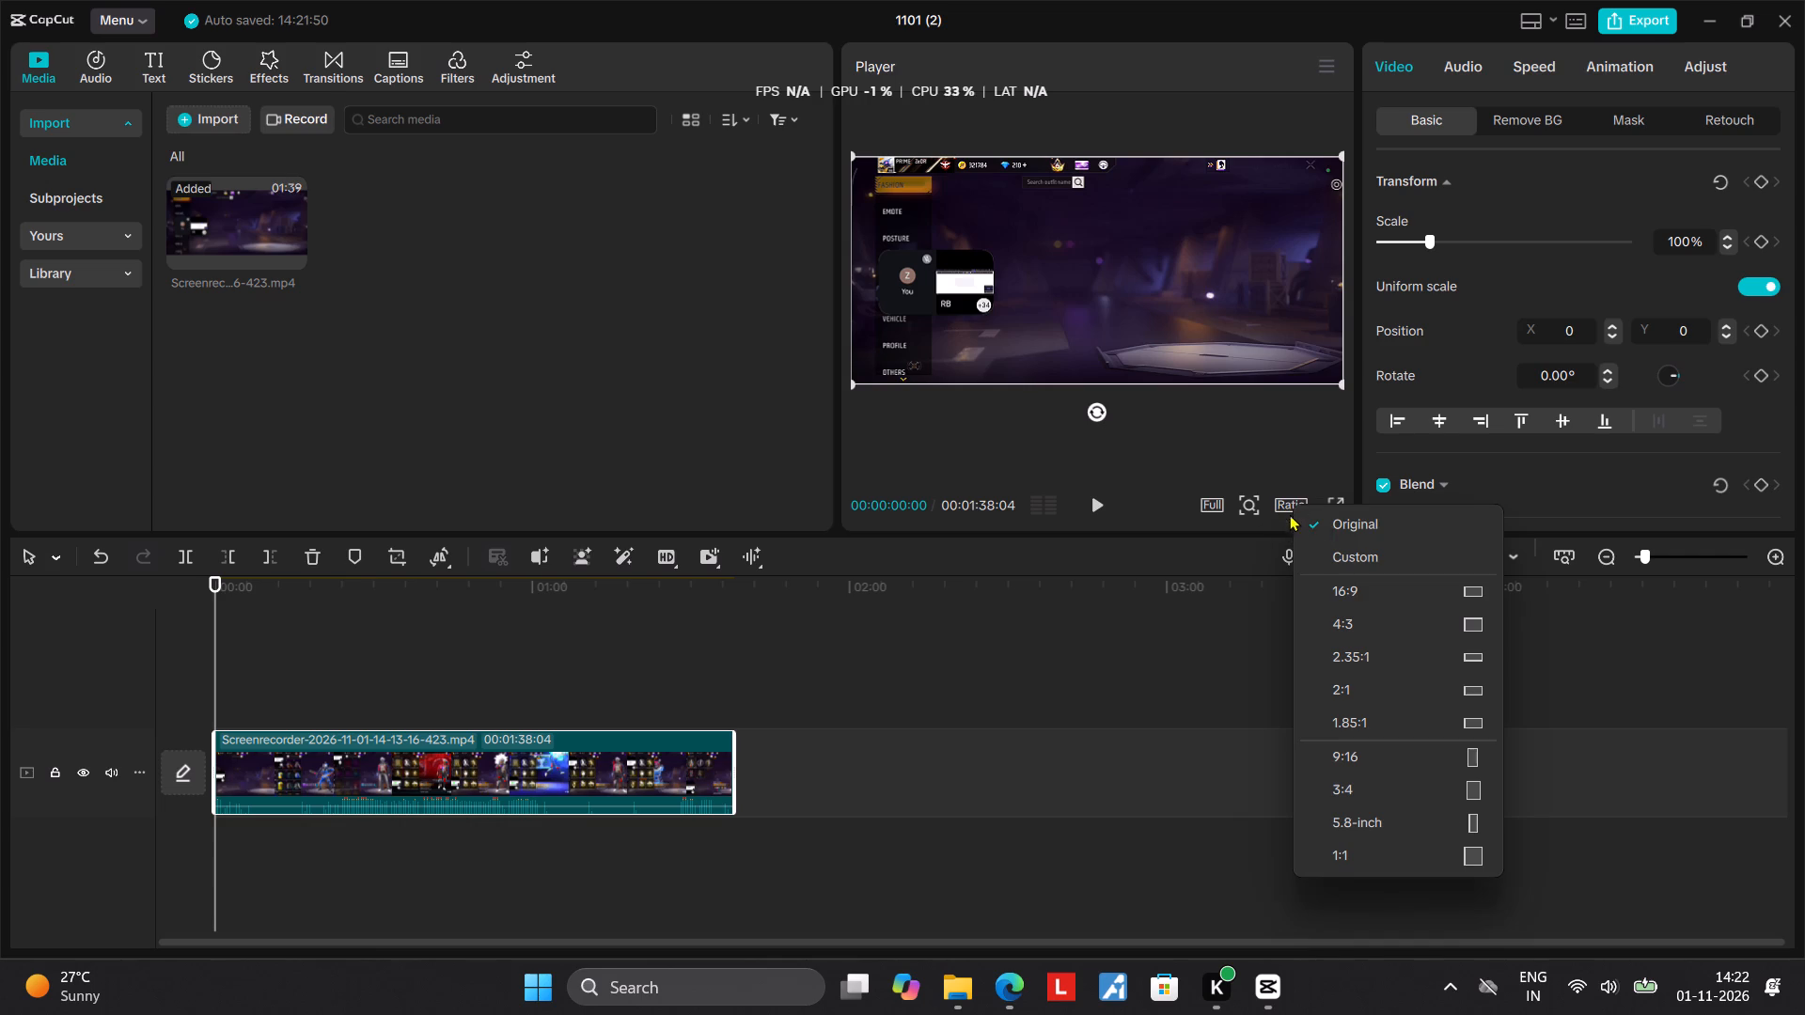
pyautogui.click(1390, 858)
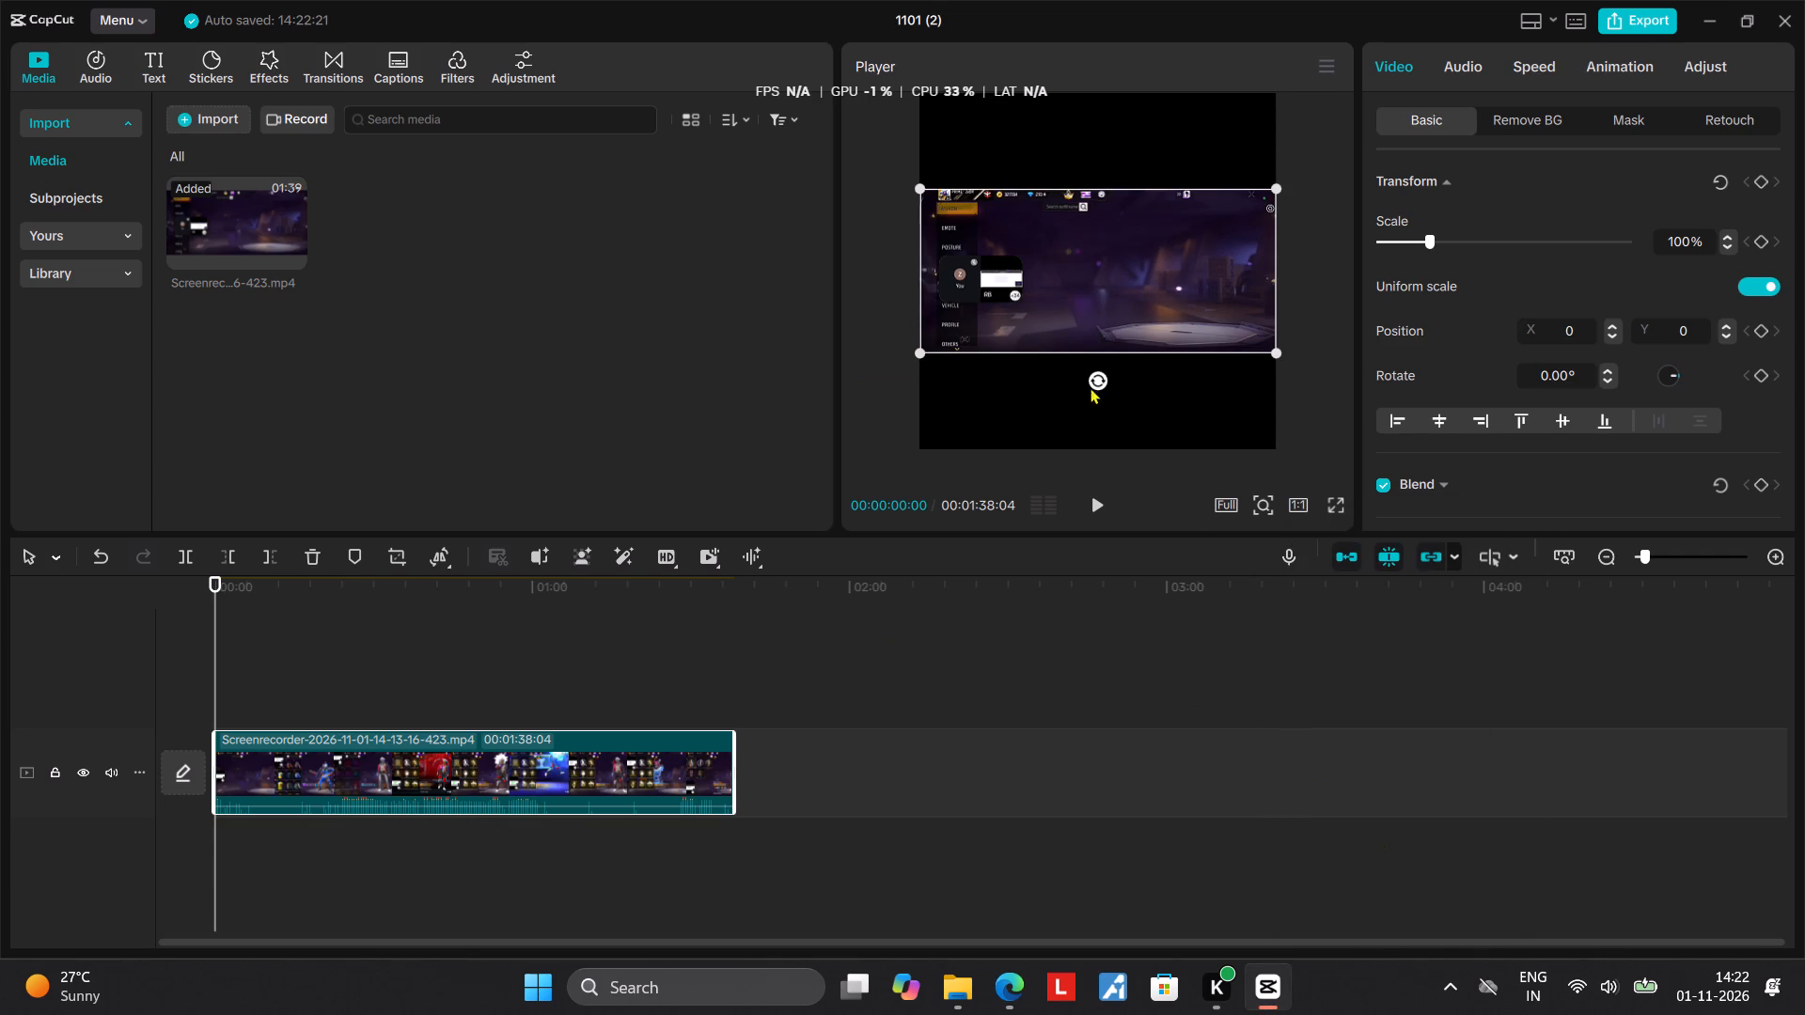
# Enlarge the video to about 217% and shift it horizontally to about X -1824 to frame the character in the square canvas.
pyautogui.moveTo(1279, 360); pyautogui.dragTo(1478, 463)
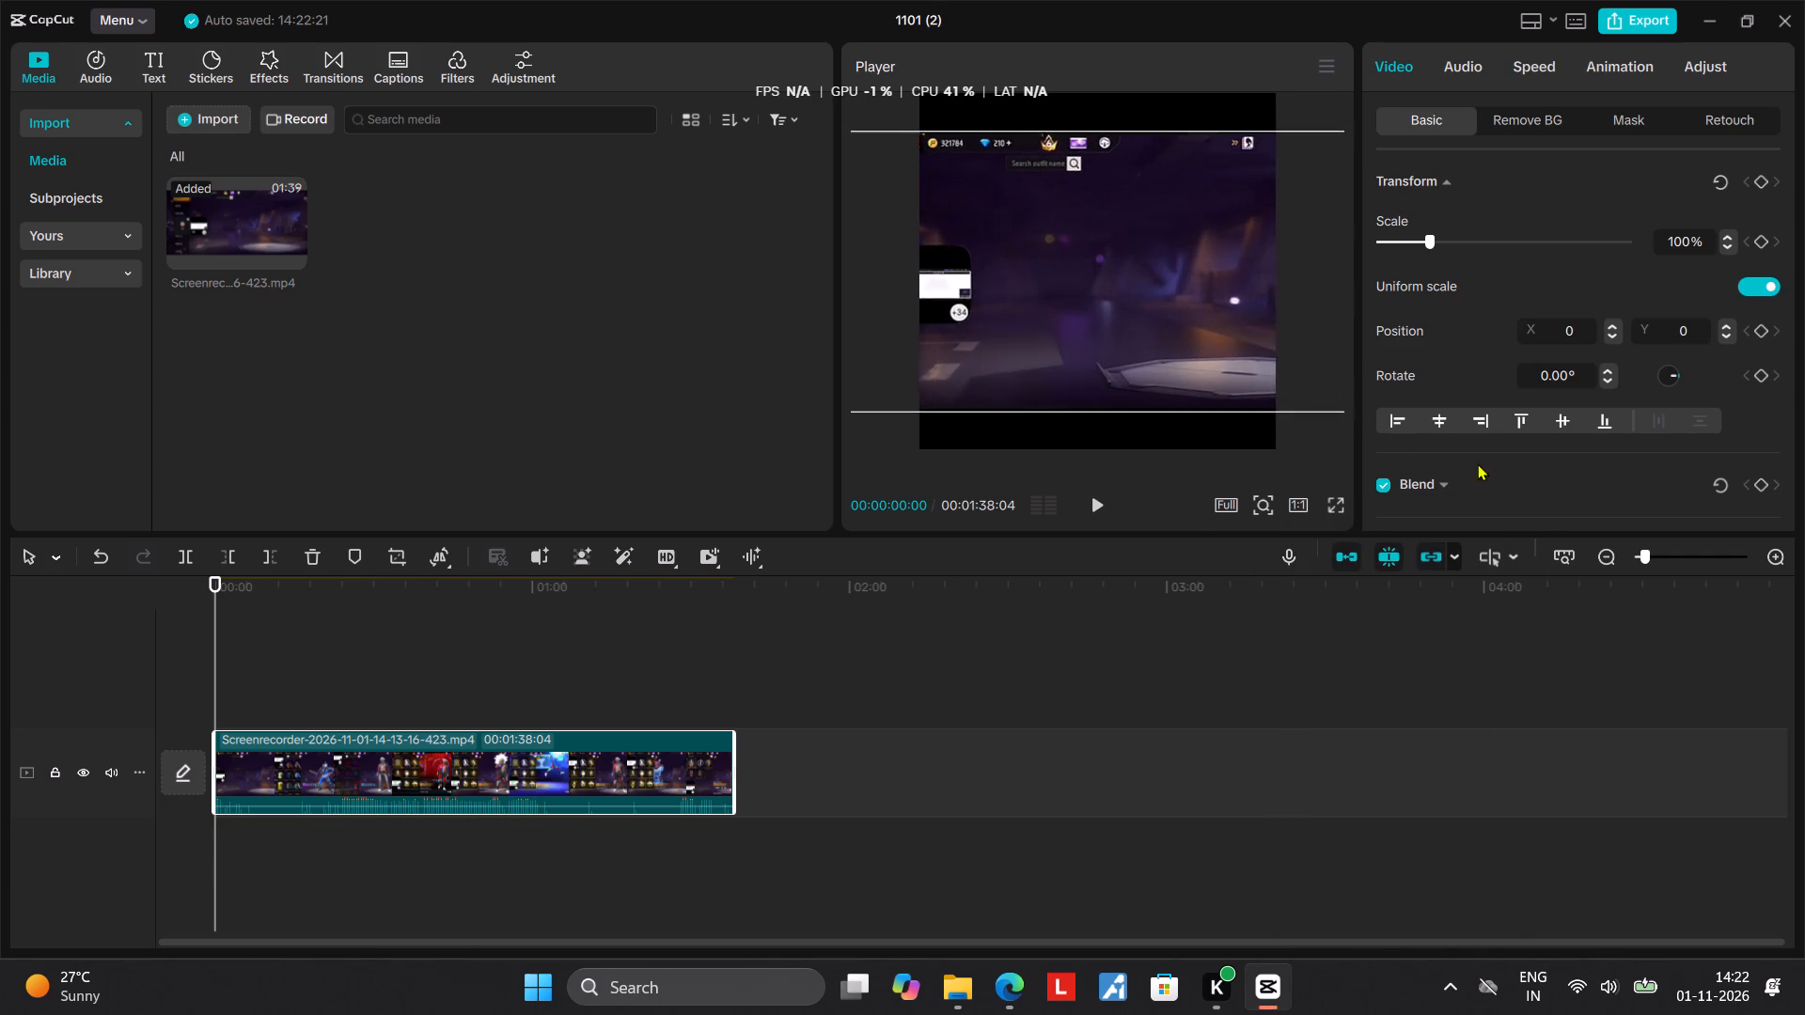
pyautogui.moveTo(1478, 463); pyautogui.dragTo(1606, 495)
pyautogui.moveTo(1104, 292); pyautogui.dragTo(1030, 284)
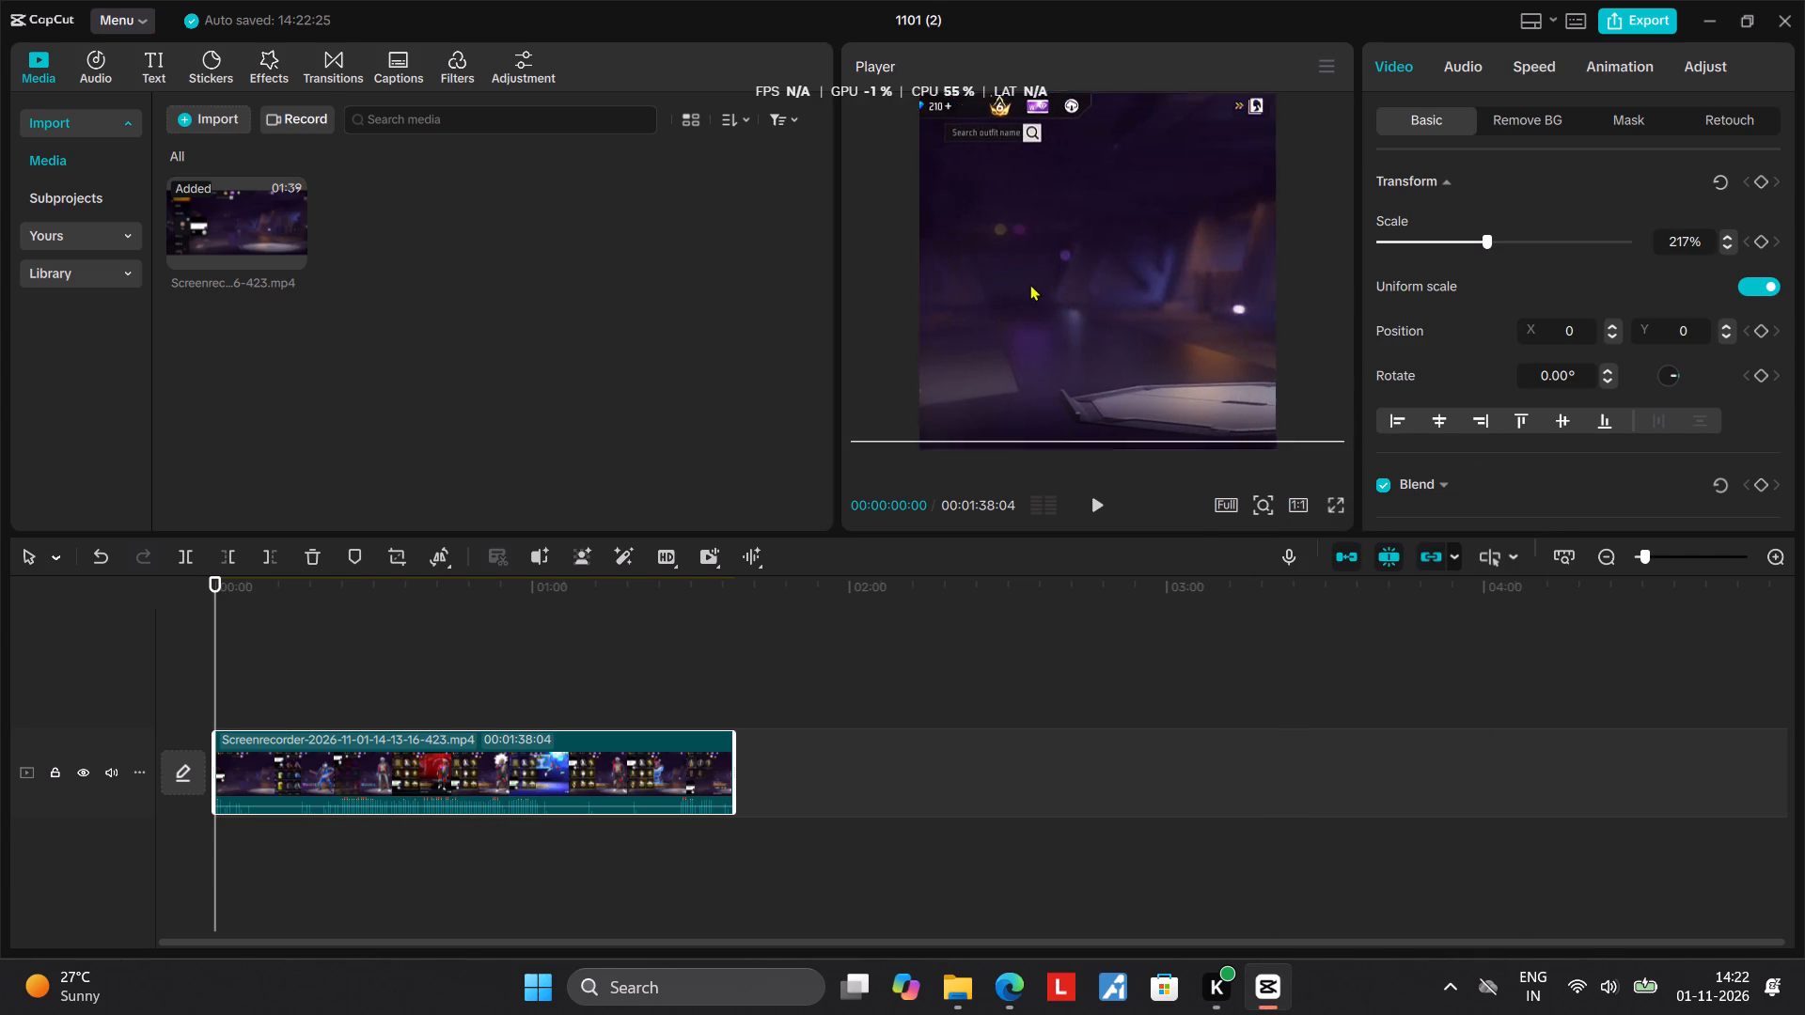
pyautogui.moveTo(1030, 284); pyautogui.dragTo(934, 291)
pyautogui.click(919, 668)
# Split the video clip at 00:00:24:07, where the Malevolent Shrine emote begins, and delete the portion before it.
pyautogui.click(1110, 498)
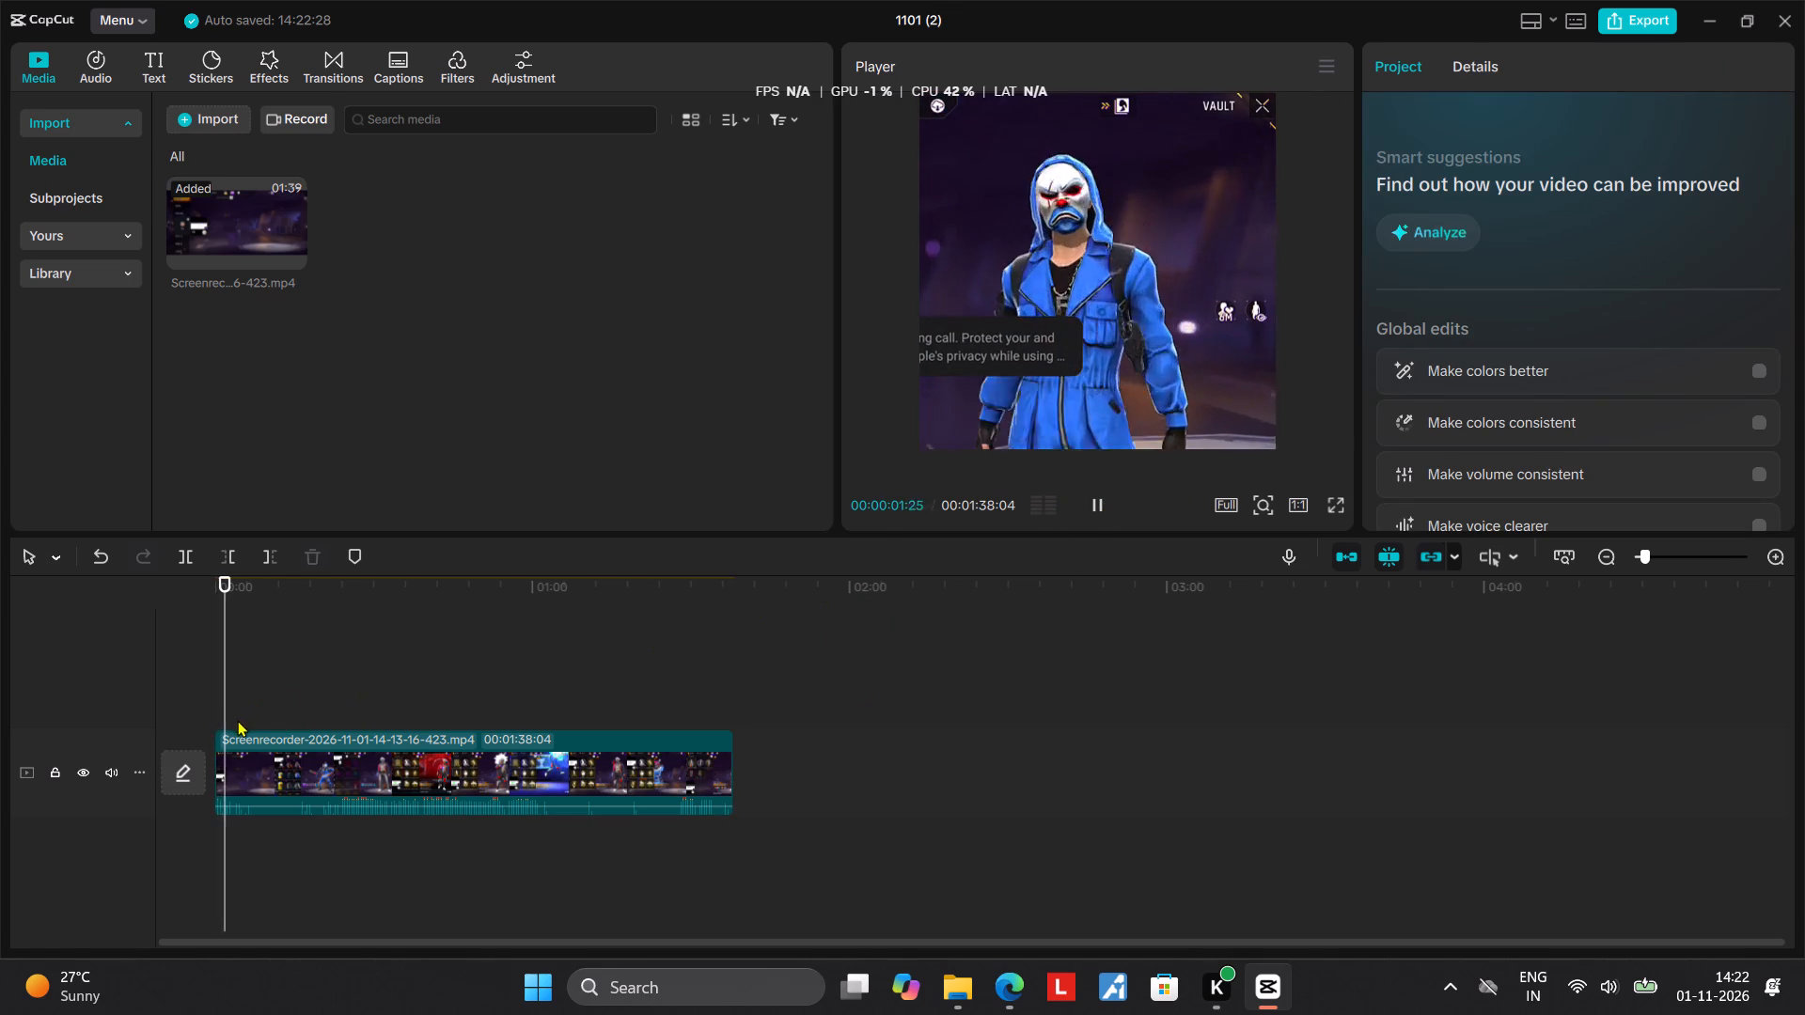
pyautogui.click(221, 695)
pyautogui.moveTo(234, 692); pyautogui.dragTo(238, 692)
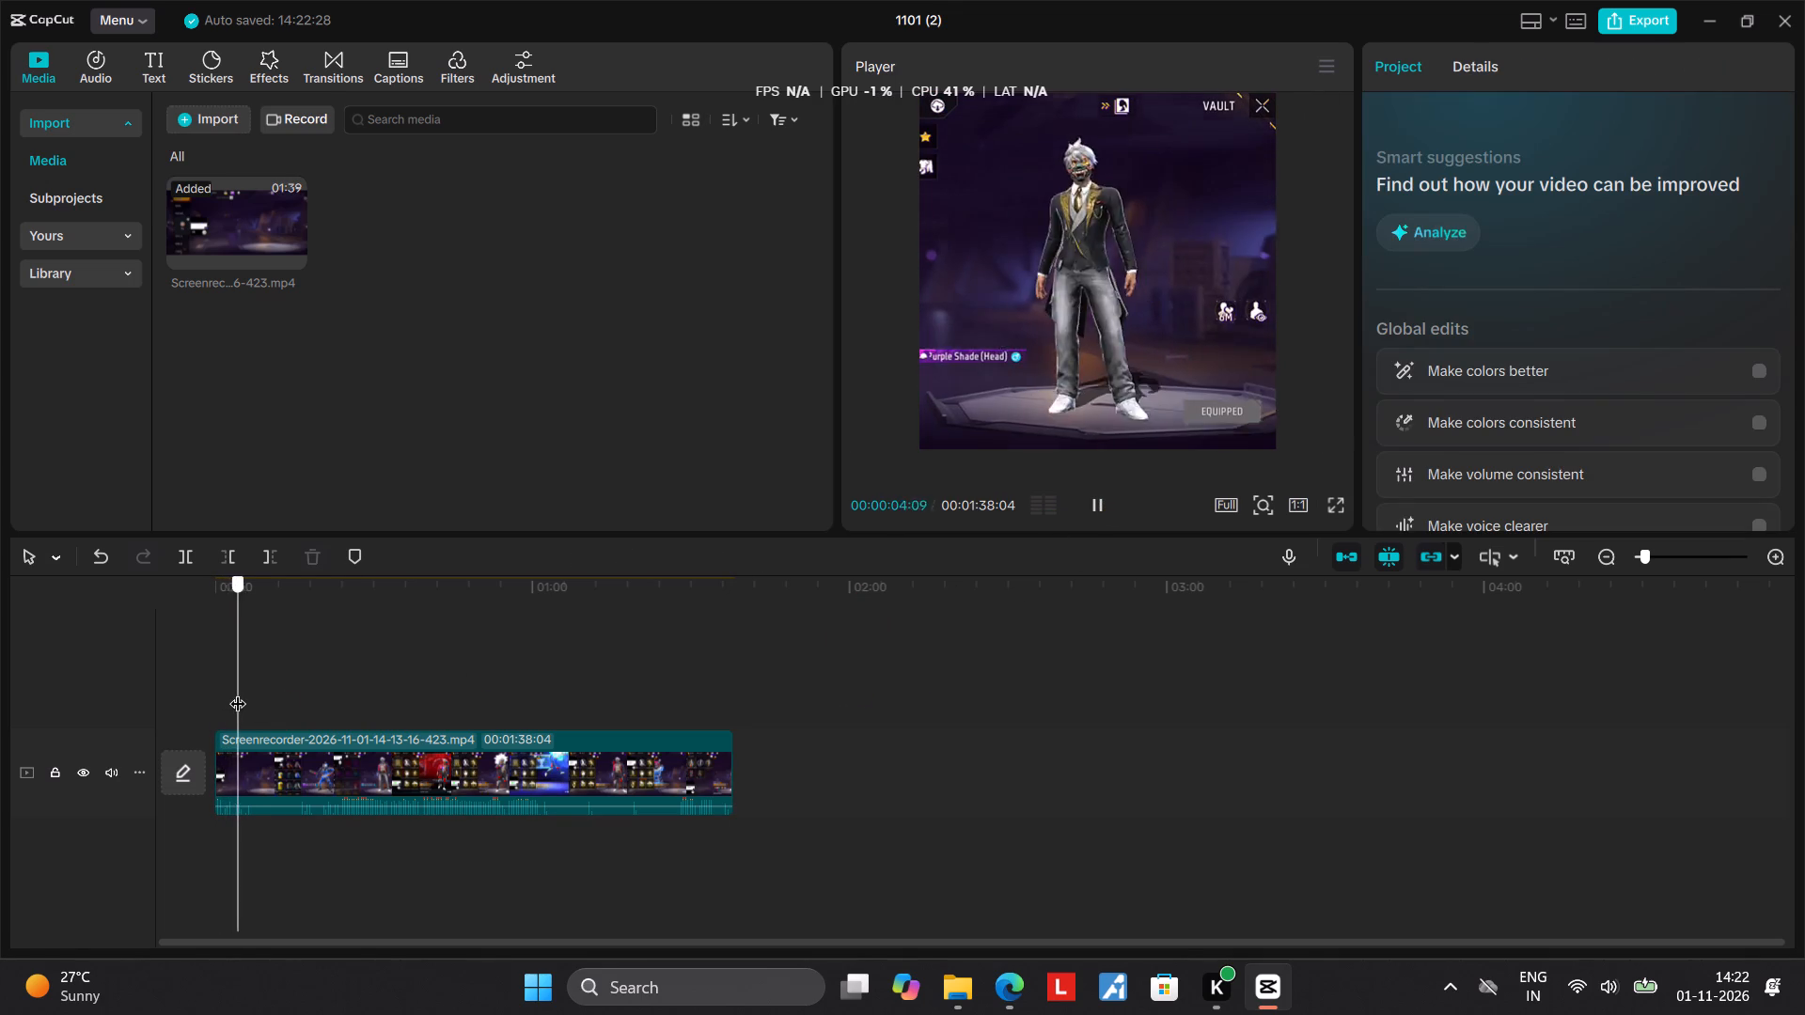
pyautogui.moveTo(238, 692); pyautogui.dragTo(304, 697)
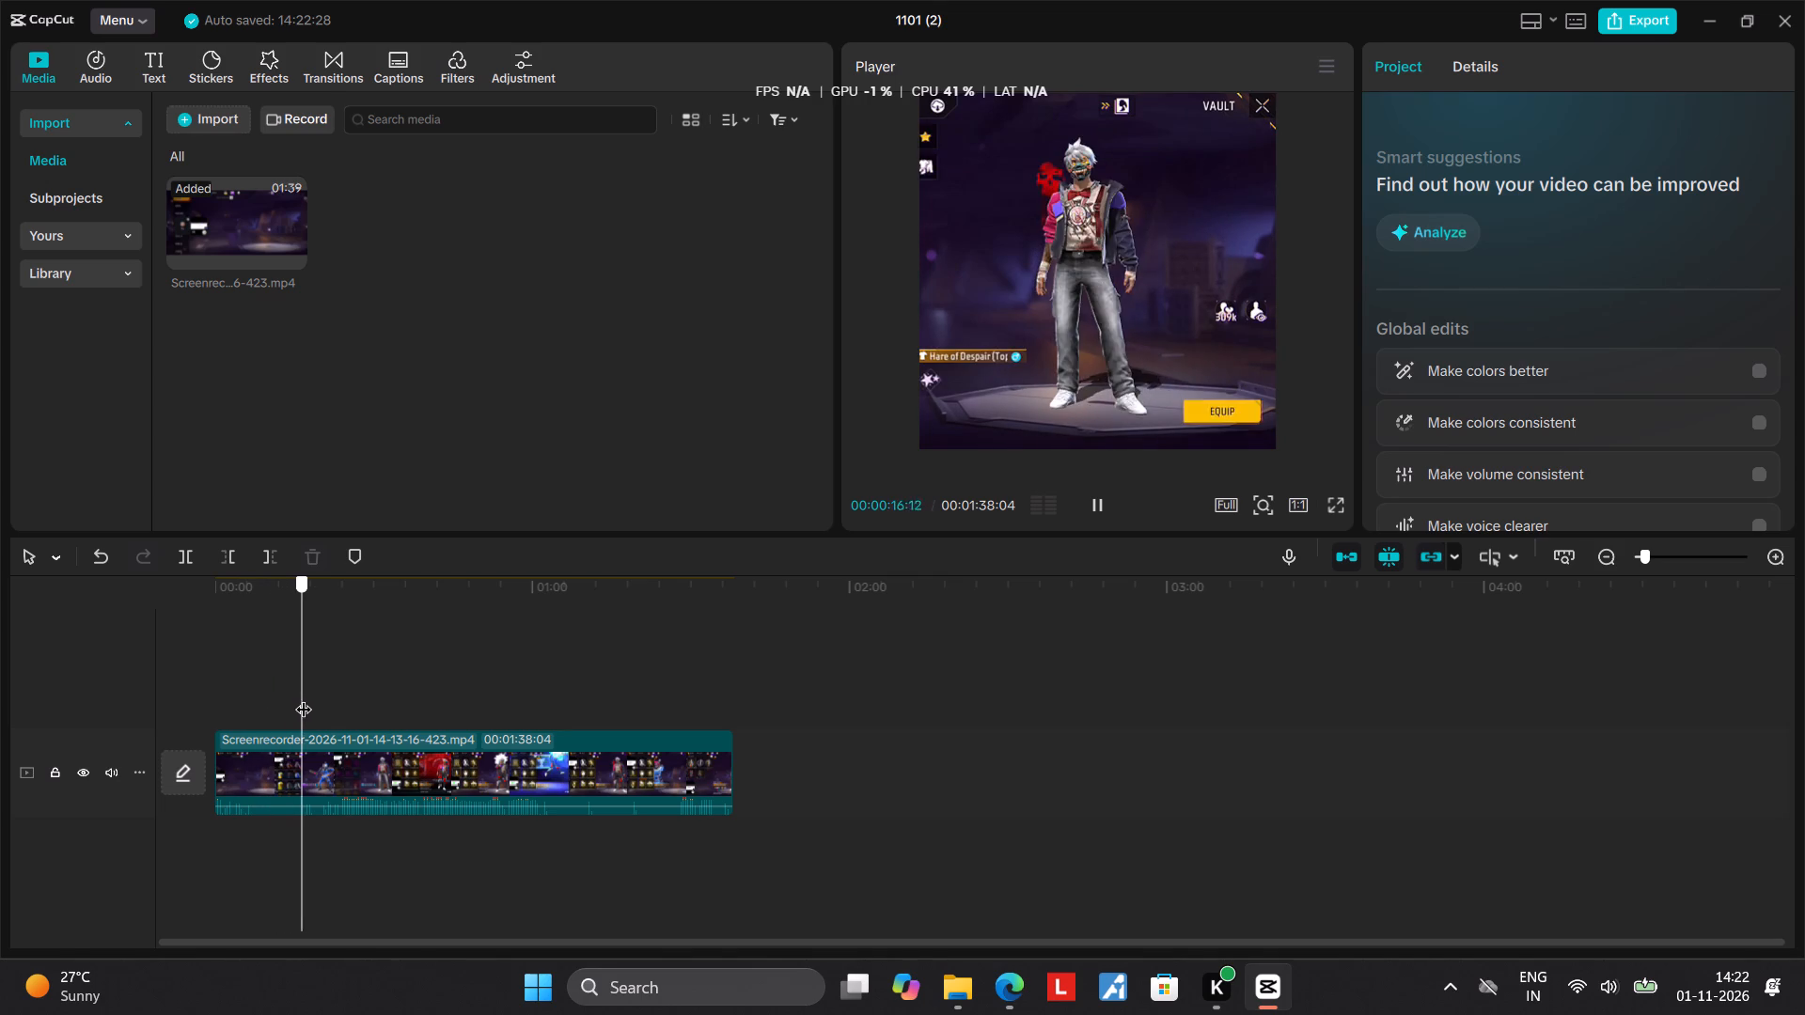
pyautogui.moveTo(304, 697); pyautogui.dragTo(346, 698)
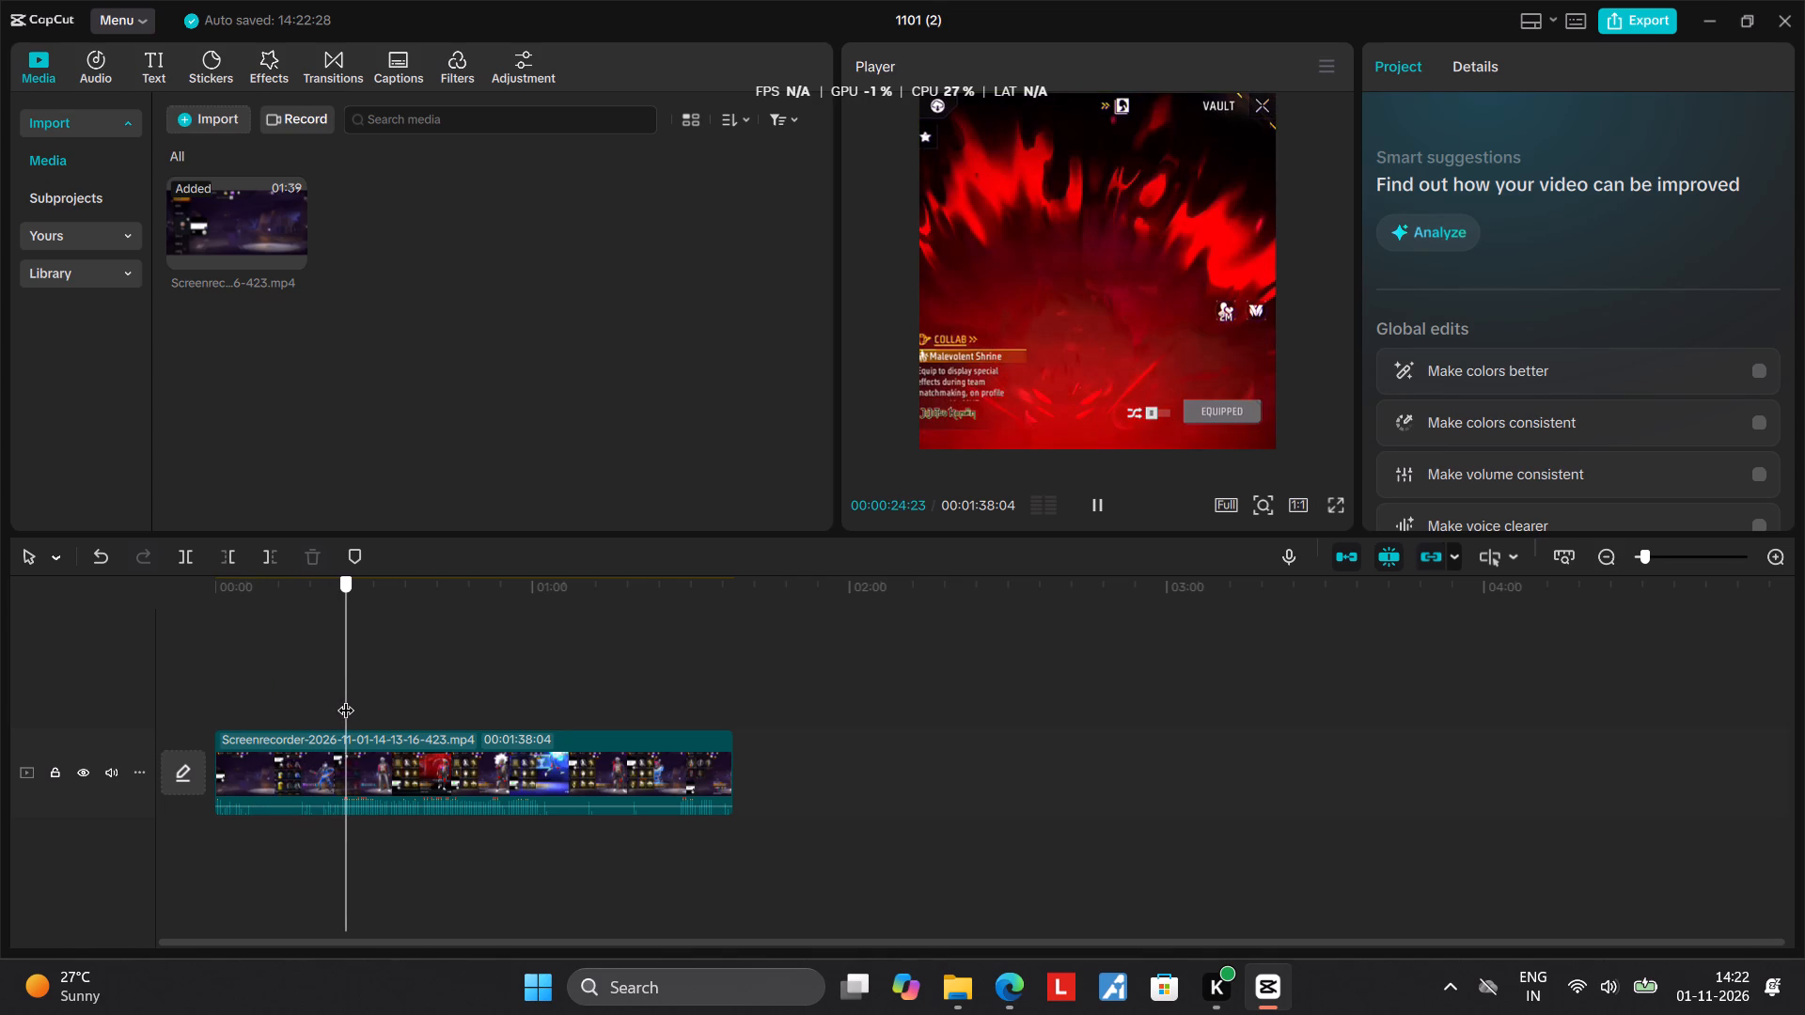
pyautogui.moveTo(346, 698); pyautogui.dragTo(343, 700)
pyautogui.click(296, 762)
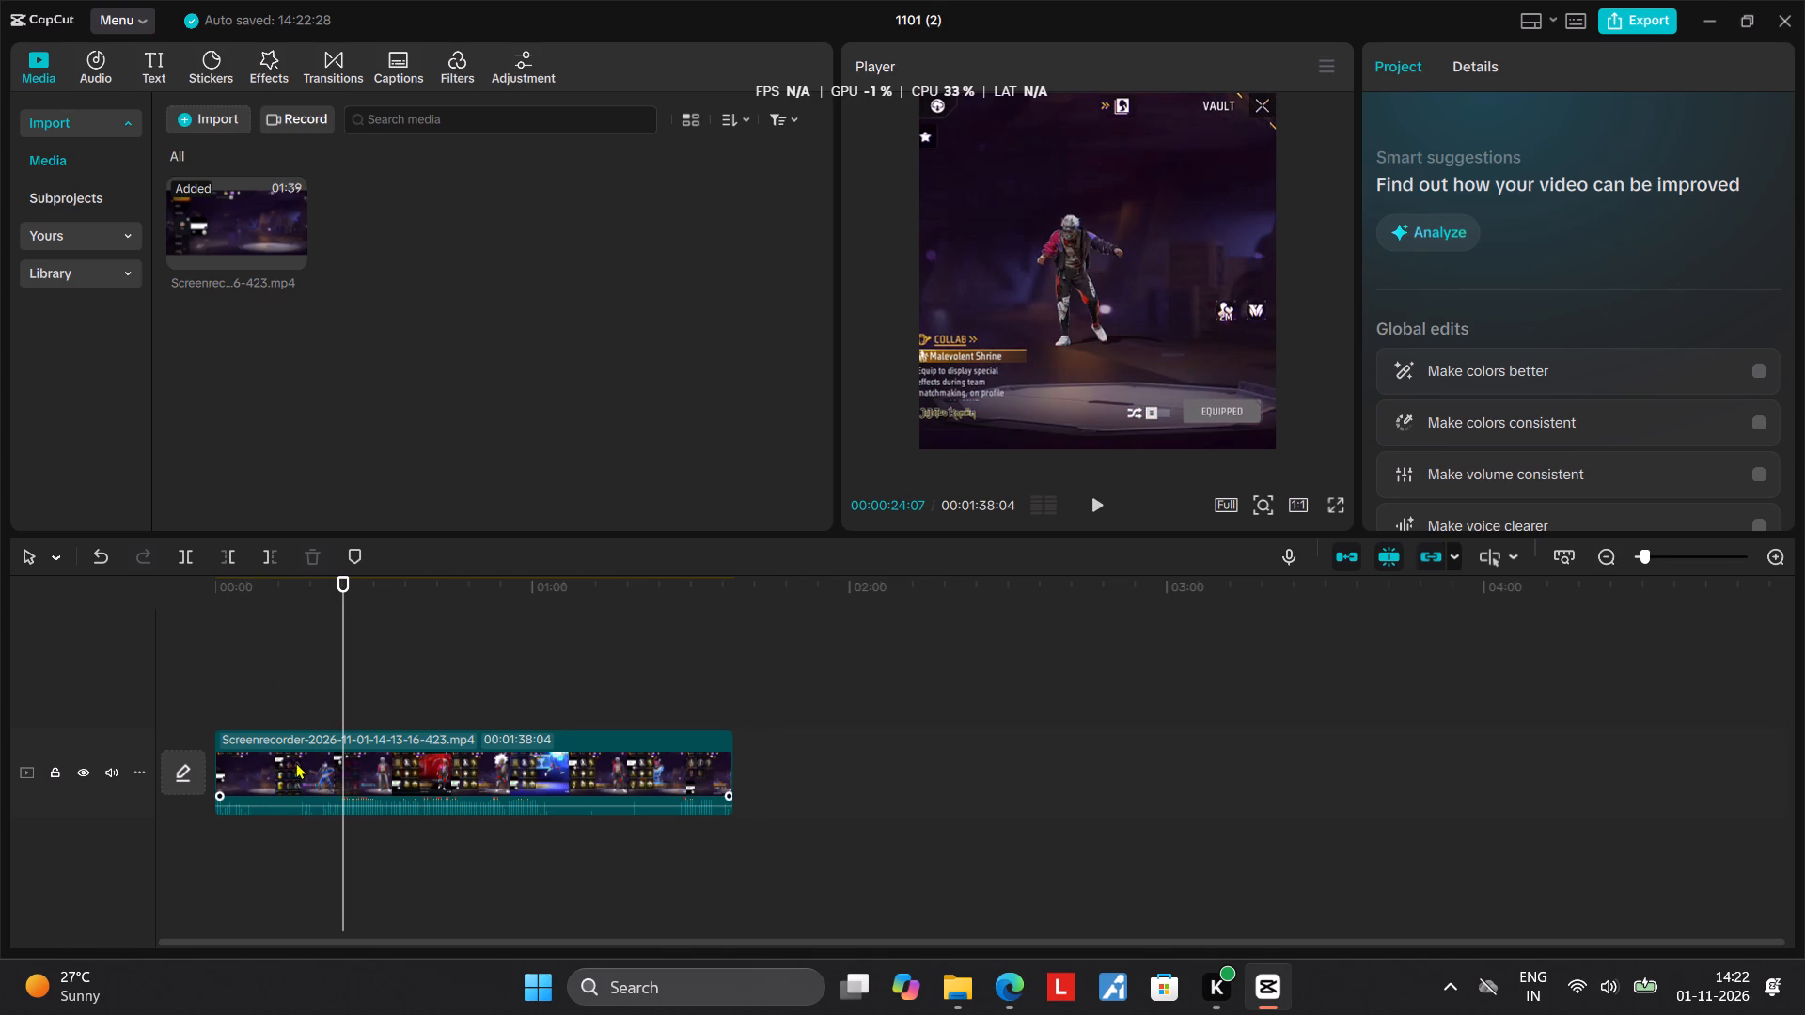
pyautogui.click(188, 555)
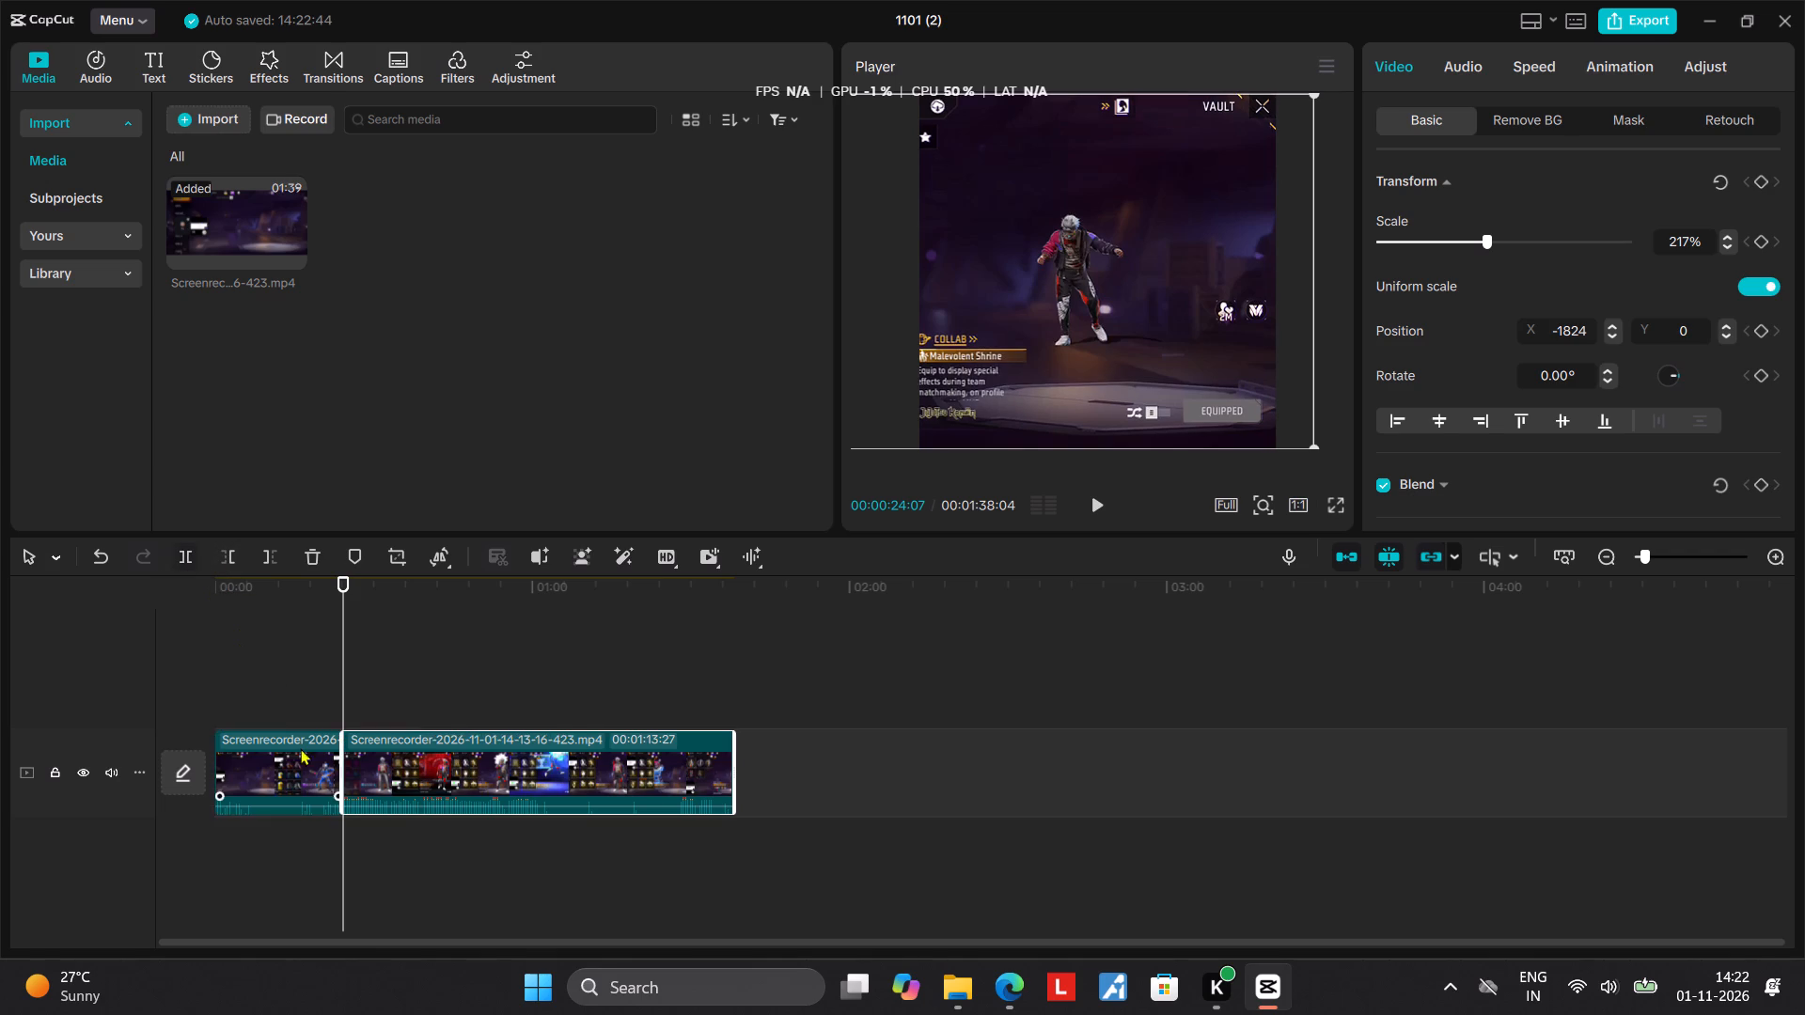
pyautogui.click(301, 760)
pyautogui.click(300, 554)
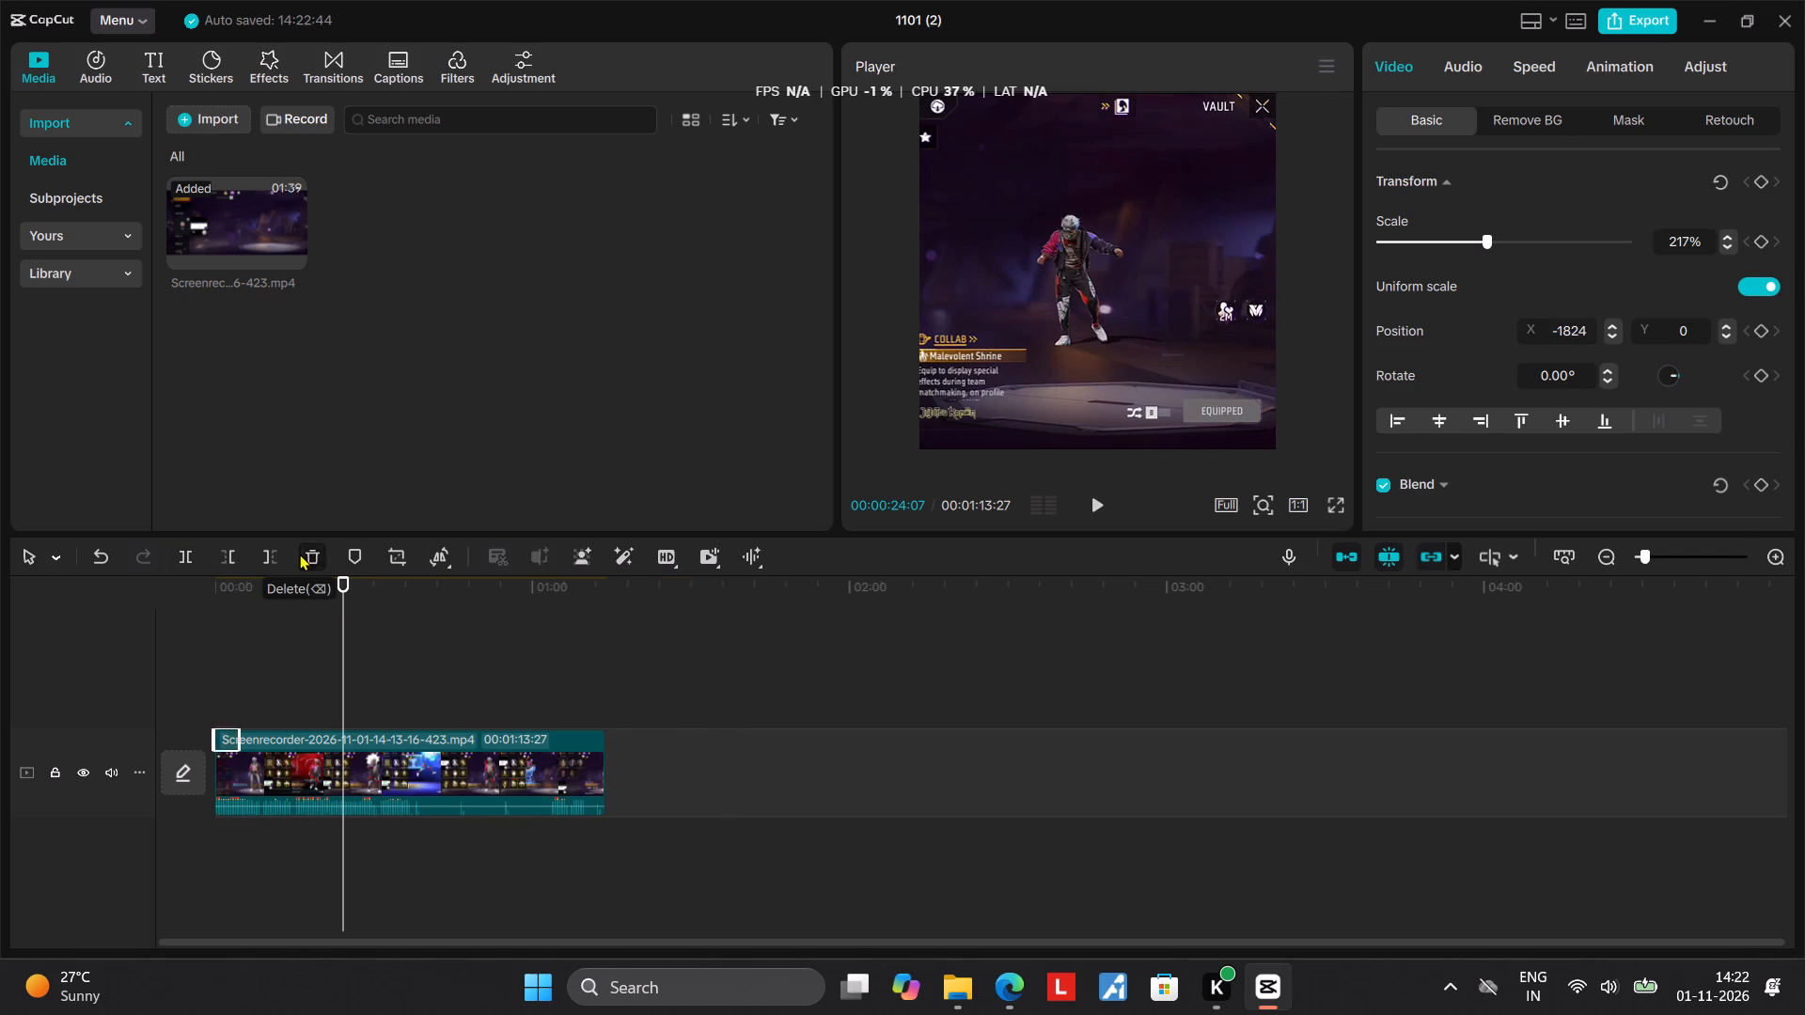
# Import the audio file MONTAGEM GUERREIRO - Ultra Slowed and add it at the start of the timeline under the video.
pyautogui.moveTo(342, 676); pyautogui.dragTo(165, 674)
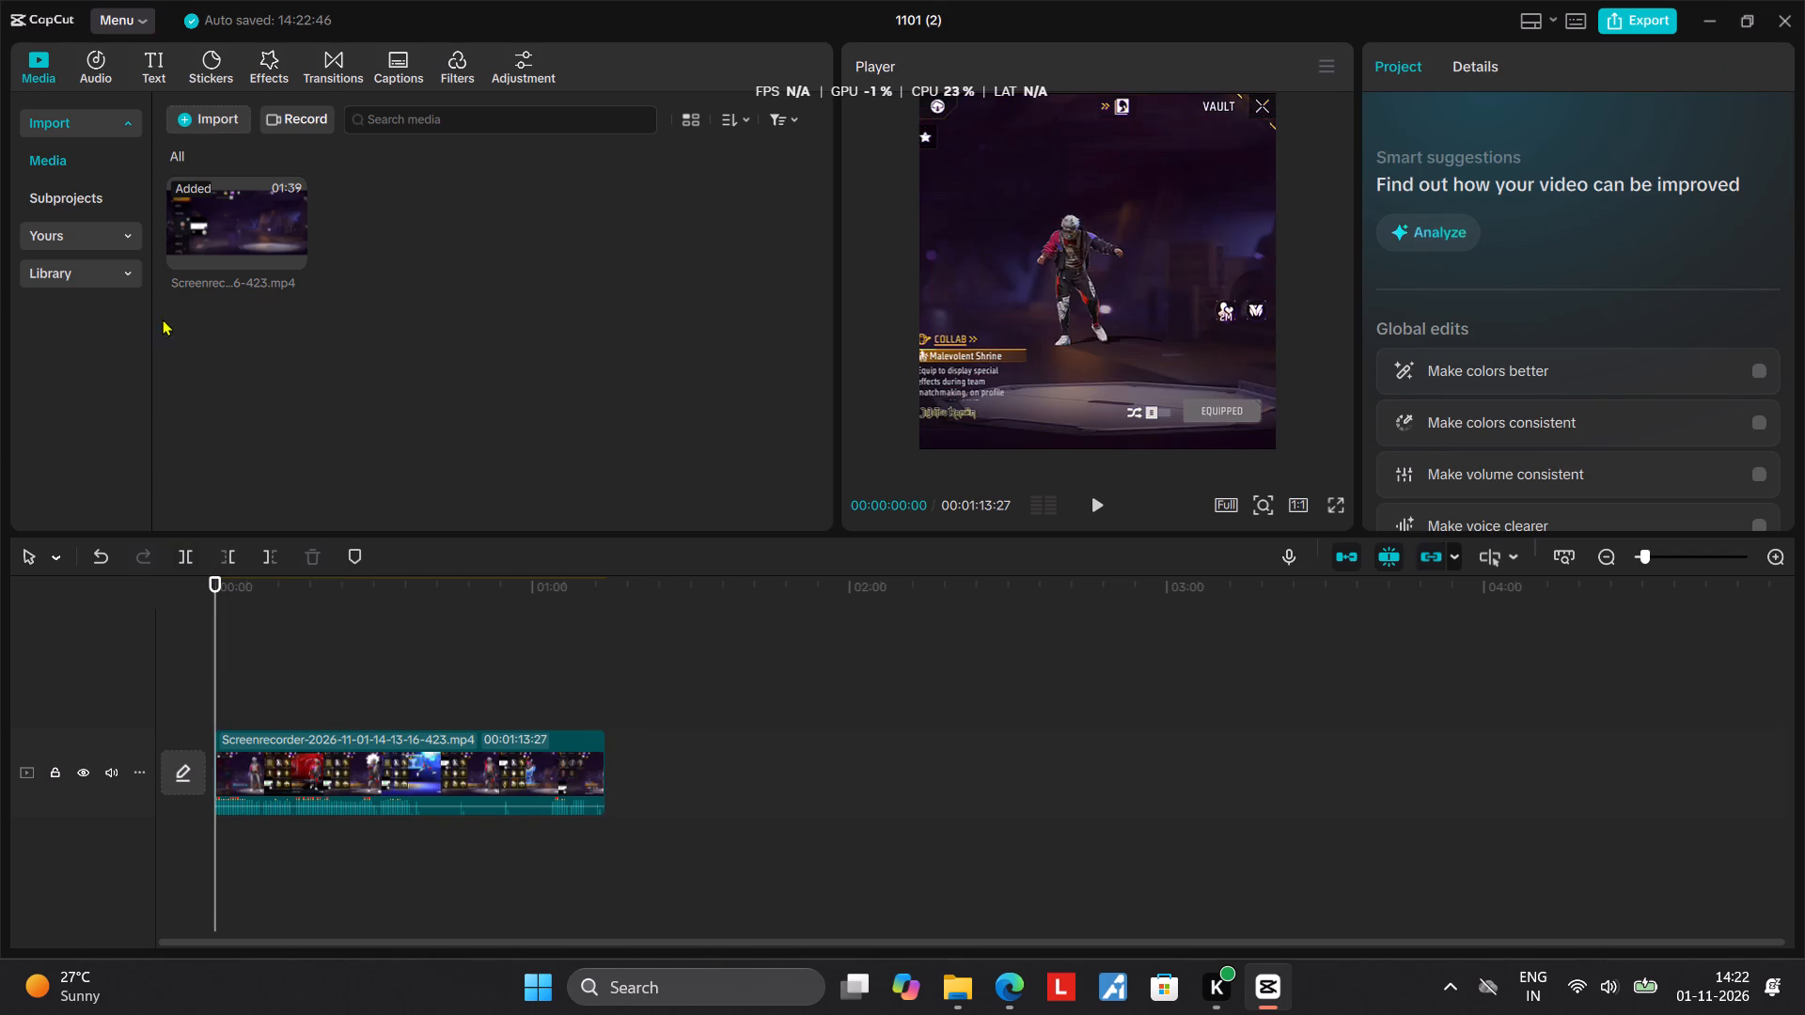
pyautogui.click(99, 58)
pyautogui.click(66, 106)
pyautogui.click(53, 110)
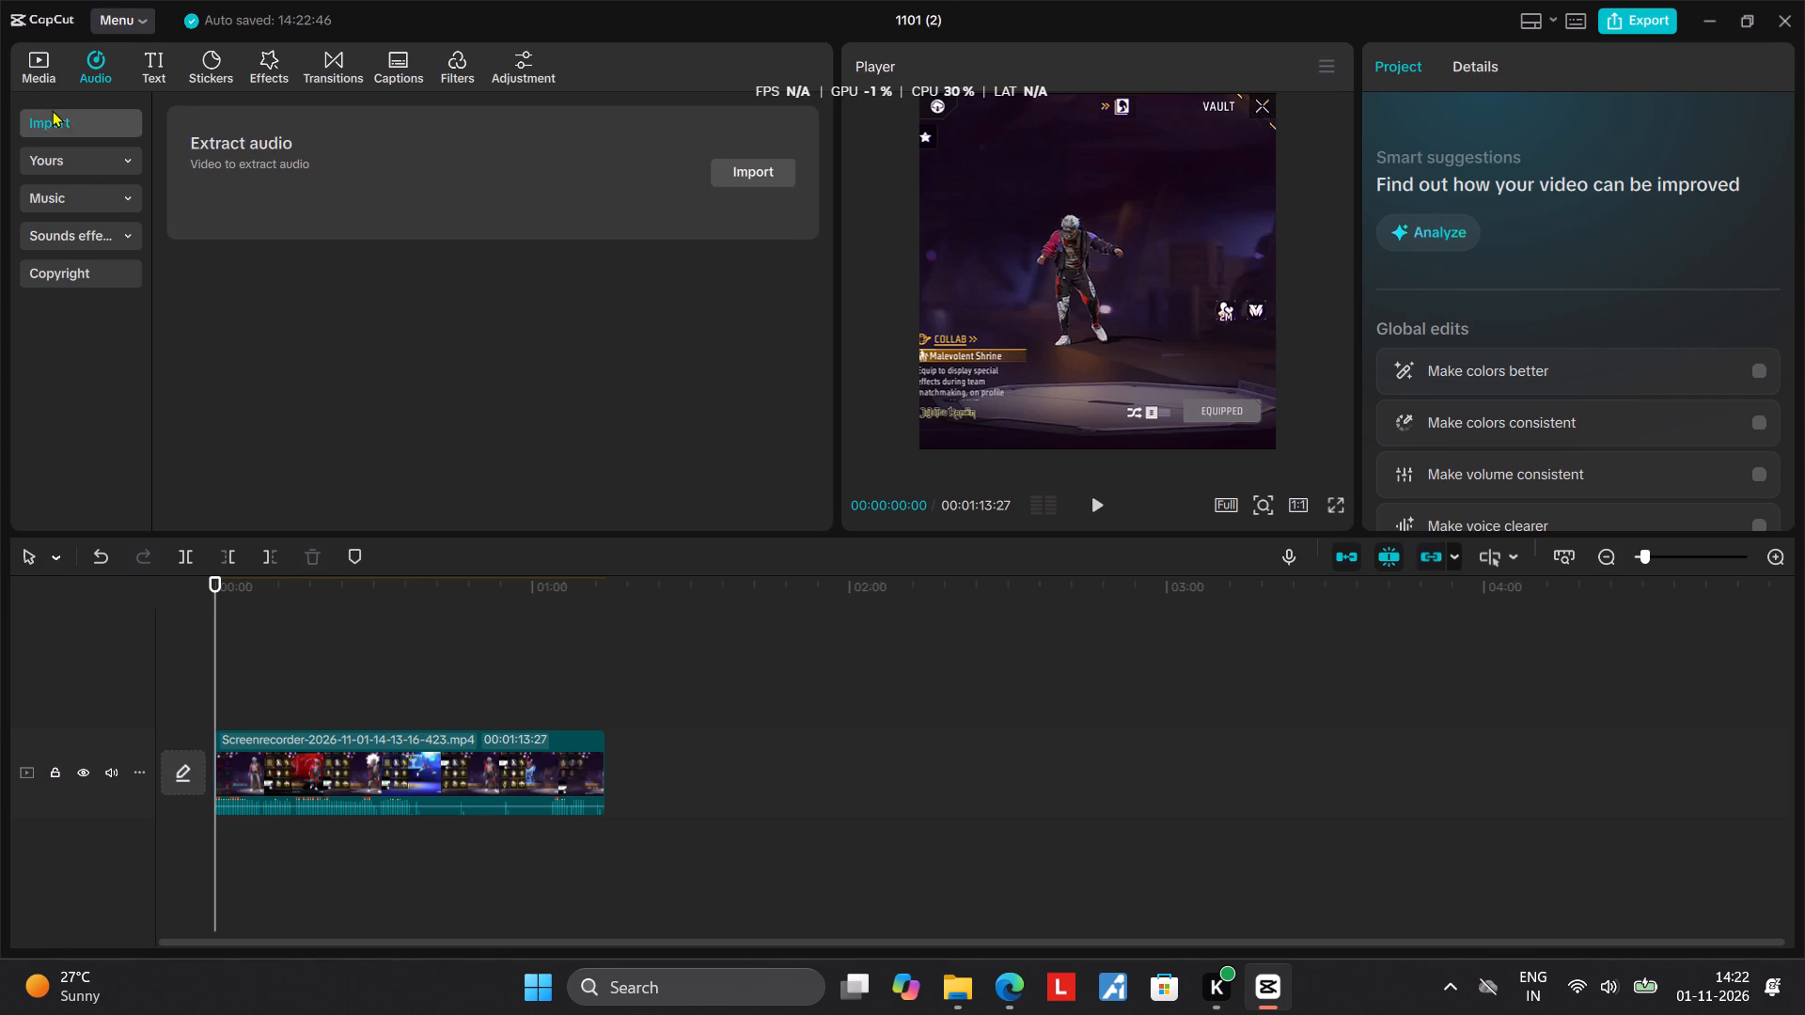
pyautogui.click(749, 167)
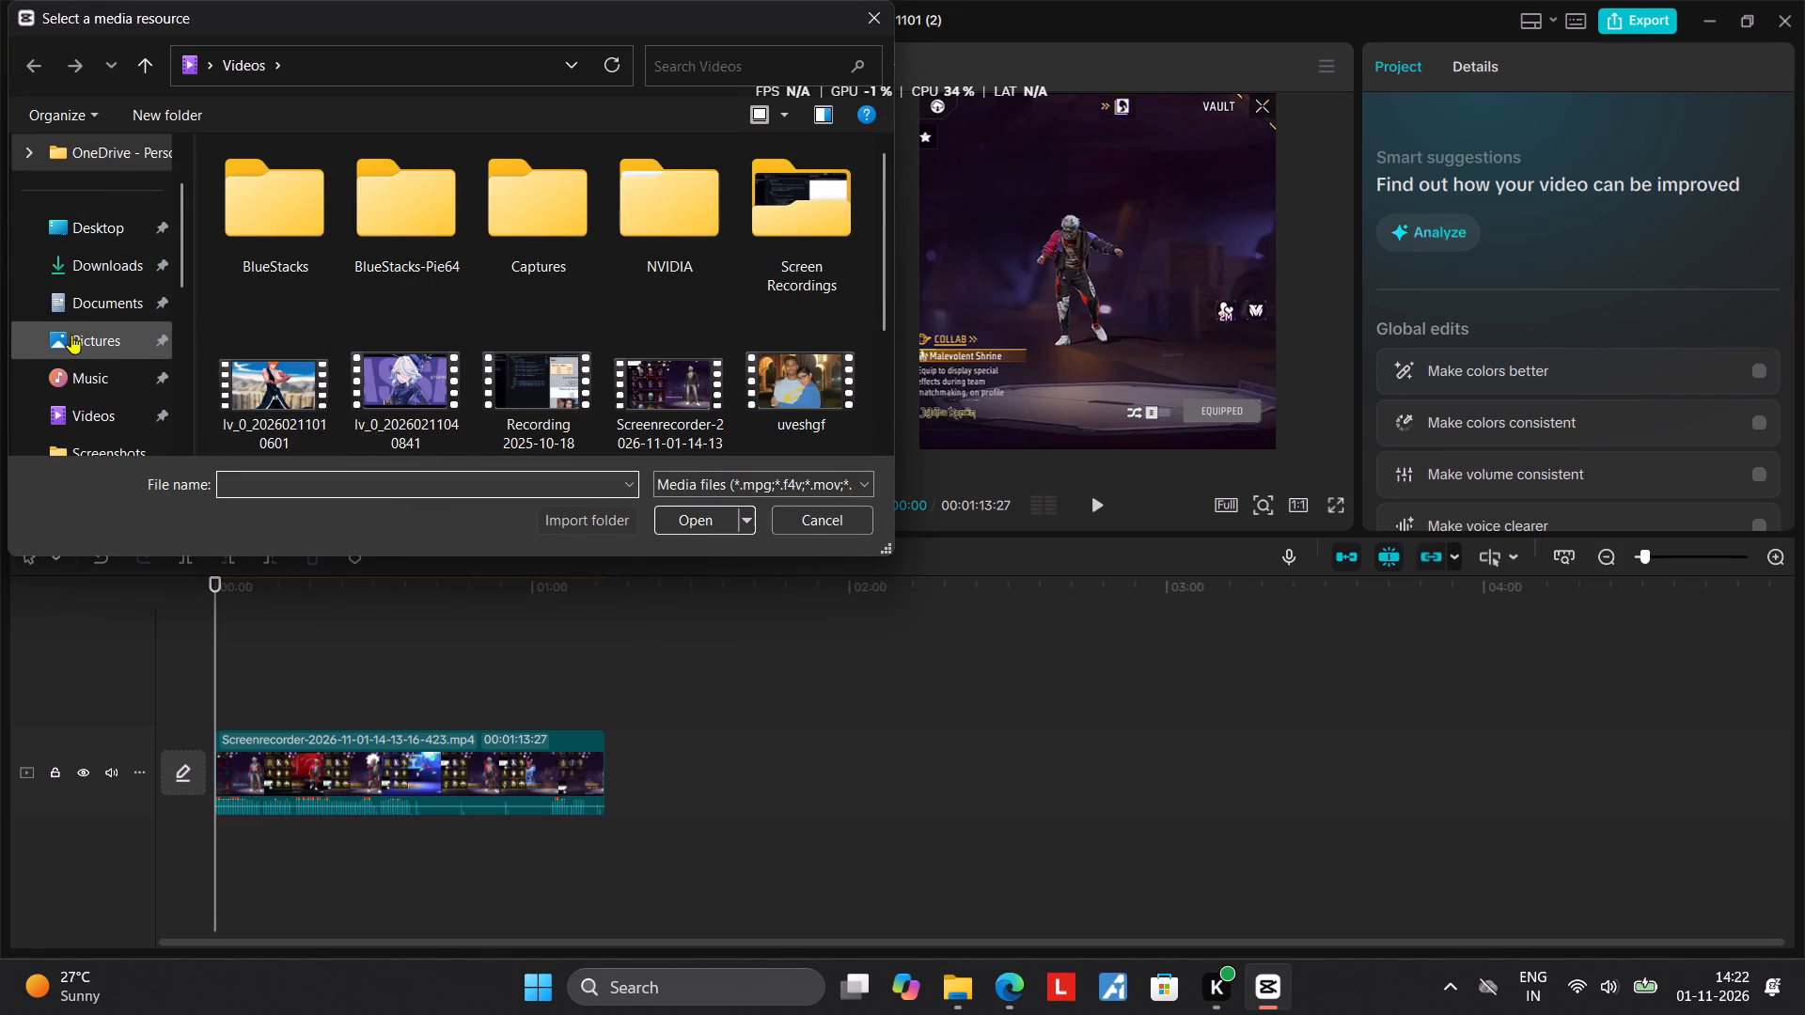
pyautogui.click(110, 389)
pyautogui.click(347, 183)
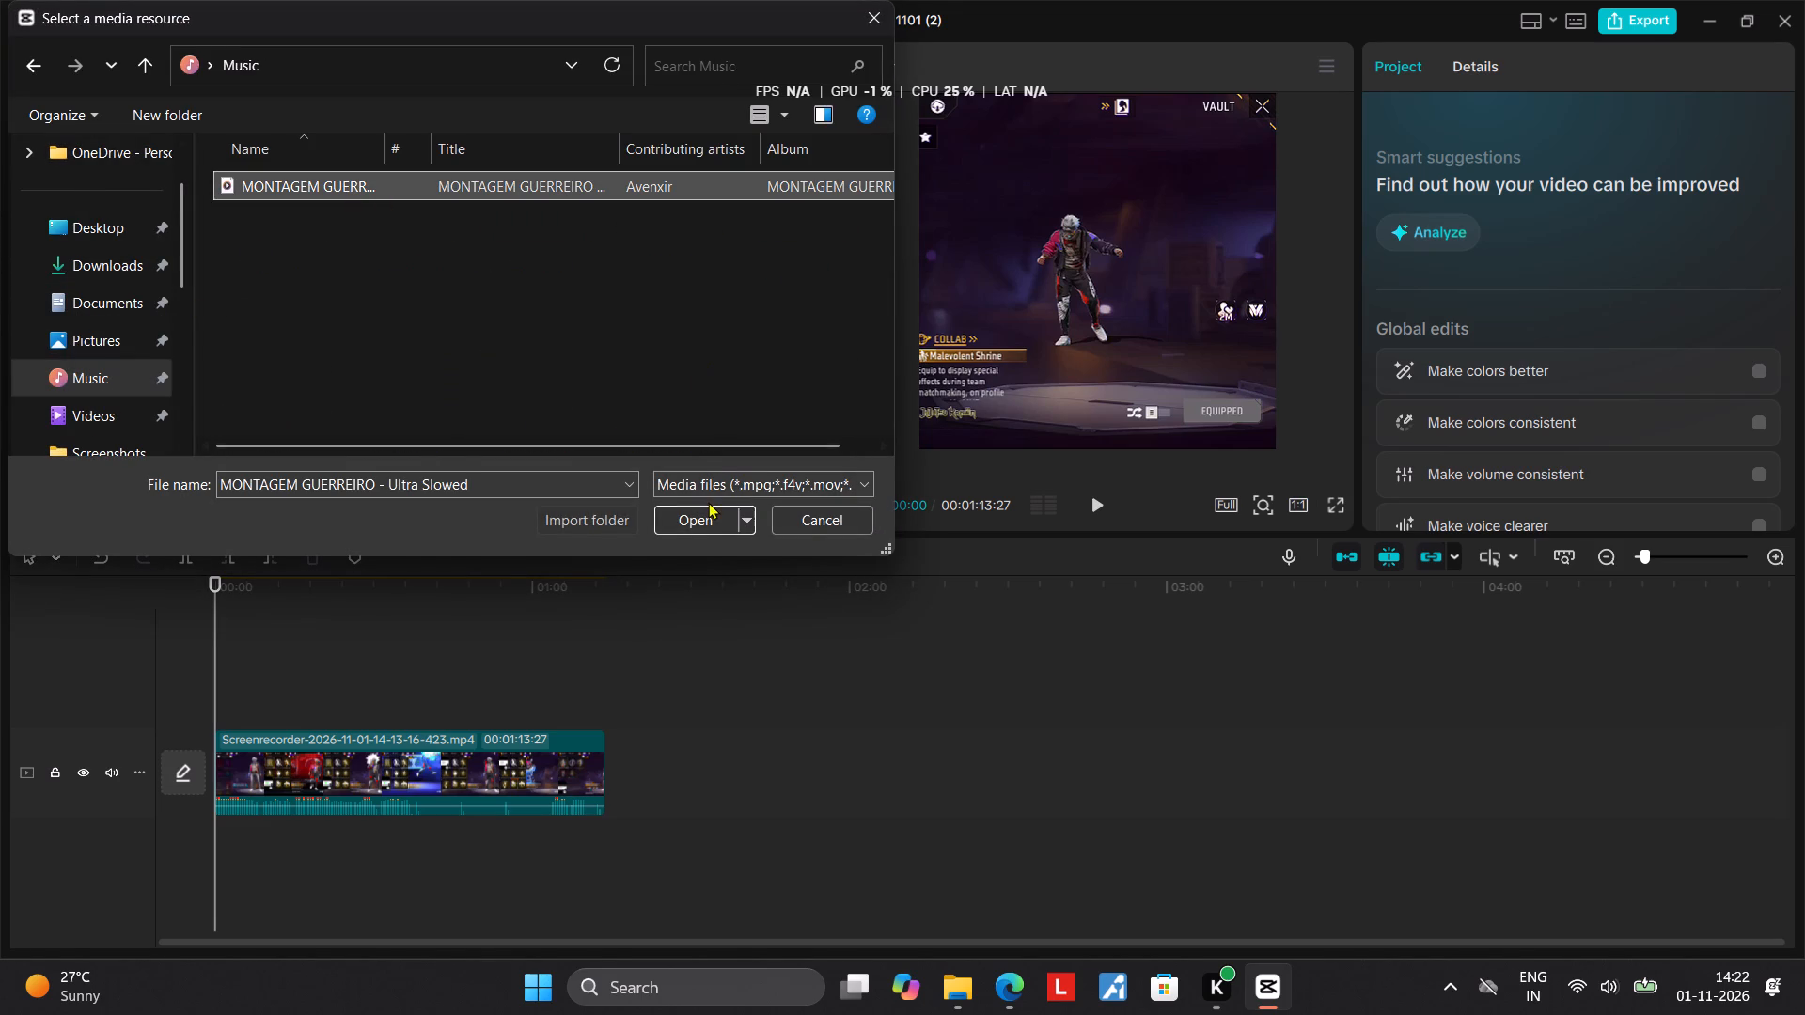
pyautogui.click(699, 520)
pyautogui.click(797, 172)
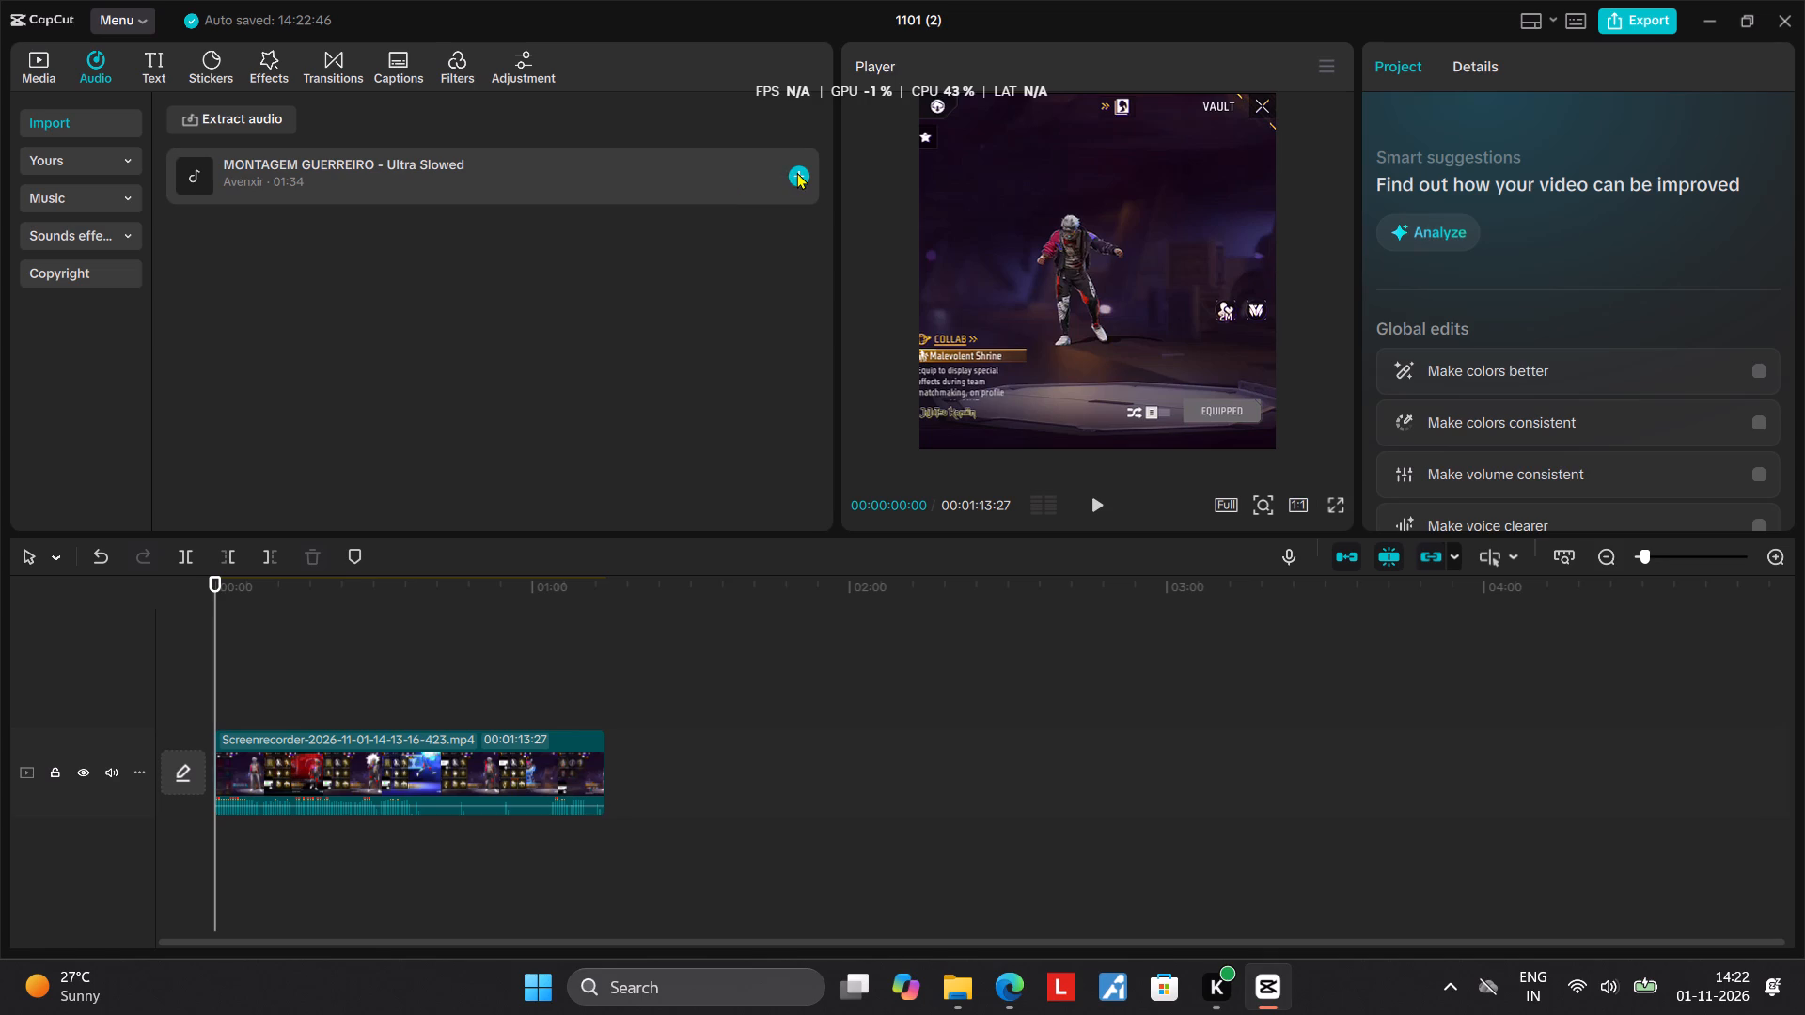
# Play the project from the beginning and mute the video track's original sound.
pyautogui.click(686, 717)
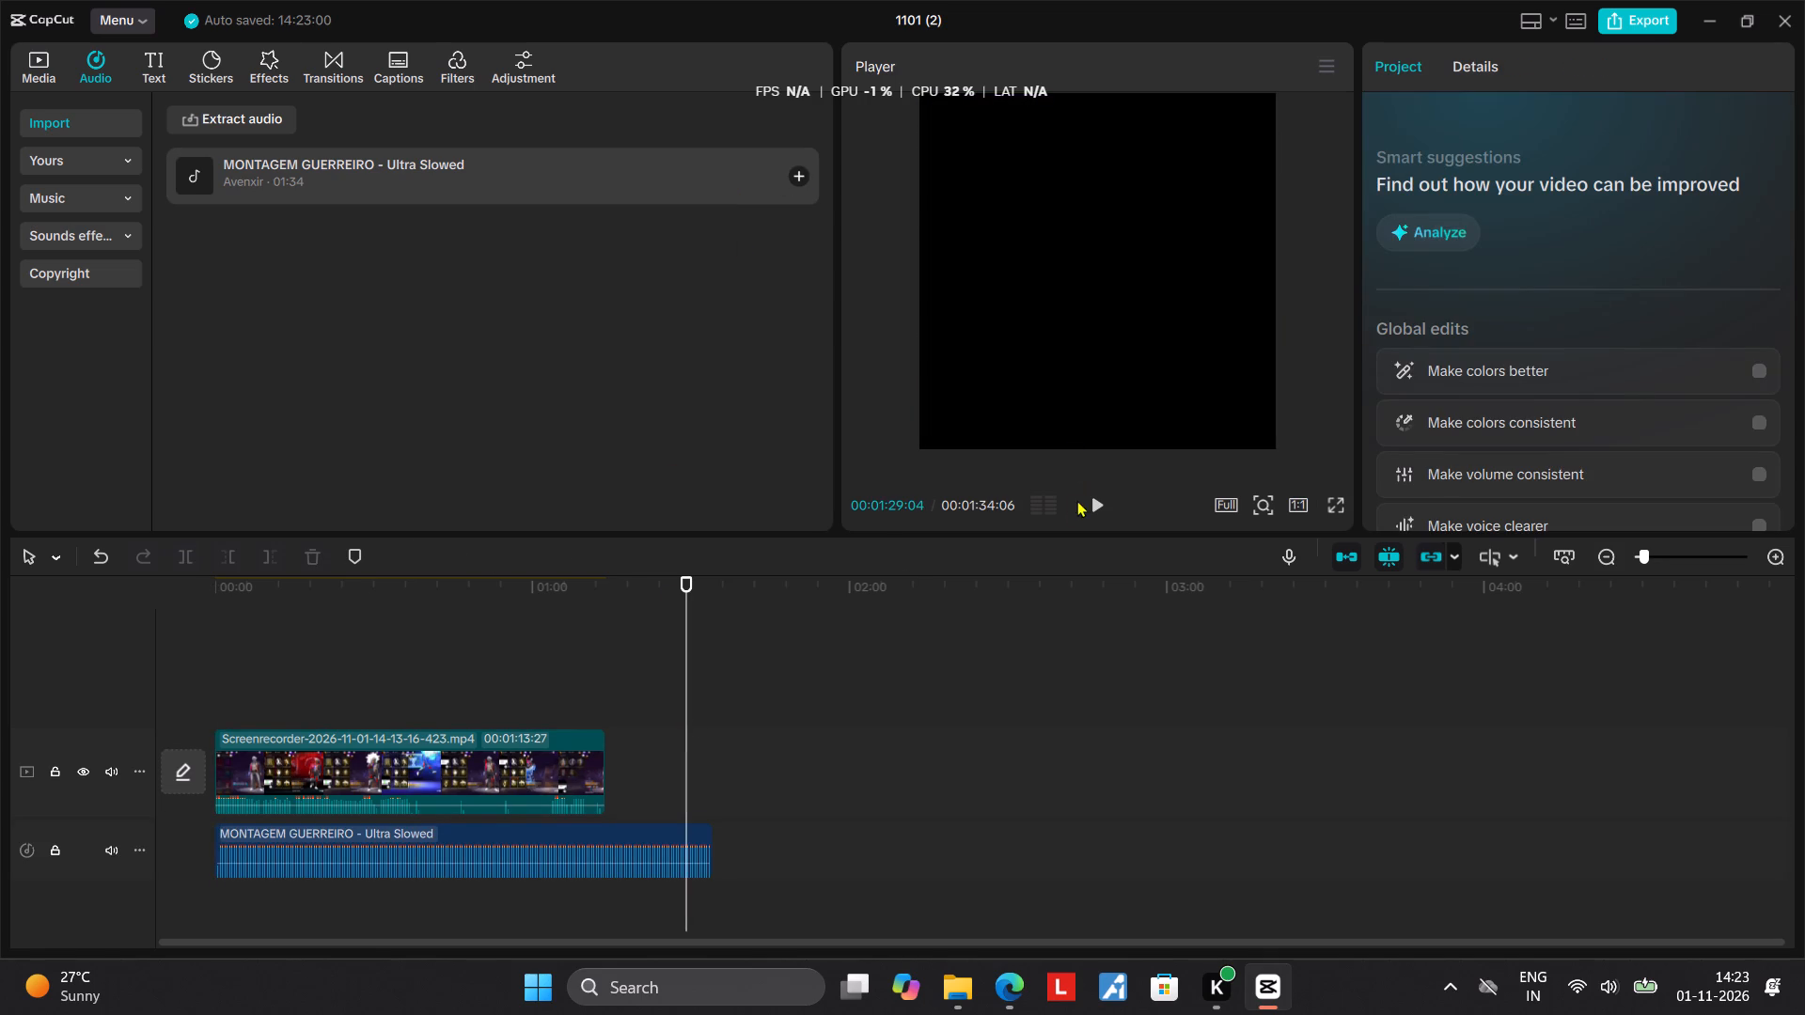
pyautogui.click(1092, 499)
pyautogui.click(274, 665)
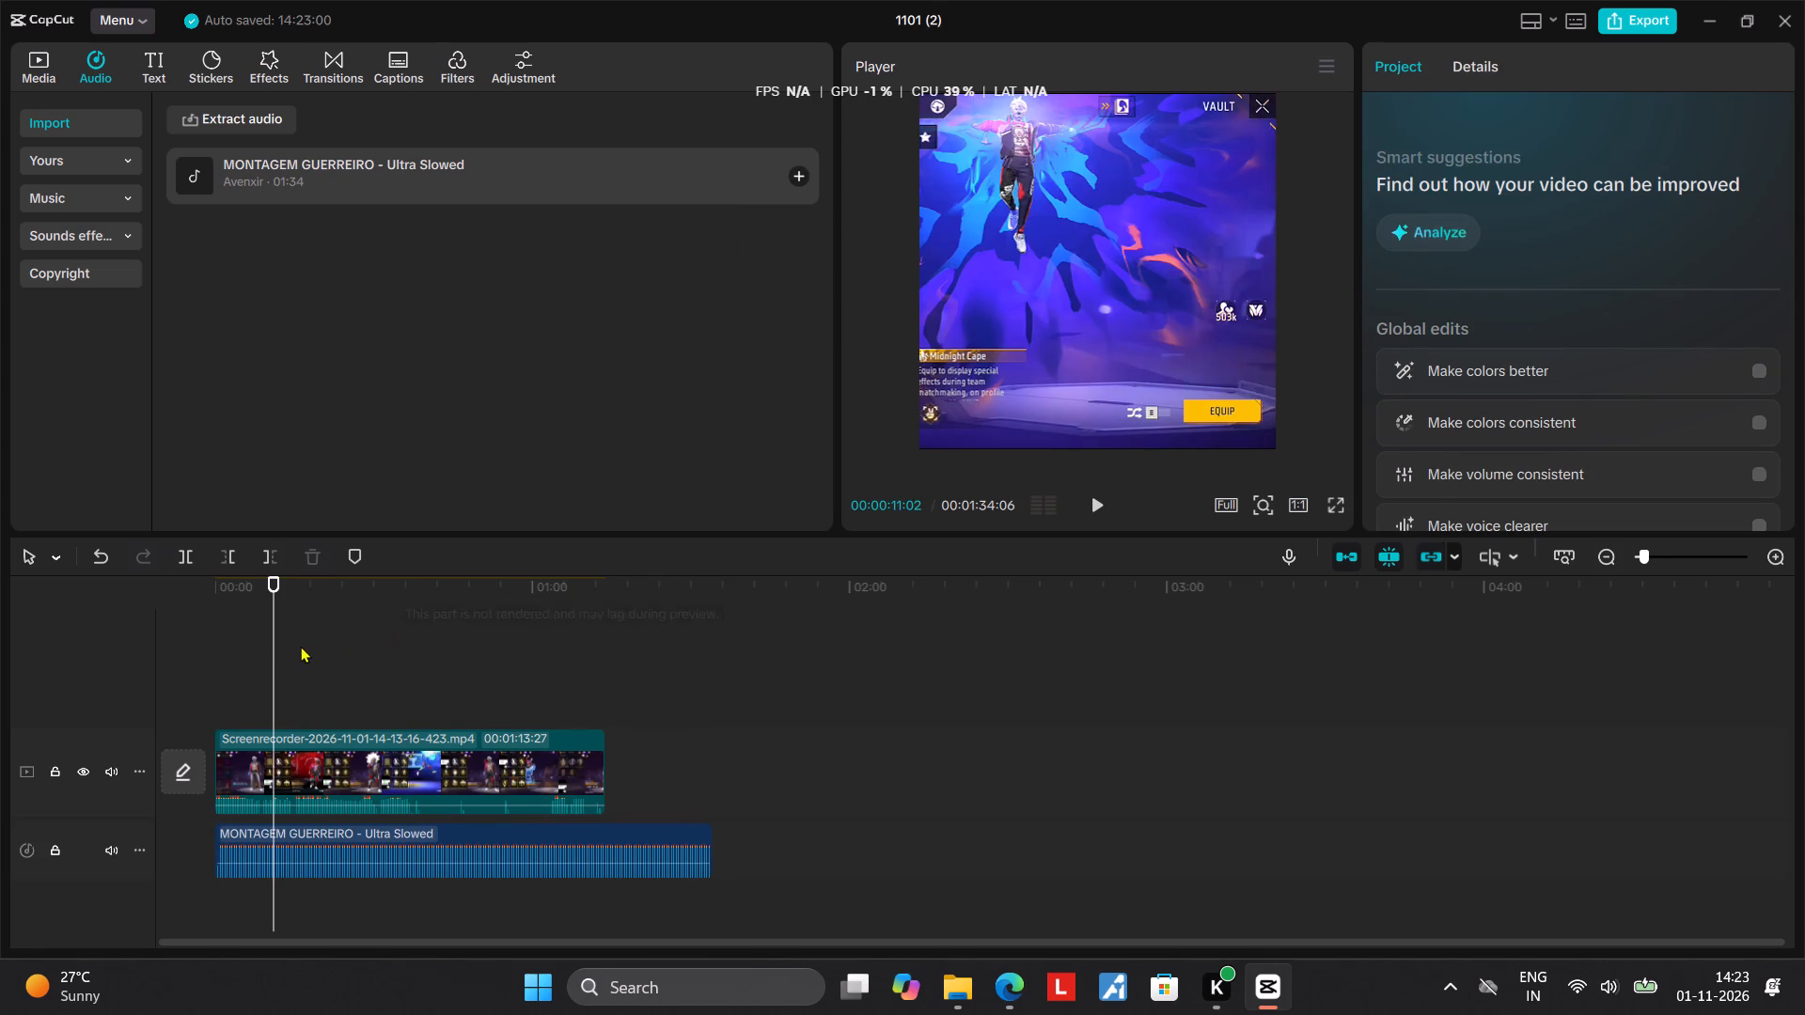
pyautogui.moveTo(274, 653); pyautogui.dragTo(181, 649)
pyautogui.click(1107, 492)
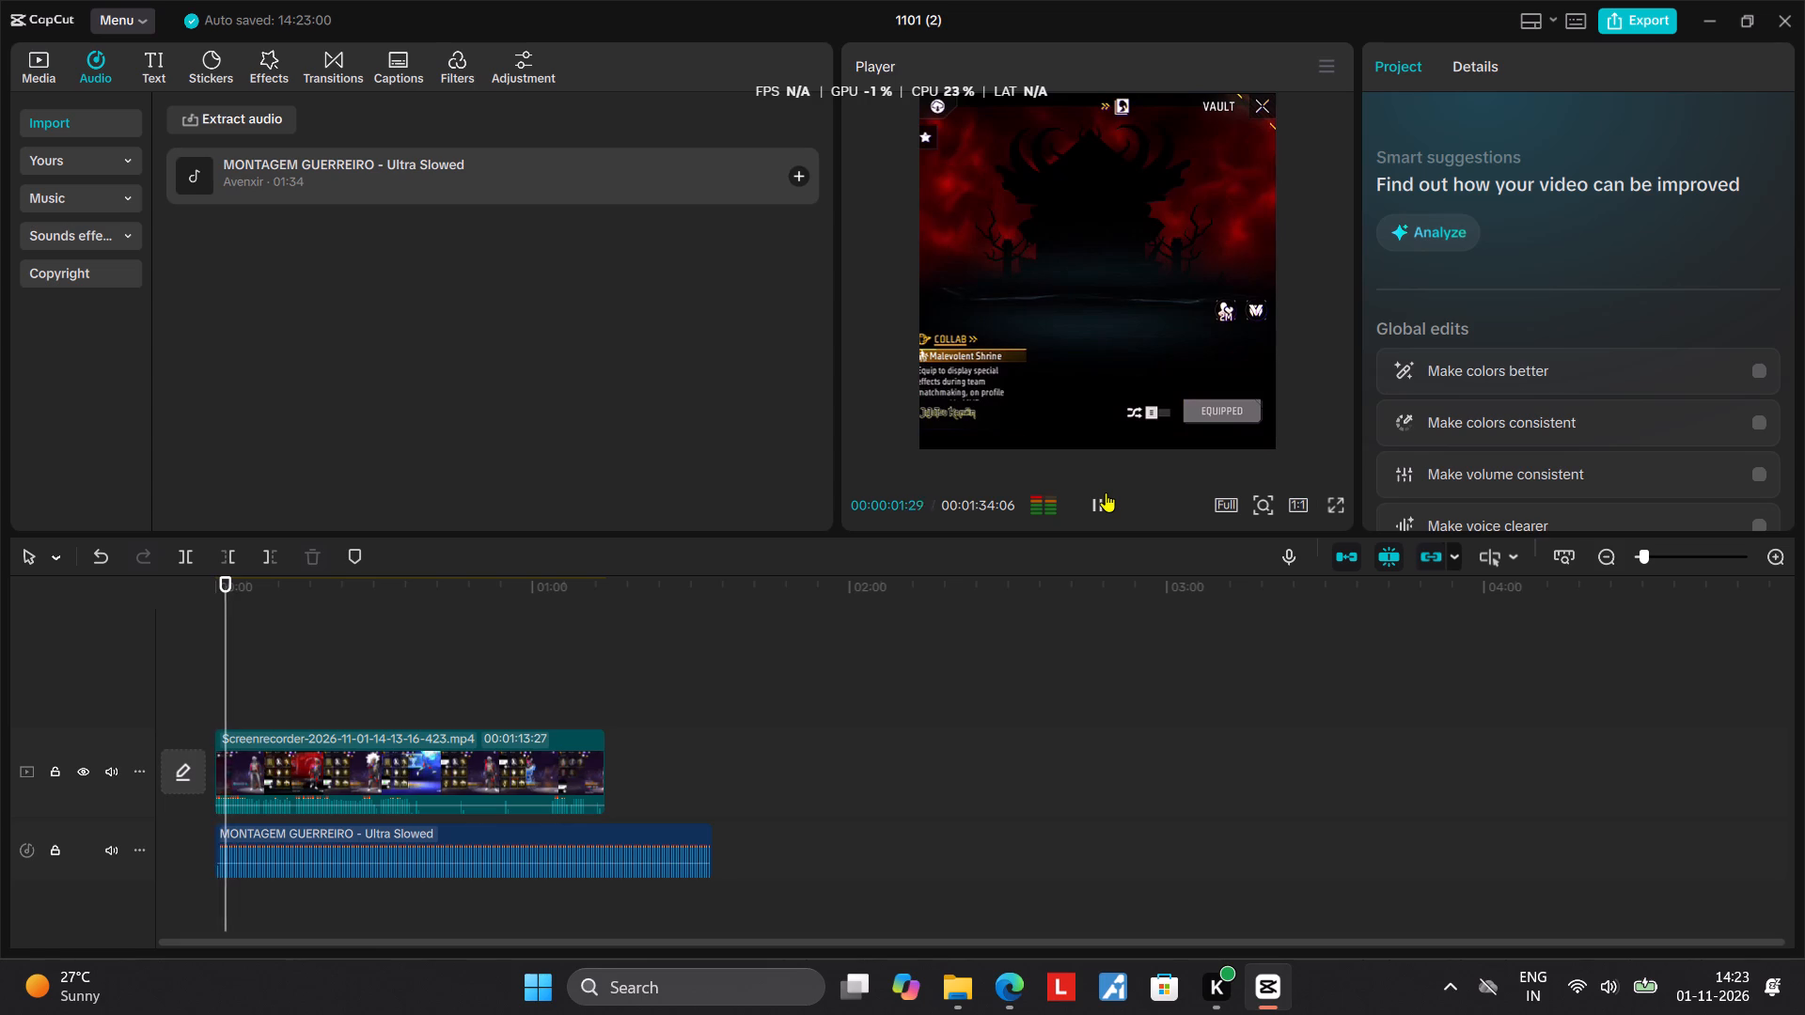
pyautogui.click(105, 768)
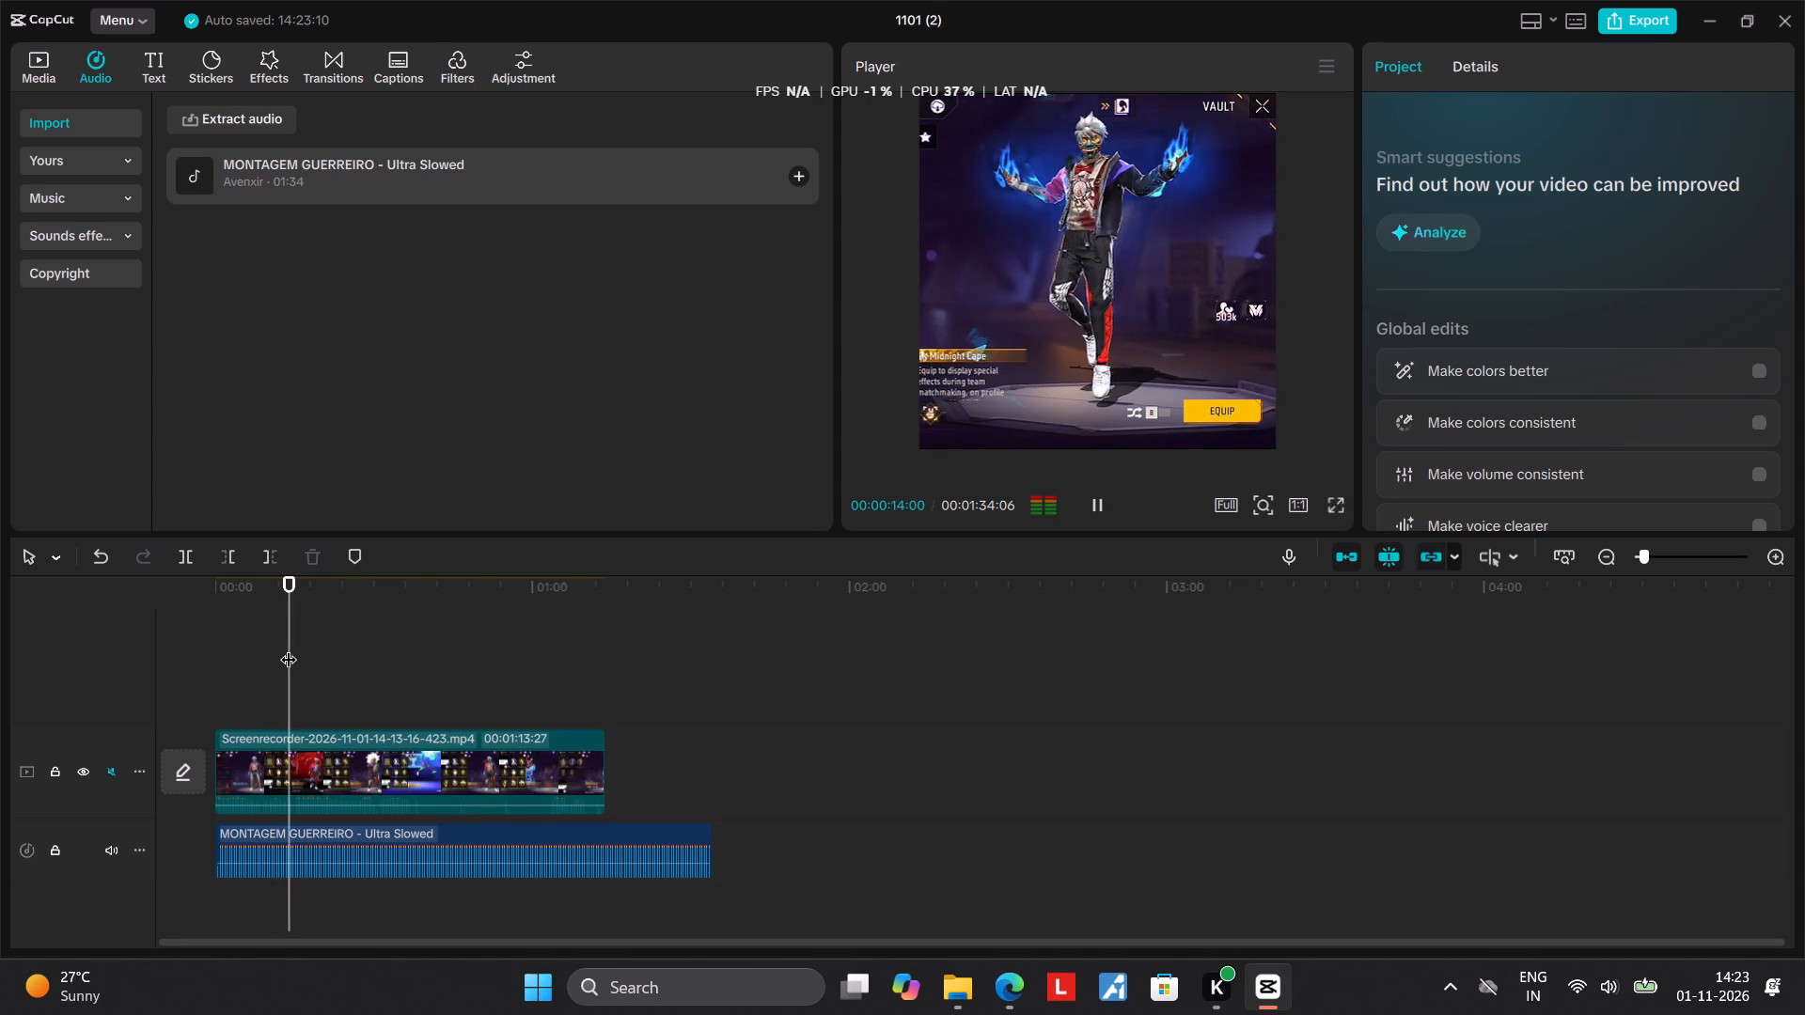
# Split the MONTAGEM GUERREIRO audio clip at 00:00:12:04 and delete the portion before it.
pyautogui.moveTo(289, 648); pyautogui.dragTo(279, 649)
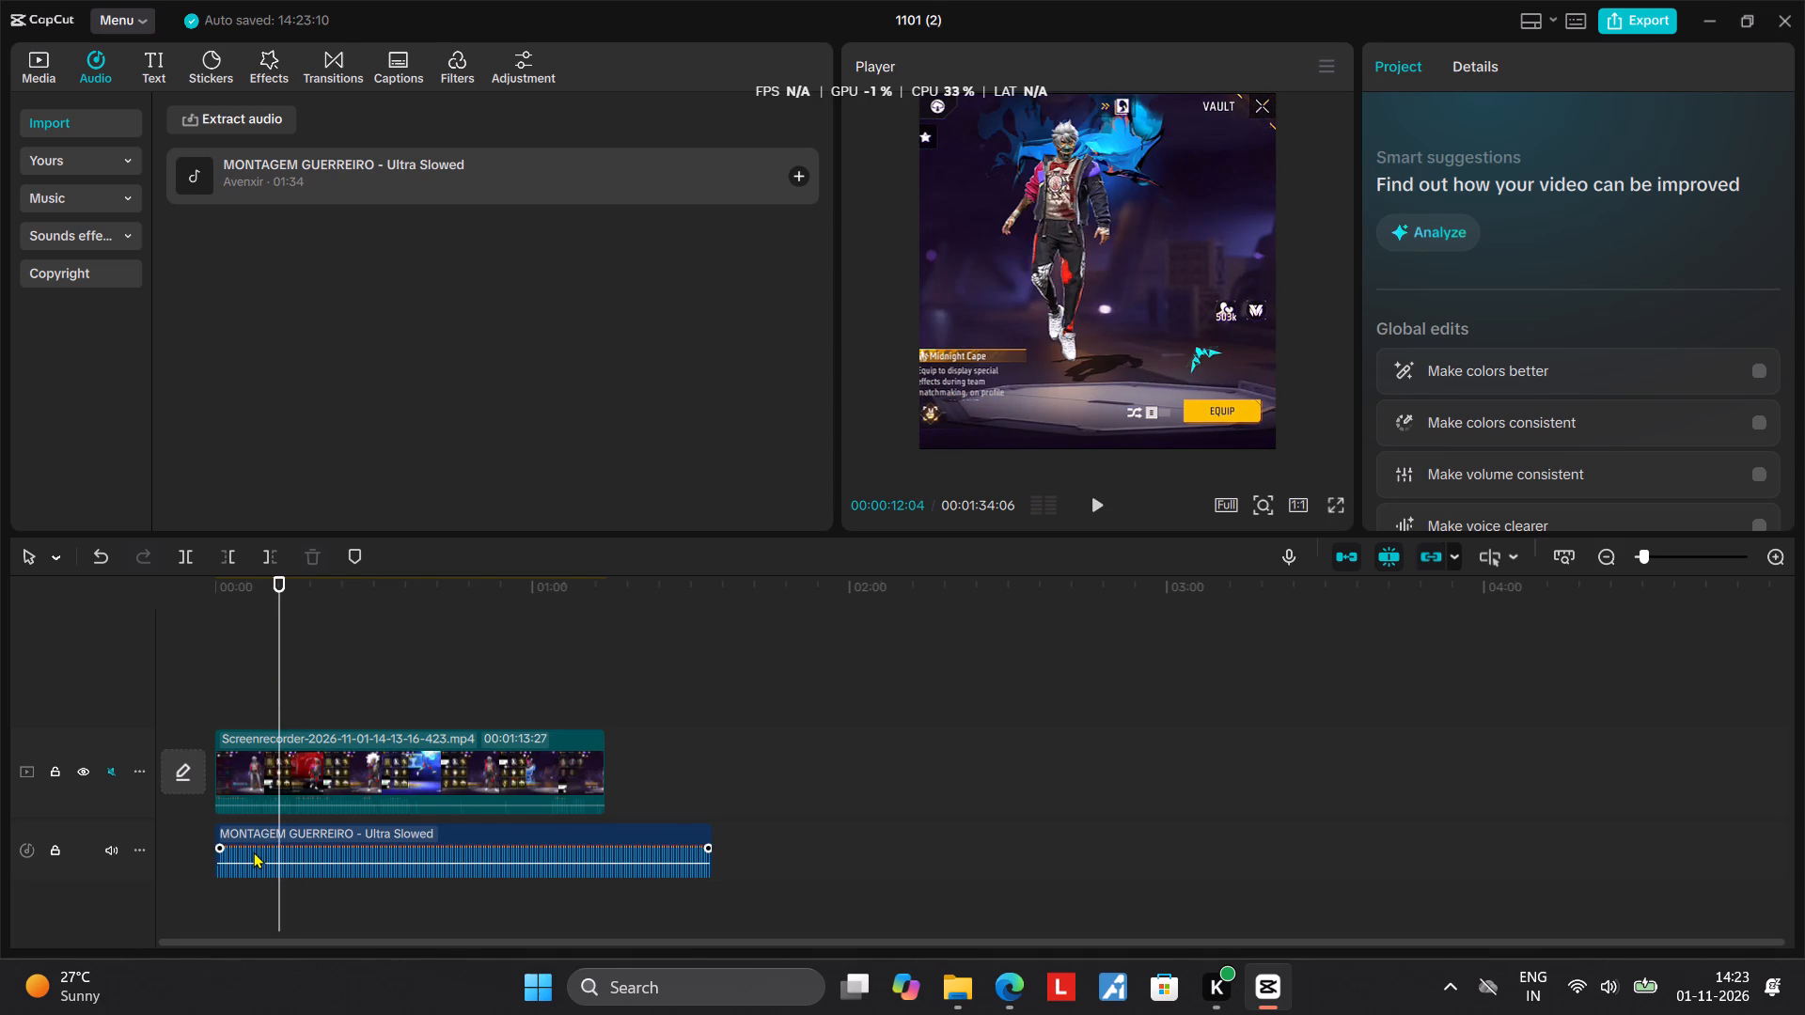
pyautogui.click(254, 853)
pyautogui.click(180, 555)
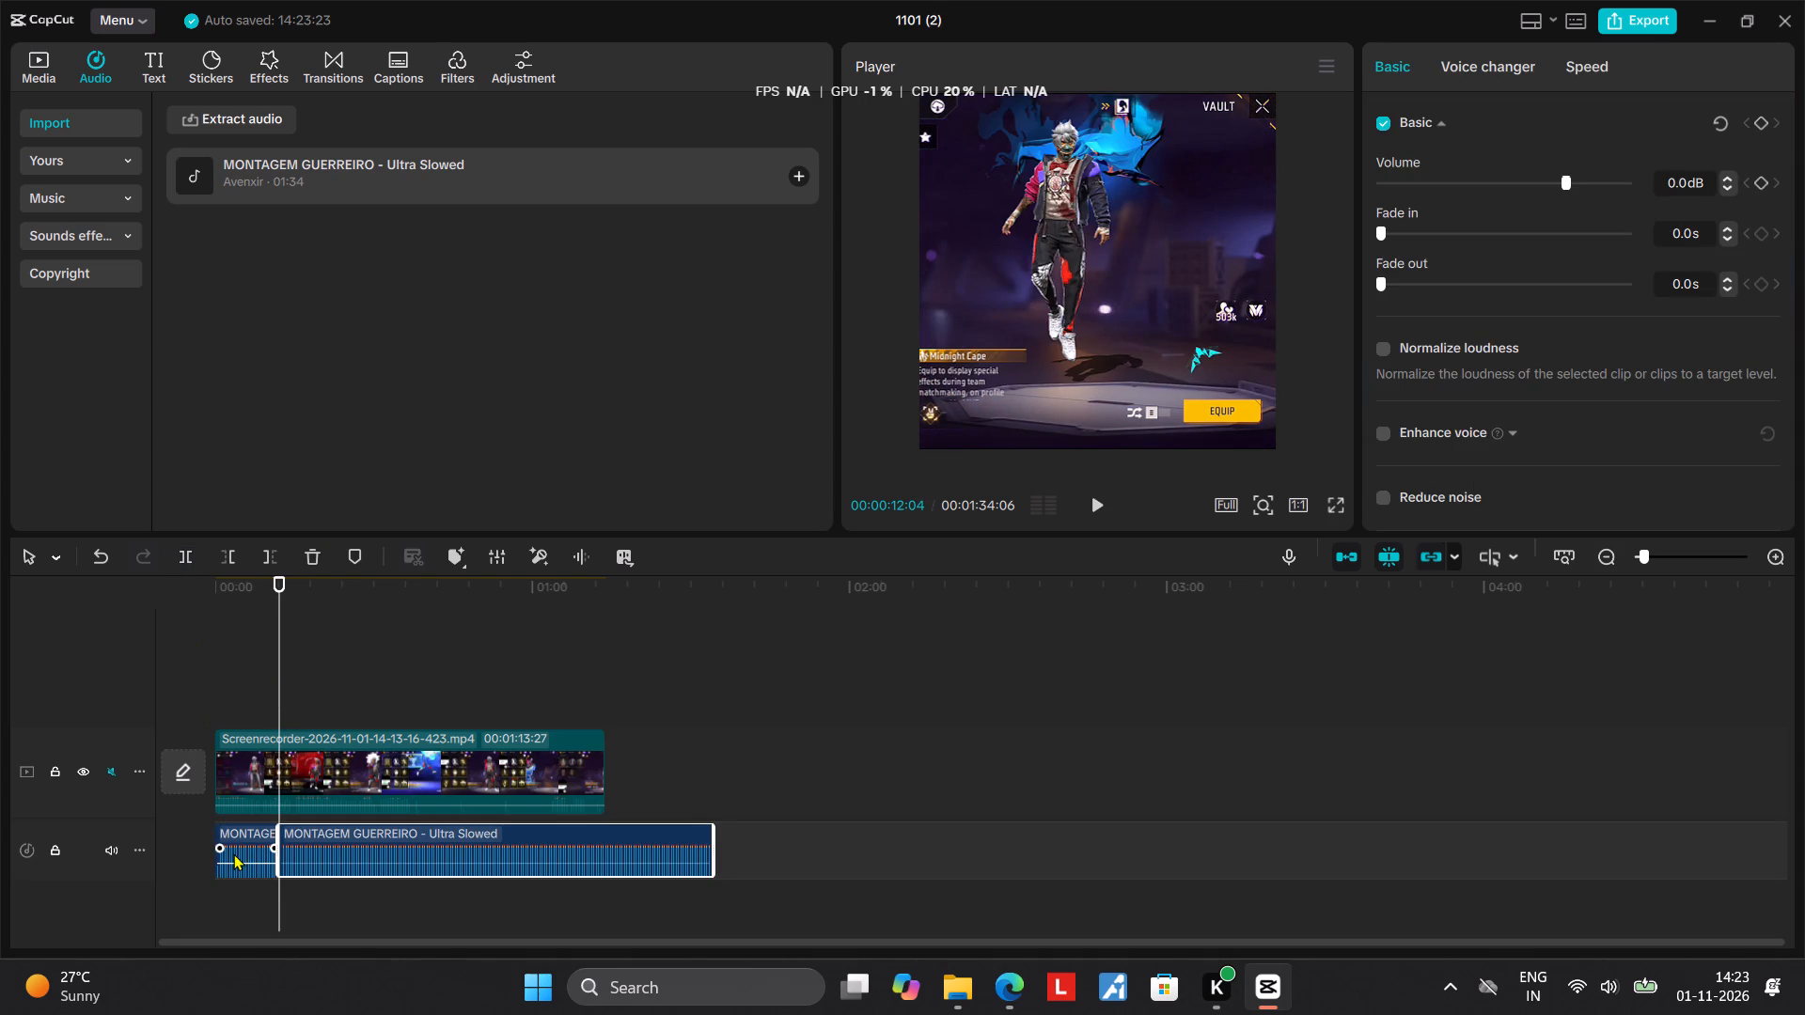
pyautogui.click(247, 845)
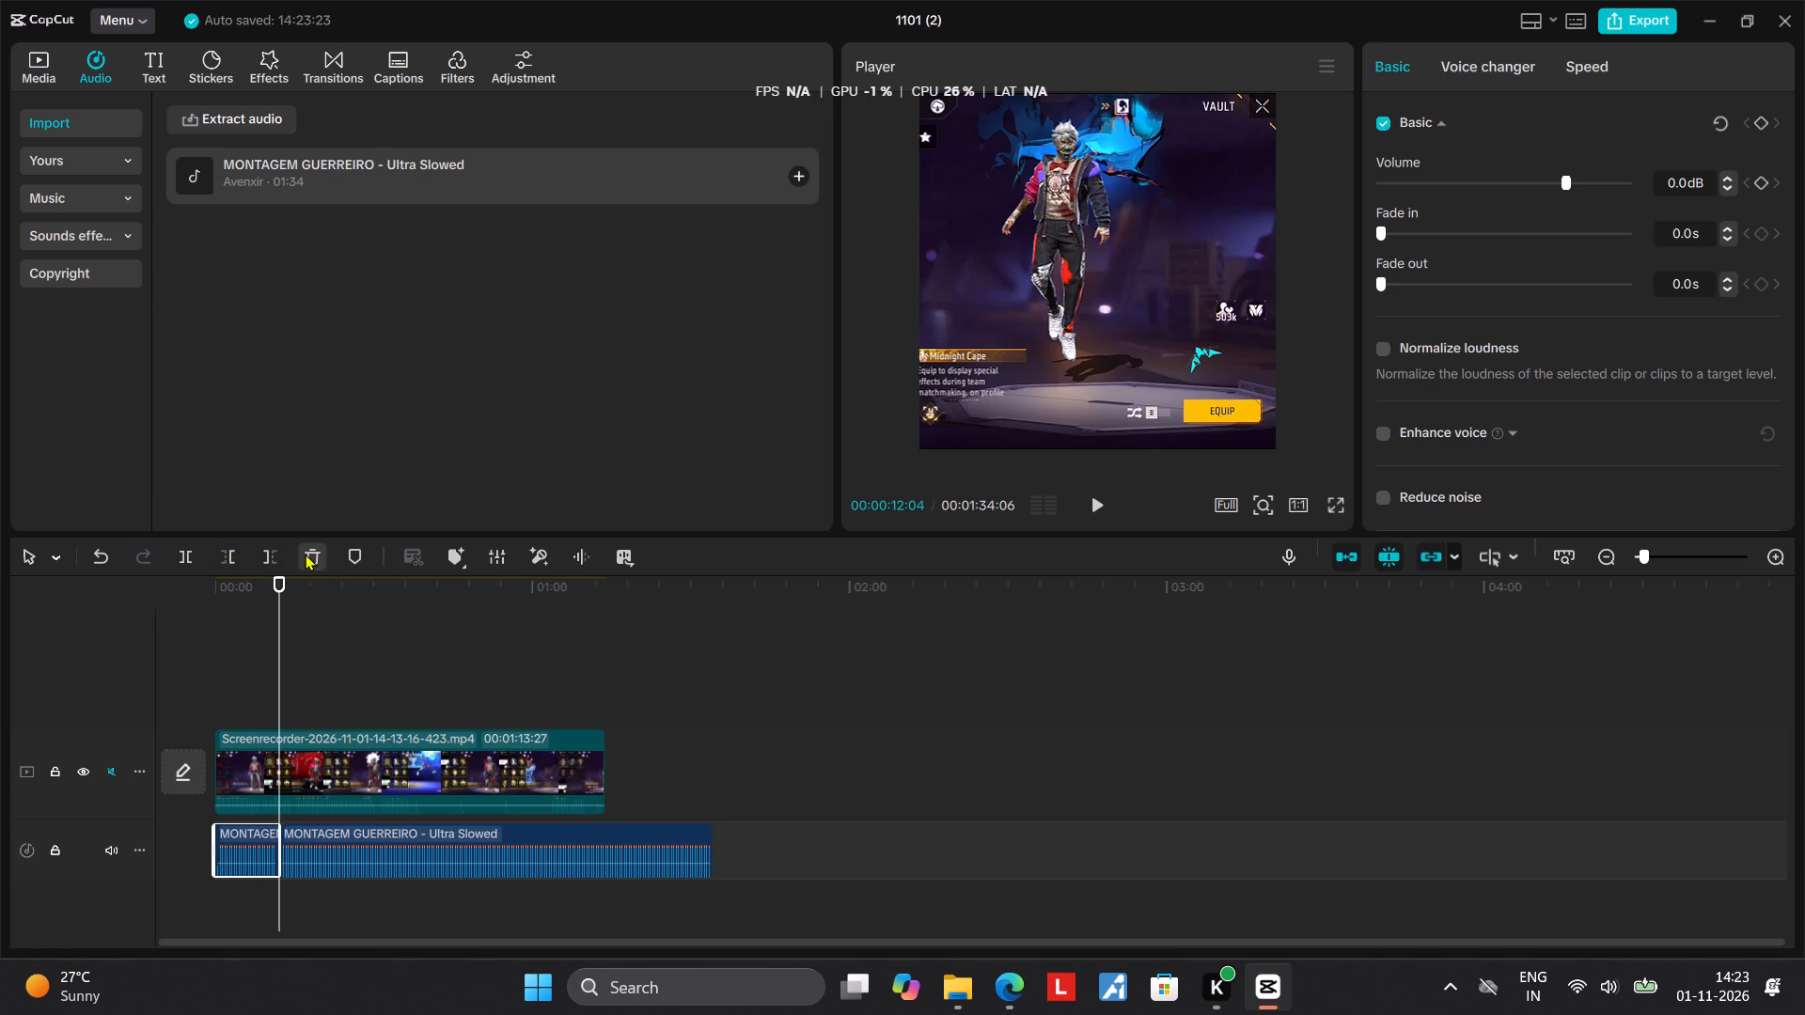
pyautogui.click(306, 554)
# Move the remaining MONTAGEM GUERREIRO audio clip to the start of the timeline and play the project from the beginning.
pyautogui.moveTo(361, 834); pyautogui.dragTo(355, 834)
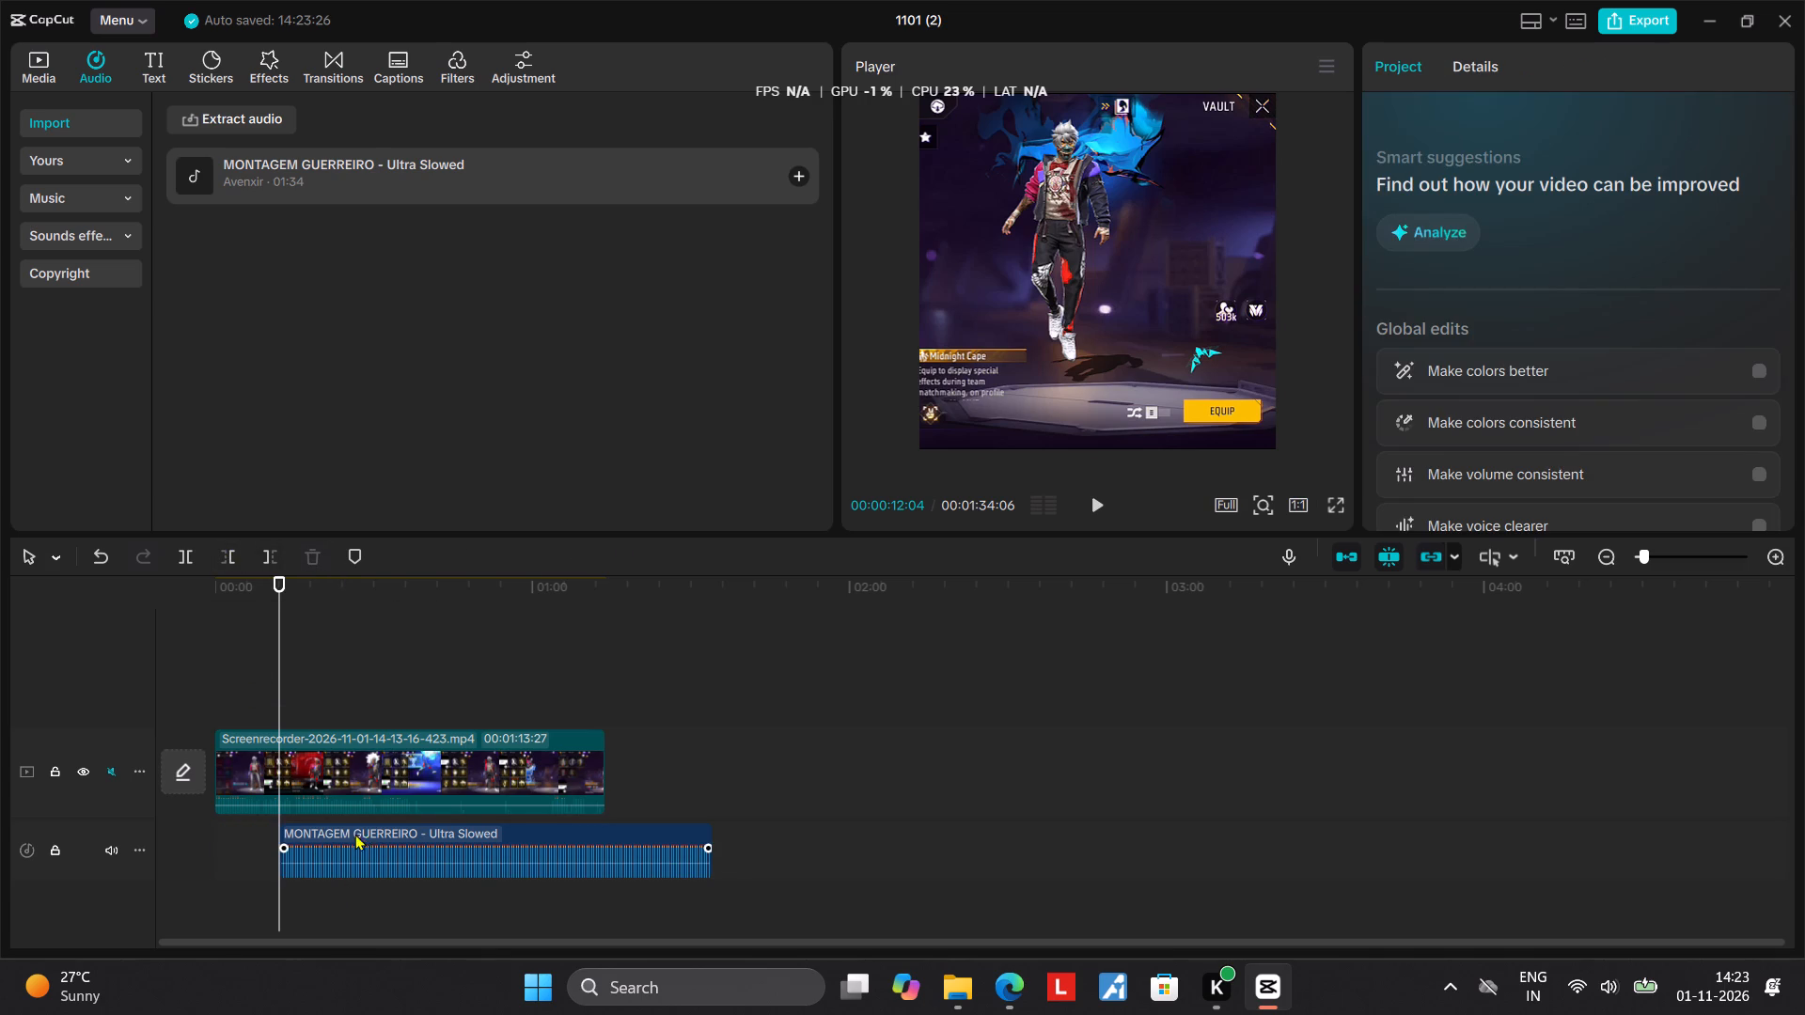
pyautogui.moveTo(355, 834); pyautogui.dragTo(287, 833)
pyautogui.click(339, 663)
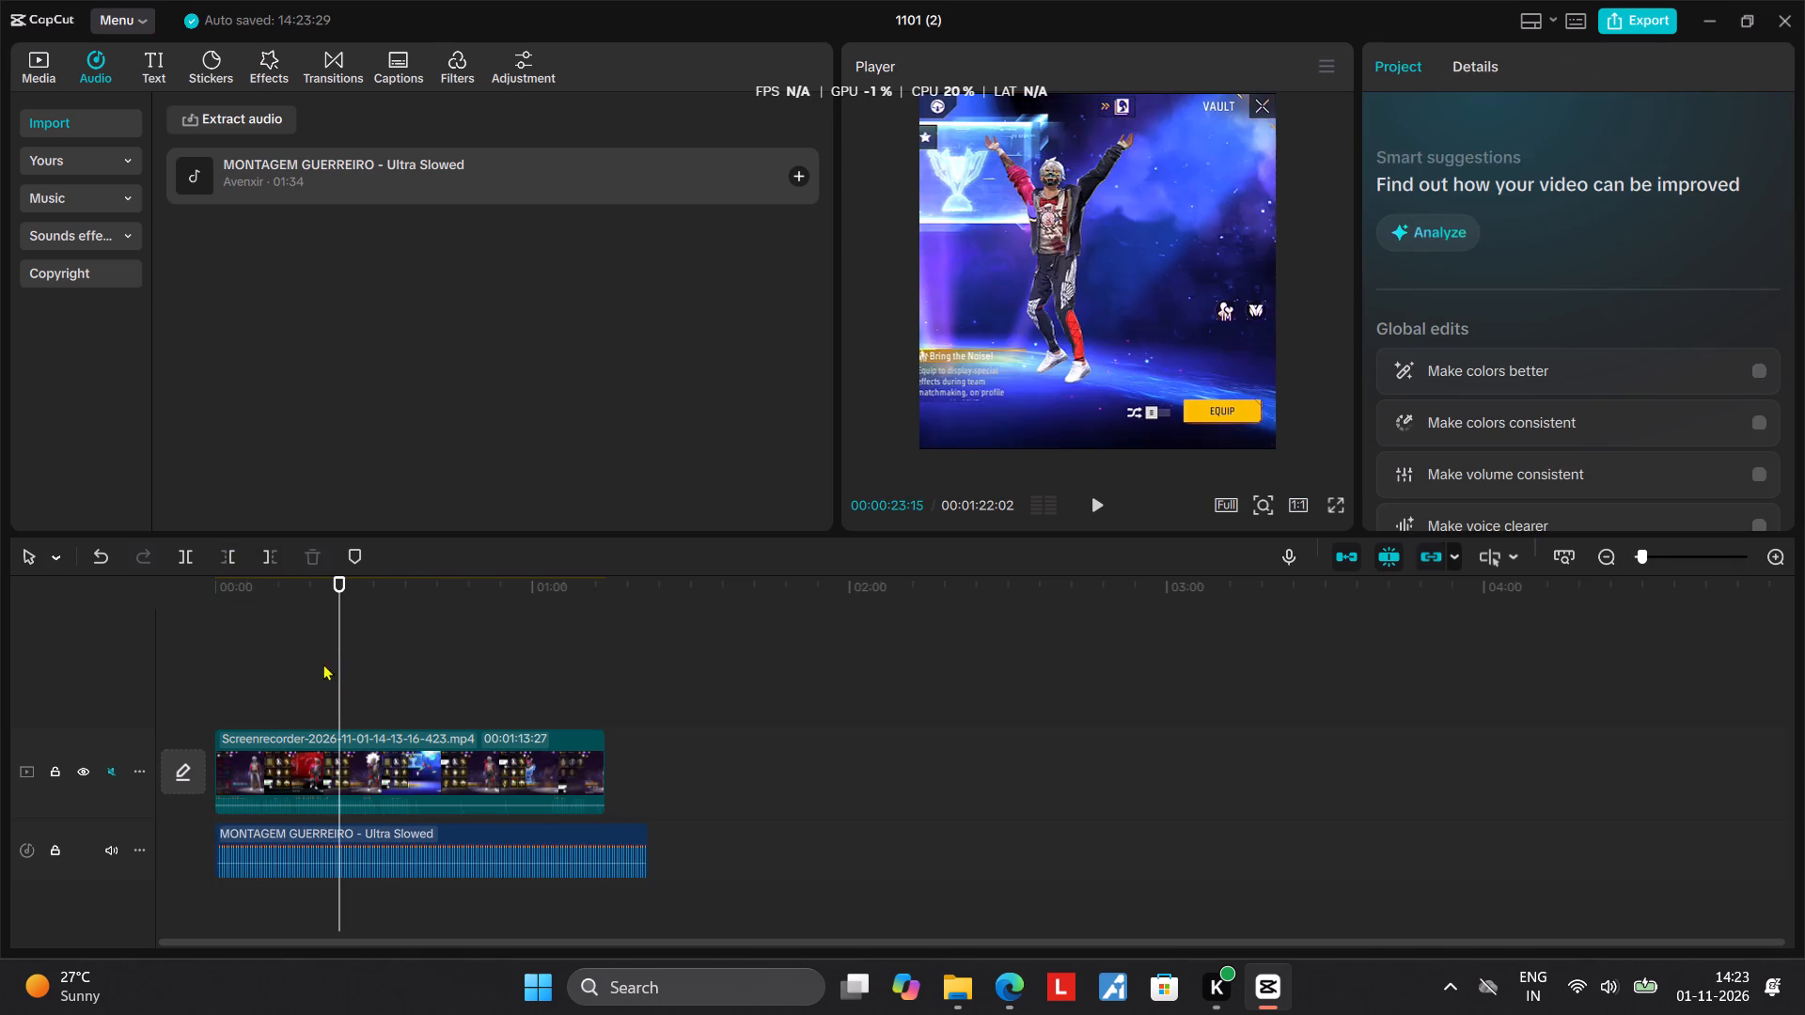
pyautogui.click(283, 668)
pyautogui.moveTo(281, 668); pyautogui.dragTo(100, 675)
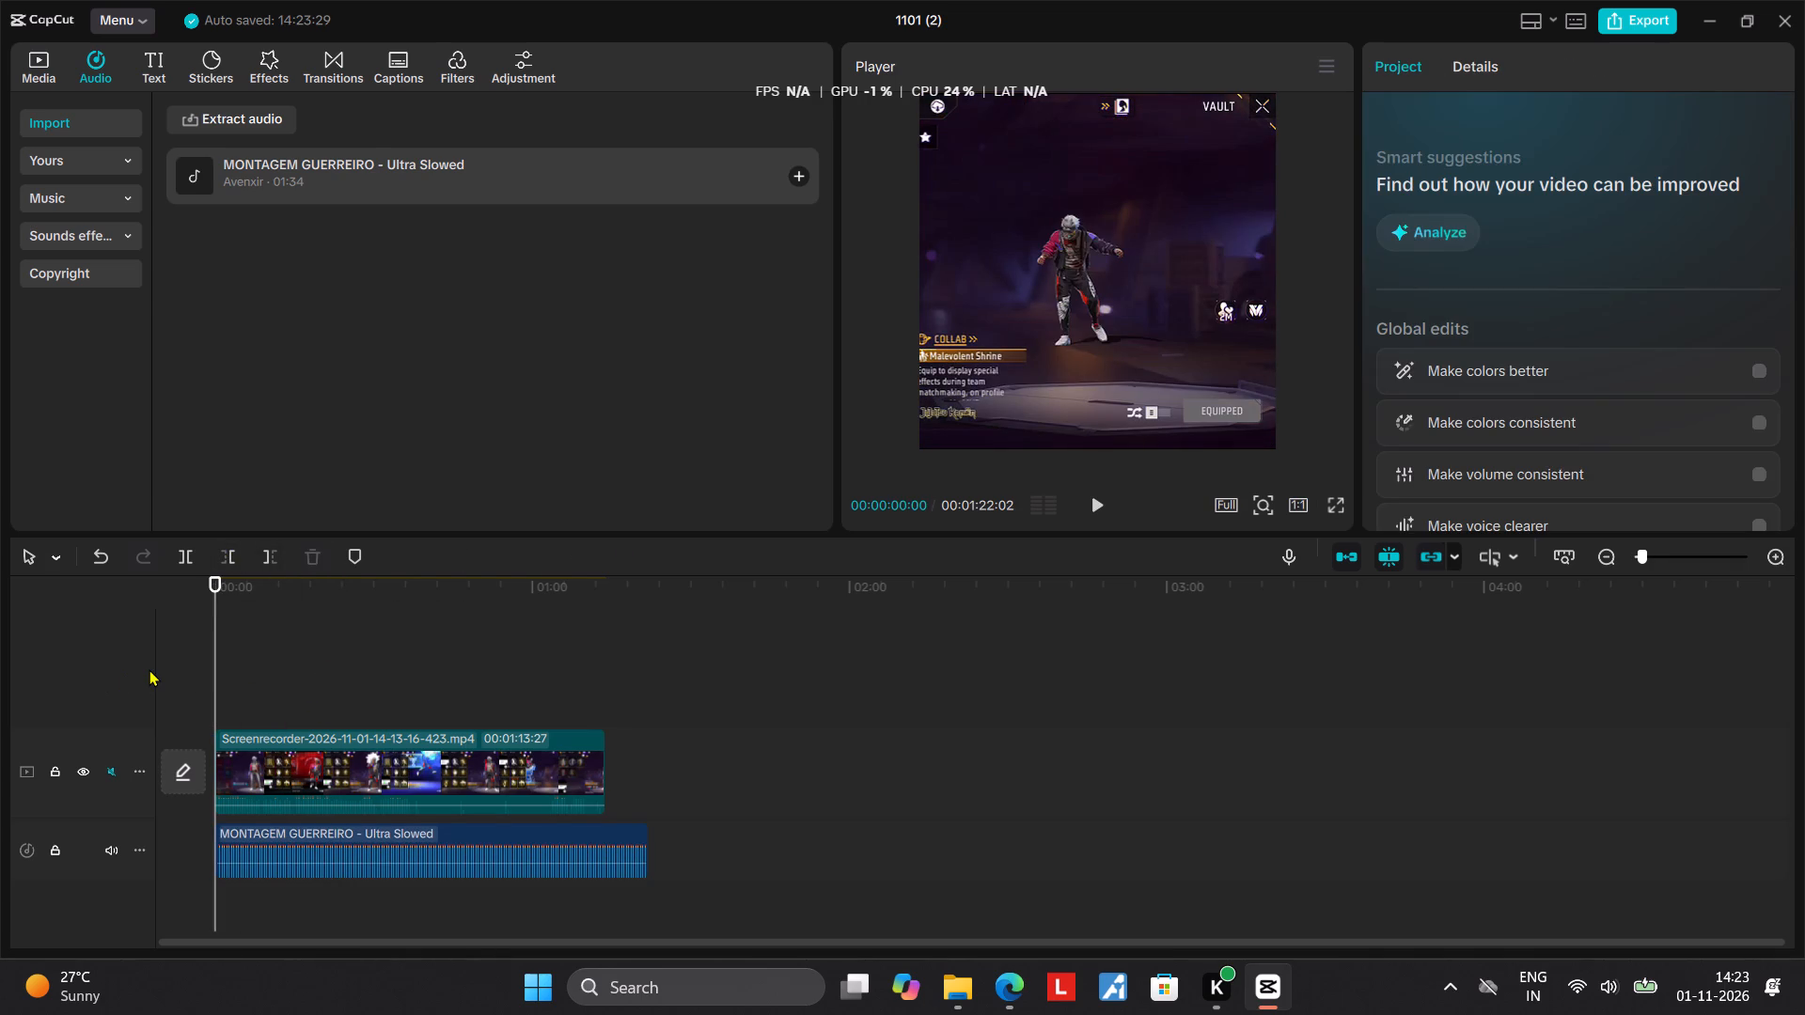
pyautogui.press('space')
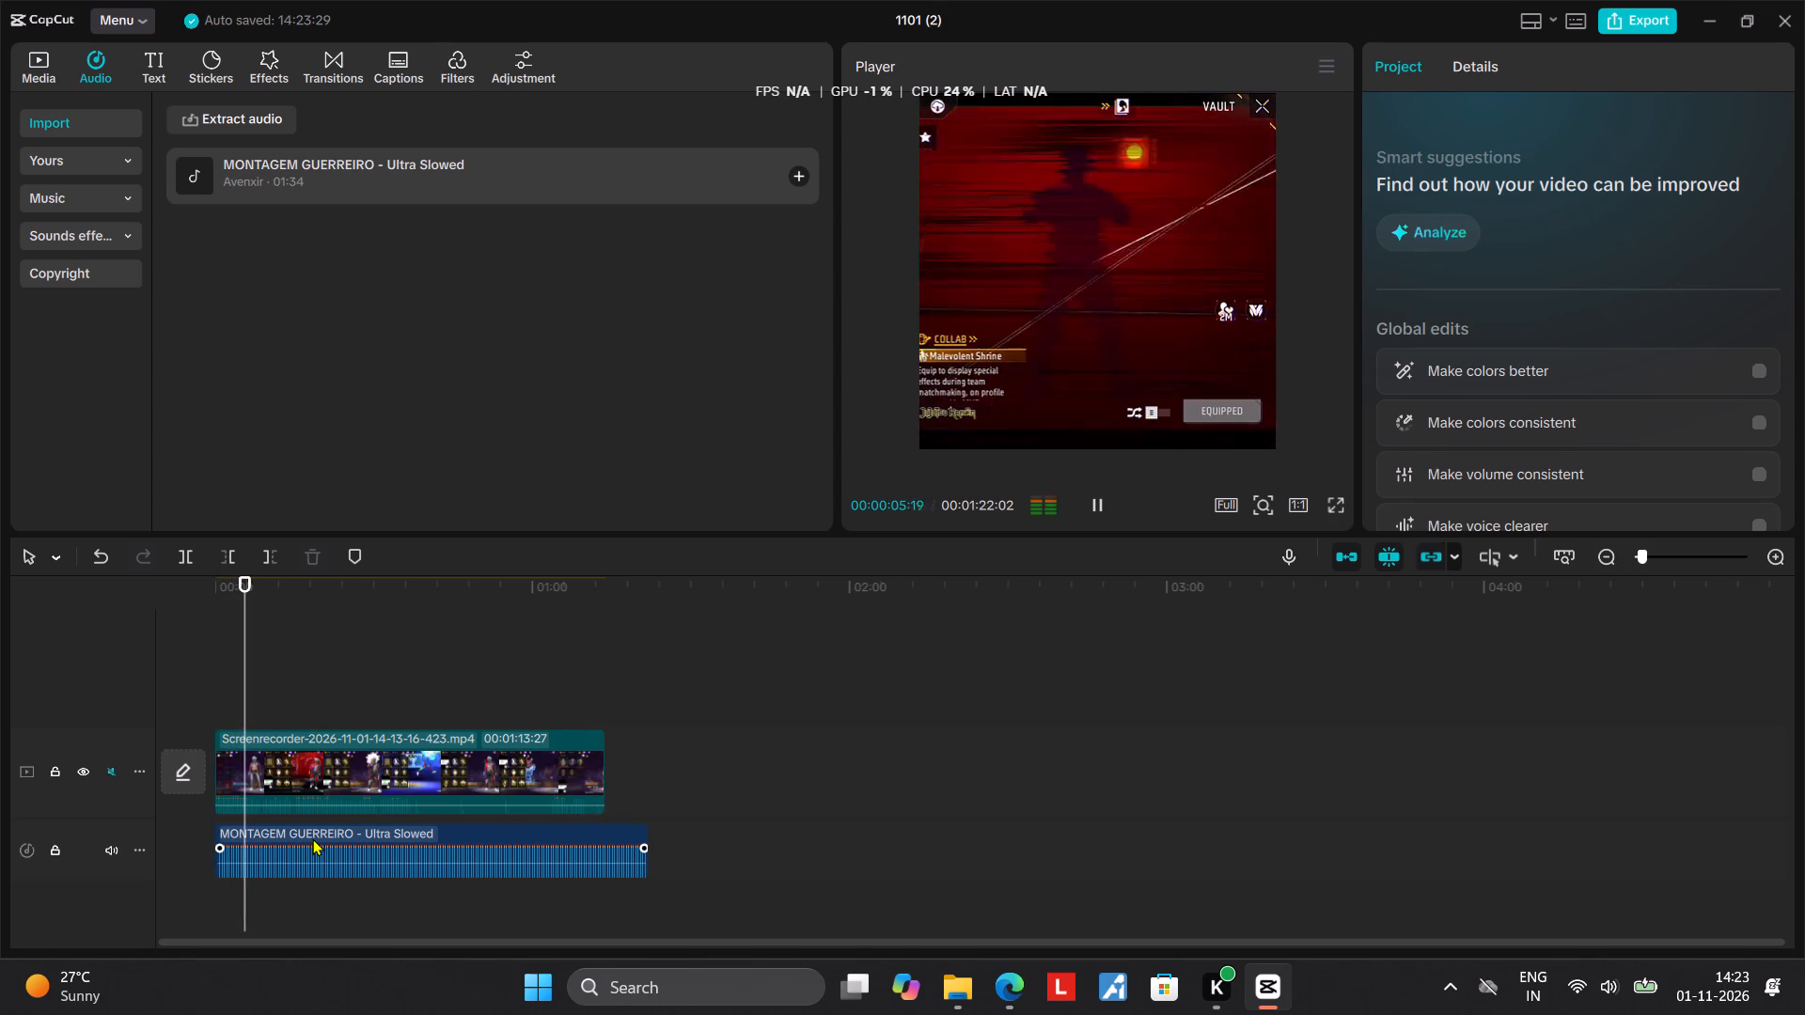
# Enlarge the video clip to 255% scale and reposition it in the square frame at X -2197, Y -196.
pyautogui.click(385, 684)
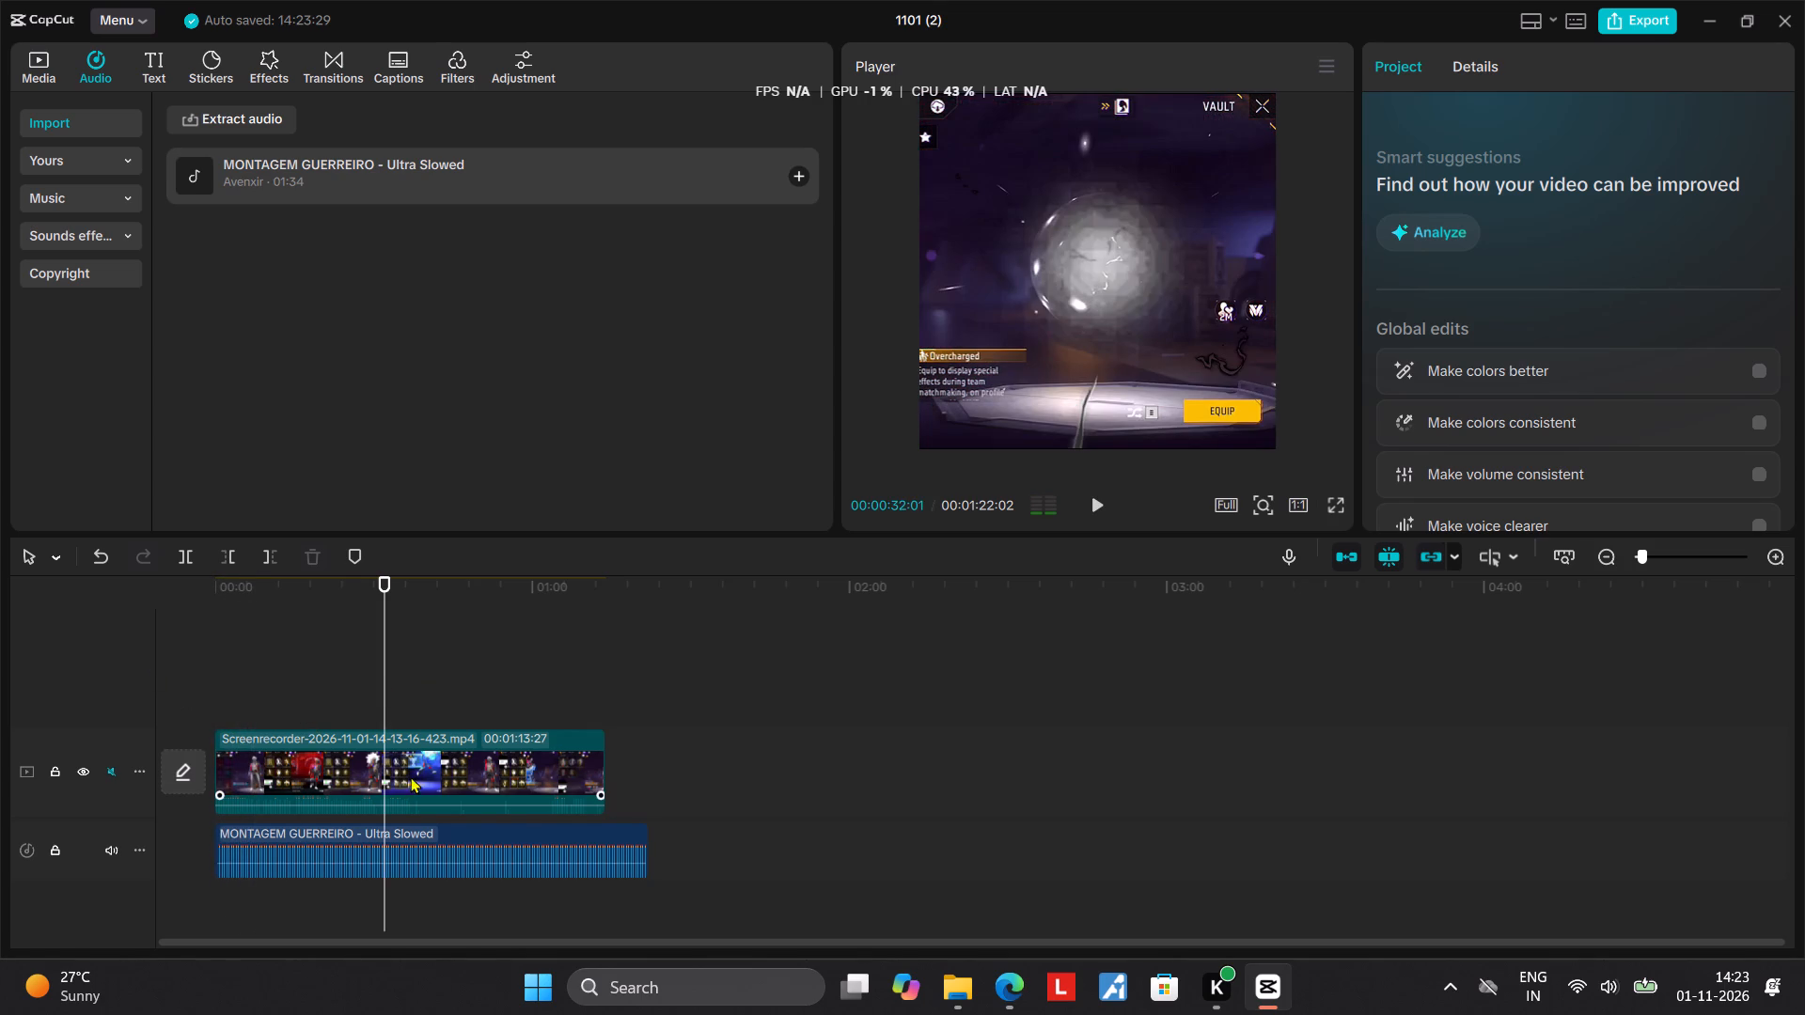
pyautogui.click(430, 761)
pyautogui.moveTo(1316, 443); pyautogui.dragTo(1395, 475)
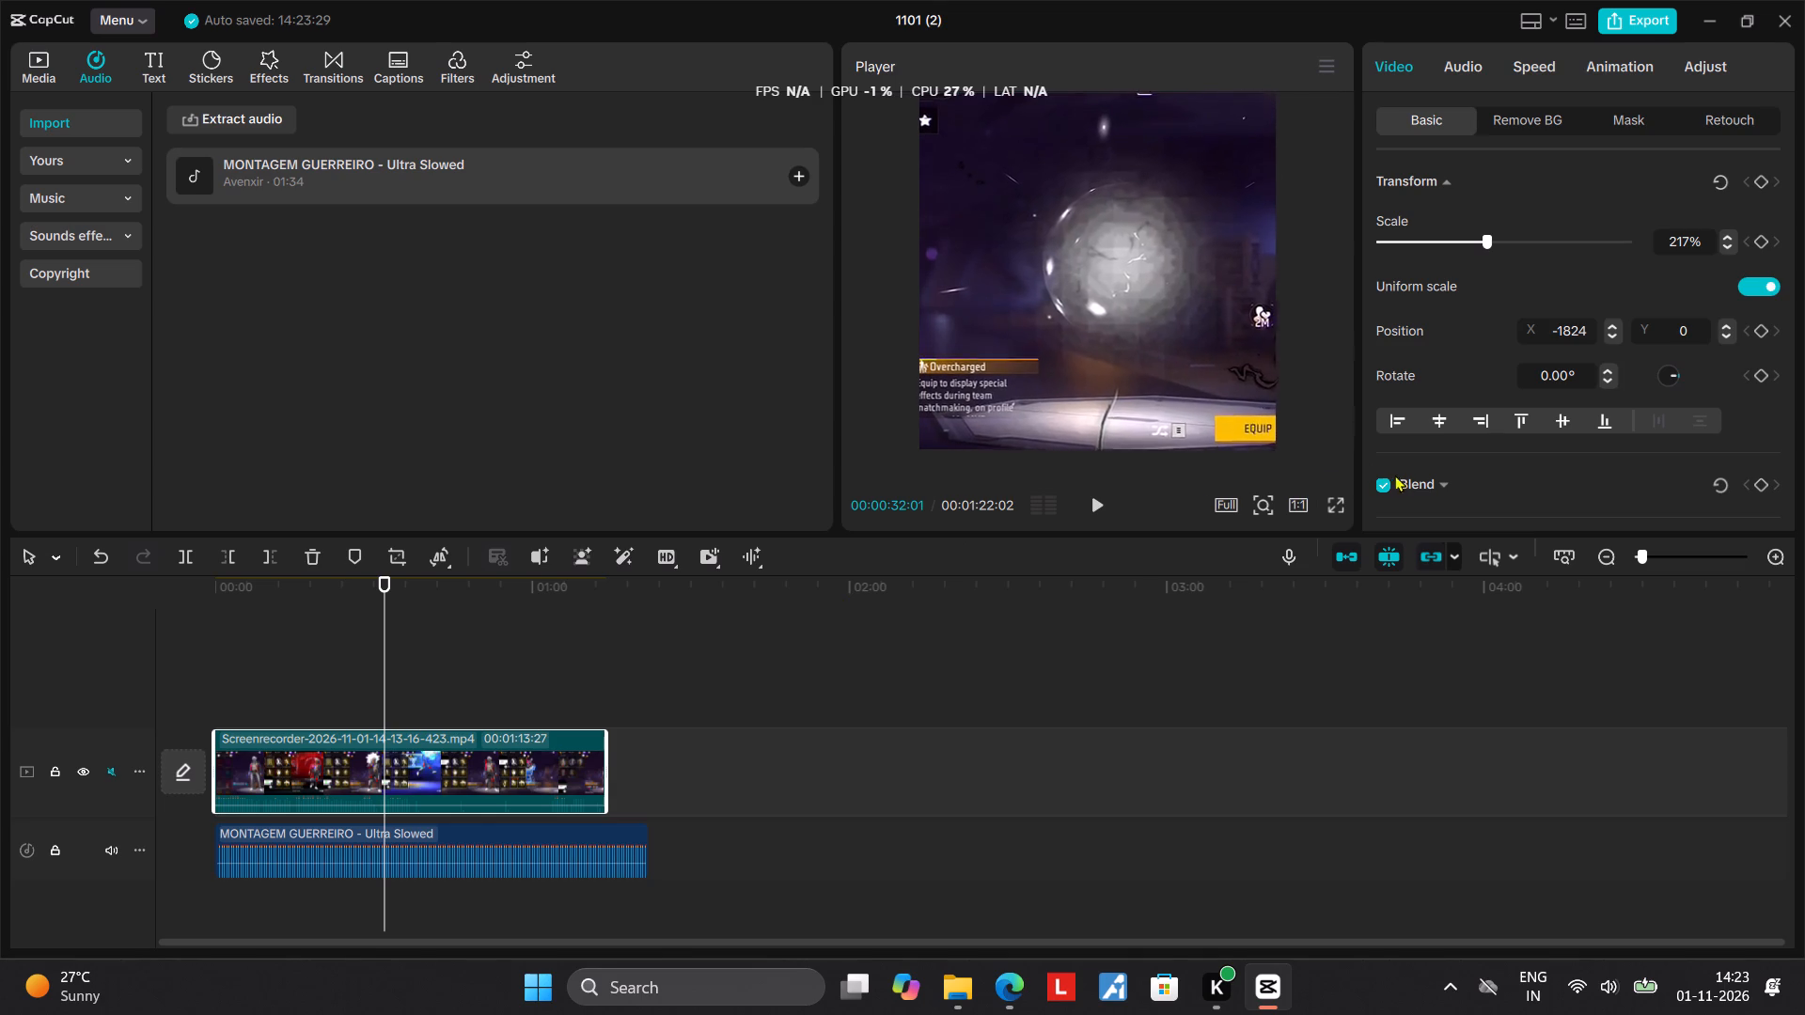
pyautogui.moveTo(1395, 475); pyautogui.dragTo(1420, 493)
pyautogui.moveTo(1164, 384); pyautogui.dragTo(1113, 395)
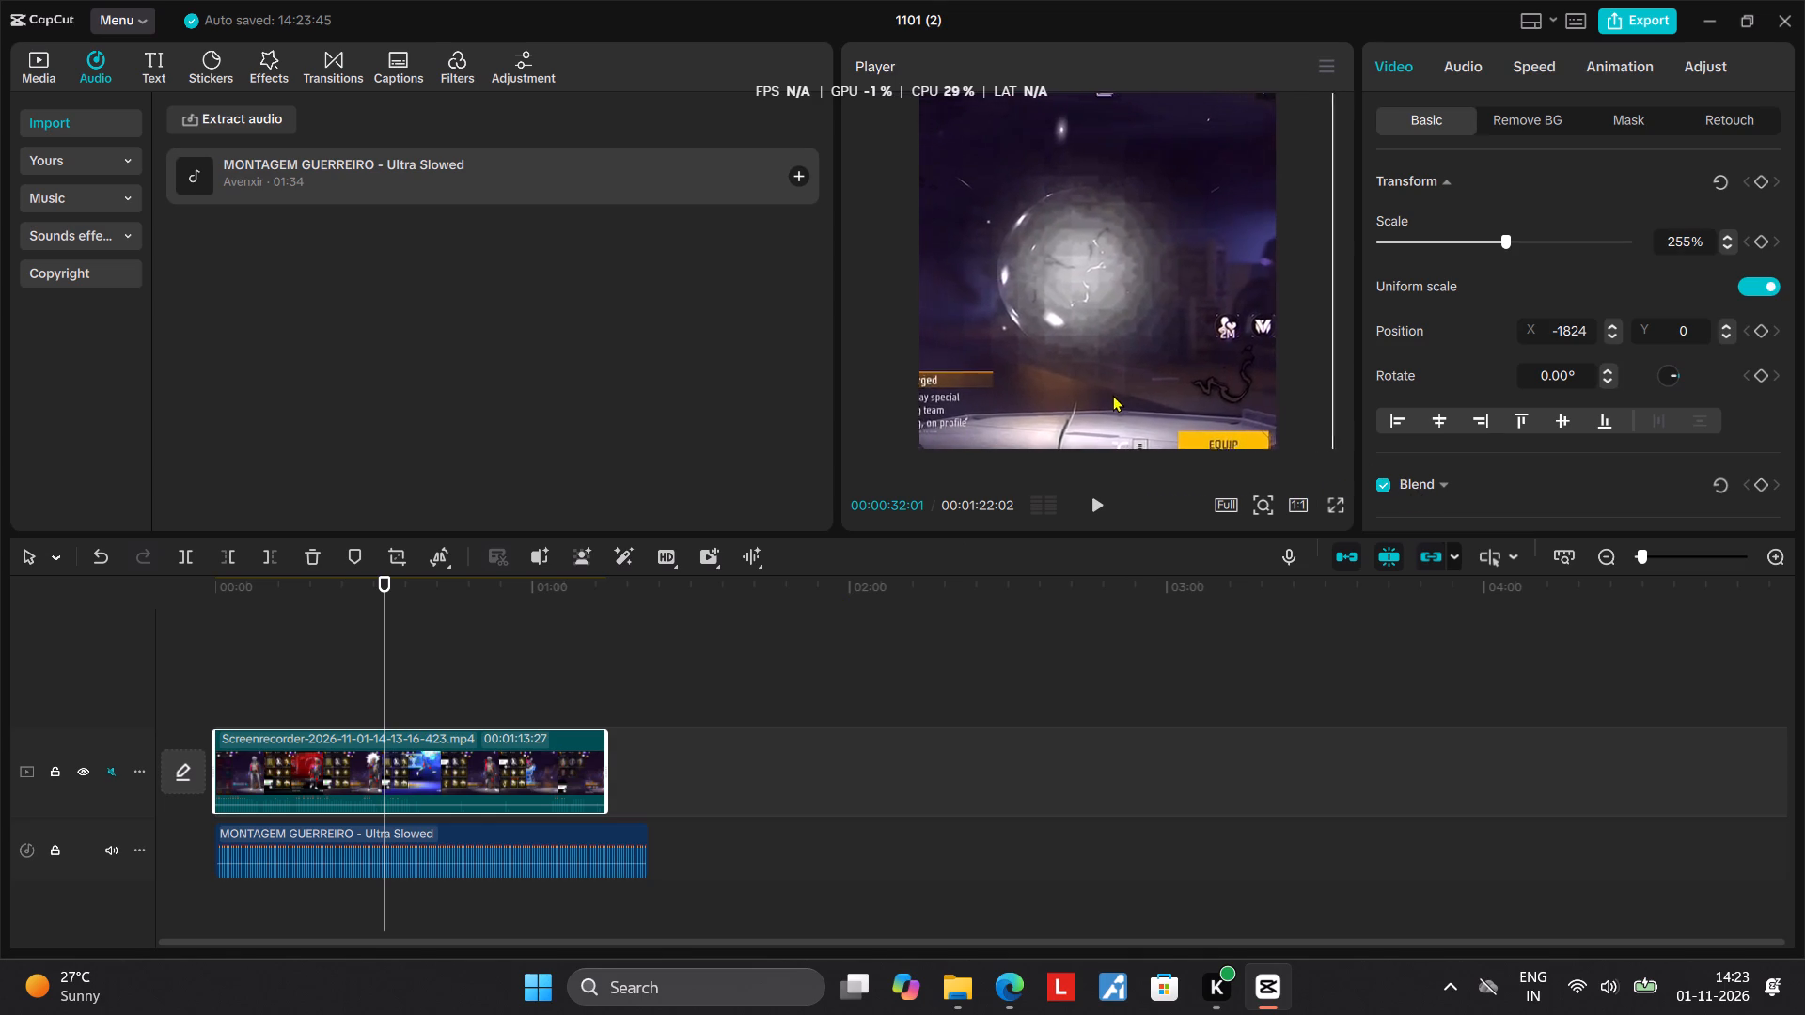
pyautogui.moveTo(1113, 395); pyautogui.dragTo(1128, 402)
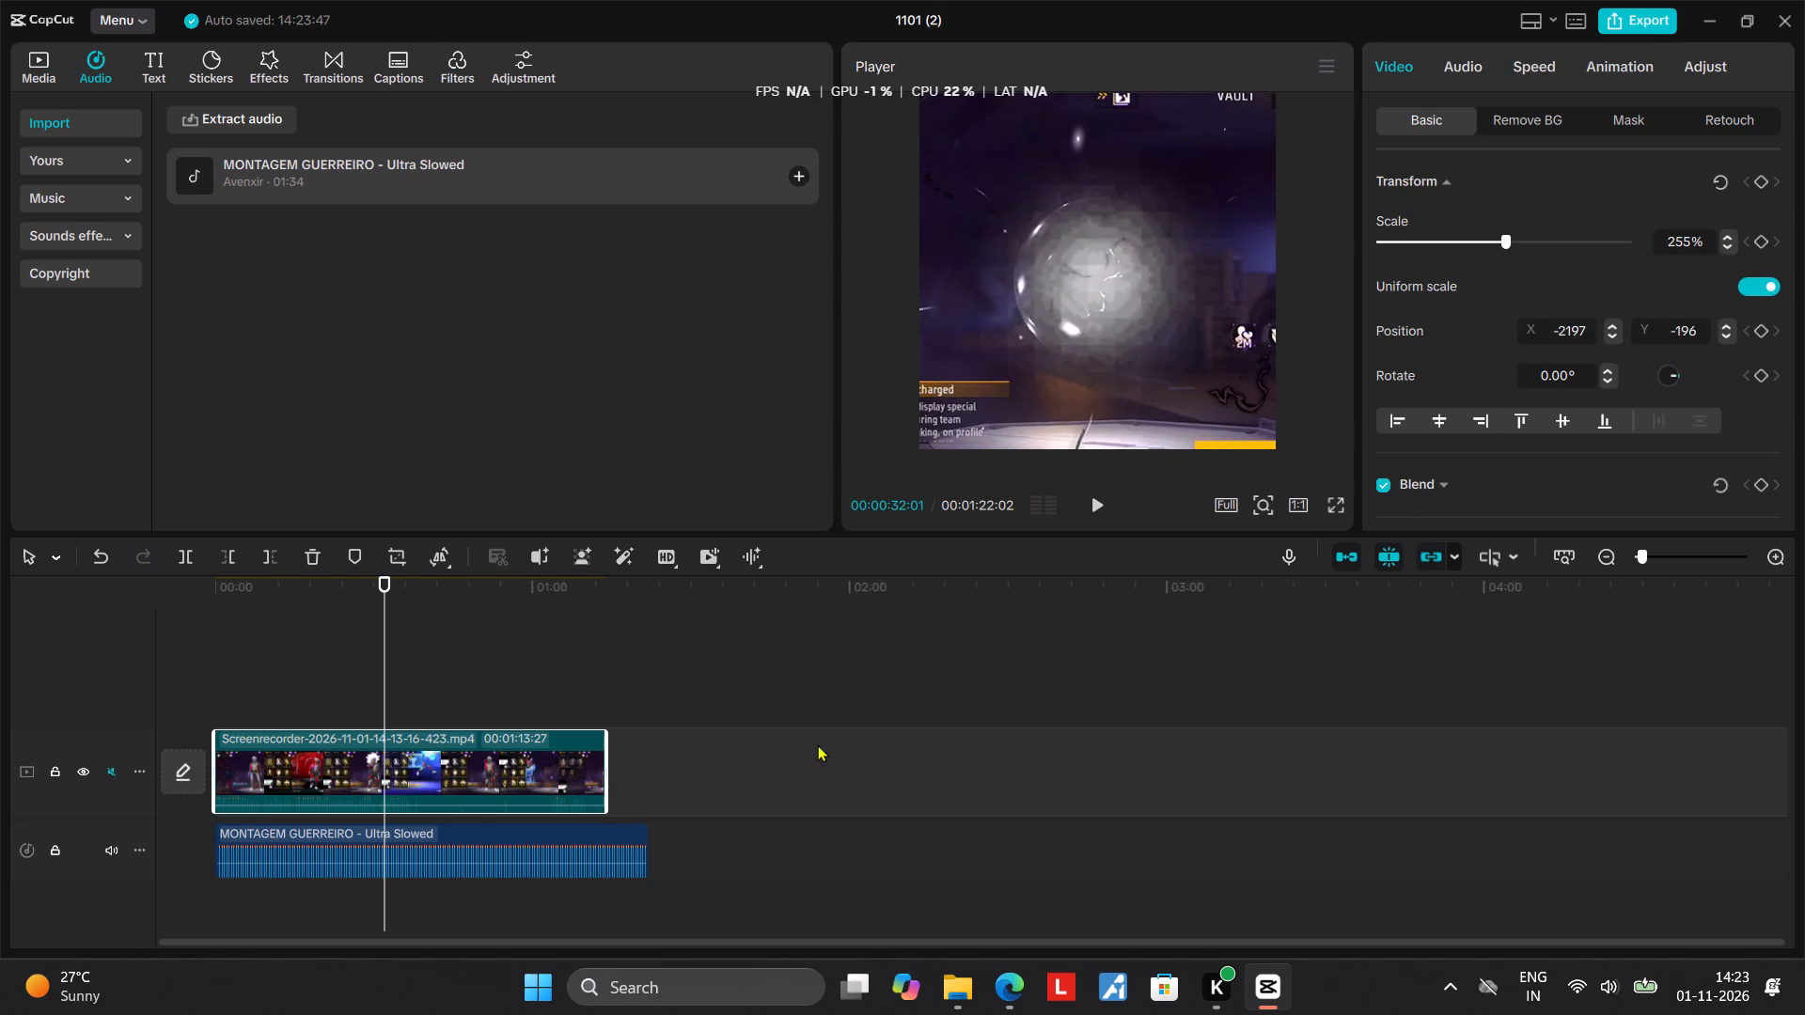
pyautogui.click(1048, 407)
# Play the opening, shift the music clip about 6 seconds later, and extend its start edge back to the timeline's beginning.
pyautogui.click(261, 661)
pyautogui.moveTo(261, 661); pyautogui.dragTo(129, 661)
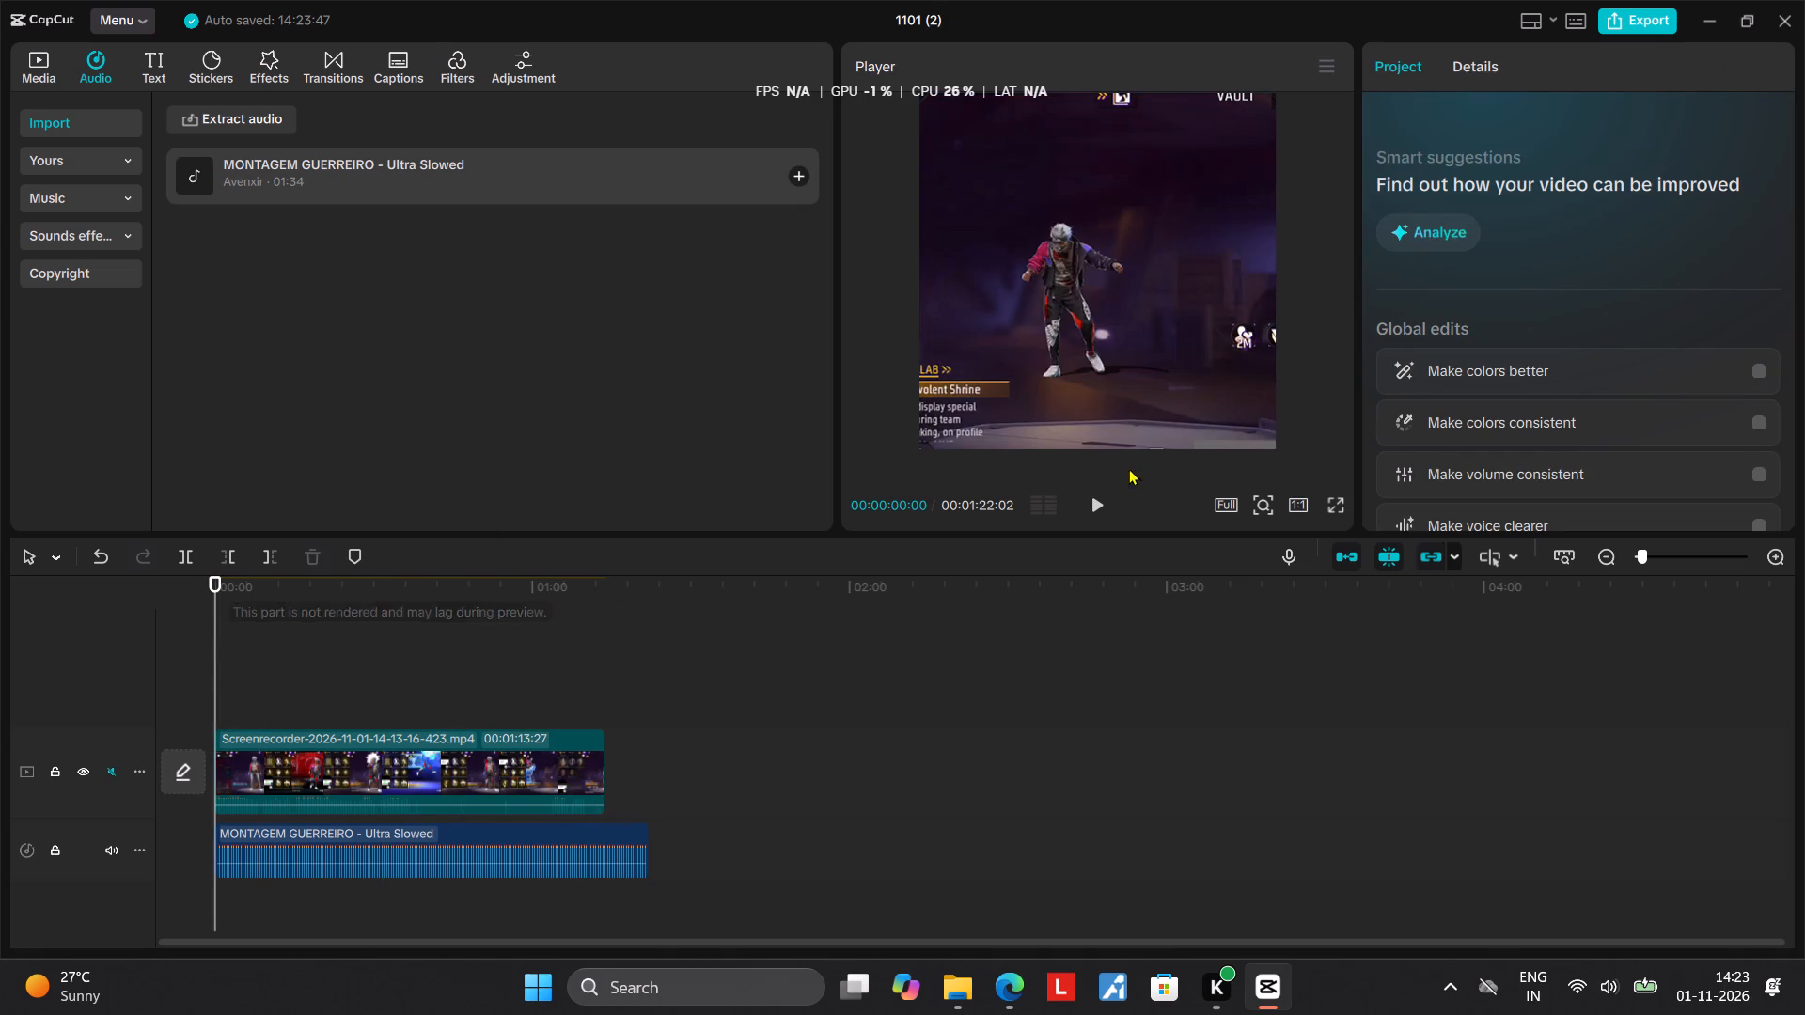
pyautogui.click(1098, 509)
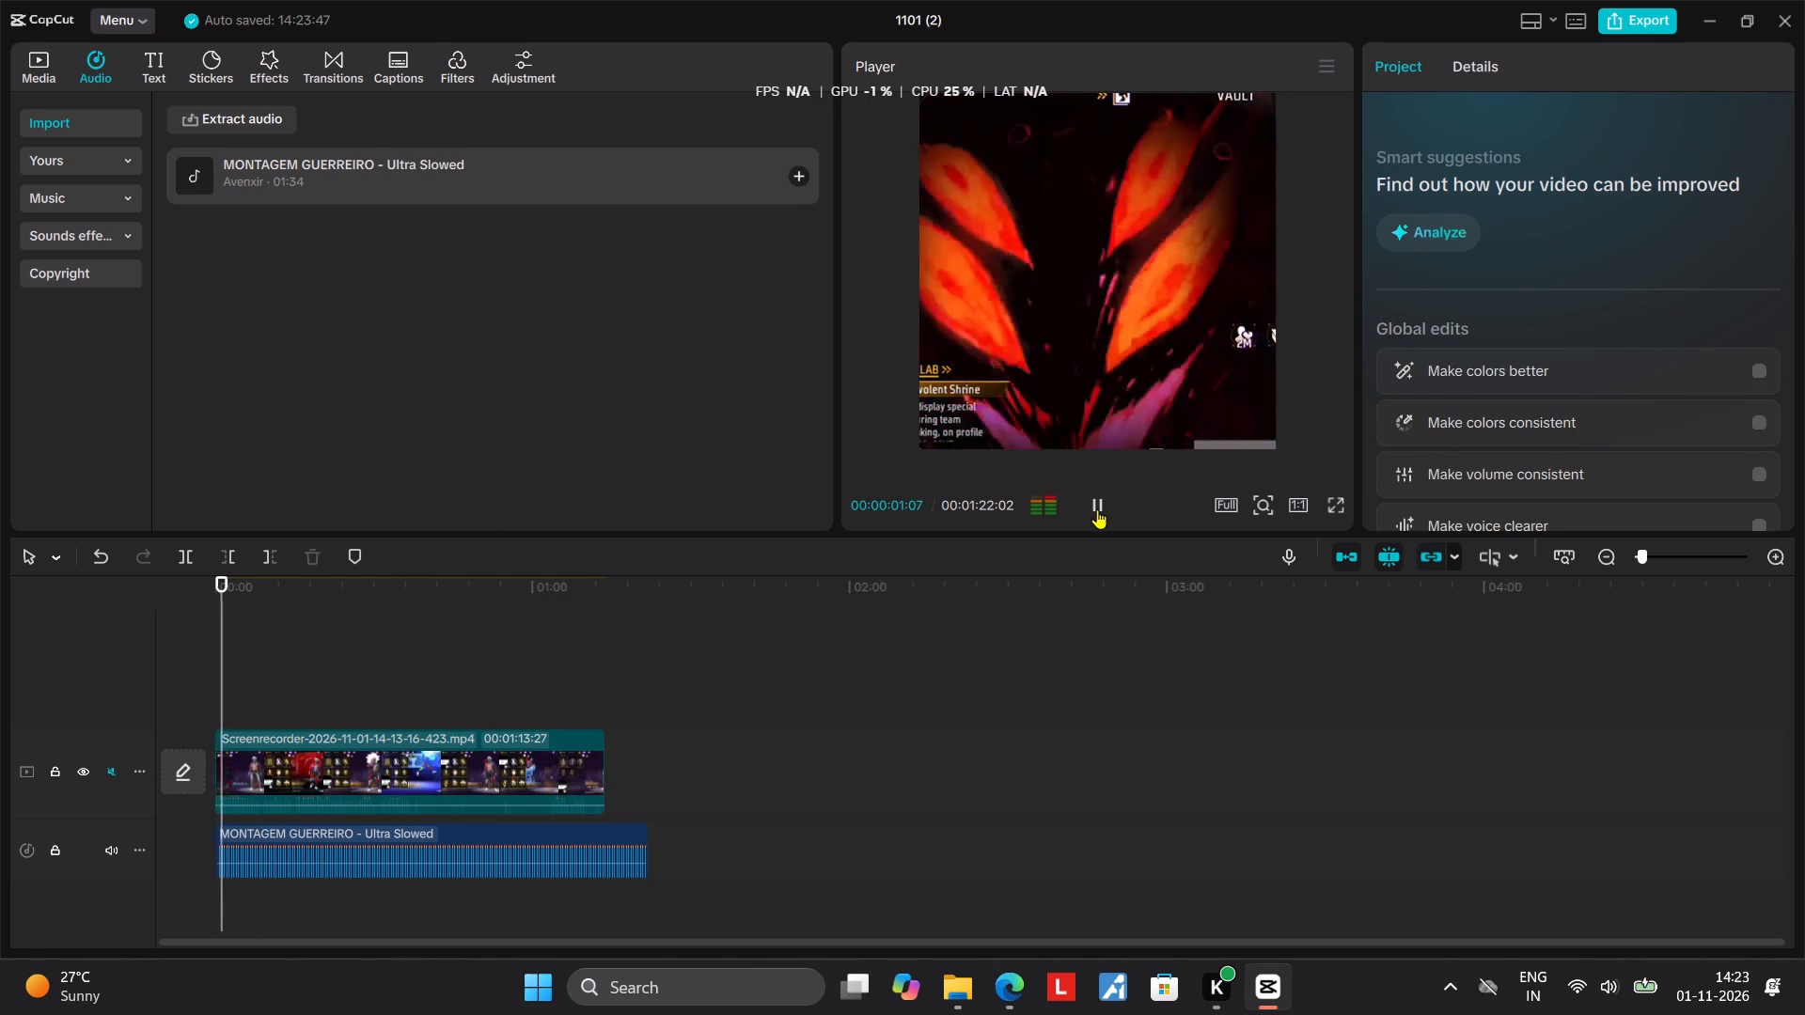
pyautogui.click(1098, 509)
pyautogui.click(234, 832)
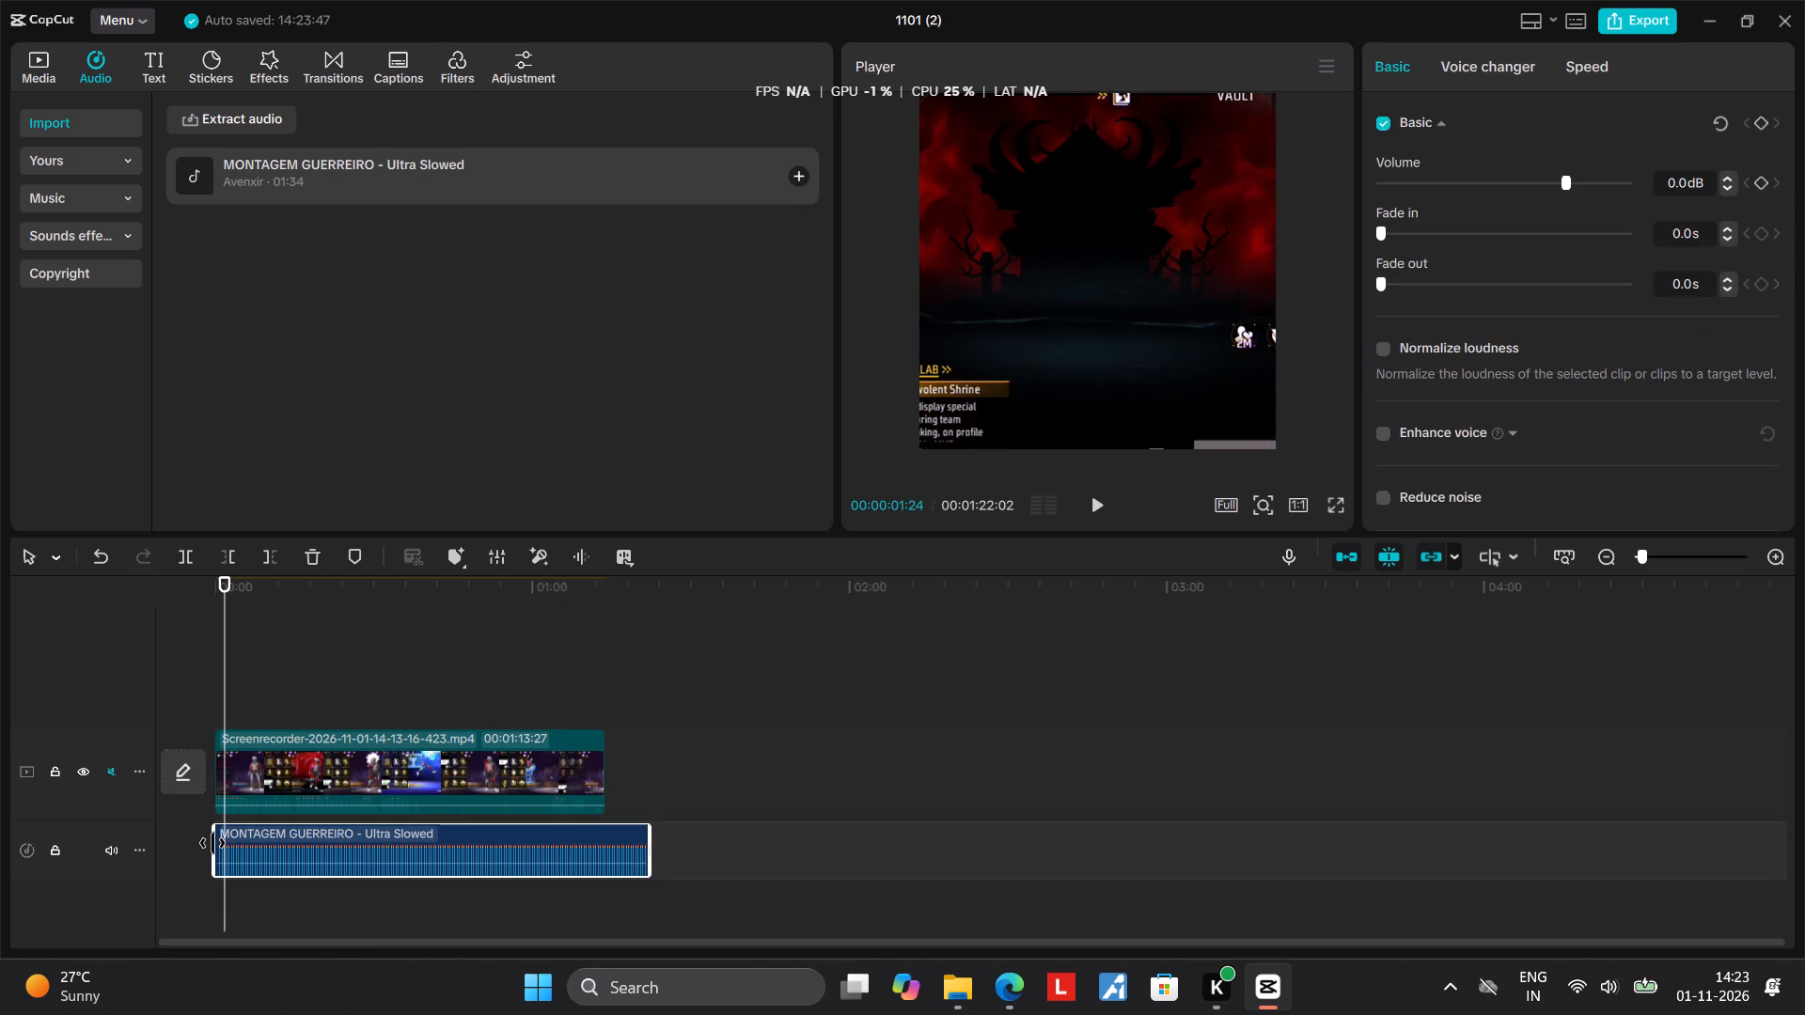
pyautogui.moveTo(212, 843); pyautogui.dragTo(187, 844)
pyautogui.moveTo(277, 844); pyautogui.dragTo(310, 844)
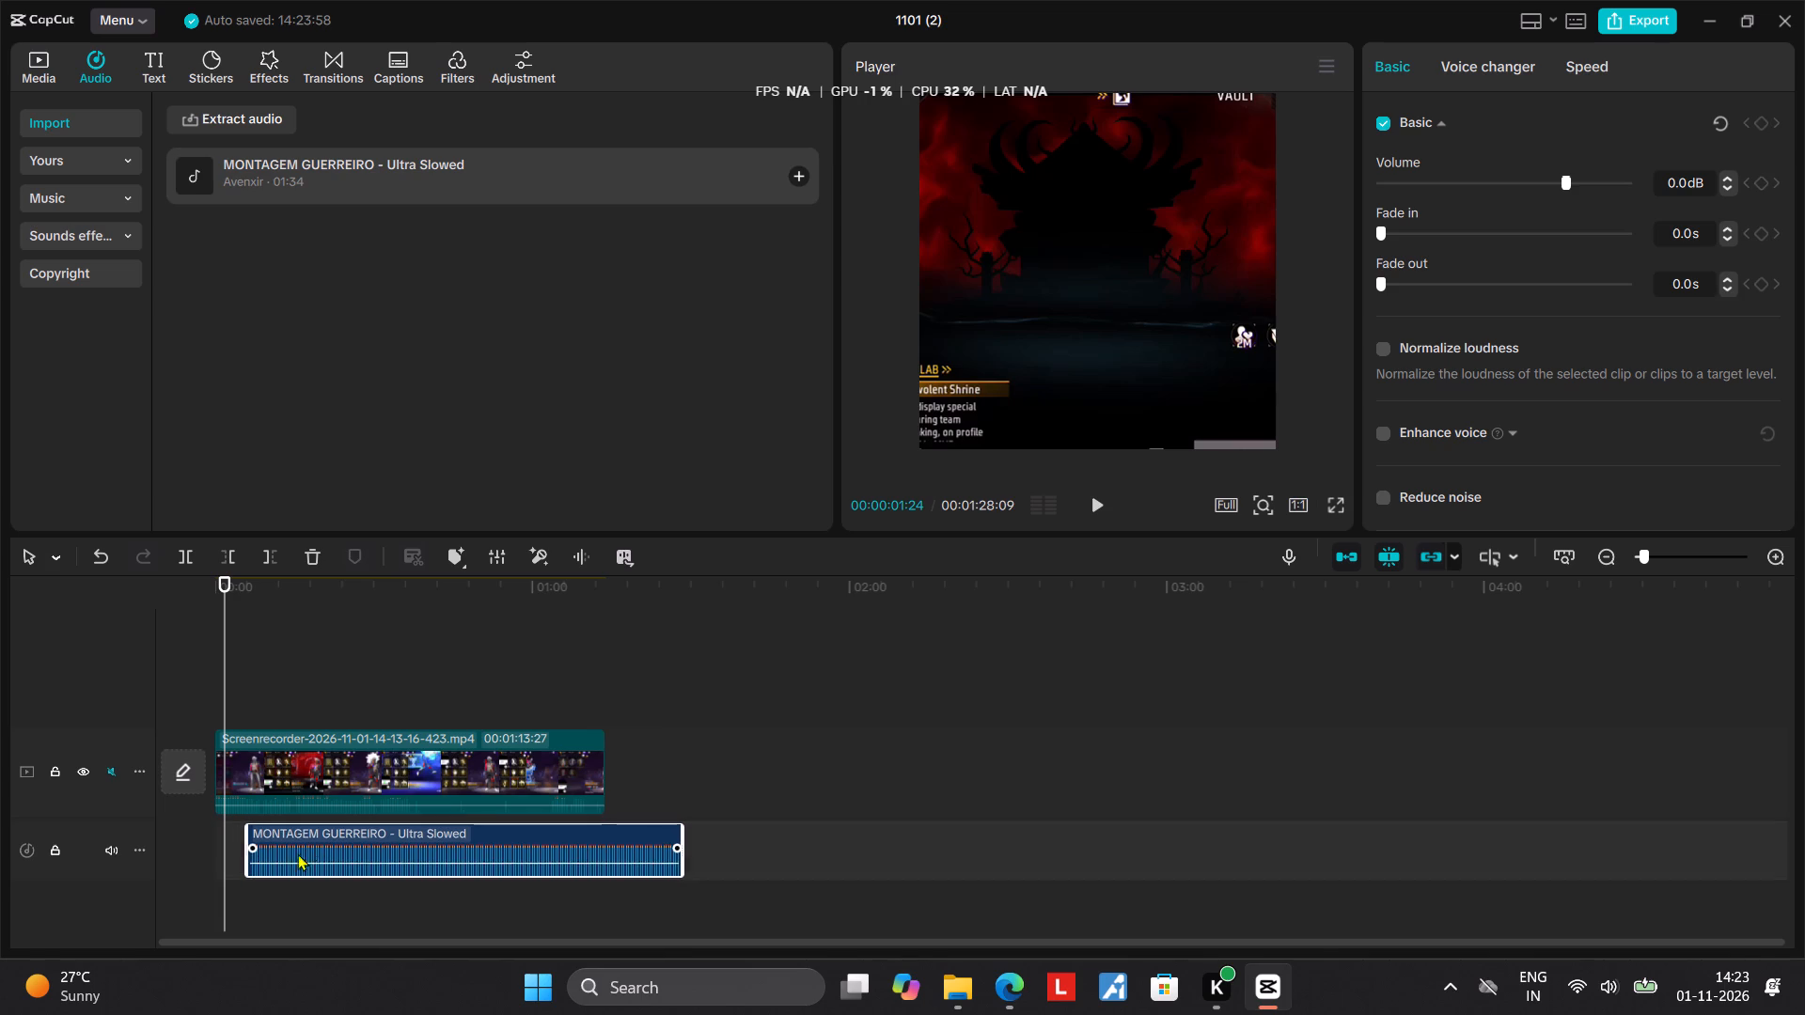
pyautogui.moveTo(247, 851); pyautogui.dragTo(194, 848)
pyautogui.click(278, 829)
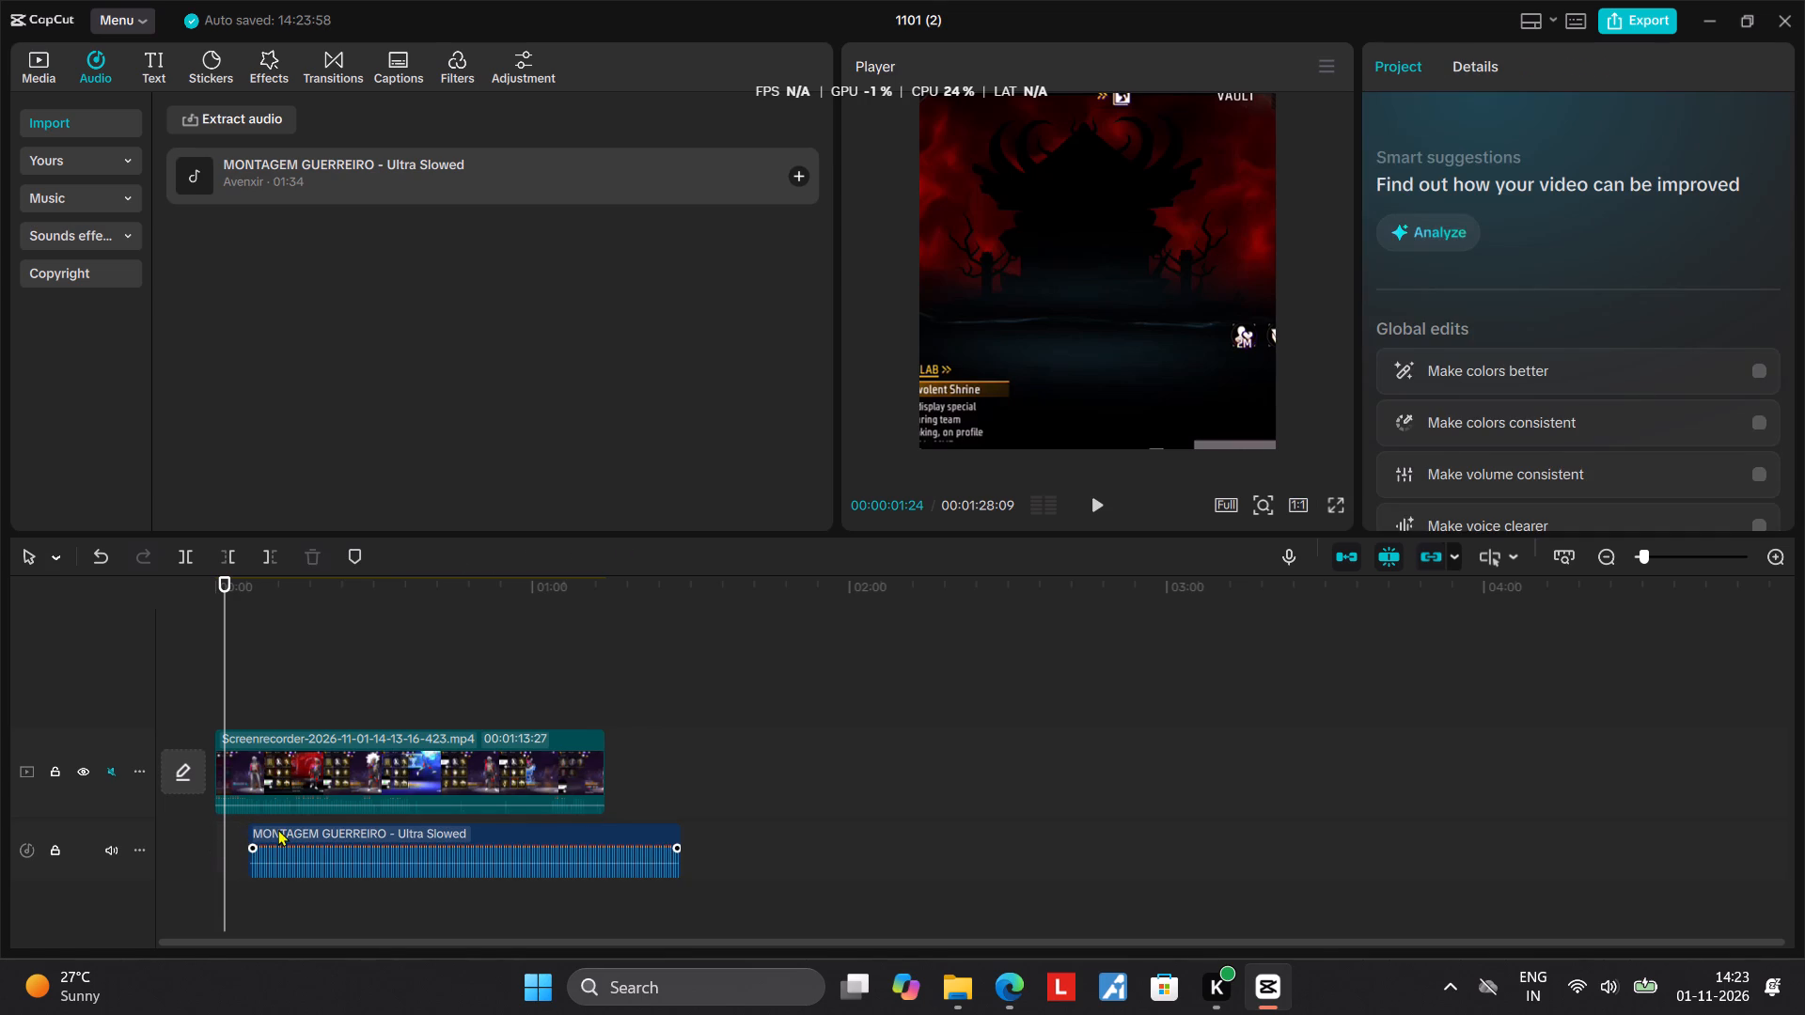
pyautogui.click(241, 831)
pyautogui.click(277, 831)
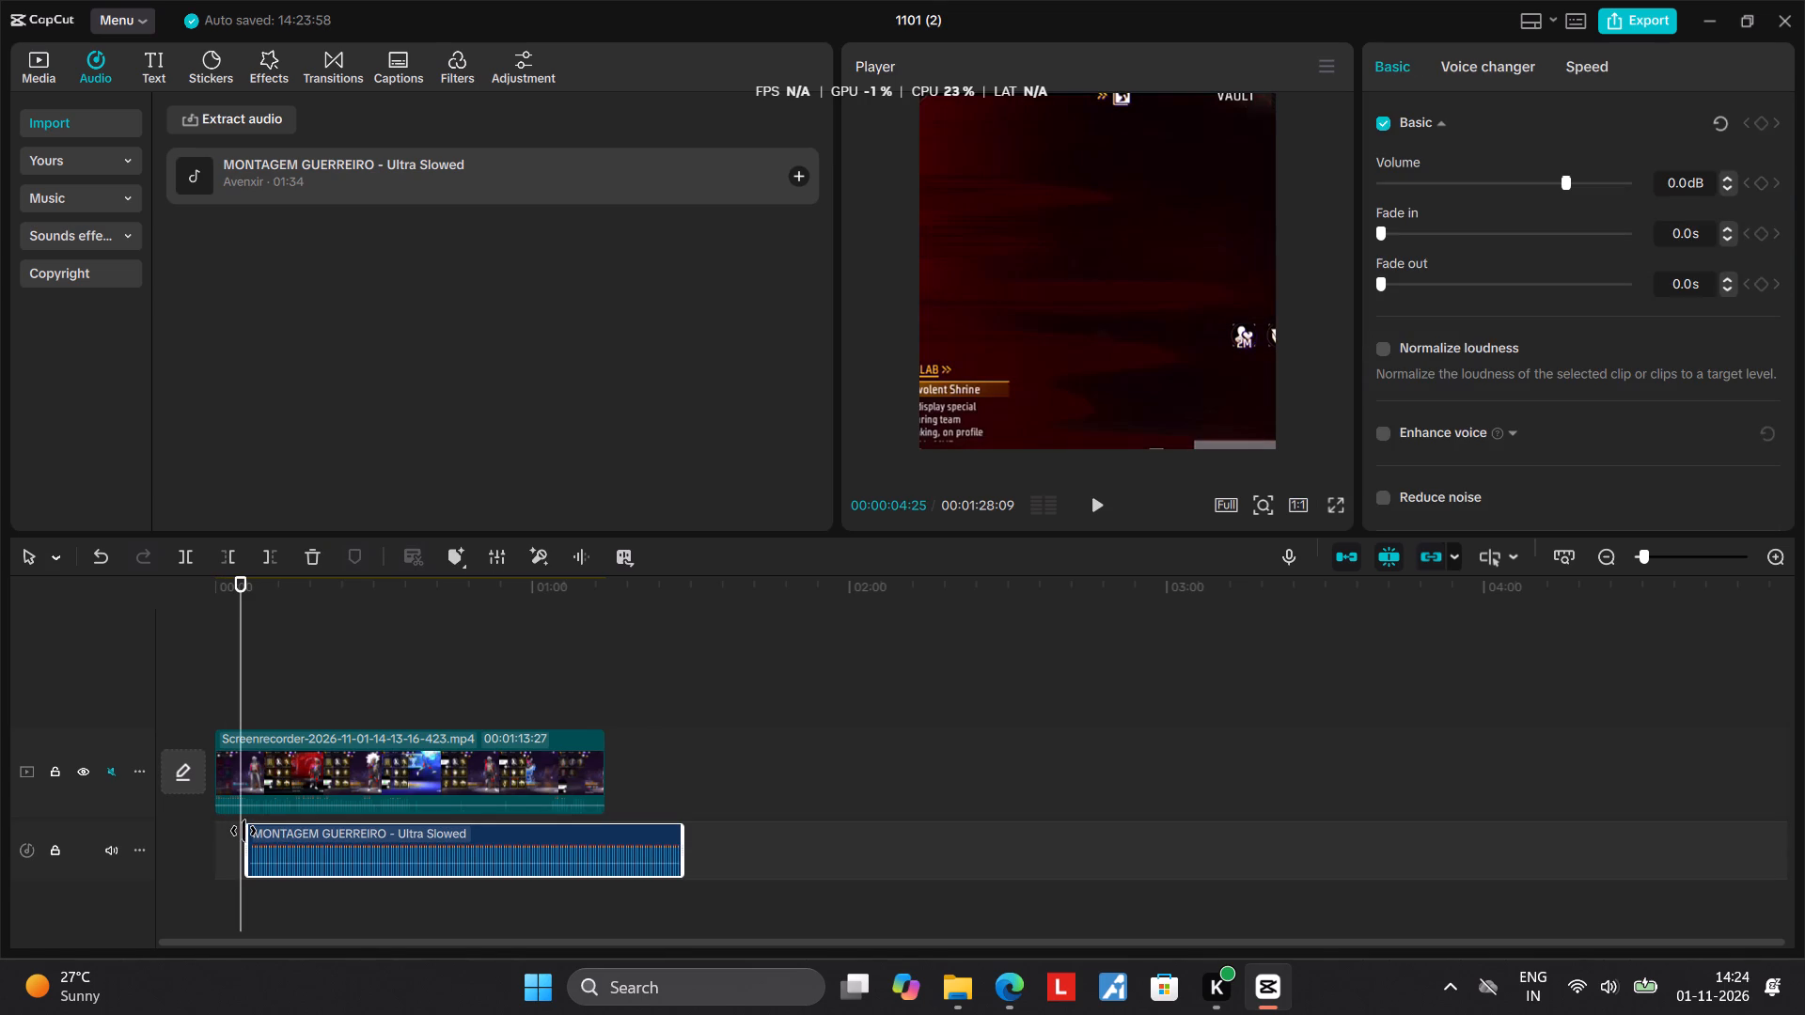
pyautogui.moveTo(243, 831); pyautogui.dragTo(197, 831)
pyautogui.moveTo(618, 697); pyautogui.dragTo(628, 695)
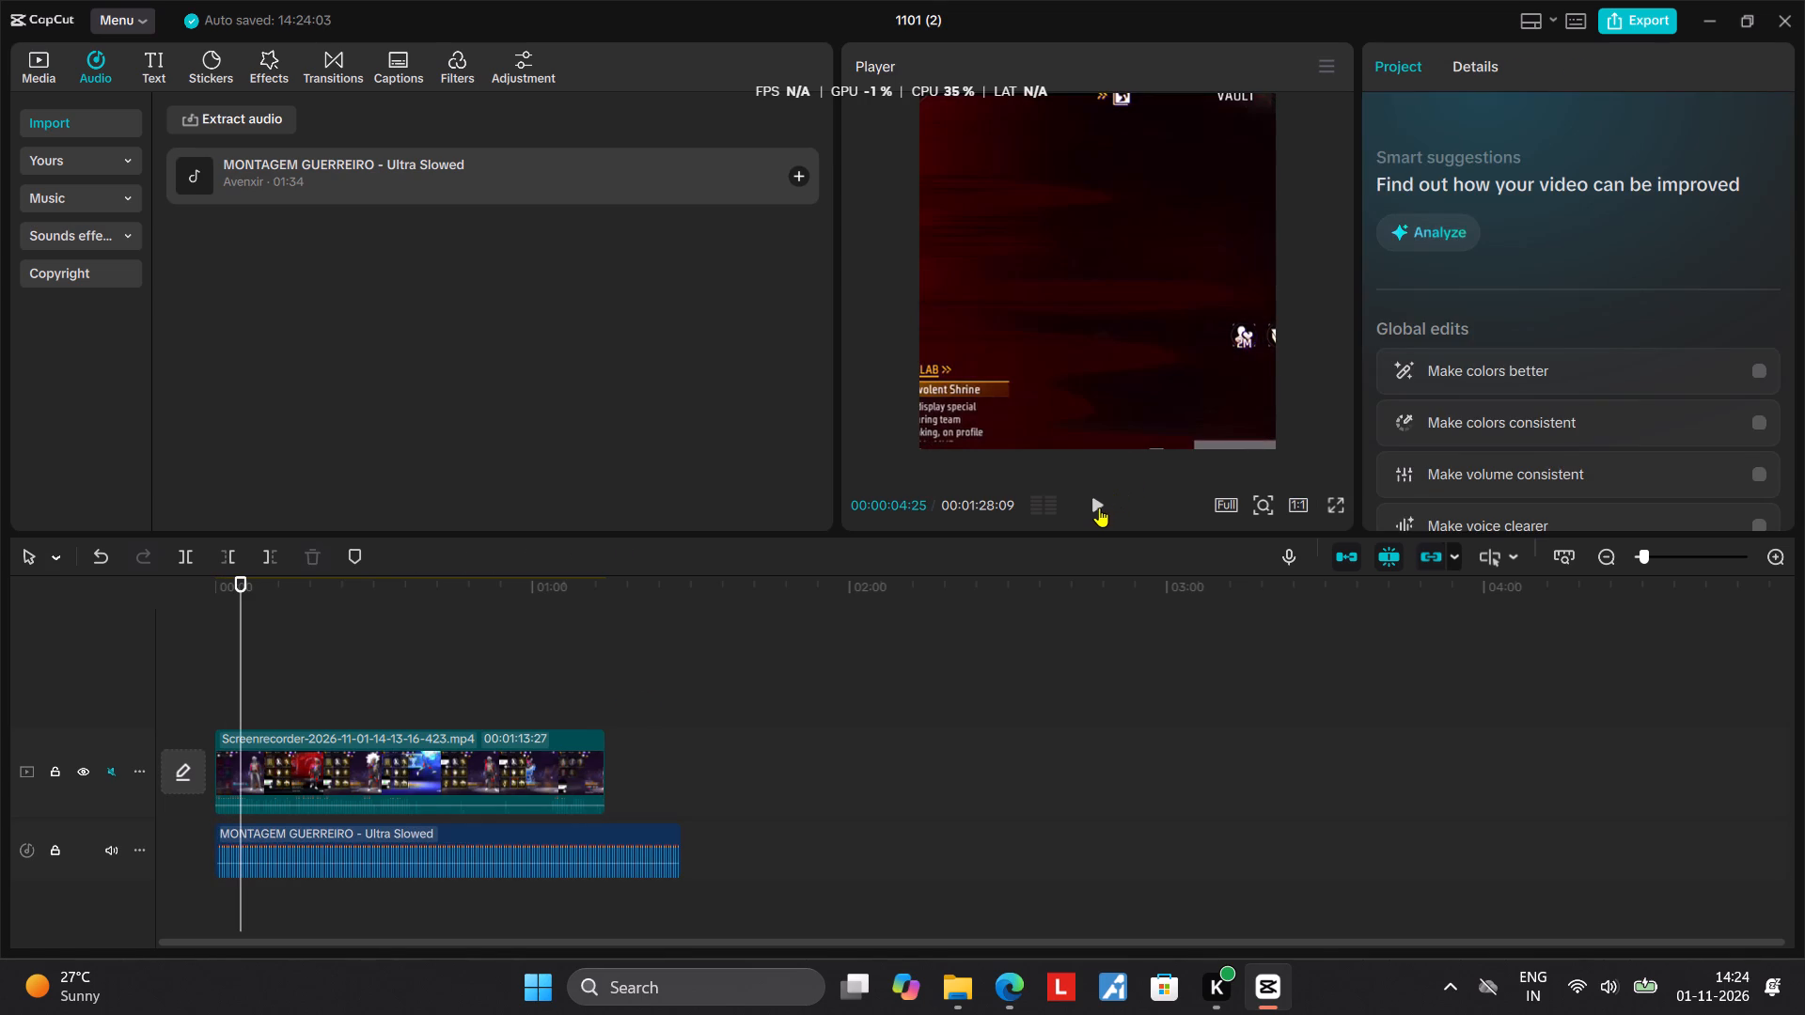
# Play and scrub the first 11 seconds of the project to check the music's timing against the Malevolent Shrine emote.
pyautogui.click(1099, 507)
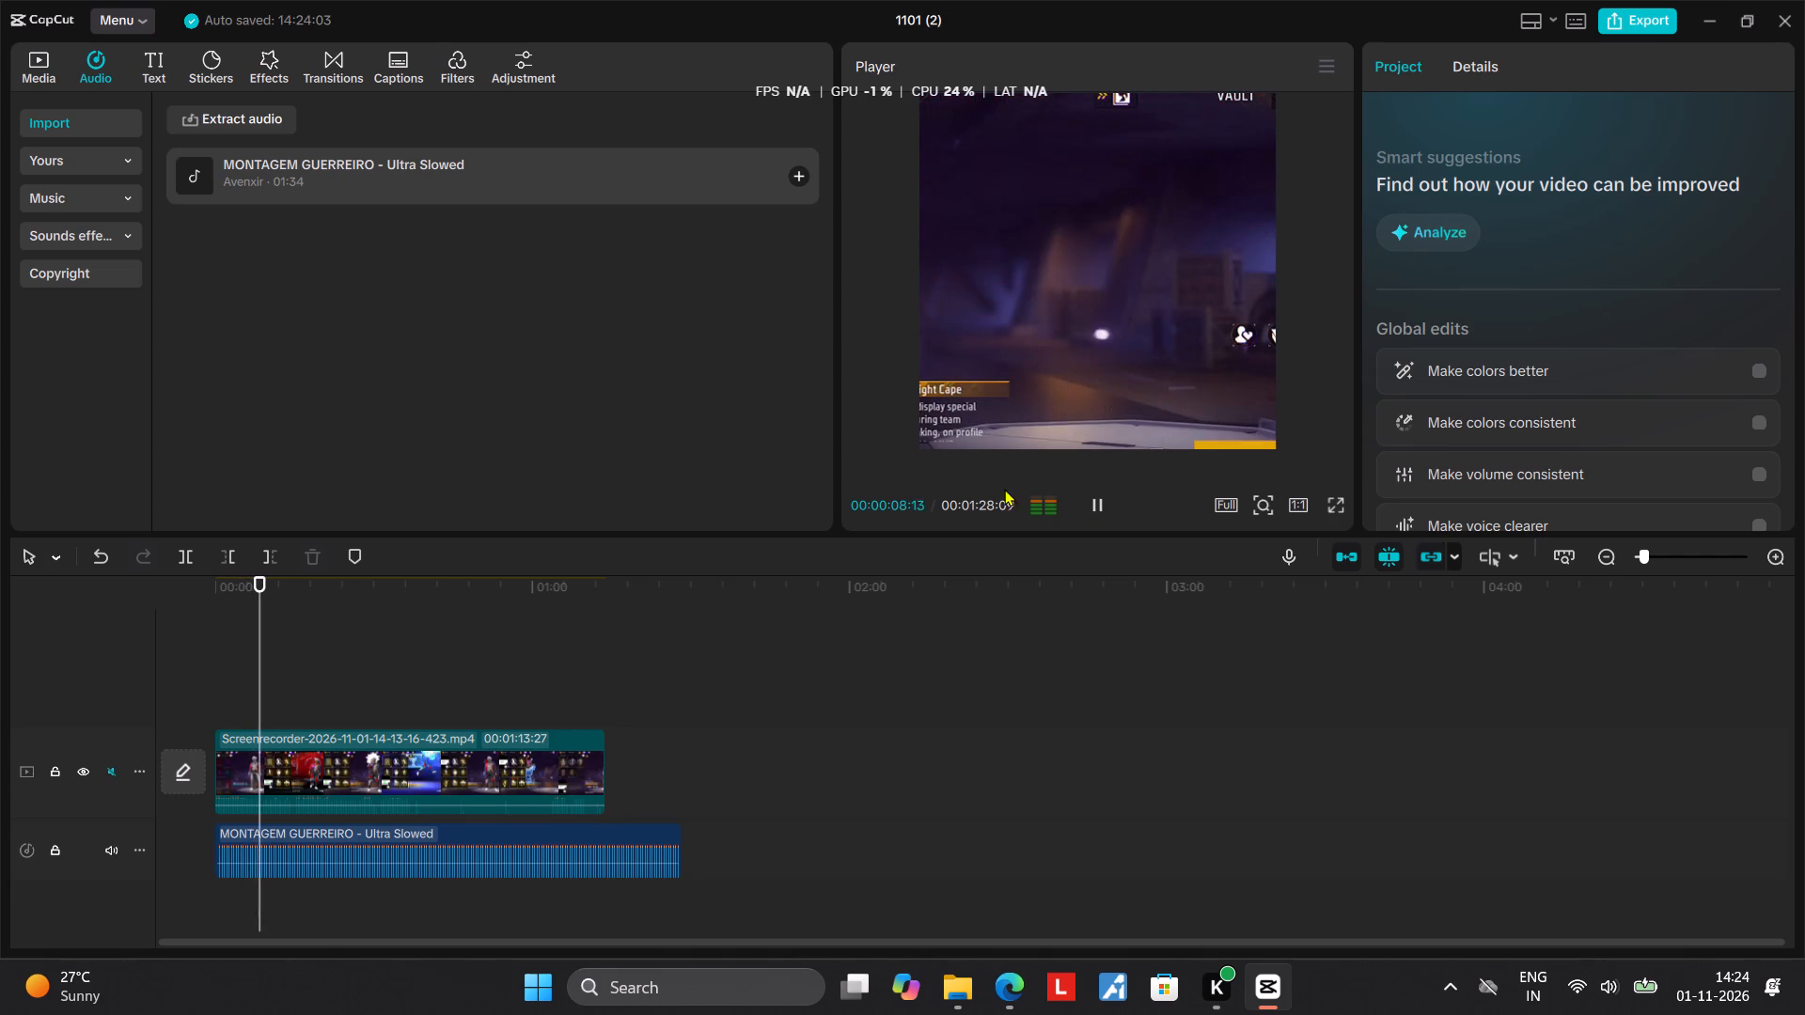
pyautogui.click(440, 714)
pyautogui.click(272, 718)
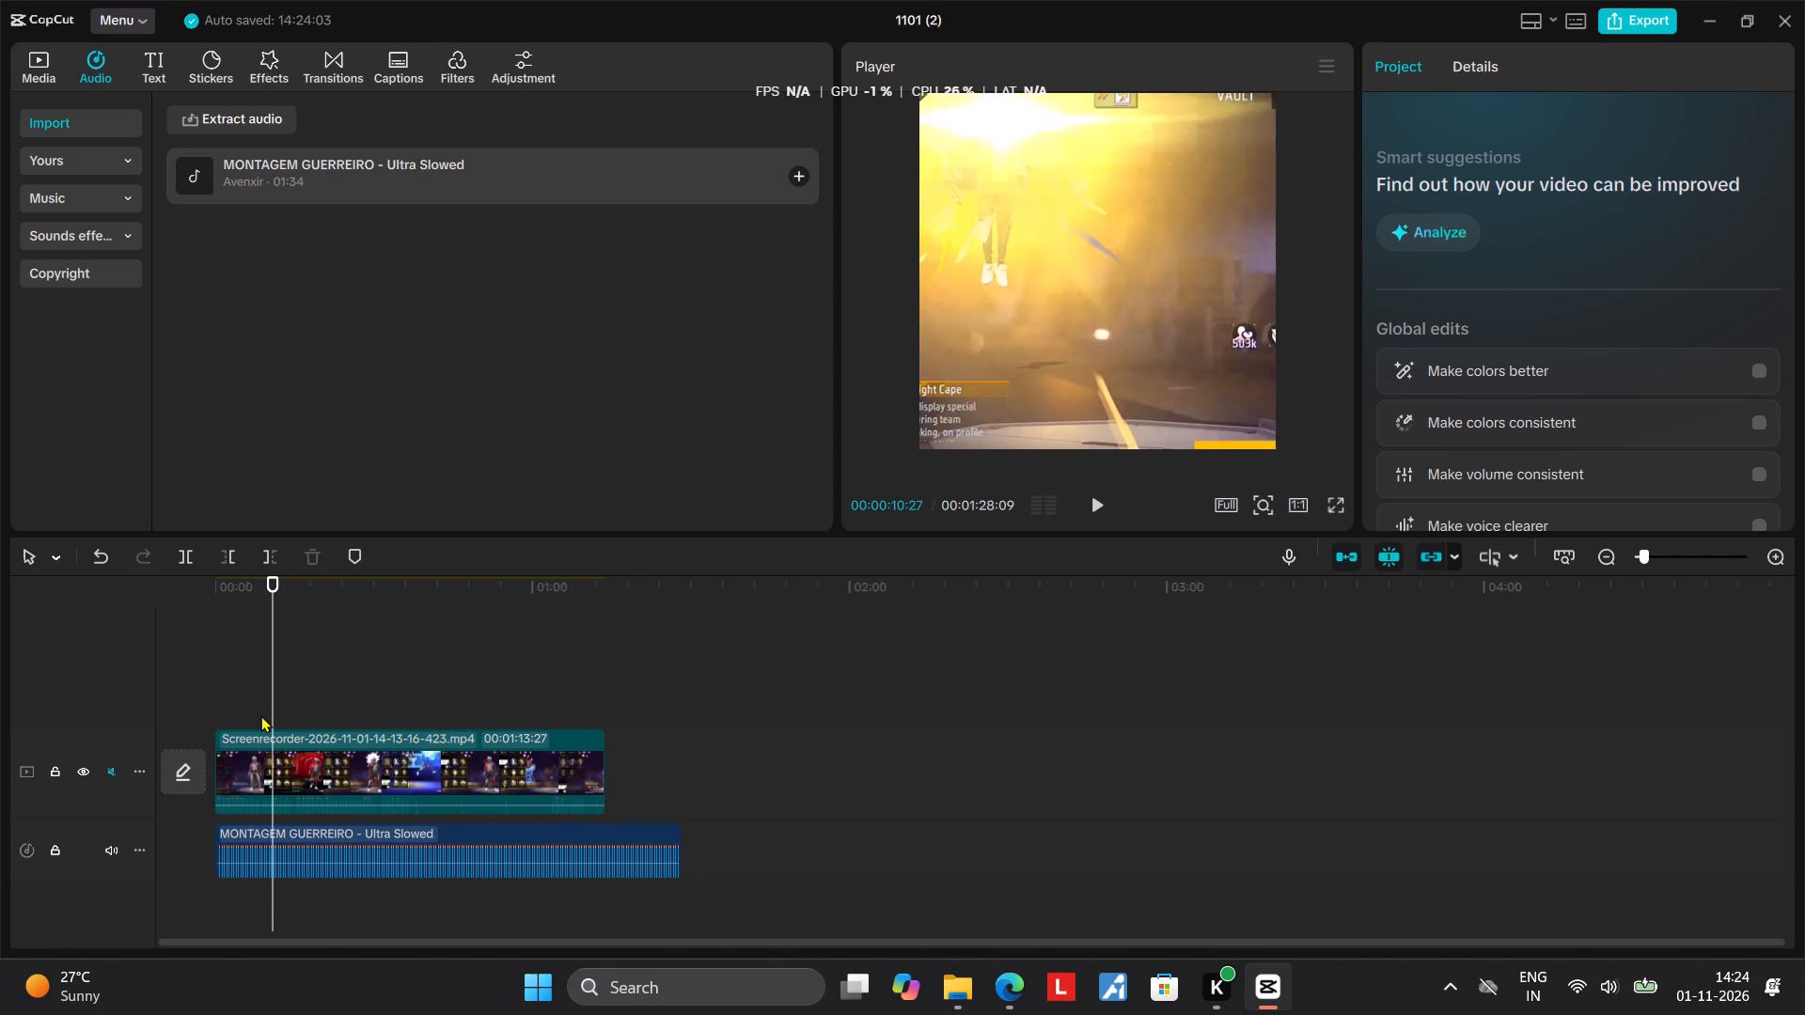
pyautogui.click(261, 715)
pyautogui.click(285, 777)
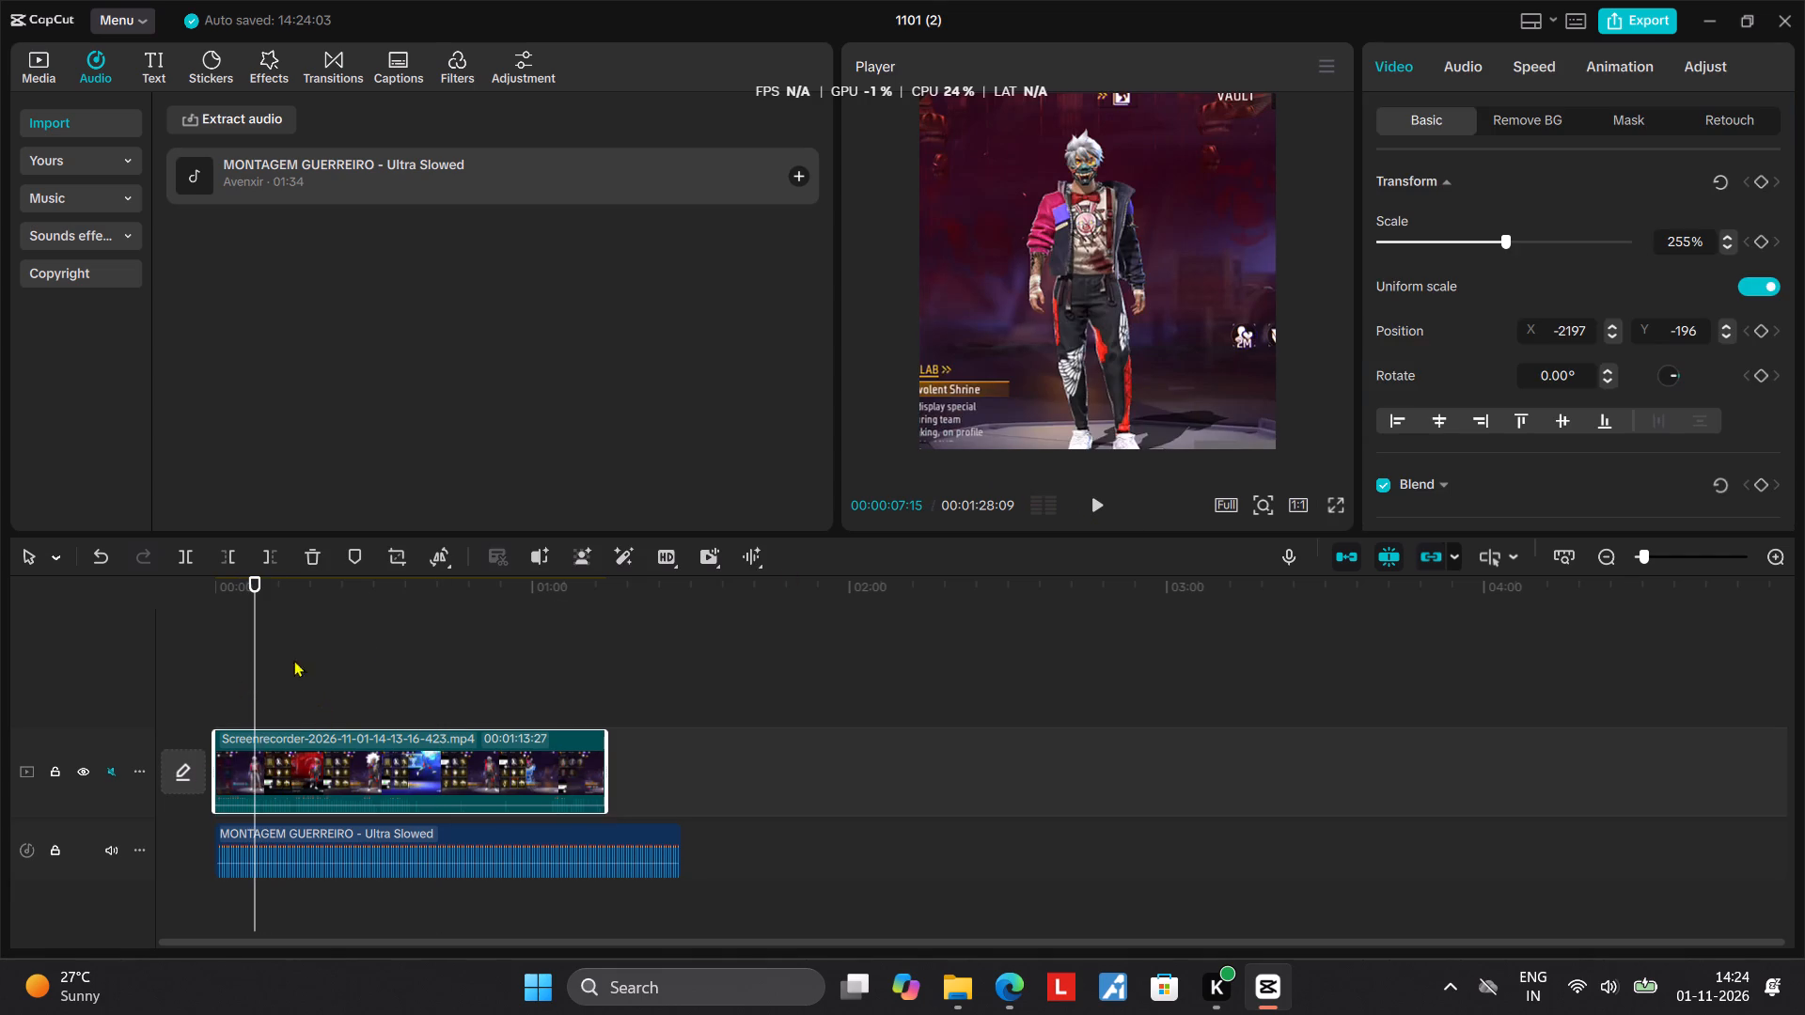
pyautogui.click(229, 640)
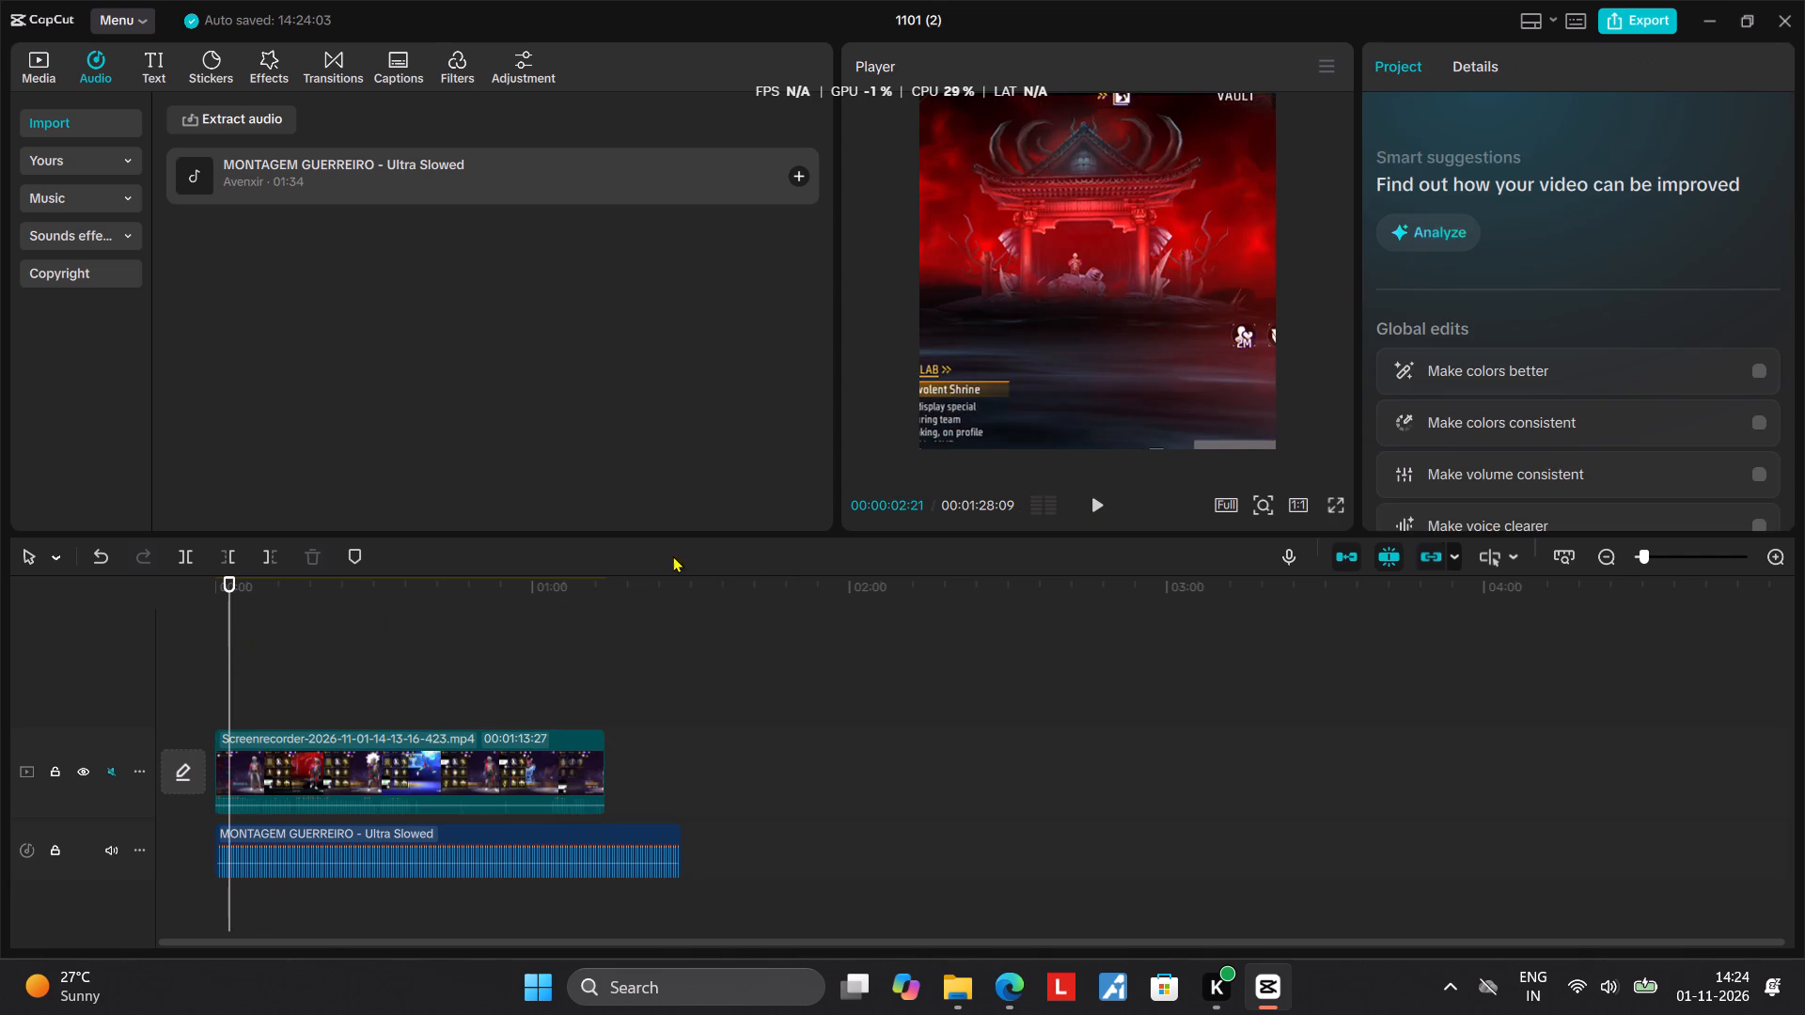
pyautogui.click(1082, 501)
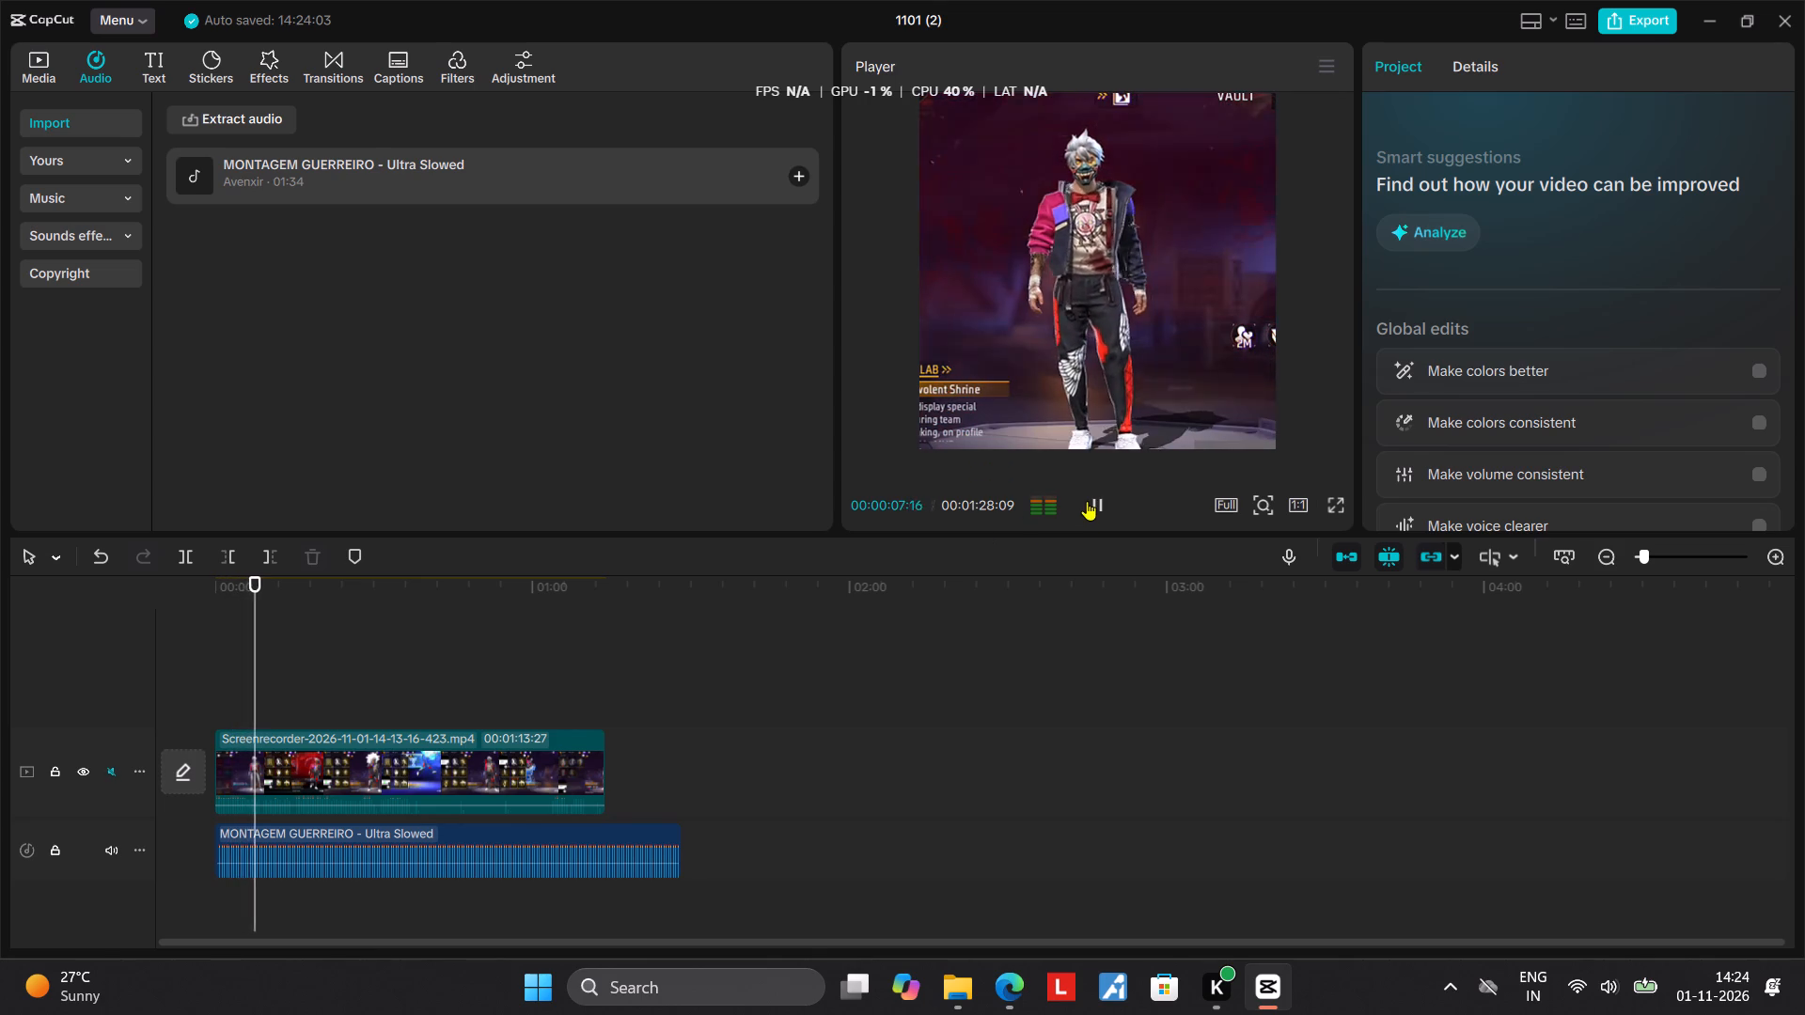
pyautogui.click(1088, 501)
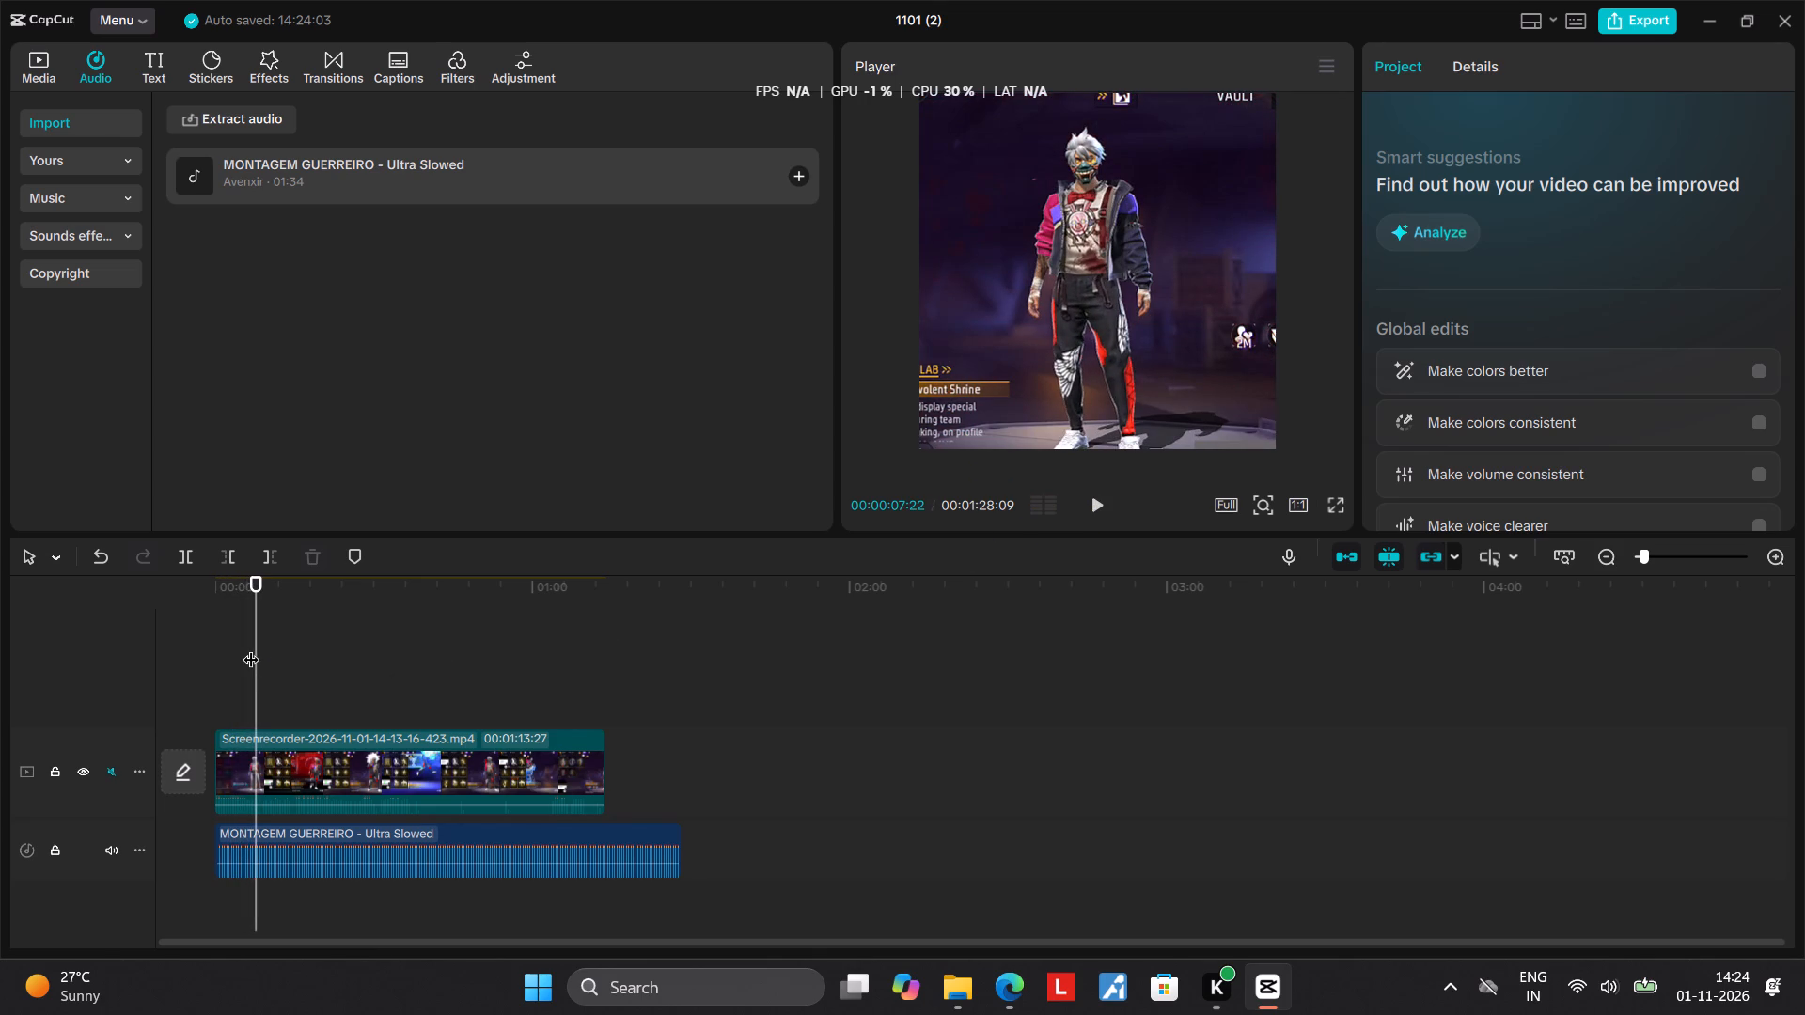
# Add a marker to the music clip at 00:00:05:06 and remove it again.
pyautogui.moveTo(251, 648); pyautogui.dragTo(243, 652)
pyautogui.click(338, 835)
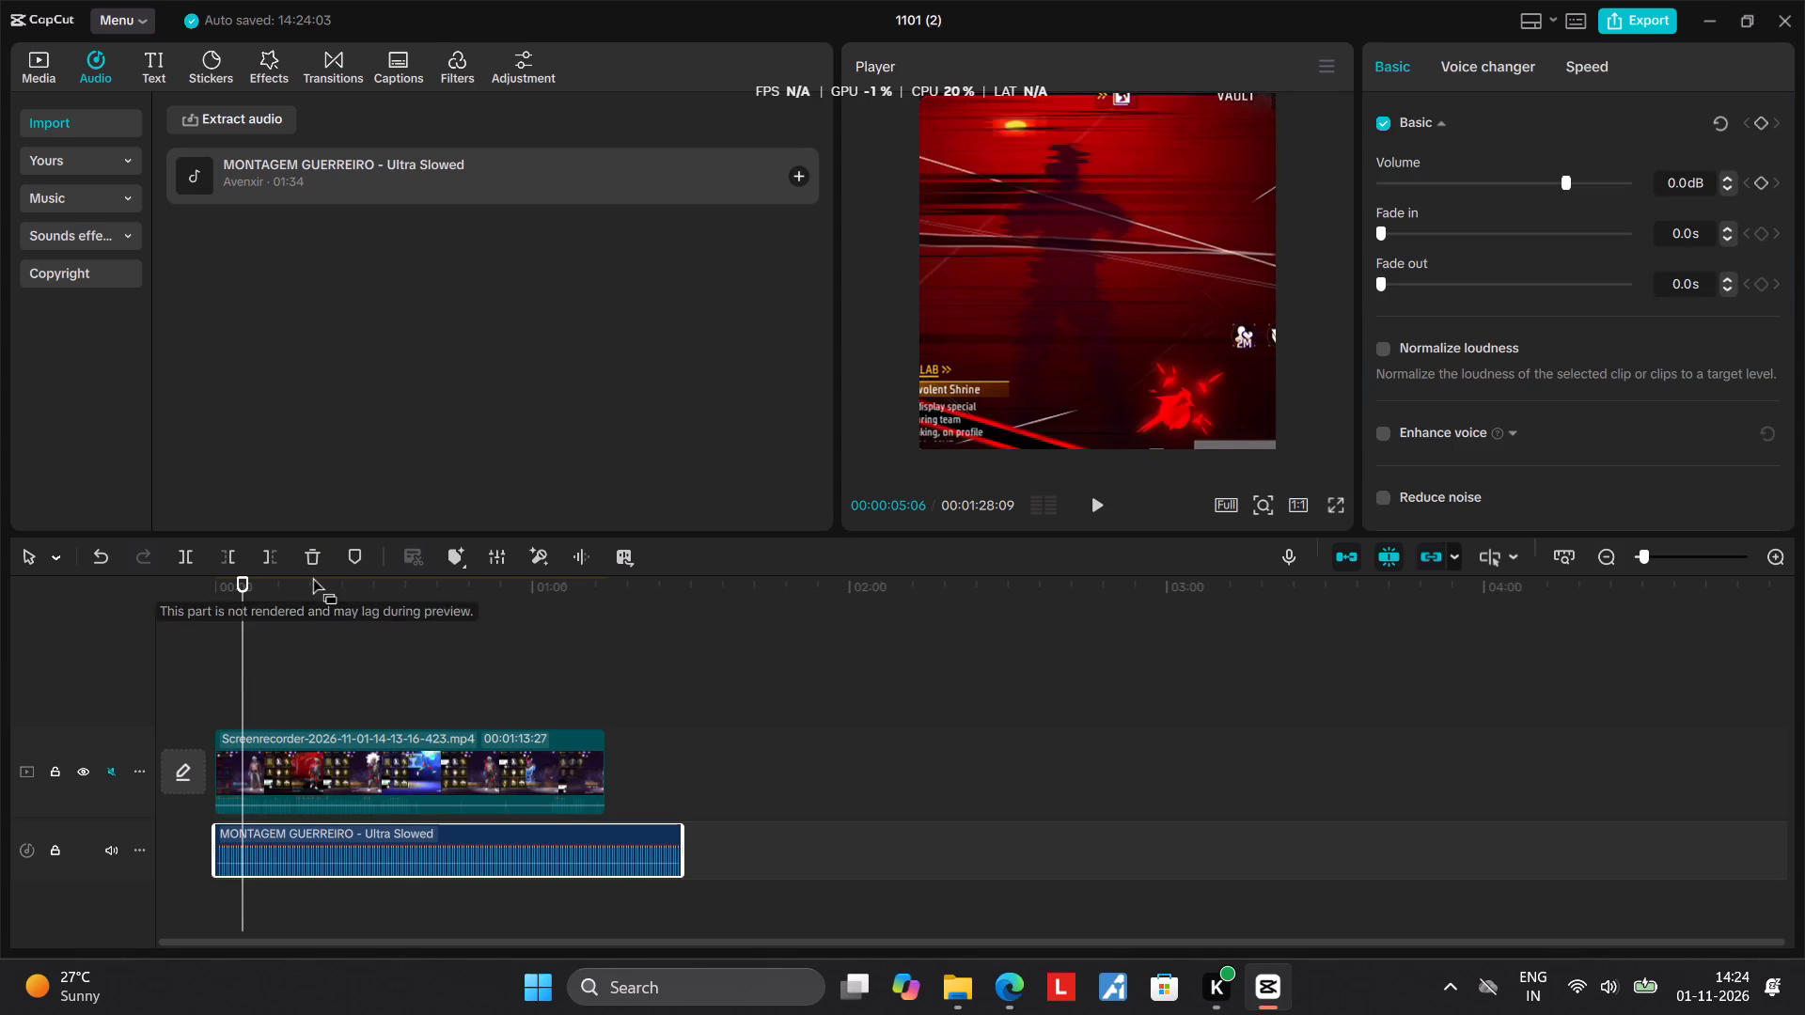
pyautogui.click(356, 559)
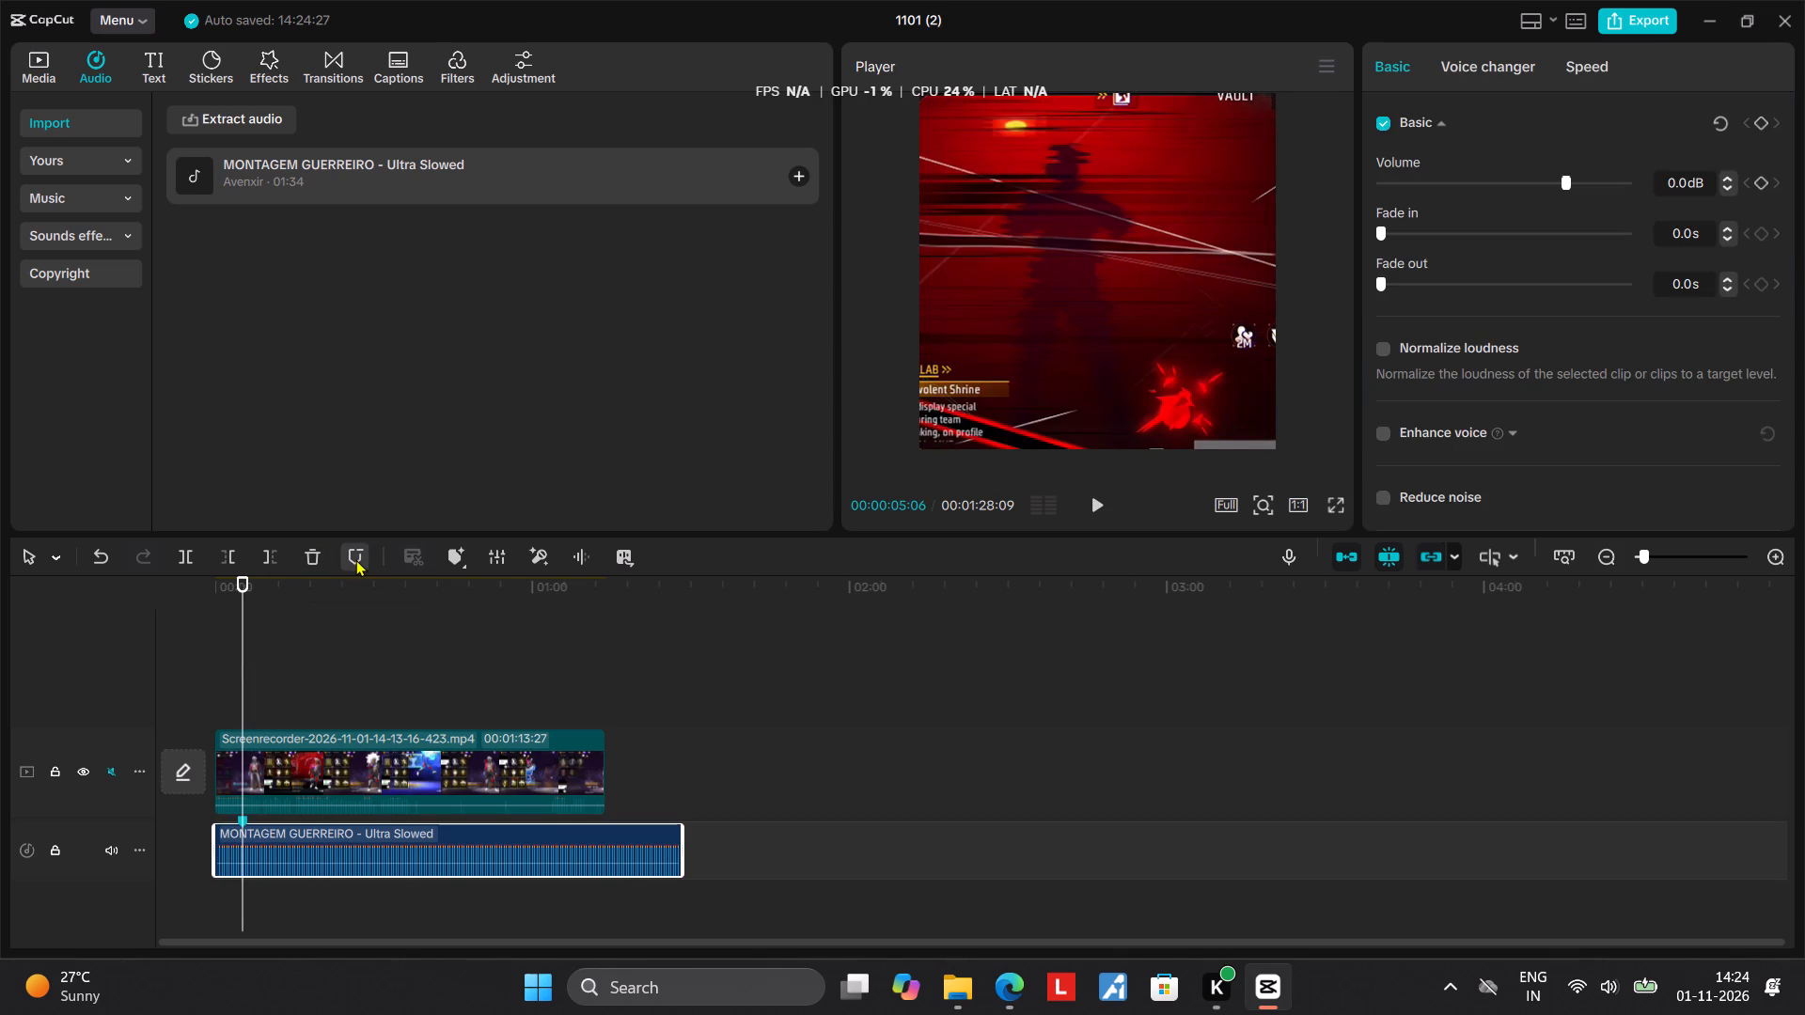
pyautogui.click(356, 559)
# Examine the music waveform against the video frames around the 5-second mark of the timeline.
pyautogui.keyDown('ctrl'); pyautogui.scroll(4, 343, 955); pyautogui.keyUp('ctrl')
pyautogui.keyDown('ctrl'); pyautogui.scroll(2, 297, 867); pyautogui.keyUp('ctrl')
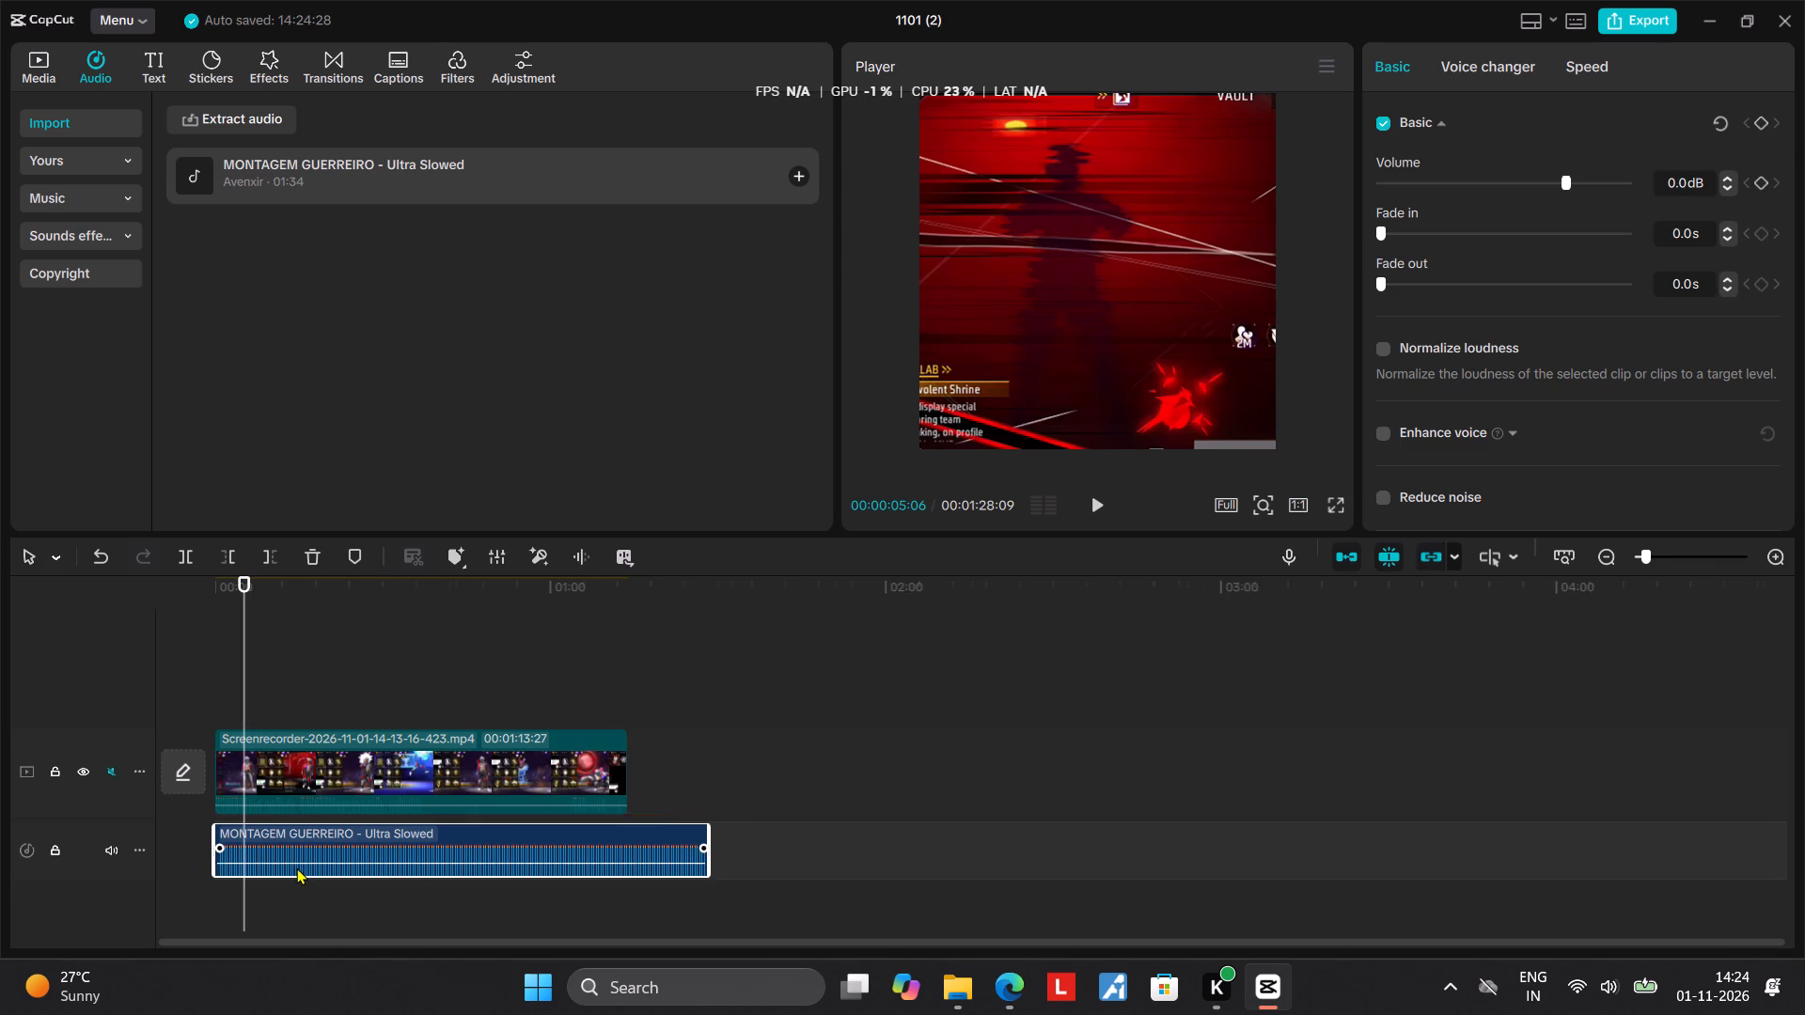
pyautogui.keyDown('ctrl'); pyautogui.scroll(14, 297, 867); pyautogui.keyUp('ctrl')
pyautogui.keyDown('ctrl'); pyautogui.scroll(-1, 297, 867); pyautogui.keyUp('ctrl')
pyautogui.keyDown('ctrl'); pyautogui.scroll(3, 297, 867); pyautogui.keyUp('ctrl')
pyautogui.moveTo(344, 664); pyautogui.dragTo(383, 663)
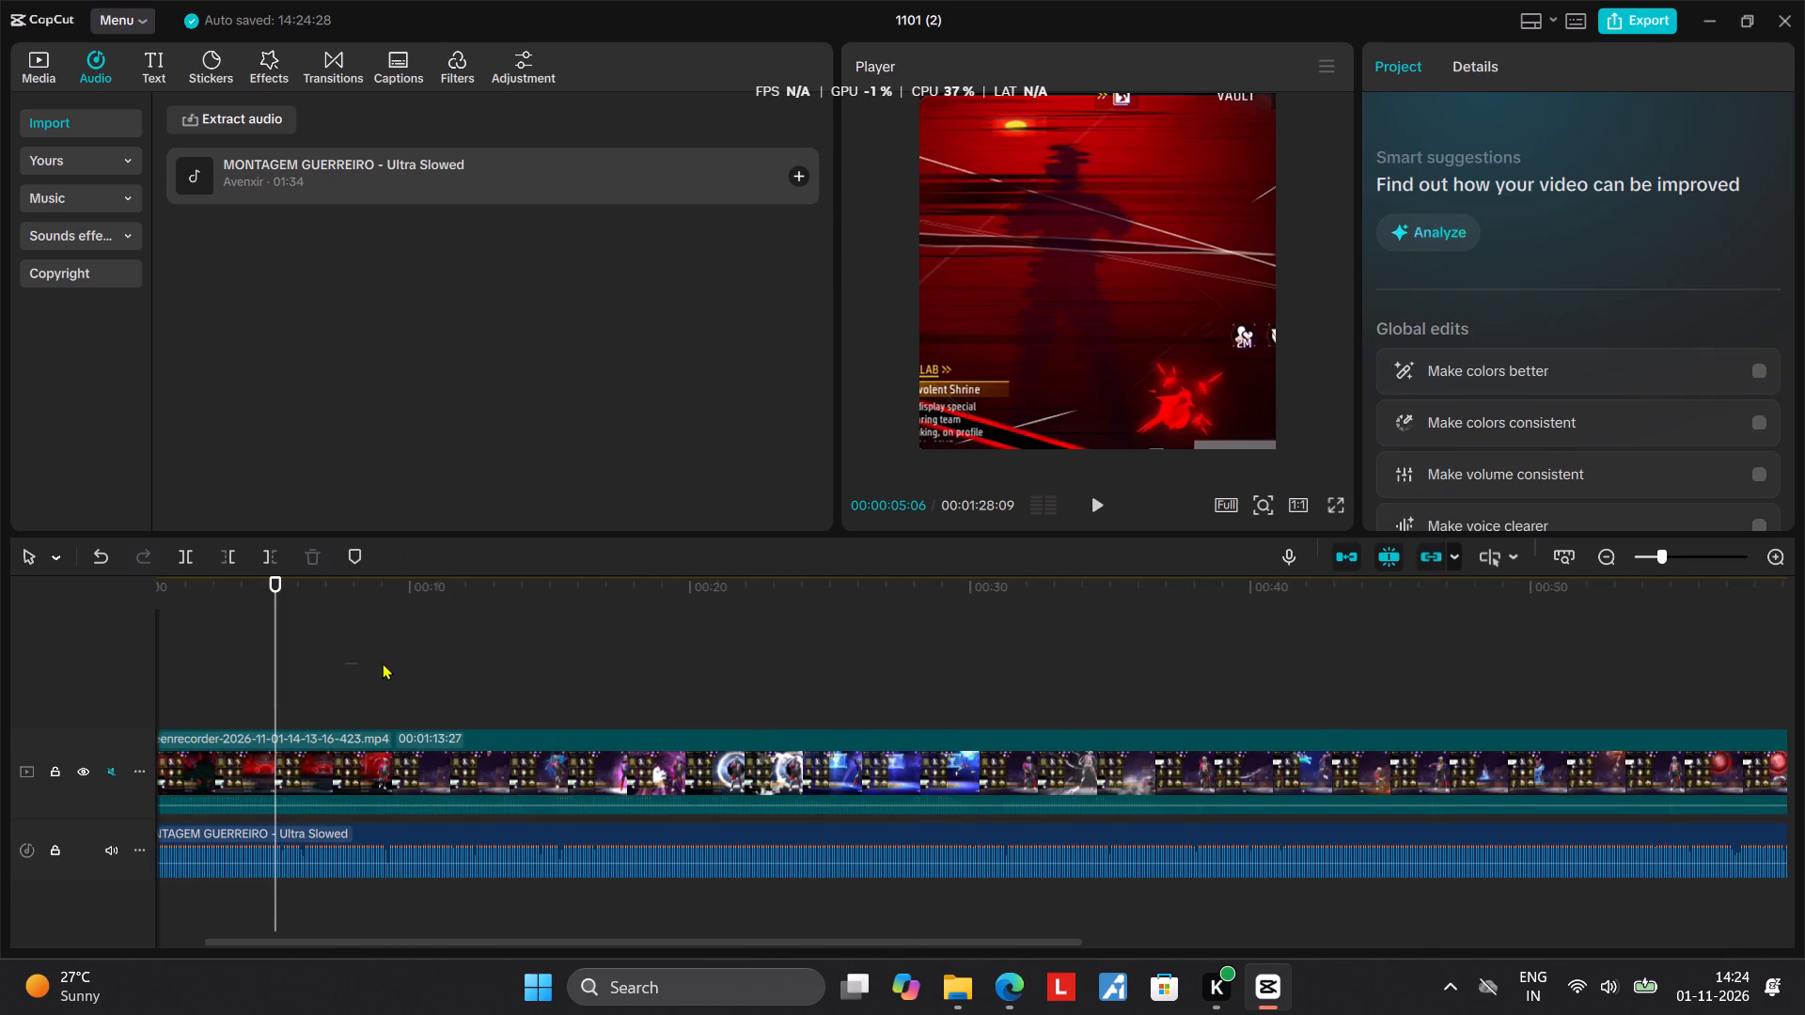
pyautogui.moveTo(383, 663); pyautogui.dragTo(540, 662)
pyautogui.moveTo(237, 670); pyautogui.dragTo(291, 671)
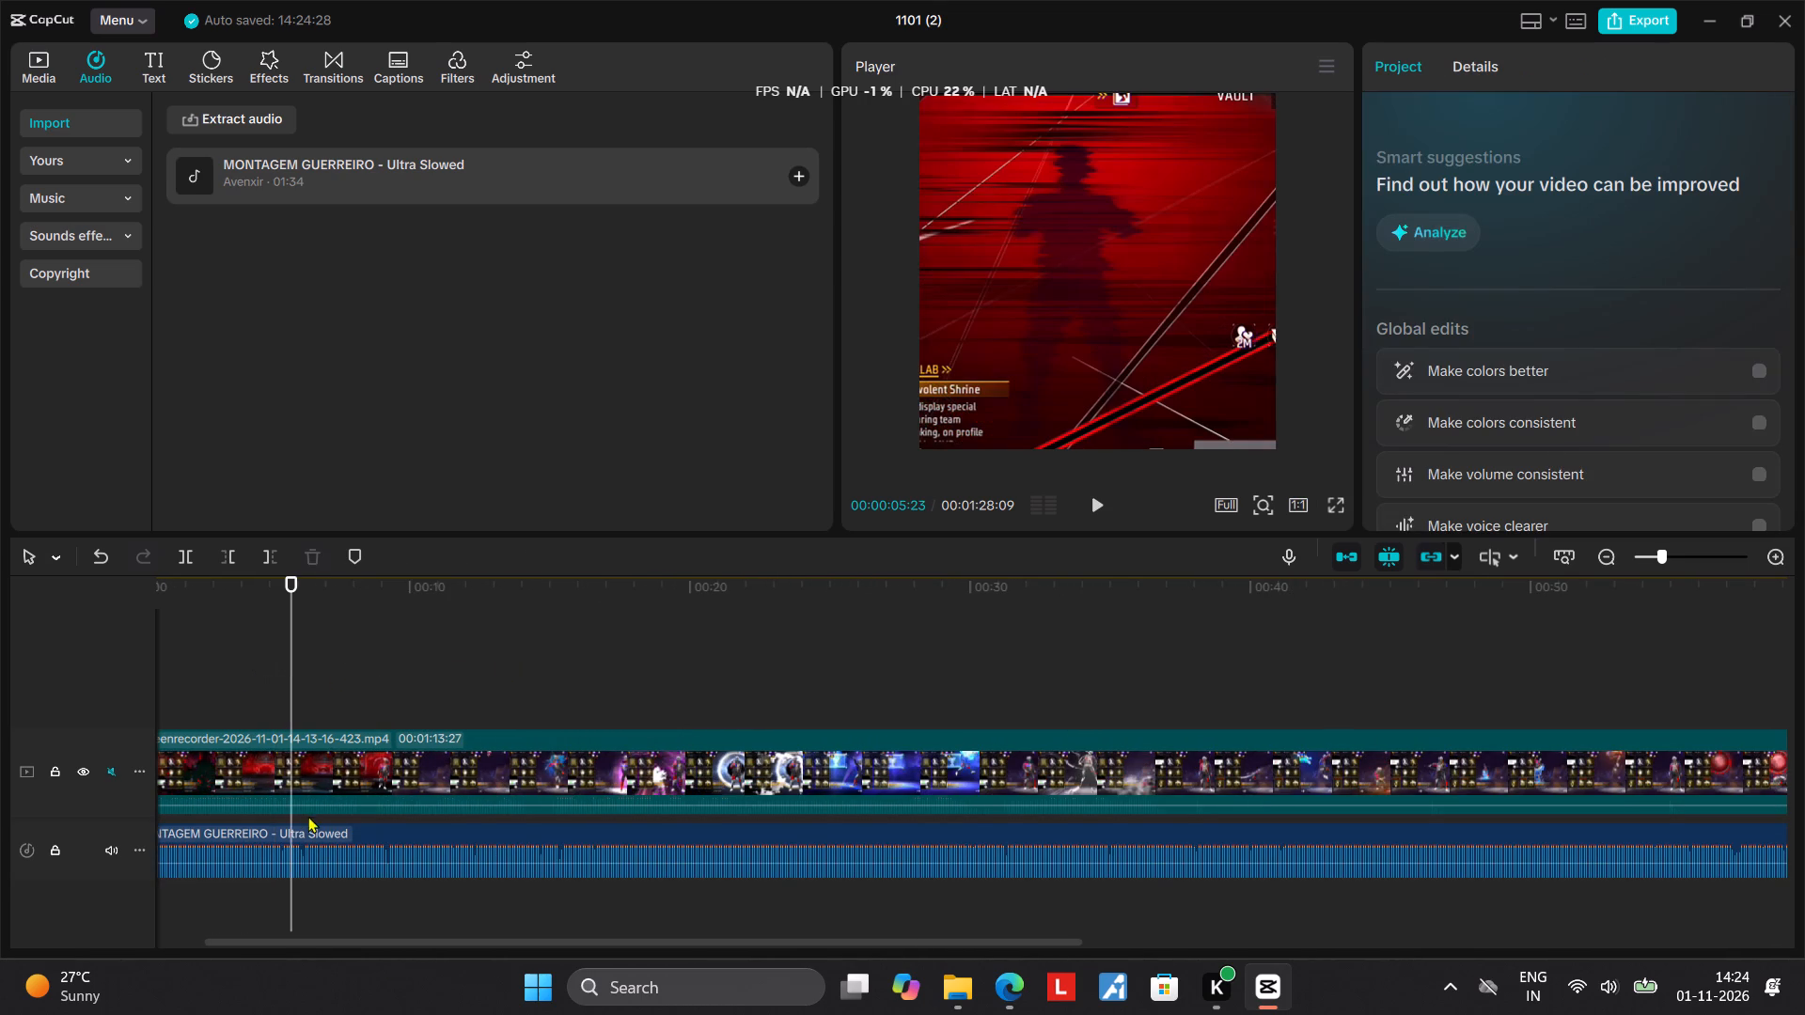
pyautogui.moveTo(290, 792); pyautogui.dragTo(242, 792)
pyautogui.moveTo(205, 668); pyautogui.dragTo(319, 680)
pyautogui.moveTo(183, 893); pyautogui.dragTo(286, 910)
pyautogui.moveTo(295, 902); pyautogui.dragTo(320, 884)
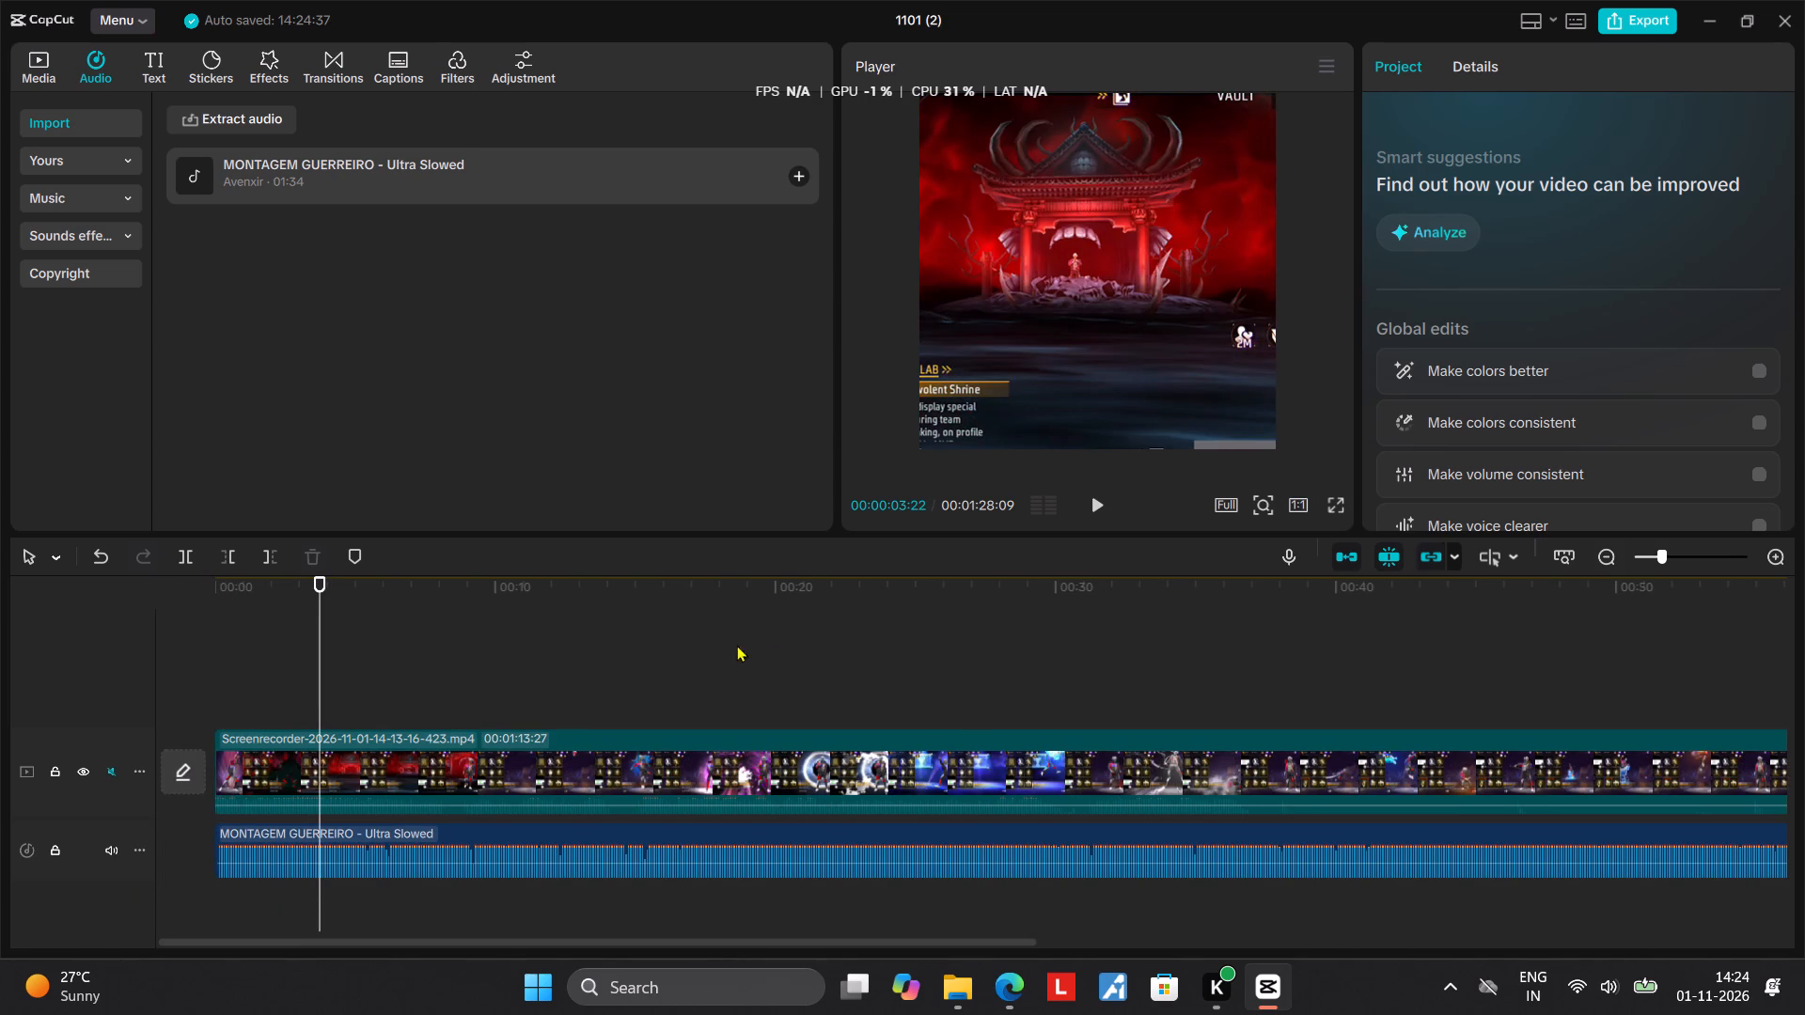
# Find the music beat near the end of the Malevolent Shrine emote by playback and add a timeline marker at 00:00:07:06.
pyautogui.press('space')
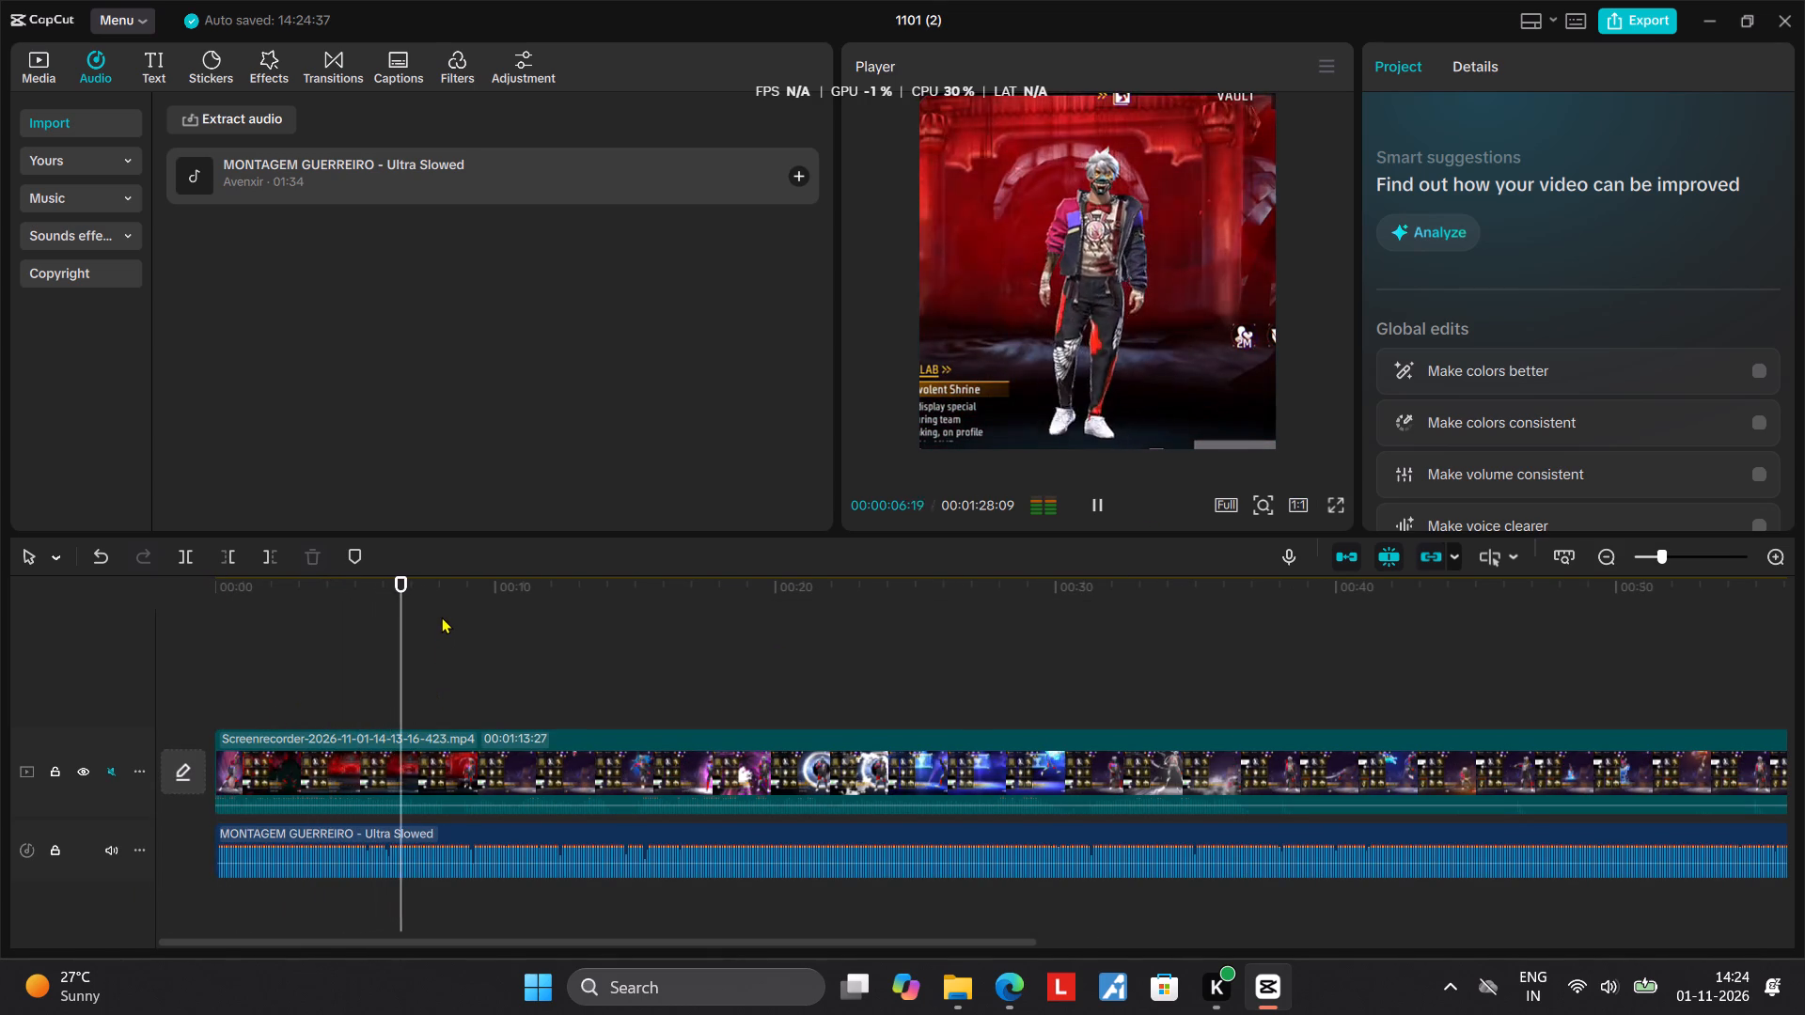
pyautogui.press('space')
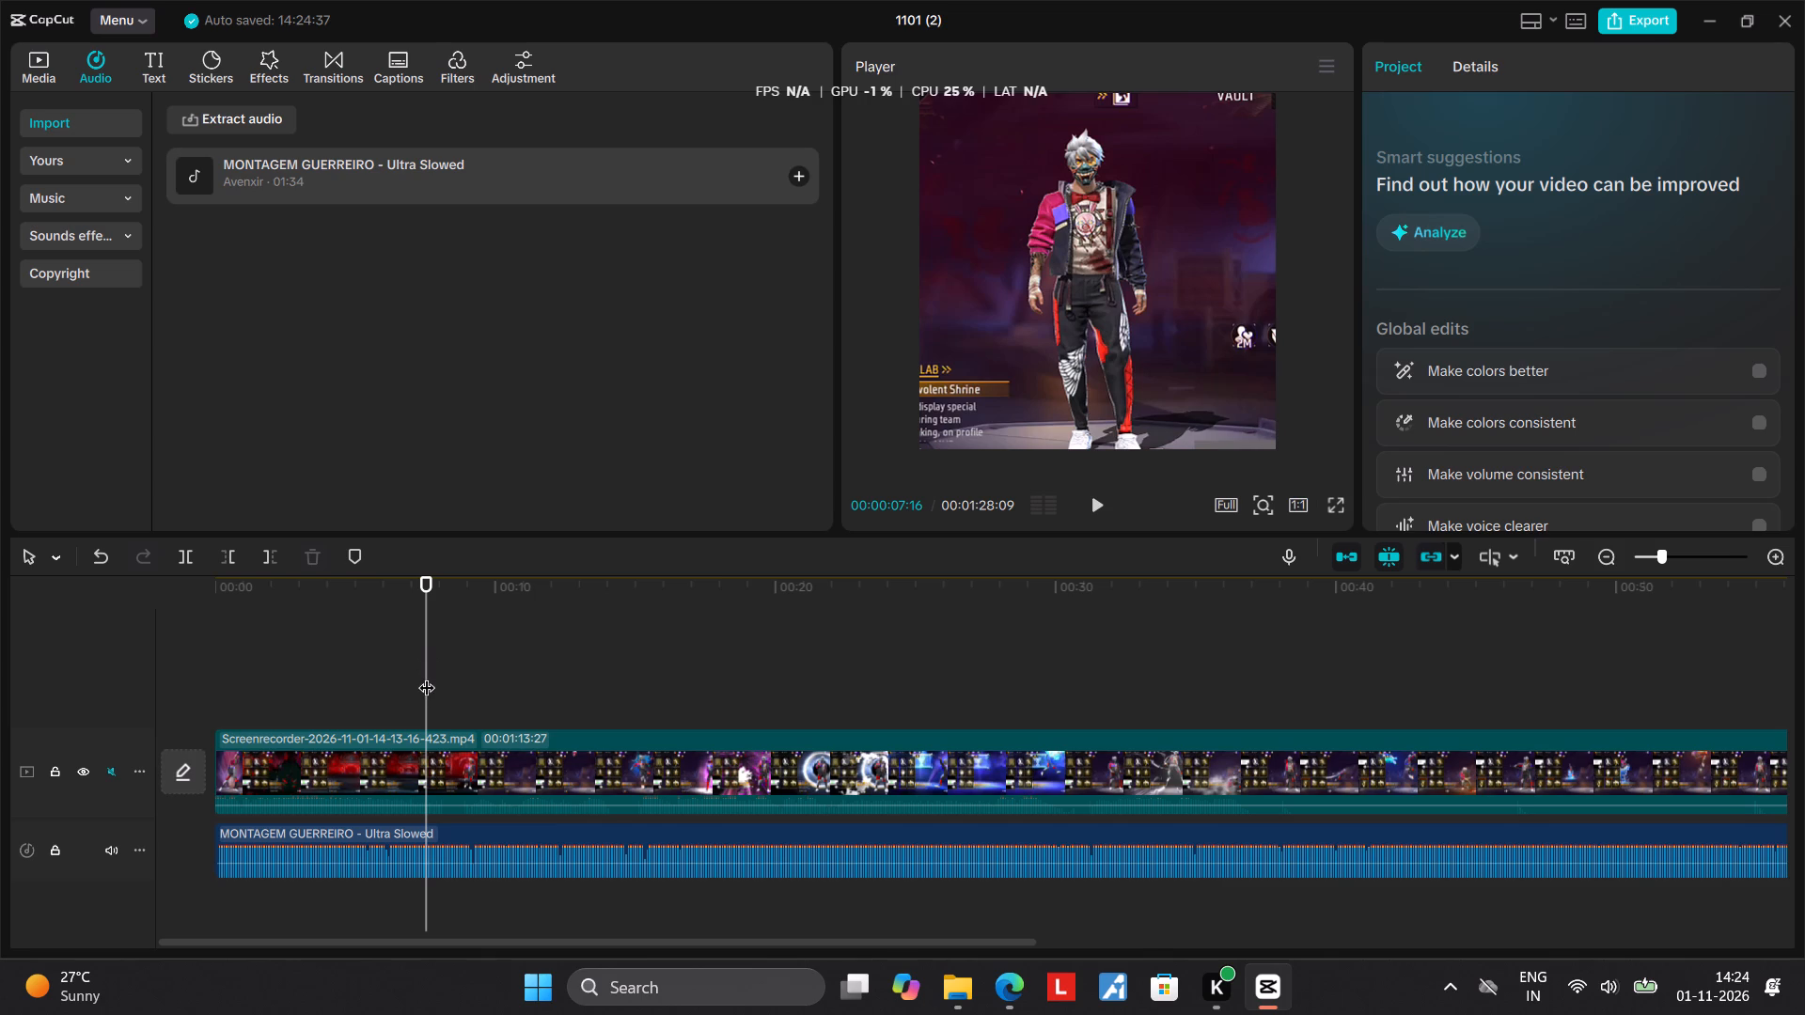
pyautogui.click(427, 676)
pyautogui.press('space')
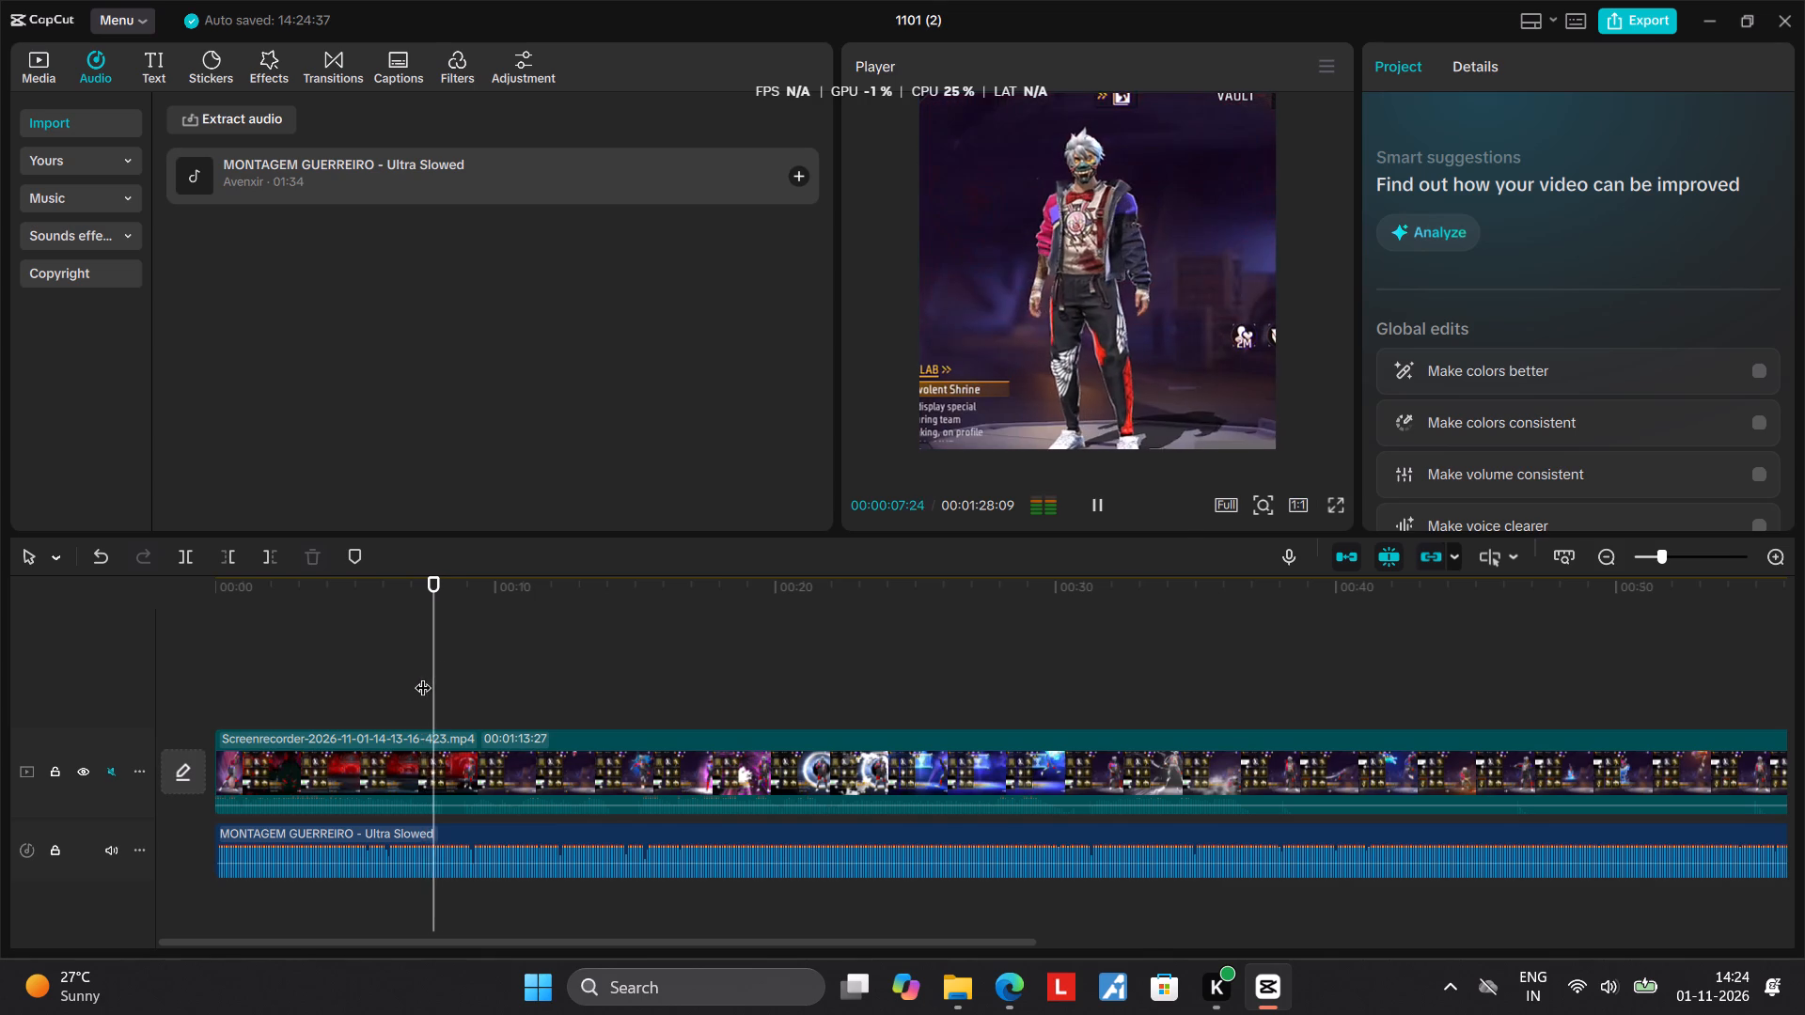
pyautogui.click(423, 676)
pyautogui.moveTo(423, 676); pyautogui.dragTo(407, 675)
pyautogui.press('space')
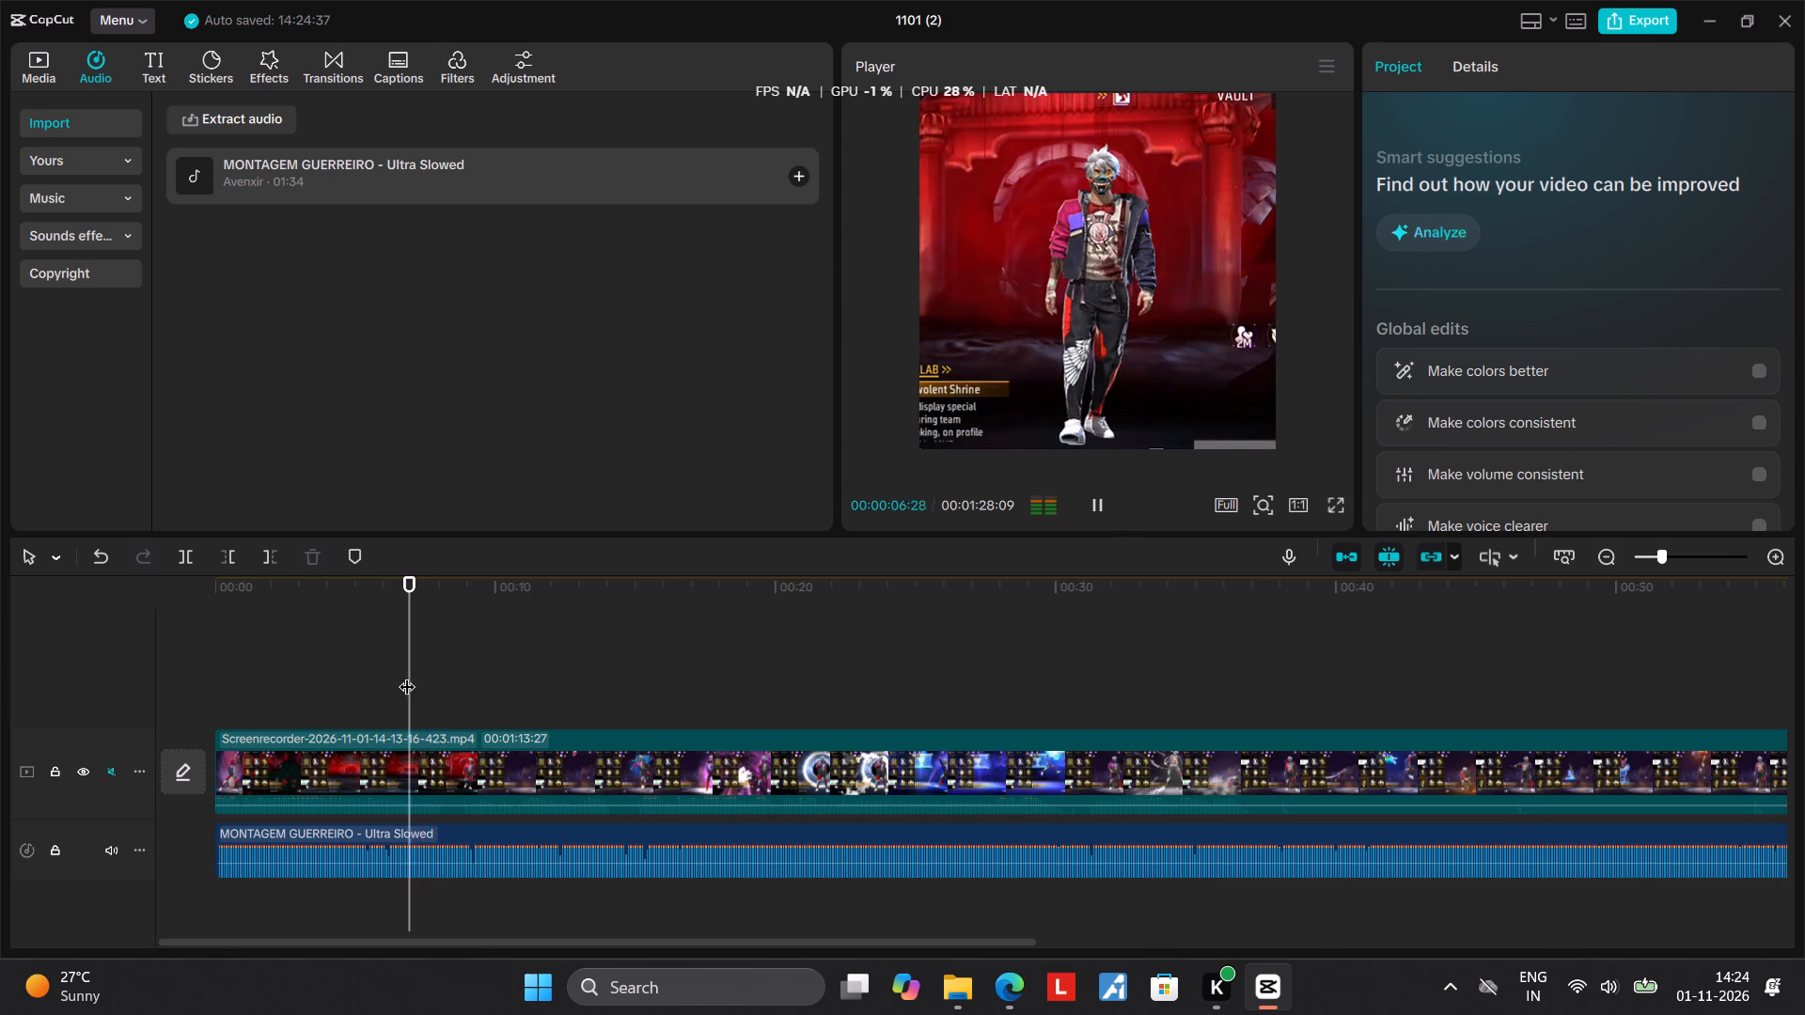
pyautogui.click(414, 672)
pyautogui.click(414, 670)
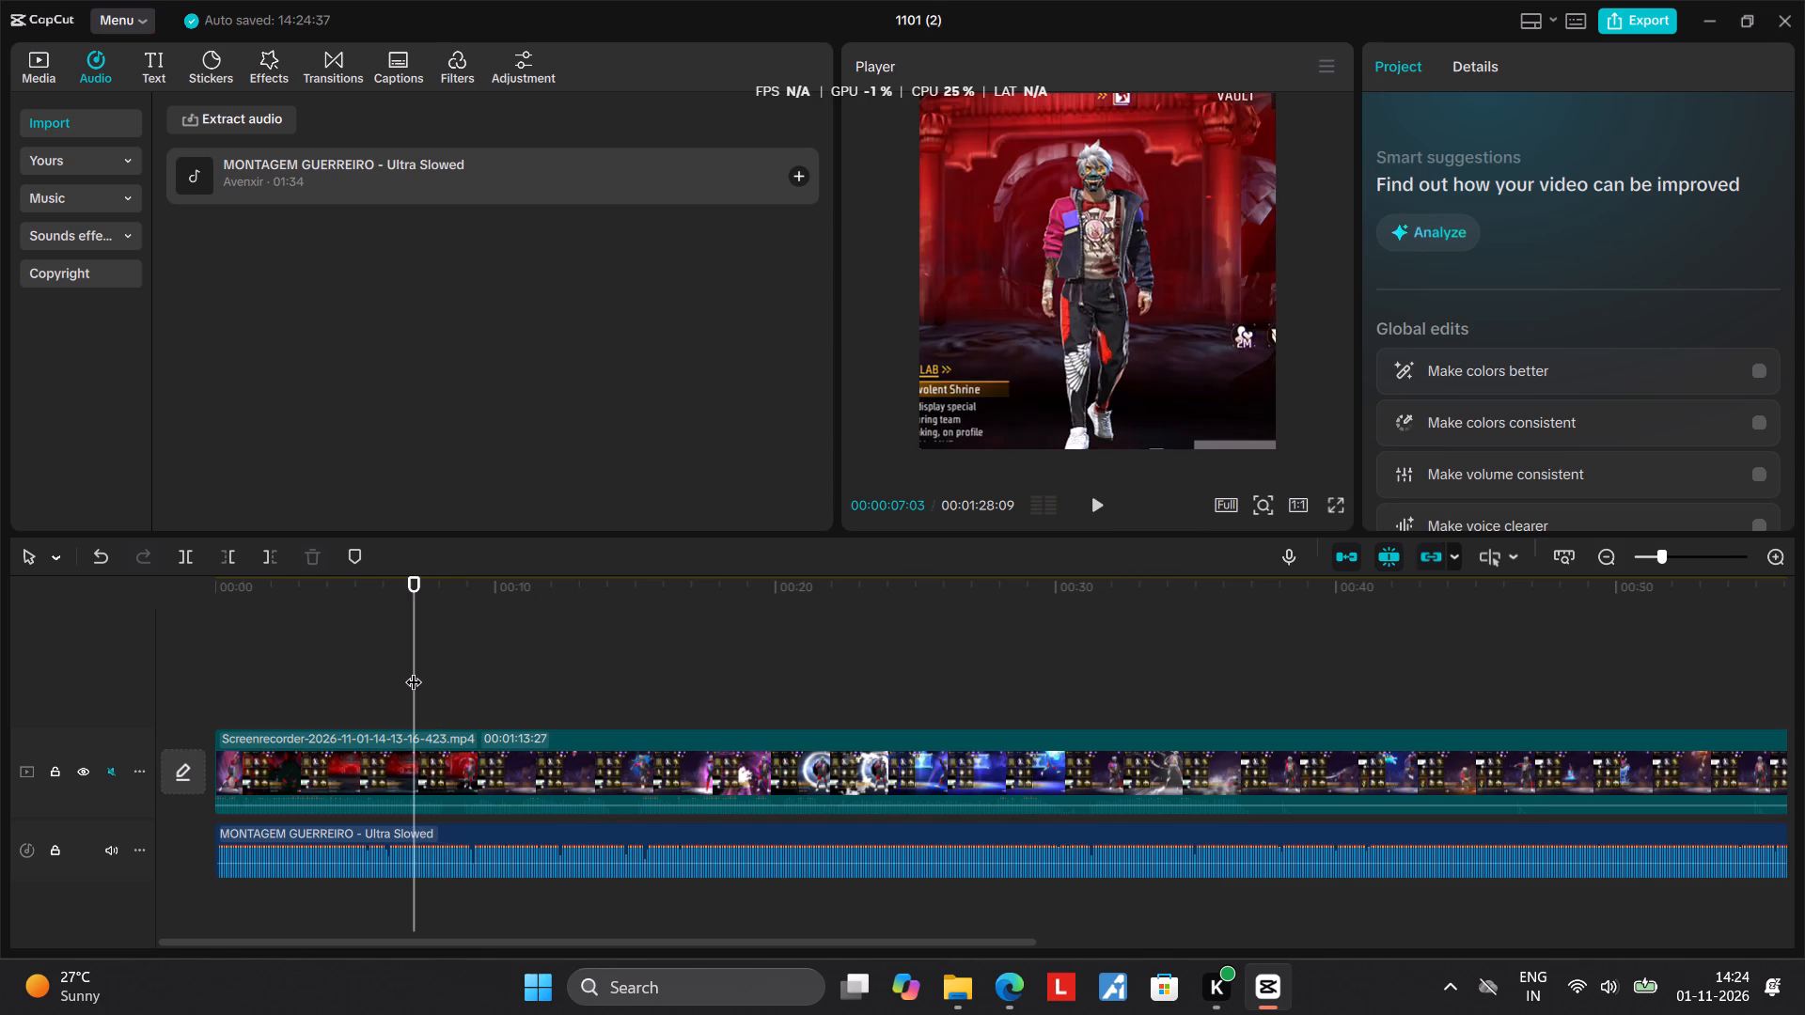
pyautogui.press('space')
pyautogui.click(423, 670)
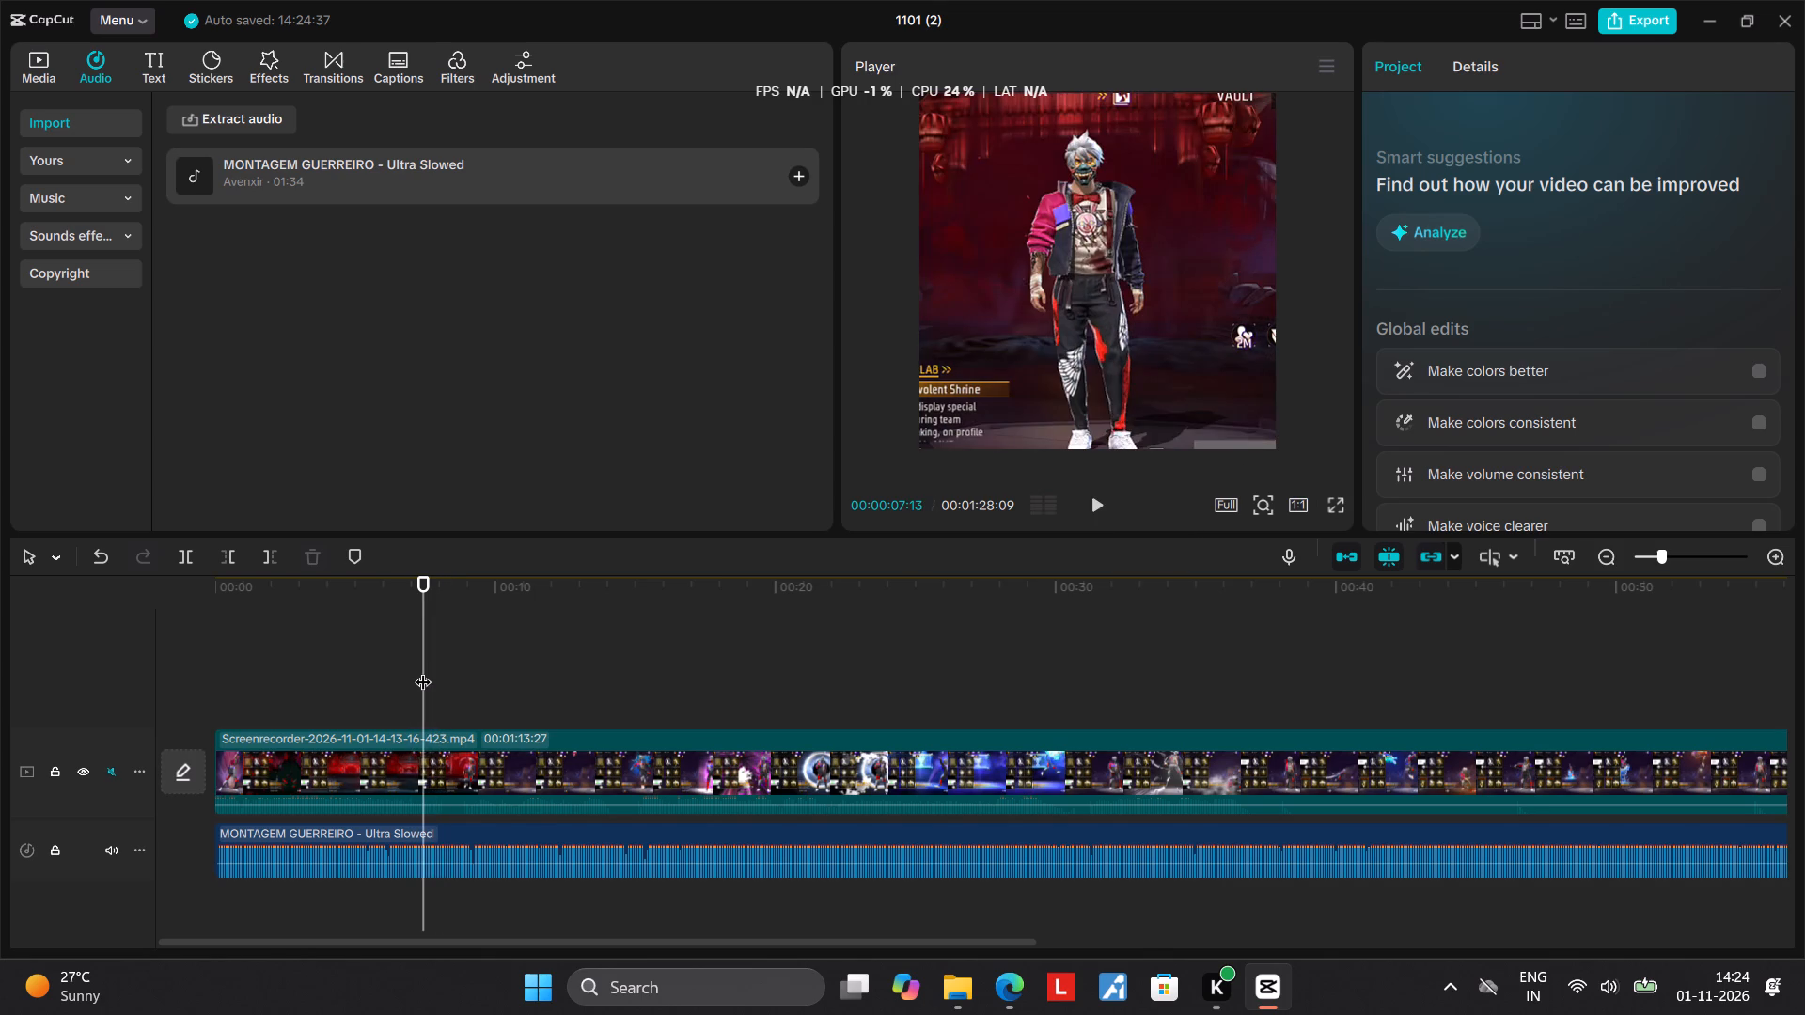
pyautogui.press('space')
pyautogui.click(415, 670)
pyautogui.press('space')
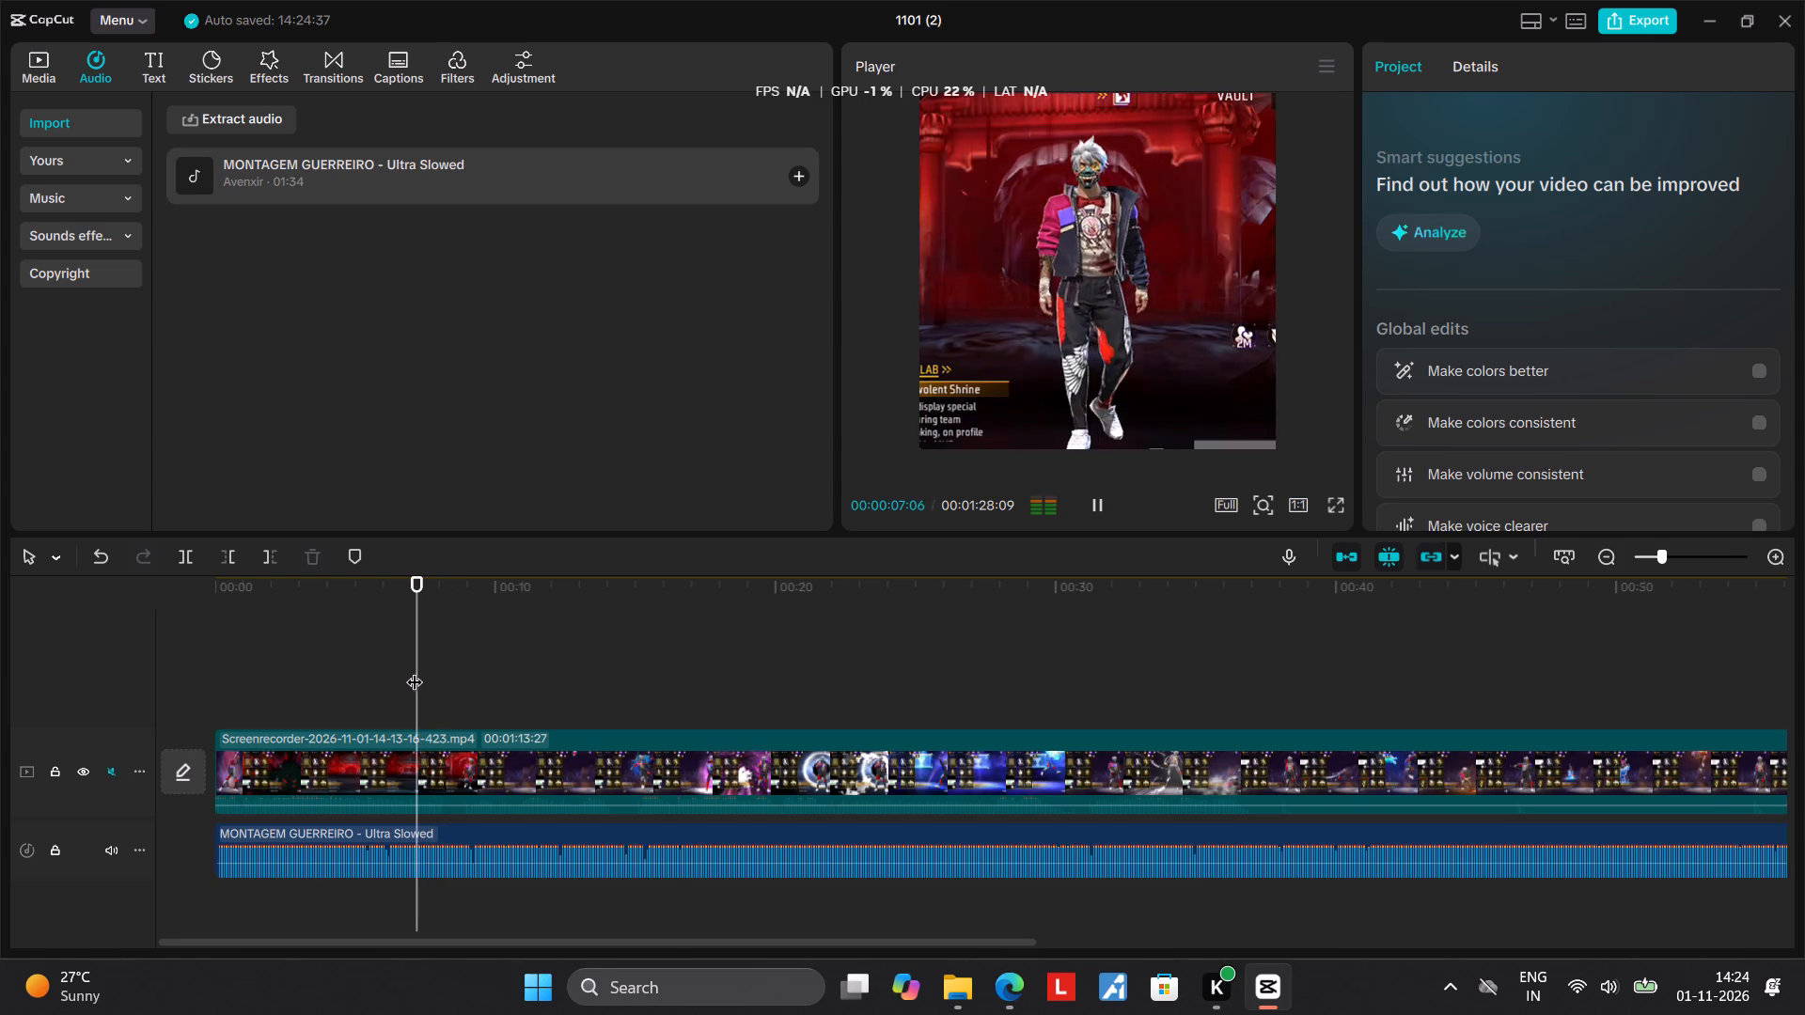
pyautogui.click(416, 670)
pyautogui.press('space')
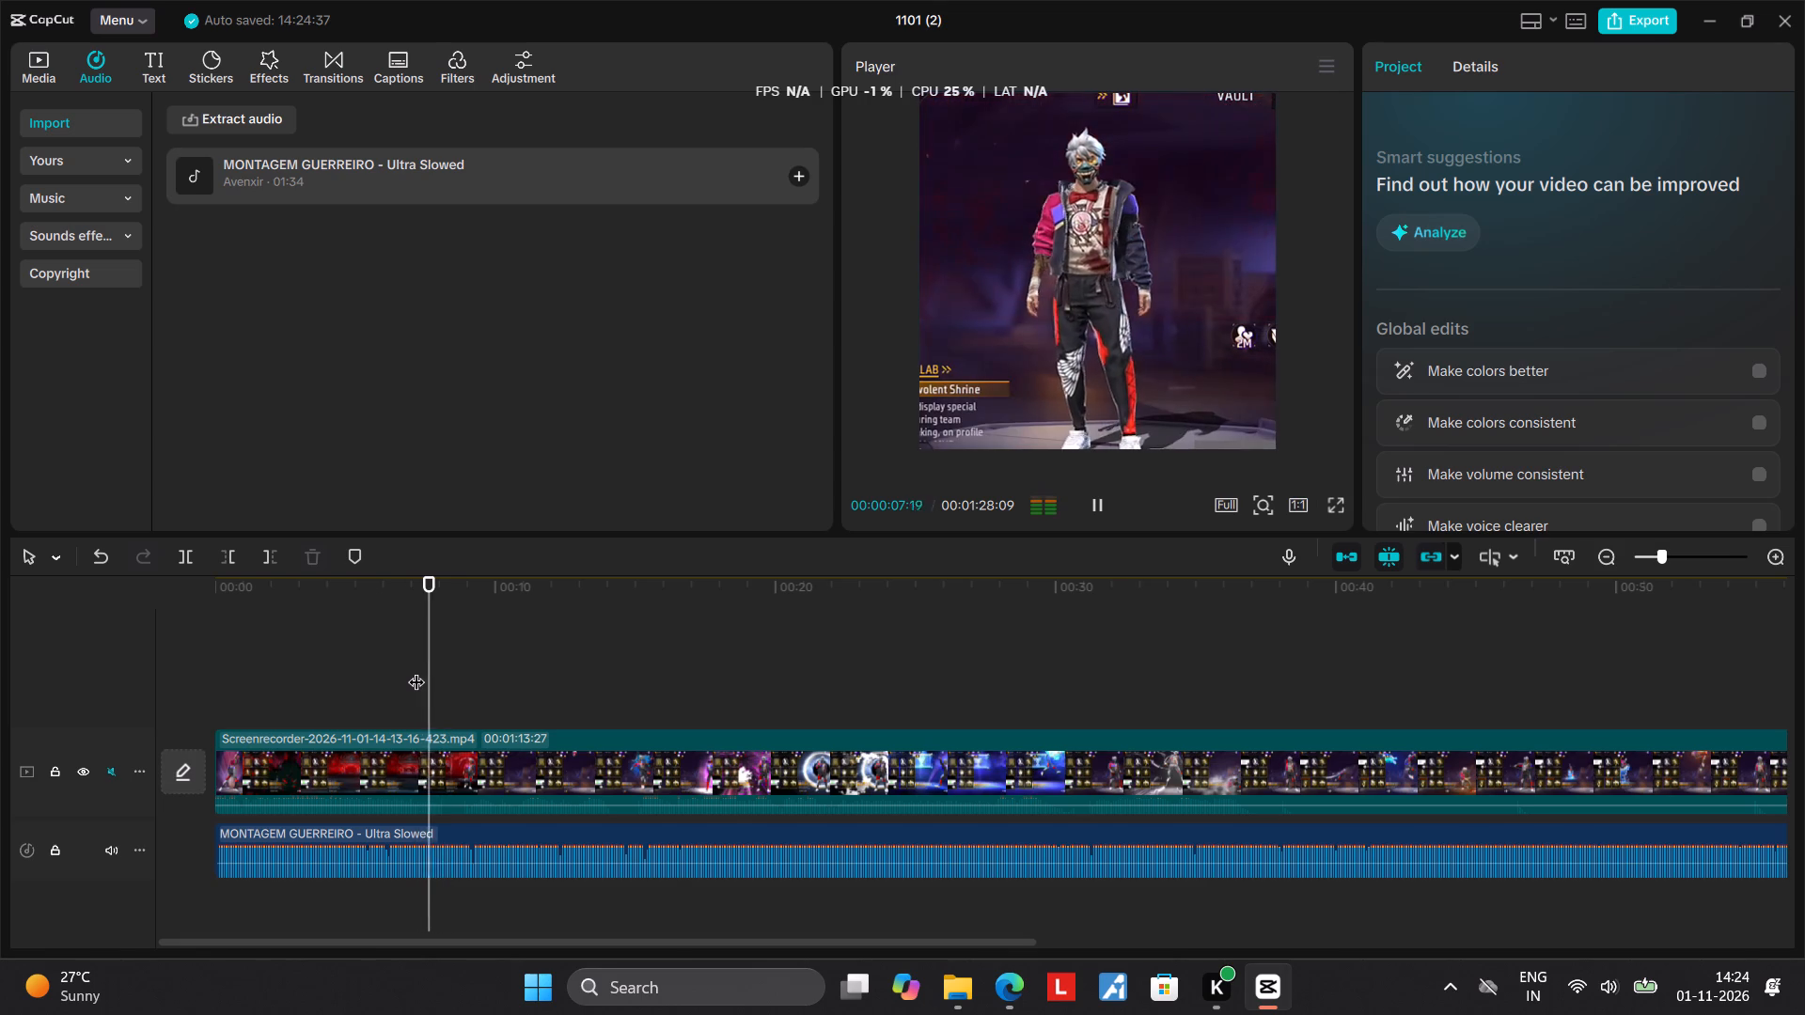
pyautogui.click(416, 670)
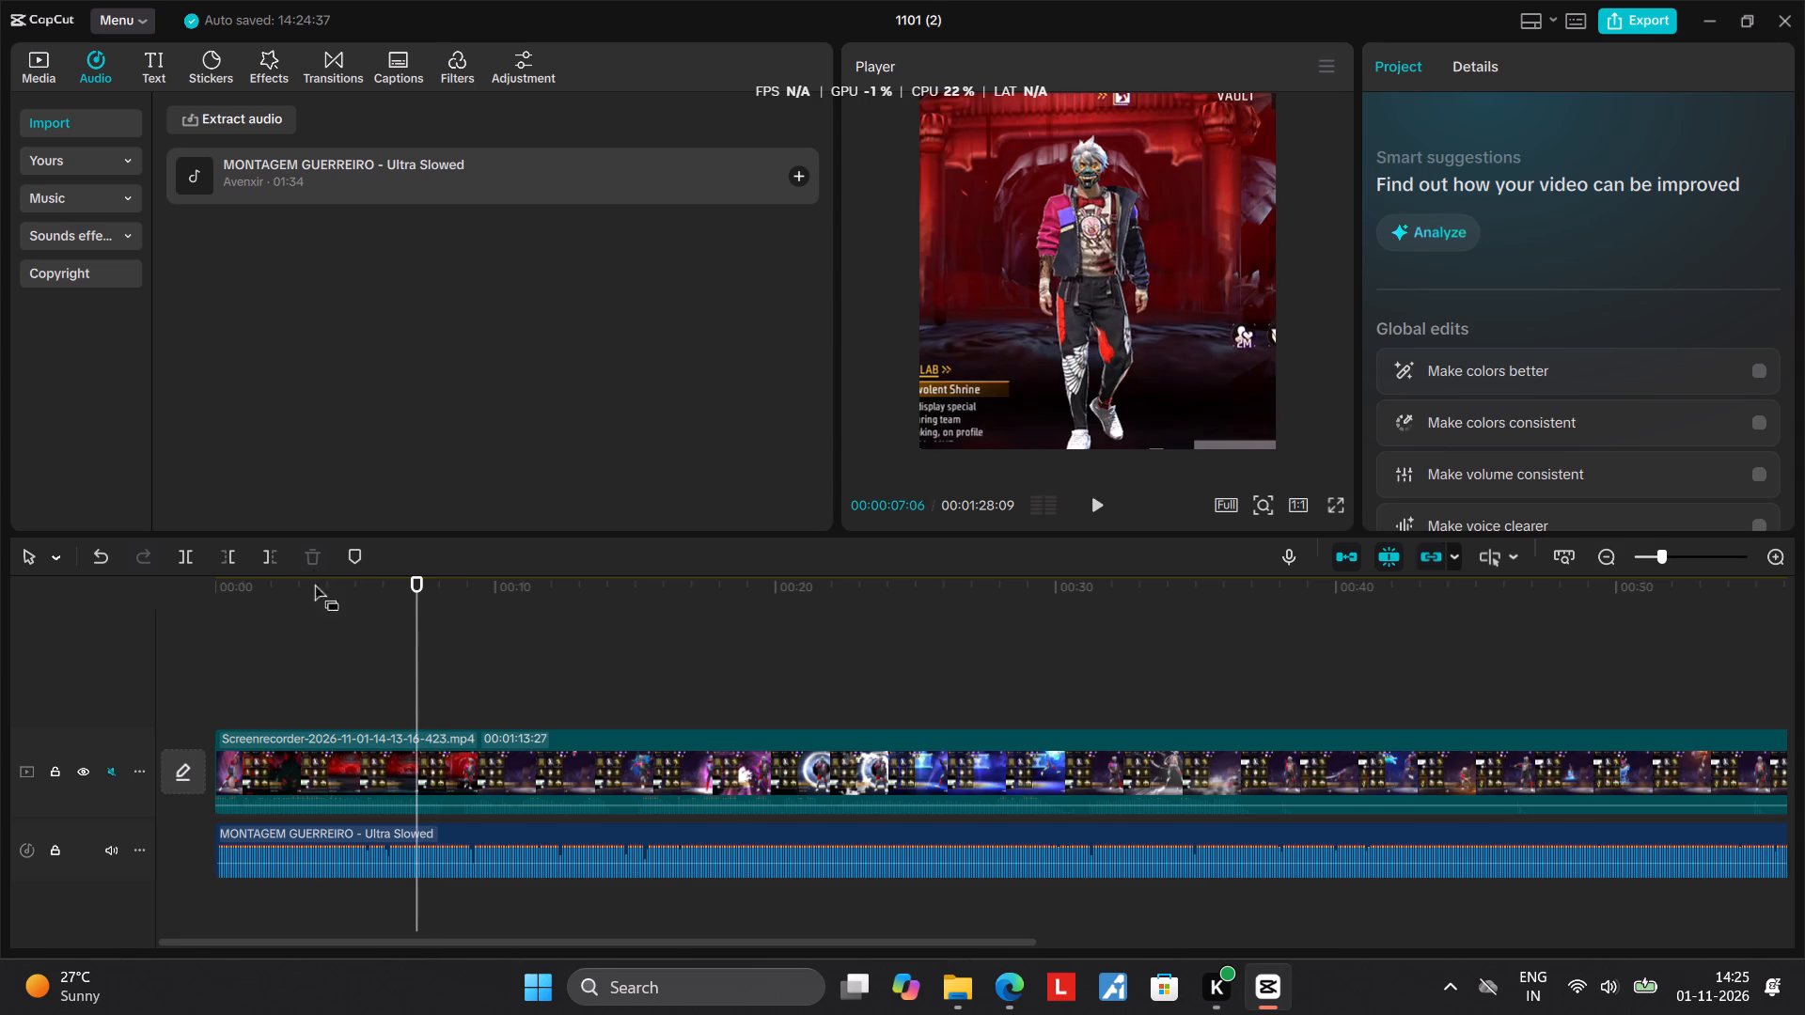
pyautogui.click(349, 553)
# Play and scrub the start of the following cape emote to find its beat and add a timeline marker at 00:00:08:29.
pyautogui.press('space')
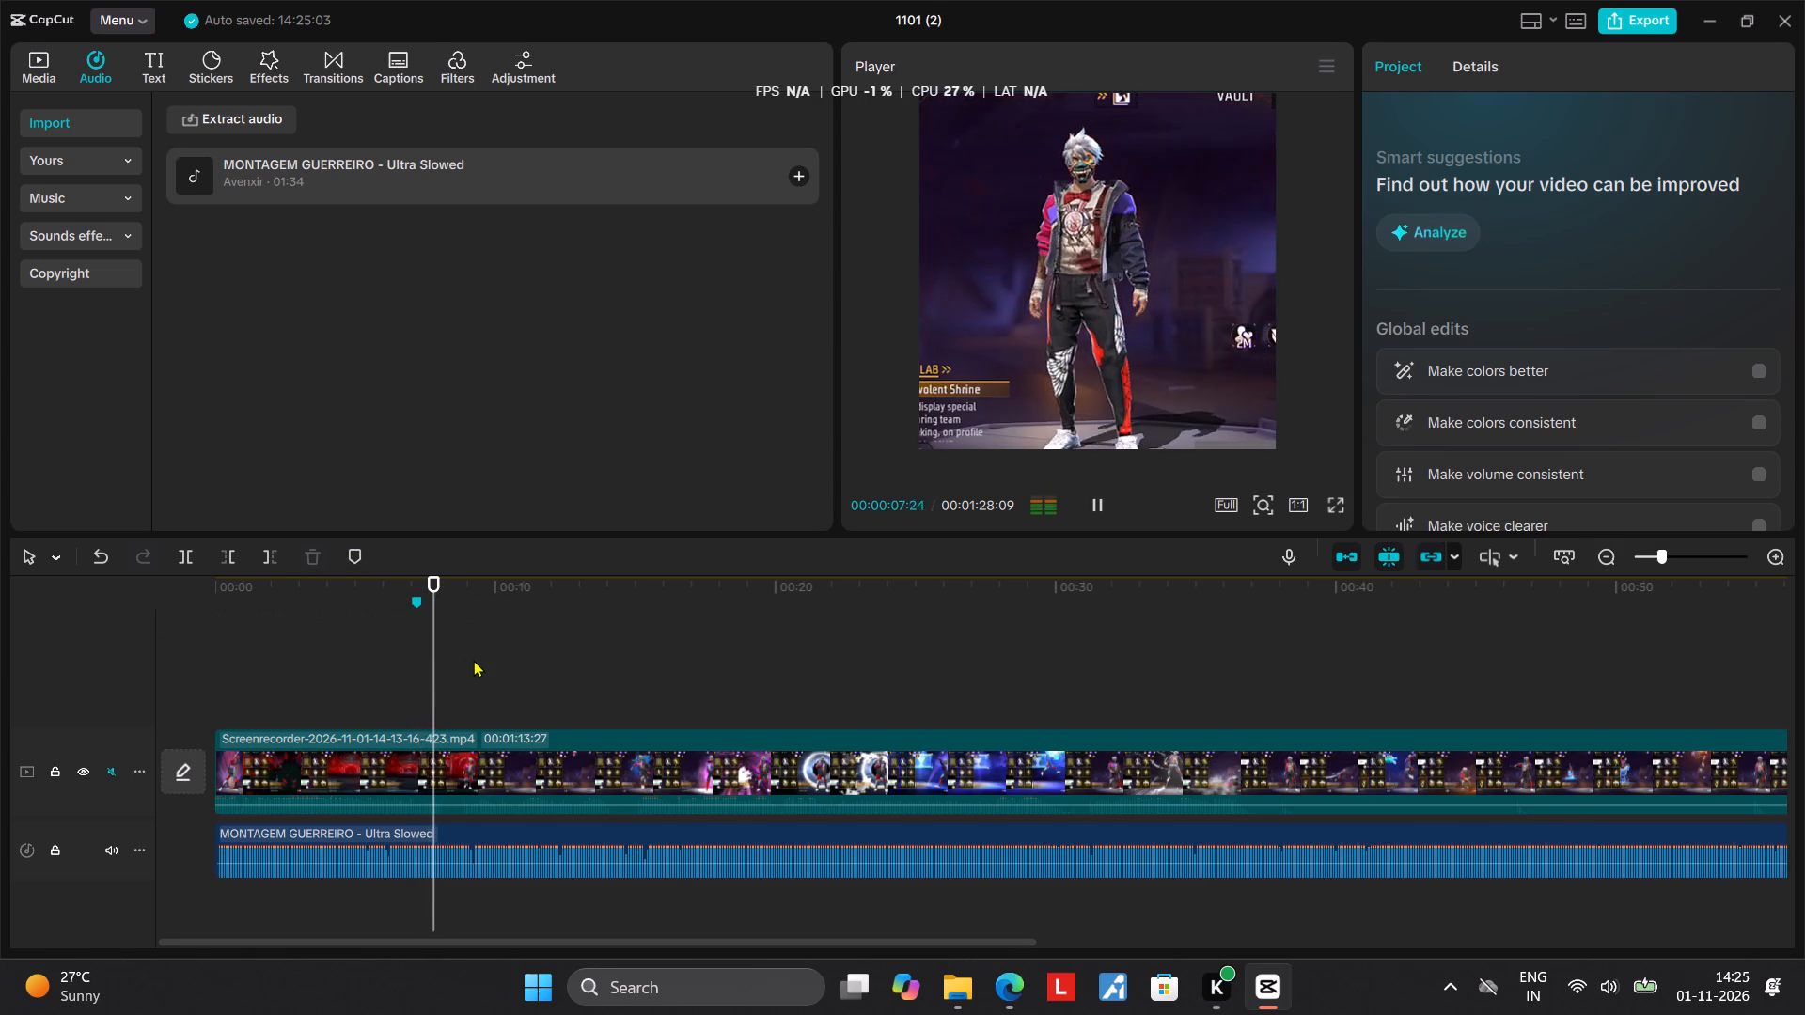
pyautogui.click(485, 664)
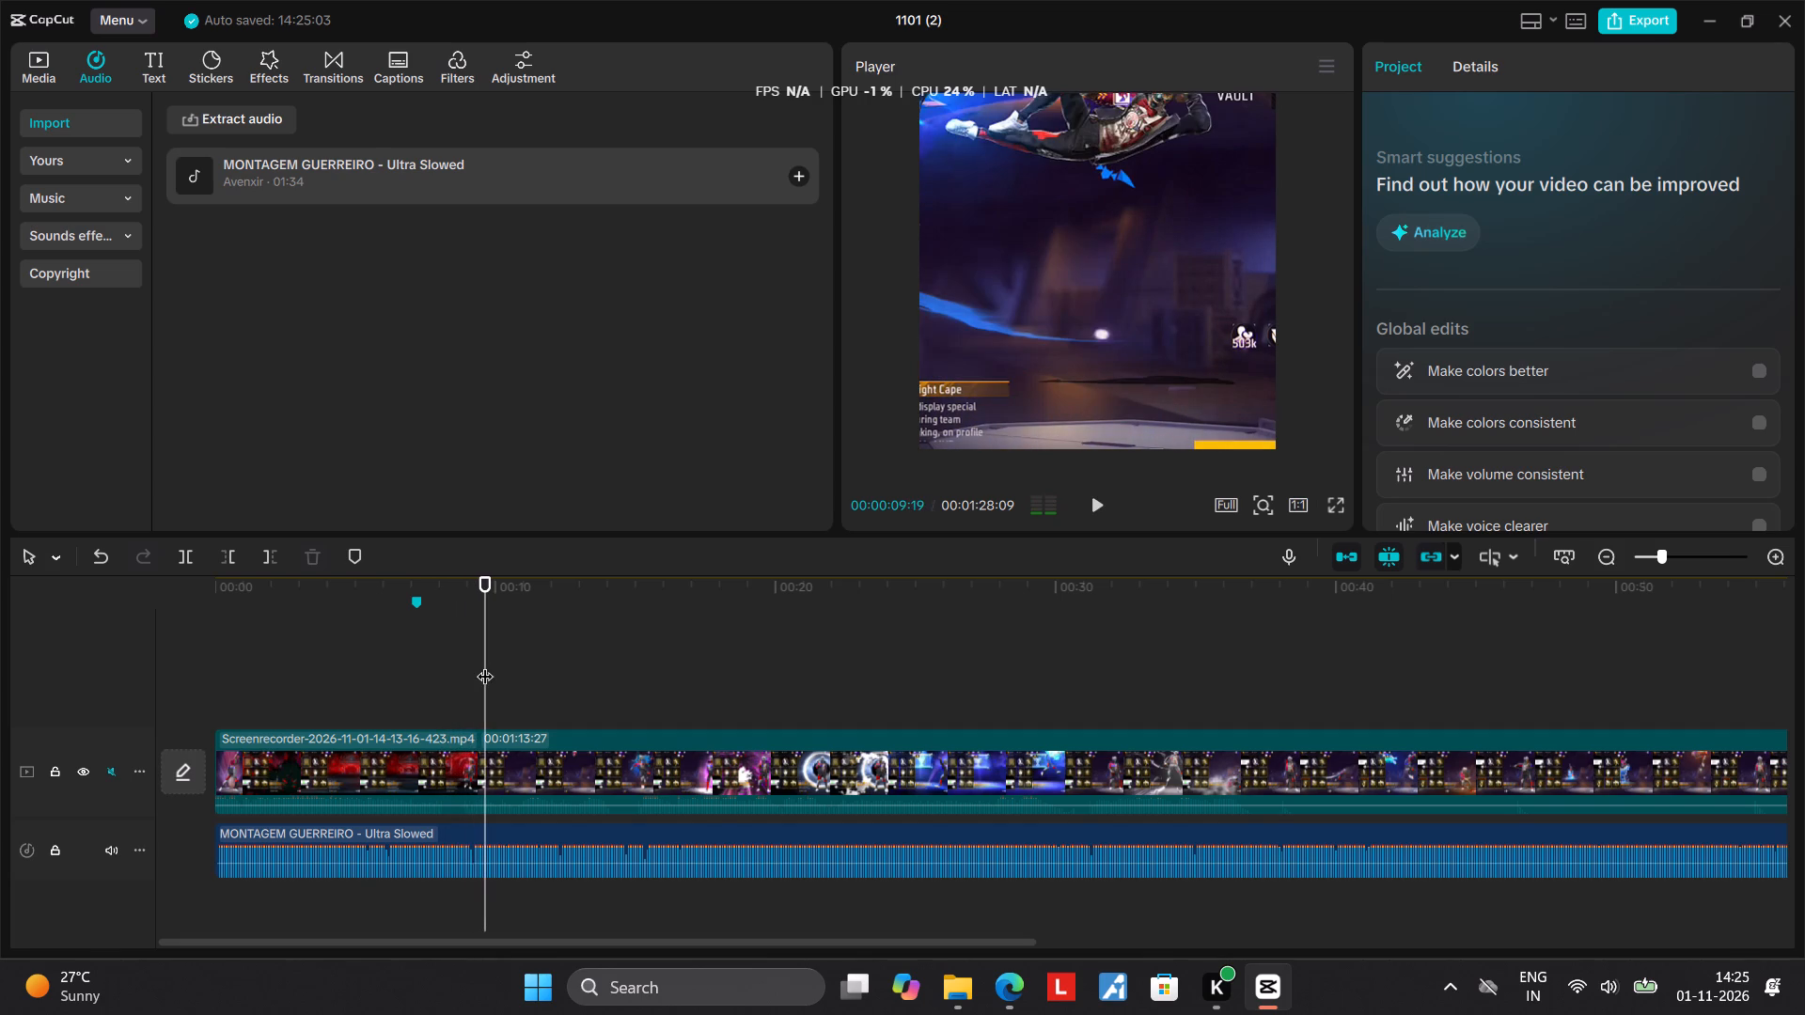
pyautogui.click(471, 664)
pyautogui.press('space')
pyautogui.click(483, 661)
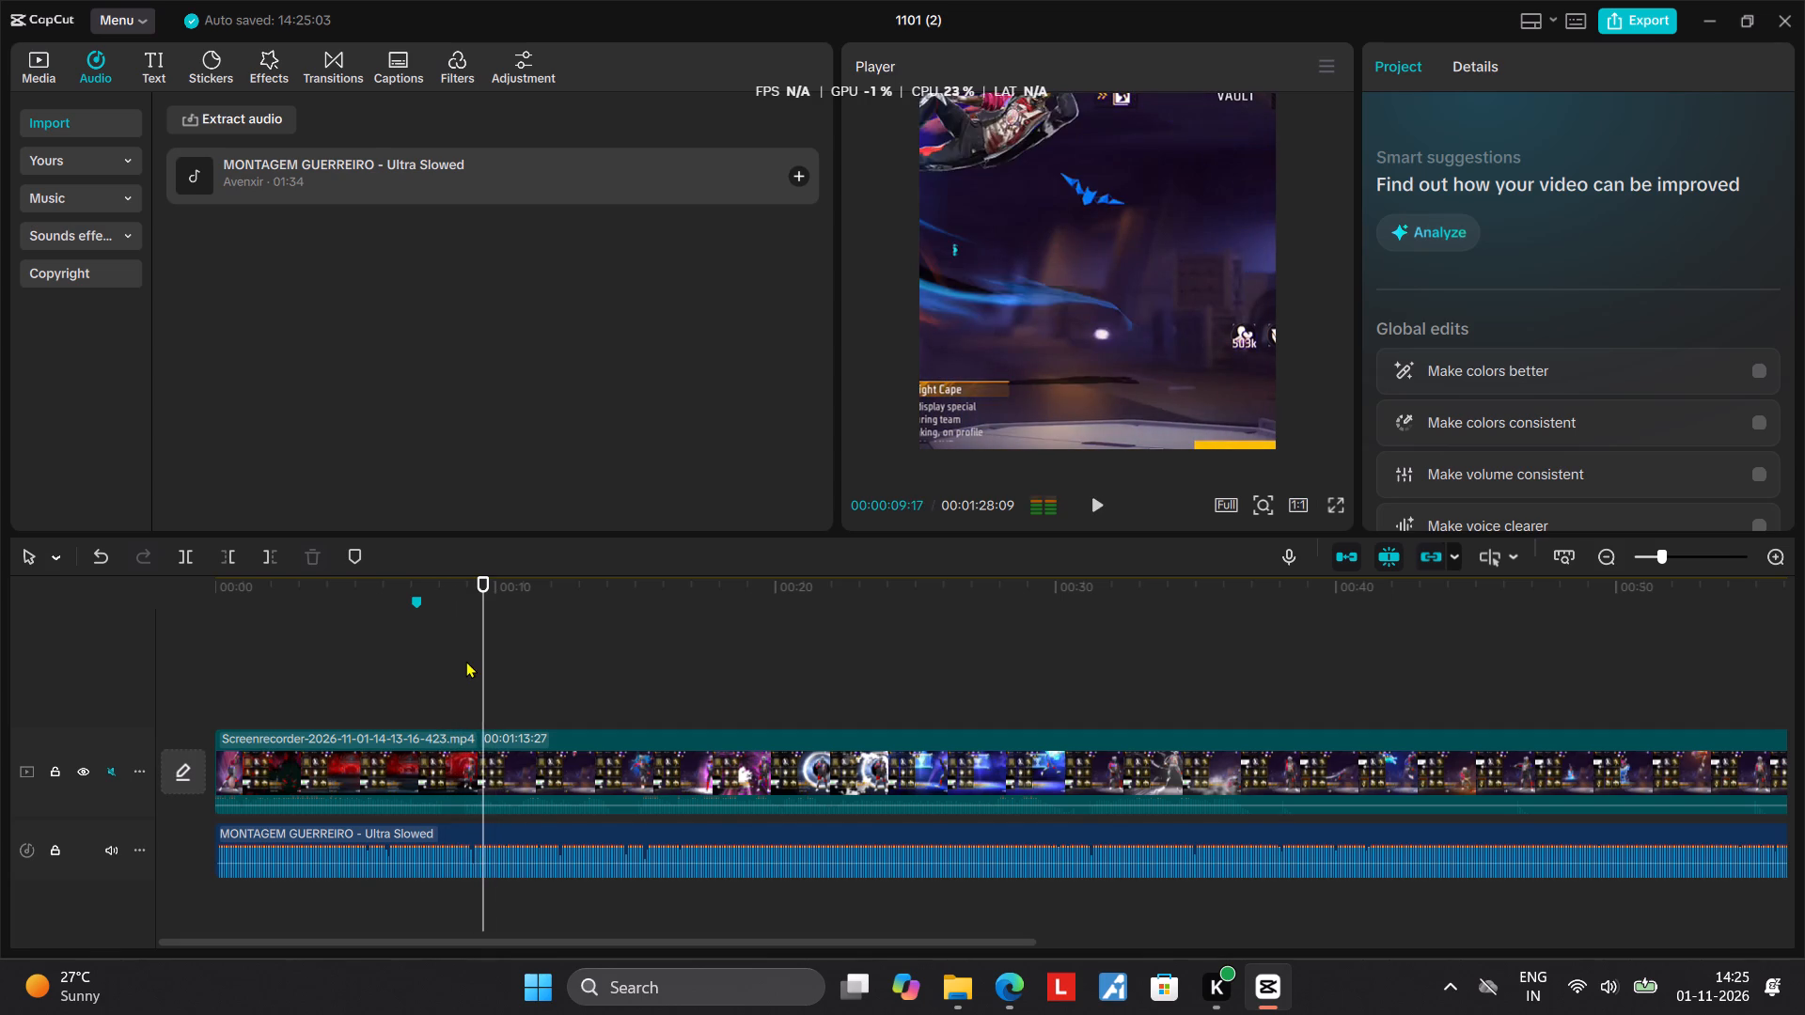
pyautogui.click(466, 661)
pyautogui.press('space')
pyautogui.click(458, 661)
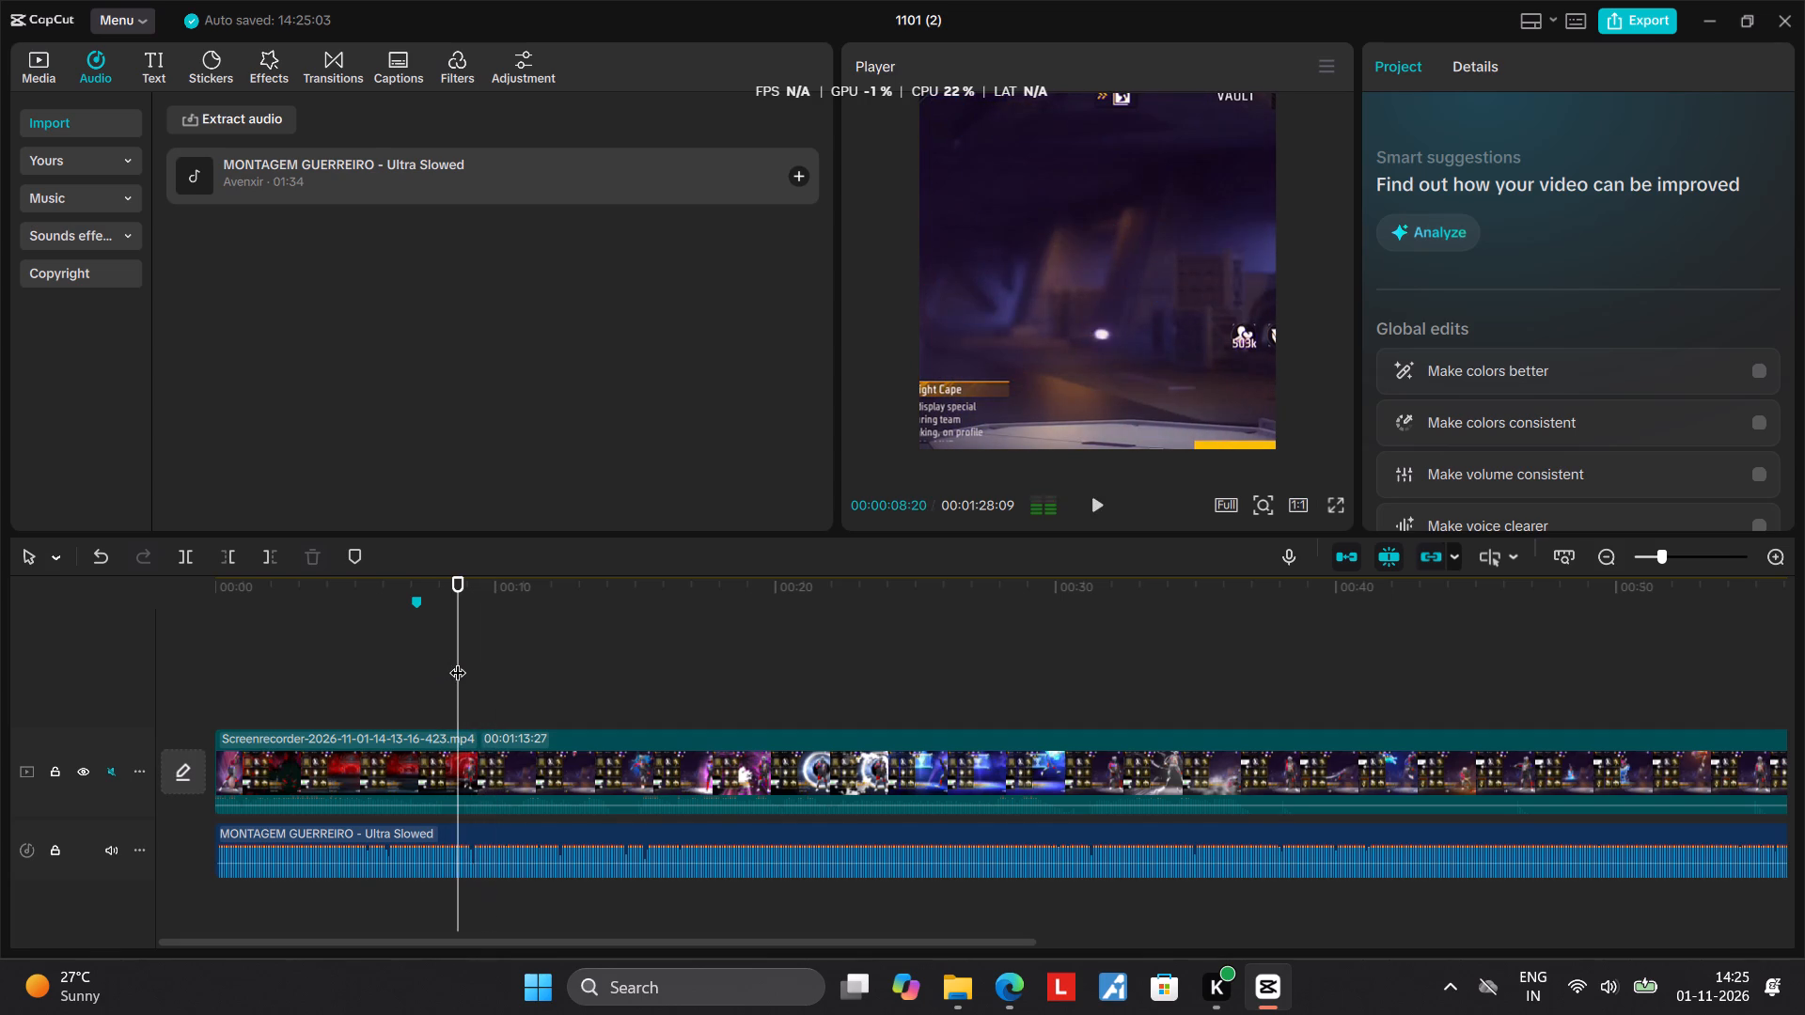
pyautogui.press('space')
pyautogui.click(463, 661)
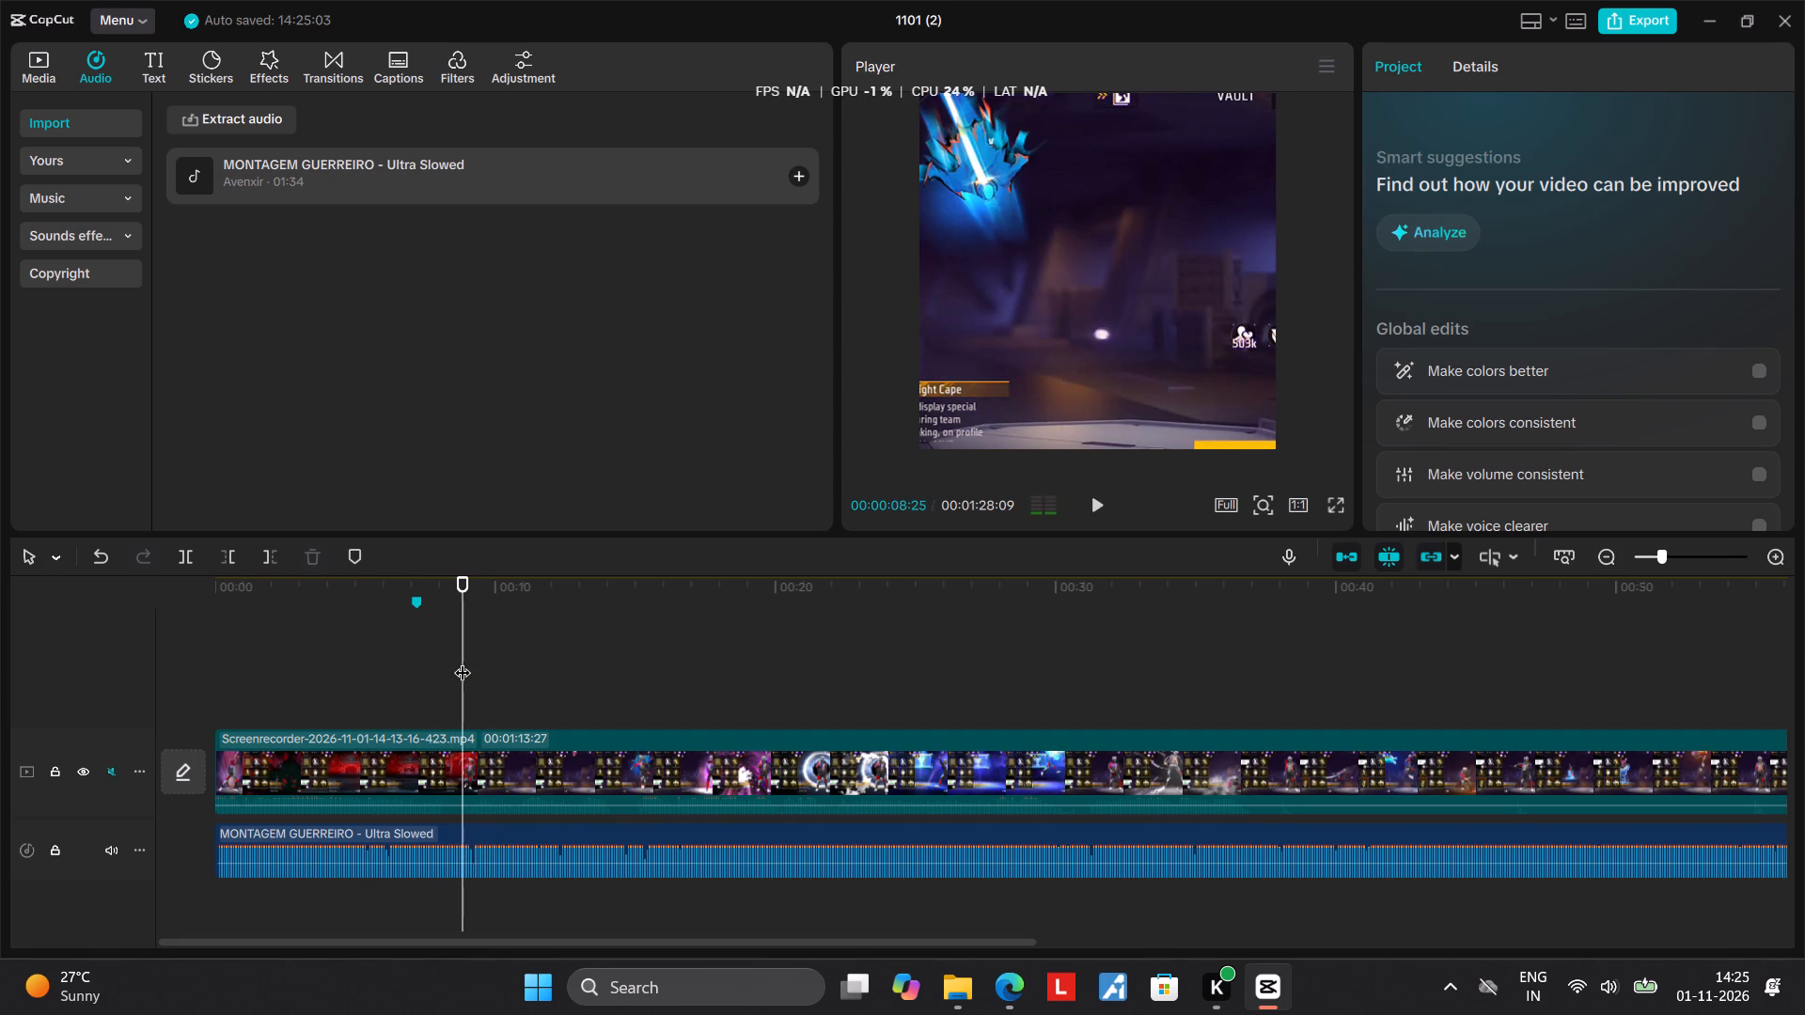
pyautogui.press('space')
pyautogui.click(466, 661)
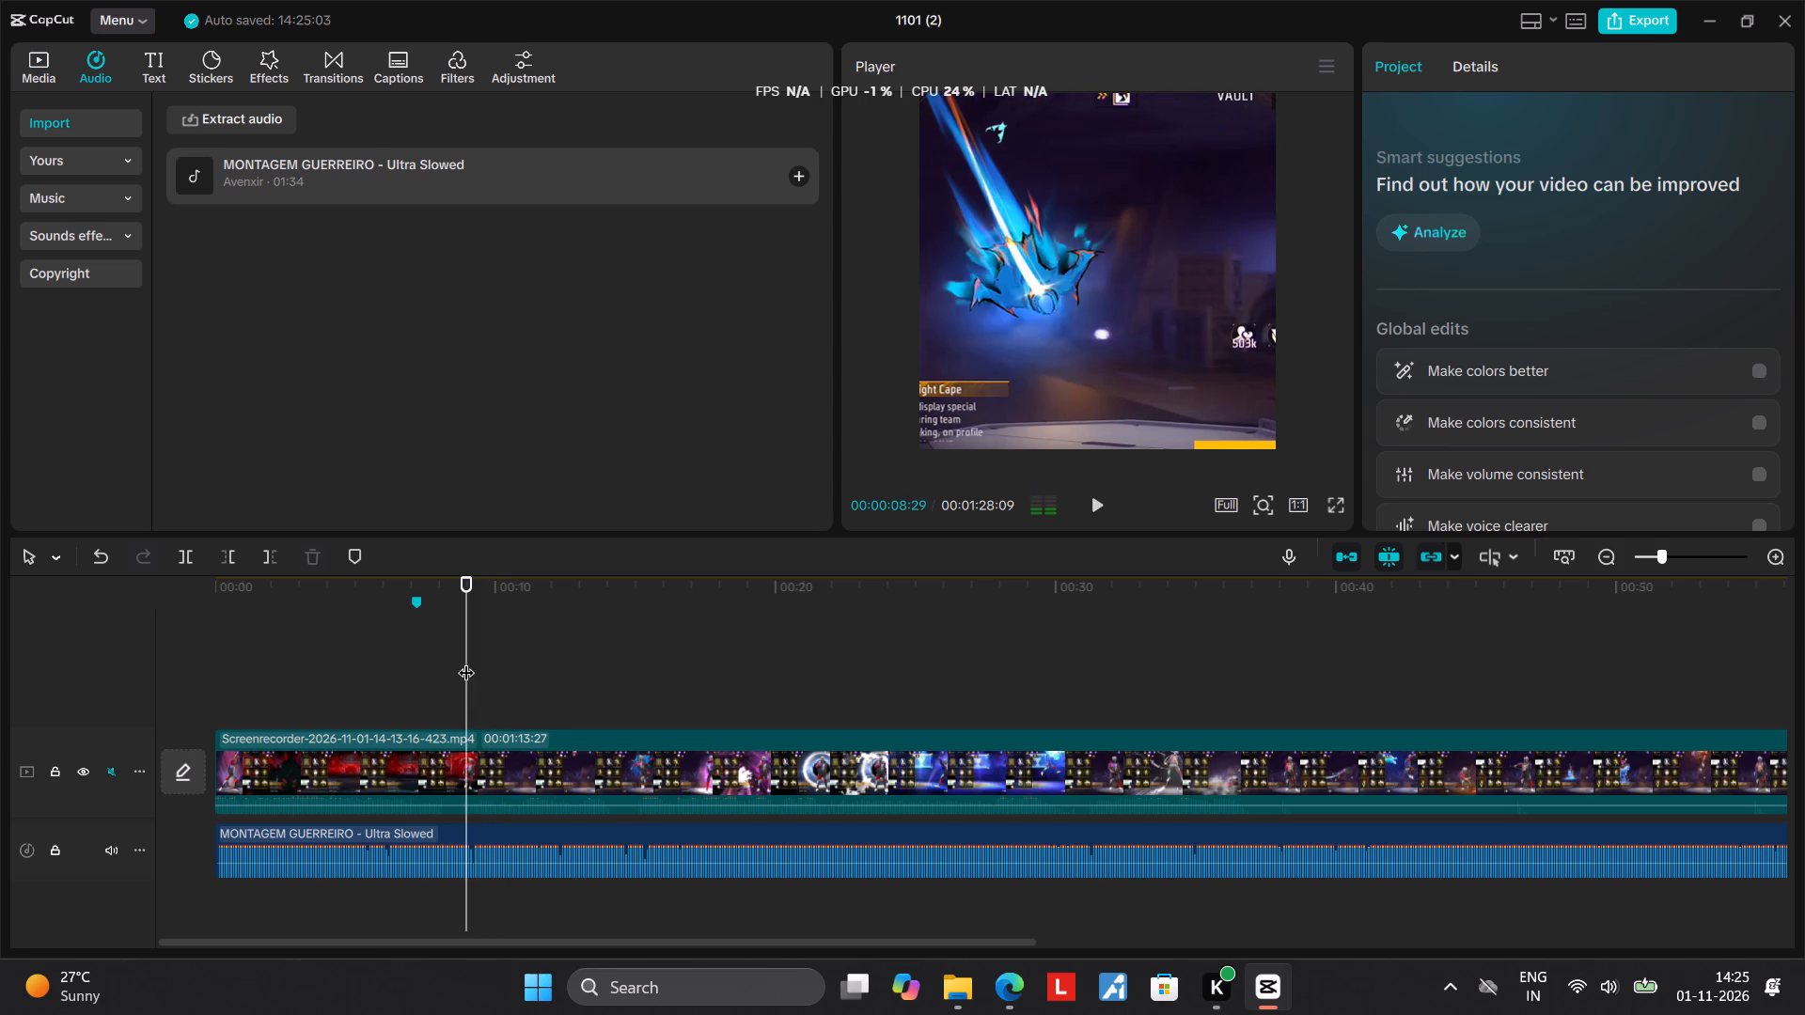
pyautogui.press('space')
pyautogui.click(466, 661)
pyautogui.click(350, 550)
# Replay the passage around the two markers and add another timeline marker on the beat between them, at 00:00:08:04.
pyautogui.press('space')
pyautogui.click(483, 641)
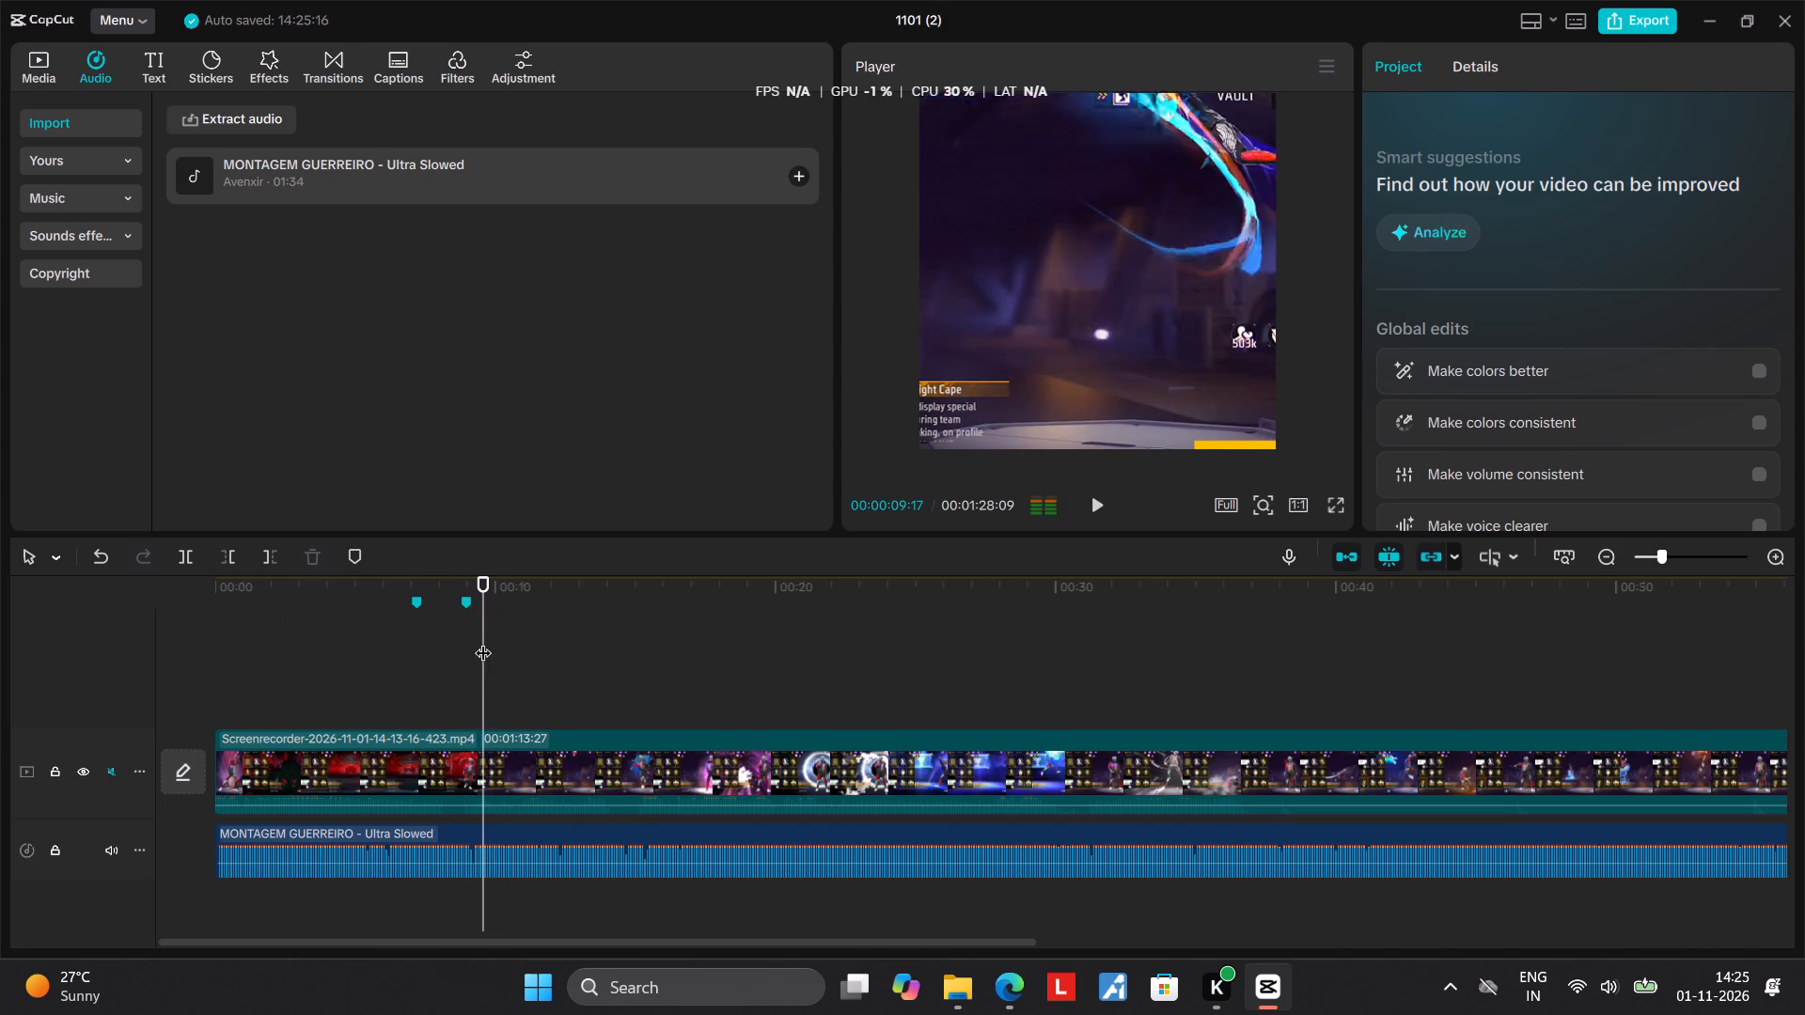
pyautogui.click(470, 641)
pyautogui.press('space')
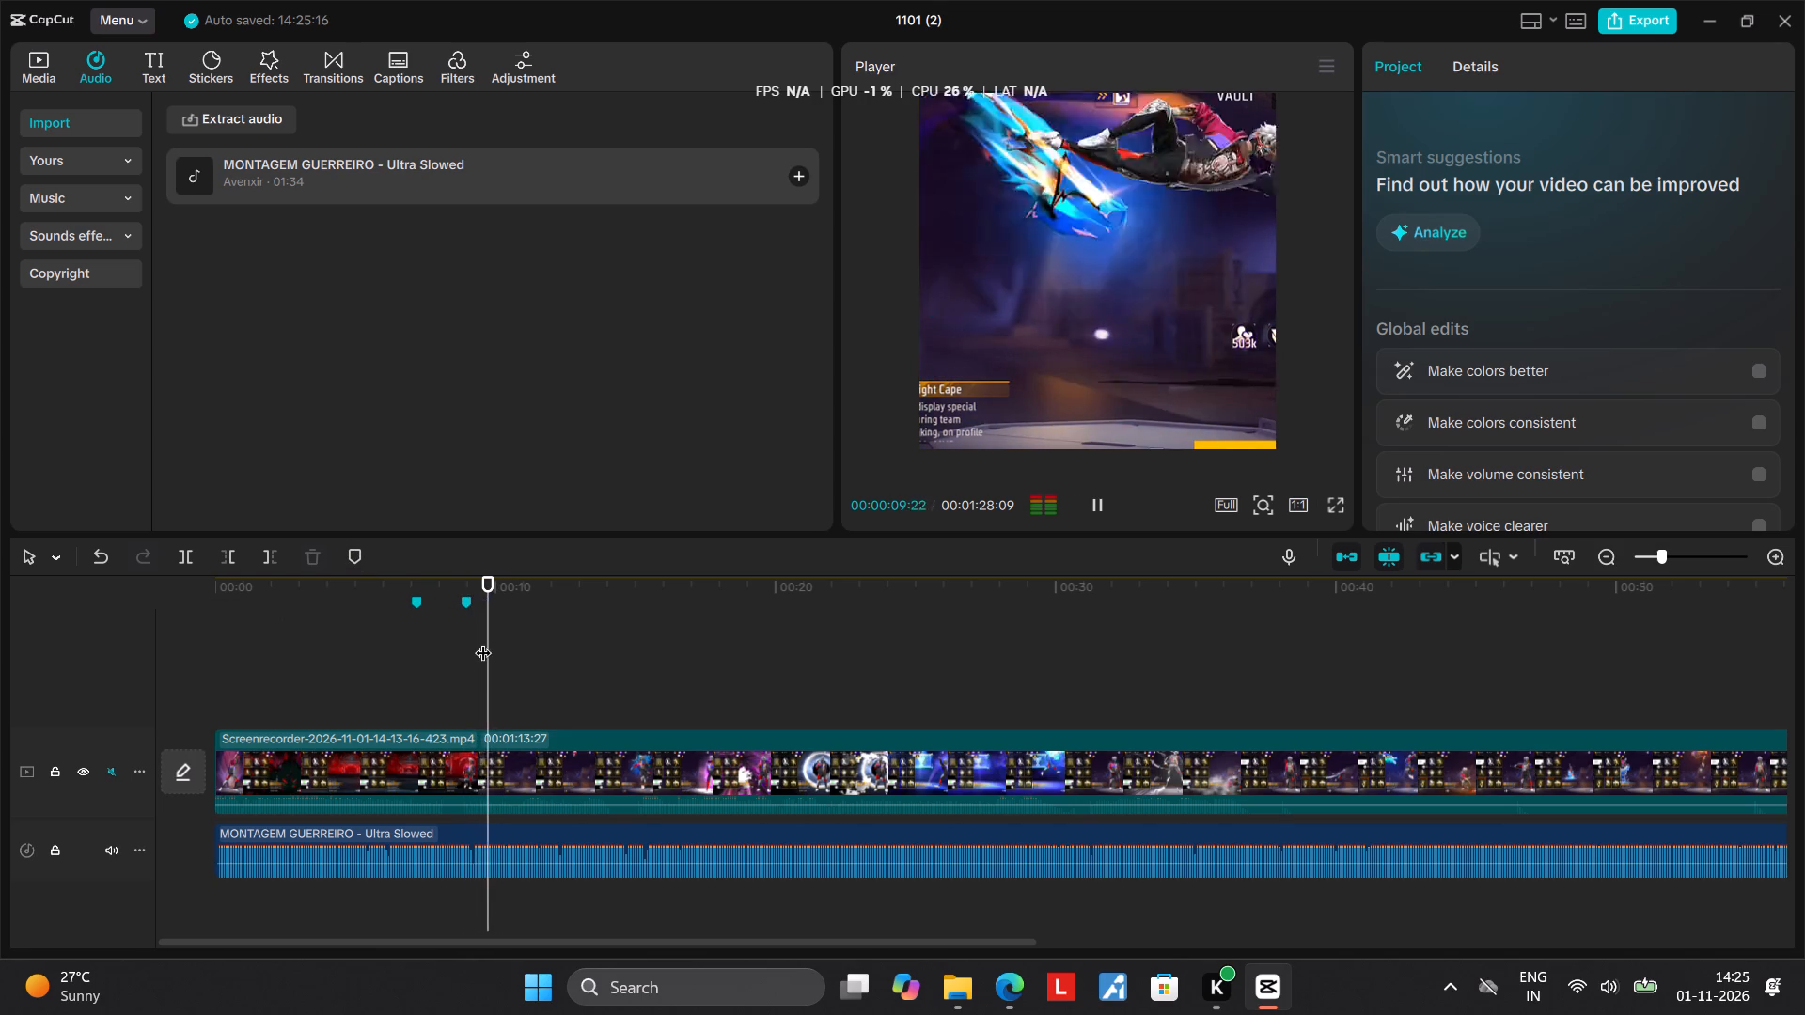
pyautogui.click(483, 641)
pyautogui.click(320, 644)
pyautogui.press('space')
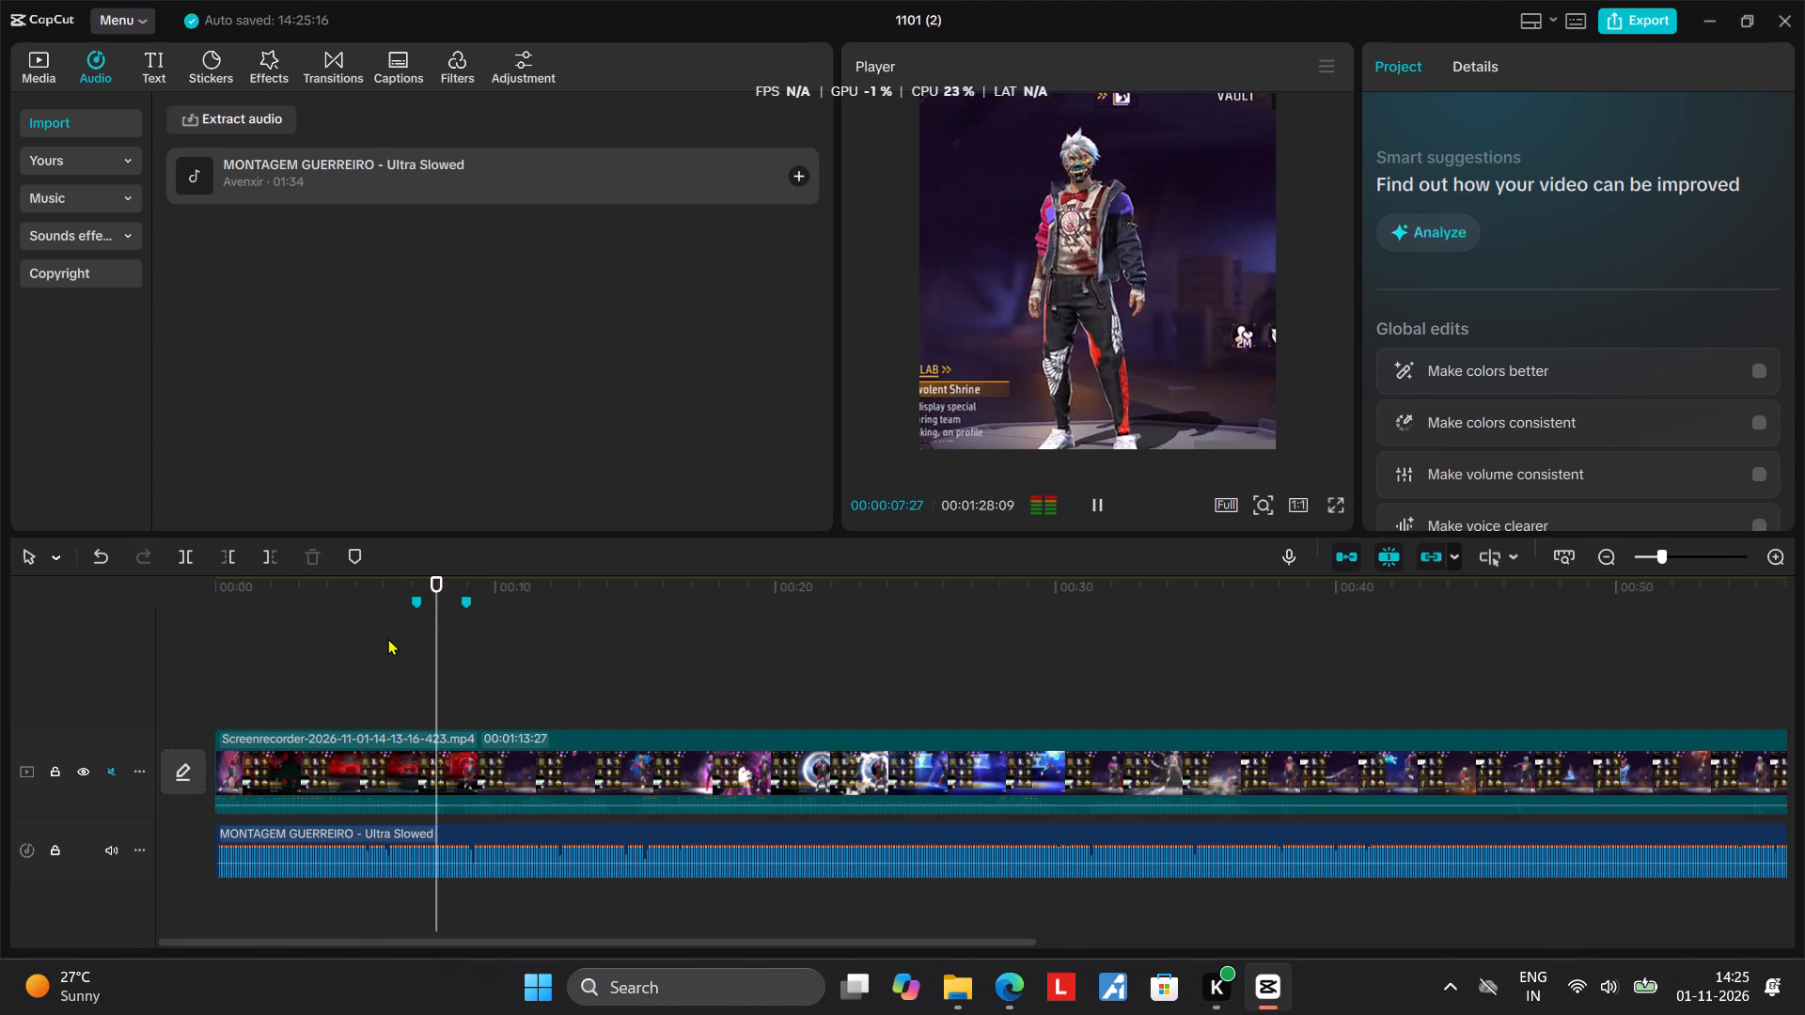
pyautogui.click(449, 632)
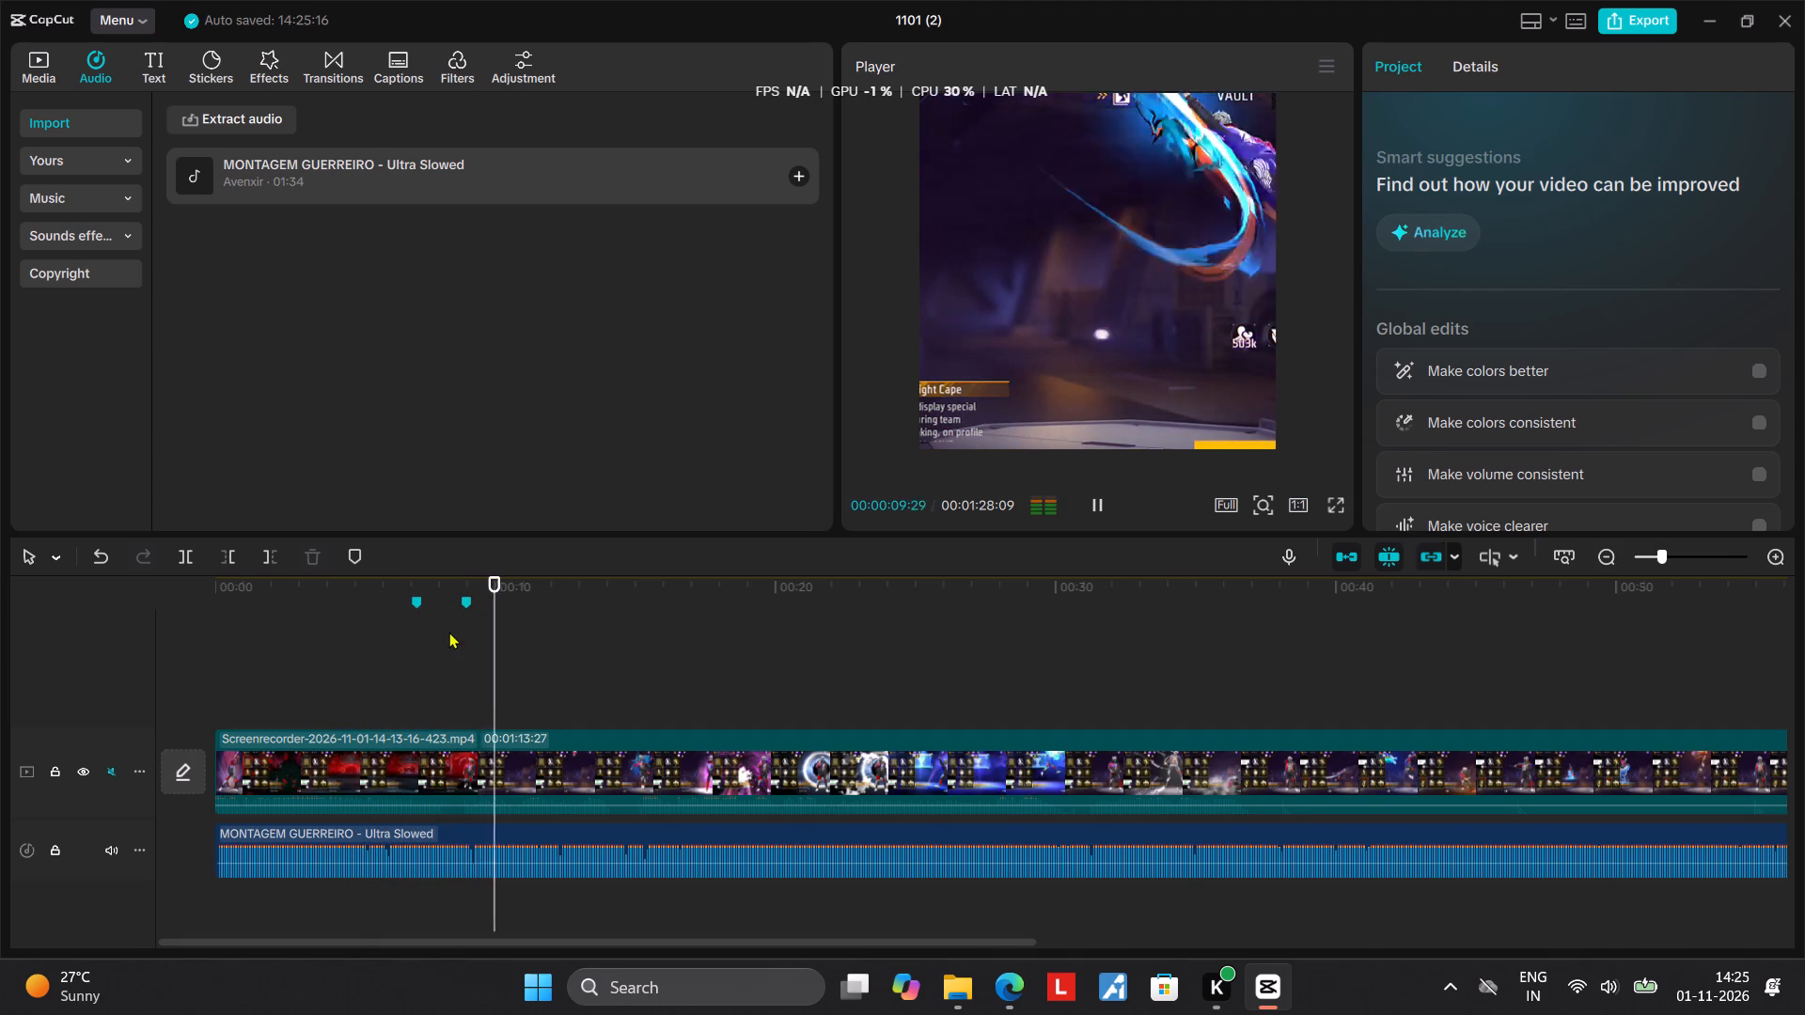
pyautogui.click(313, 608)
pyautogui.press('space')
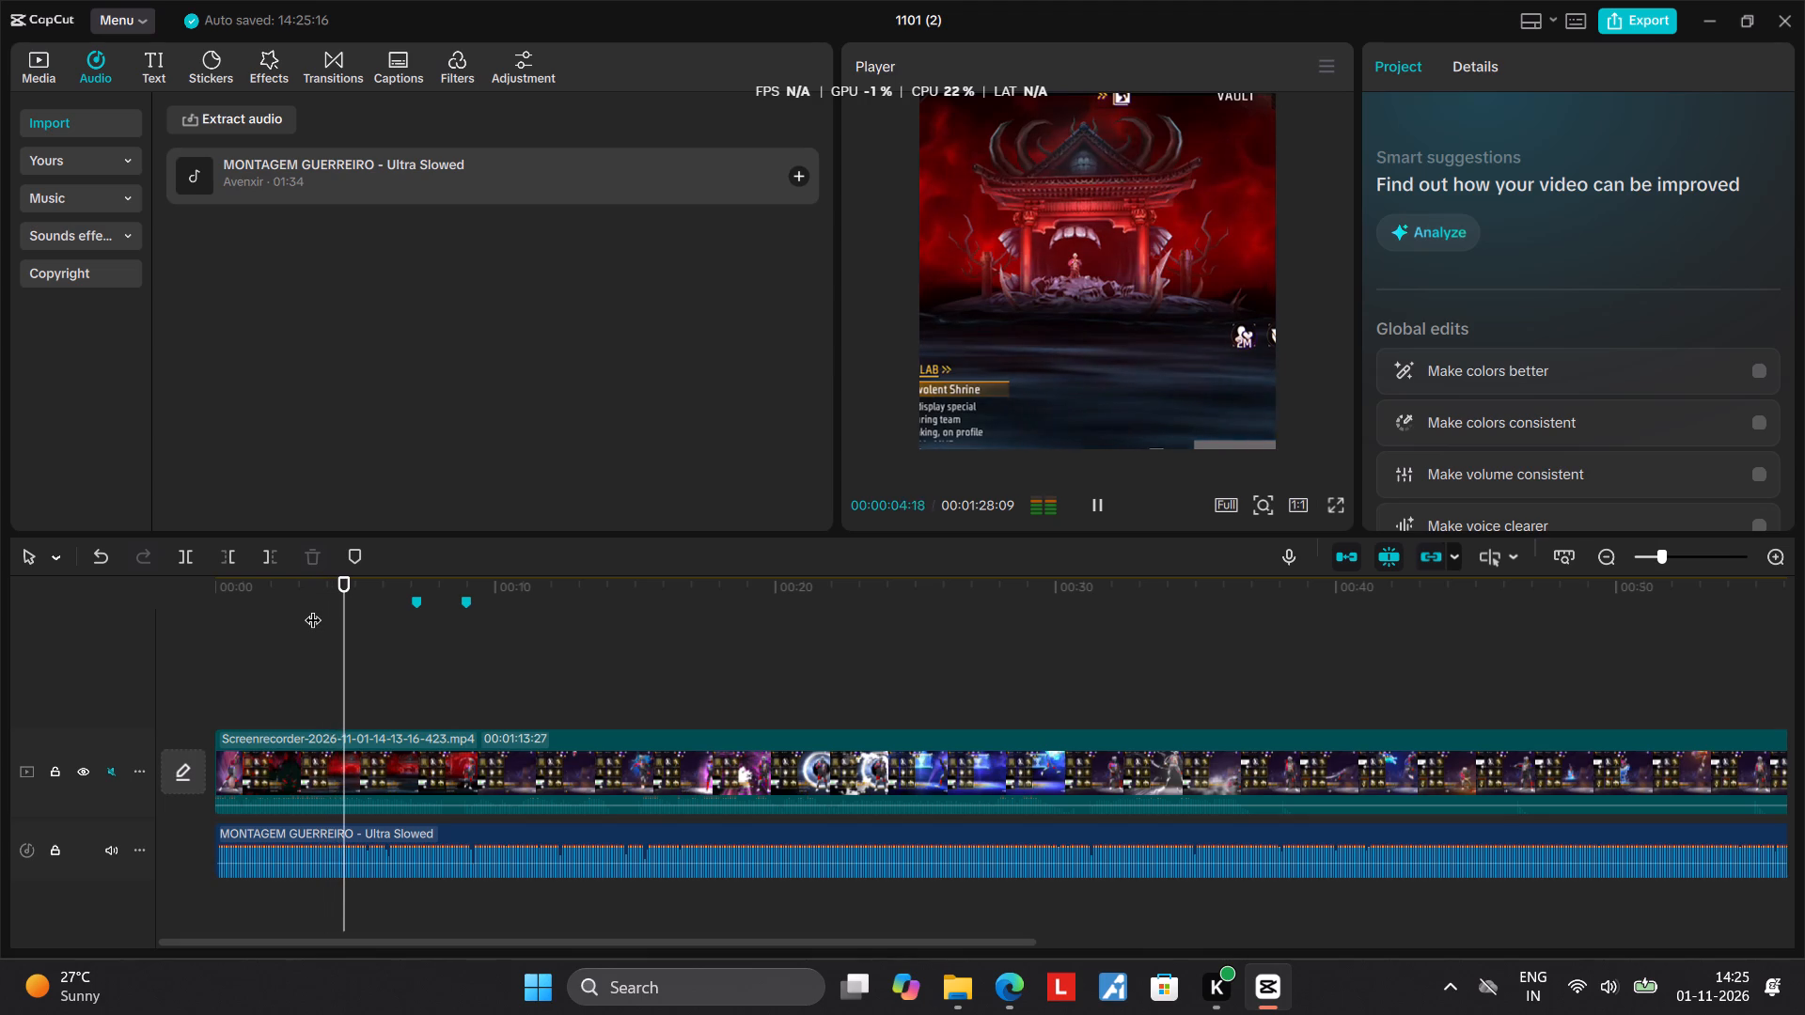
pyautogui.click(411, 639)
pyautogui.press('space')
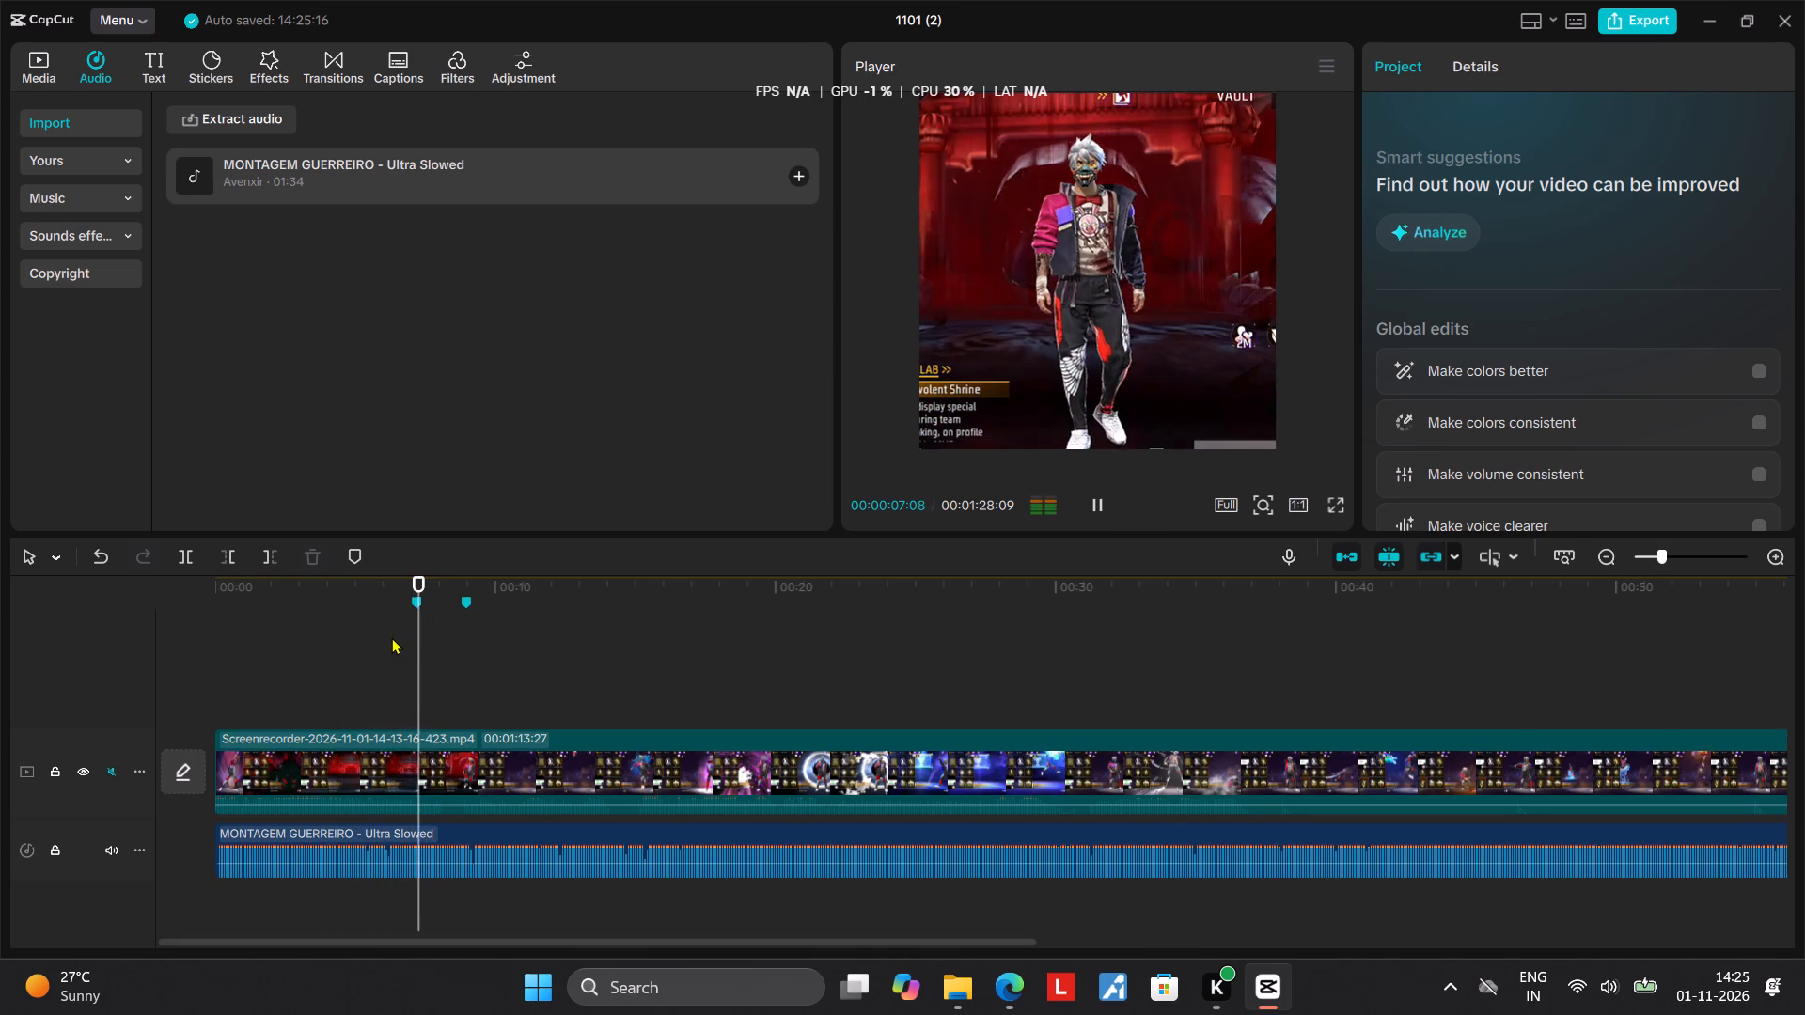
pyautogui.click(448, 626)
pyautogui.press('space')
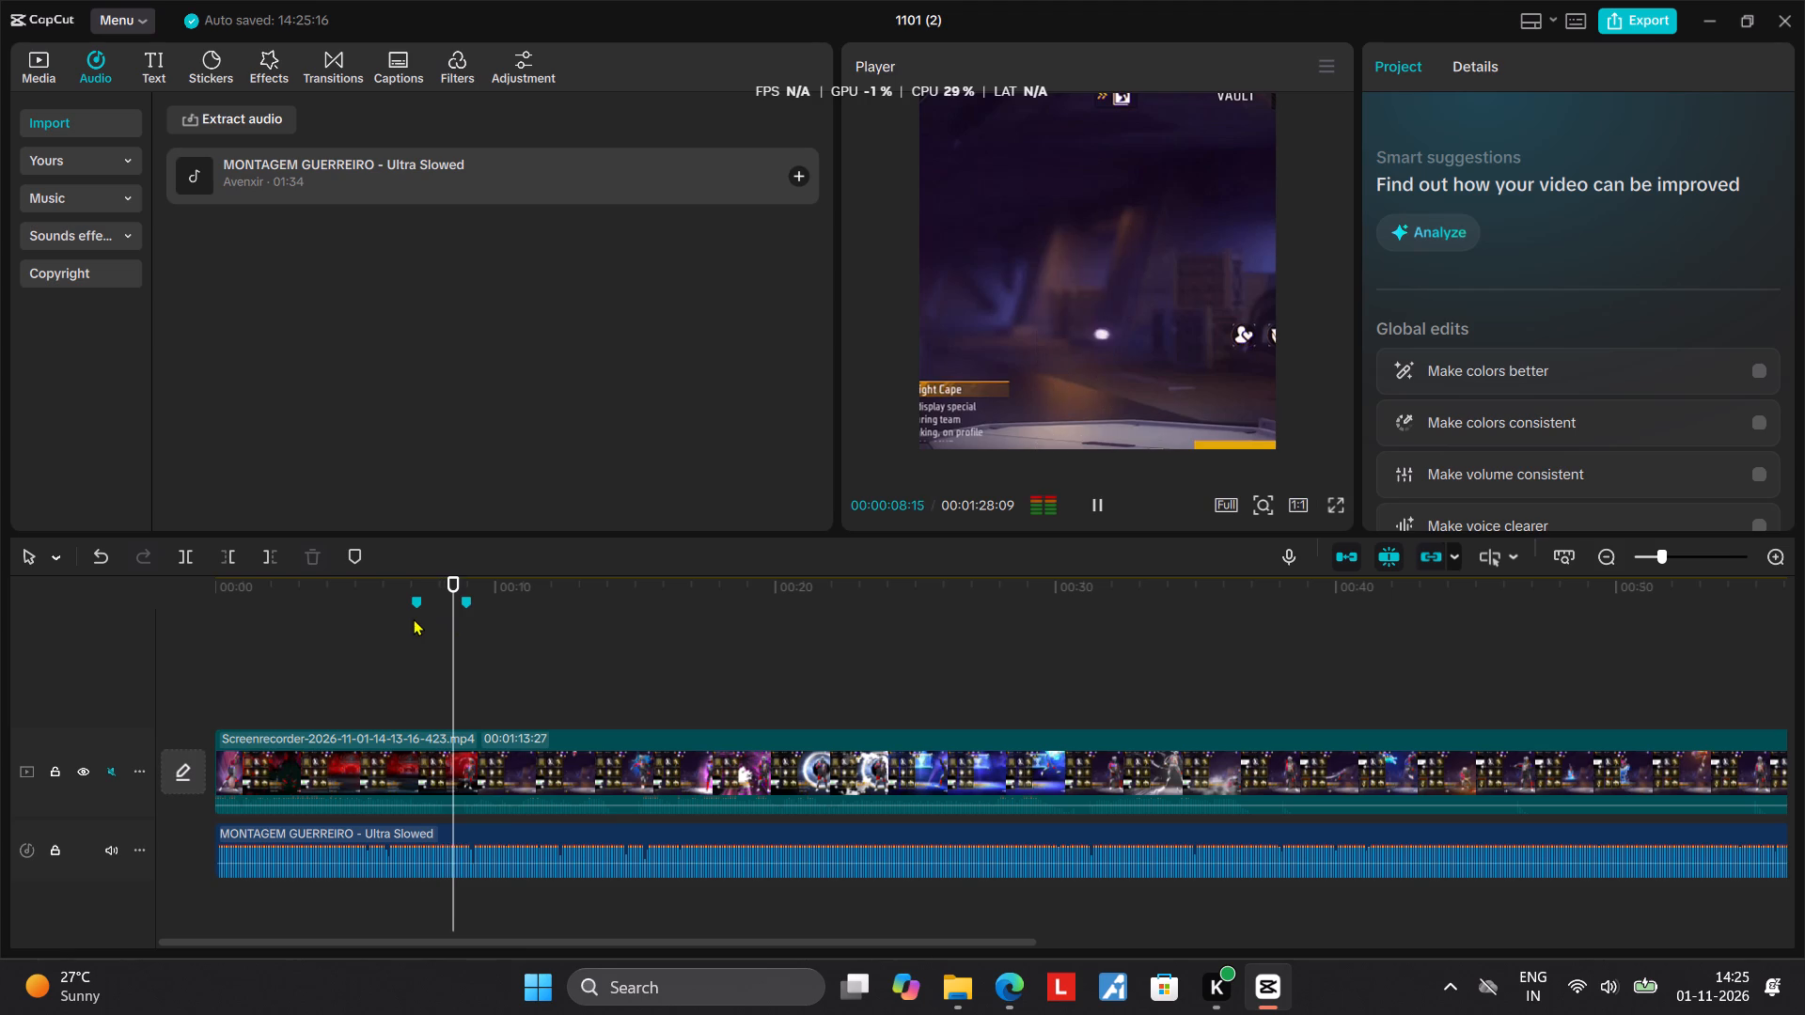
pyautogui.click(440, 626)
pyautogui.press('space')
pyautogui.click(445, 627)
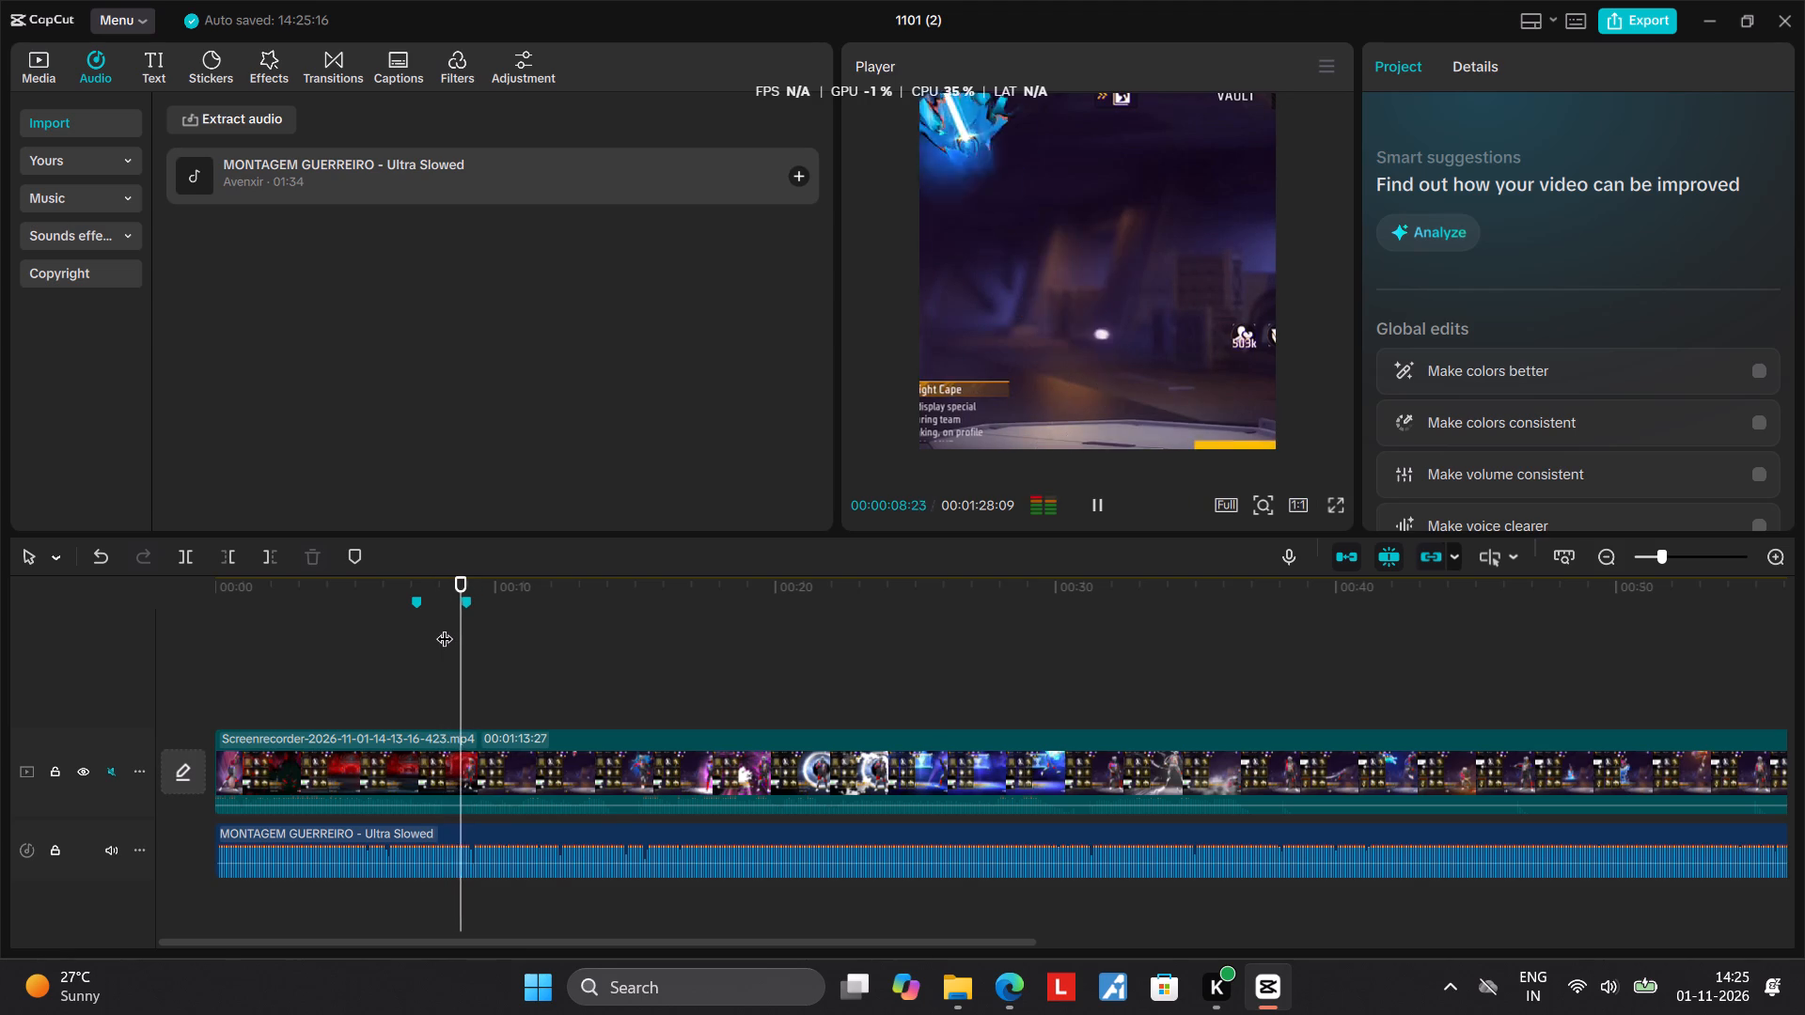
pyautogui.click(443, 627)
pyautogui.click(355, 551)
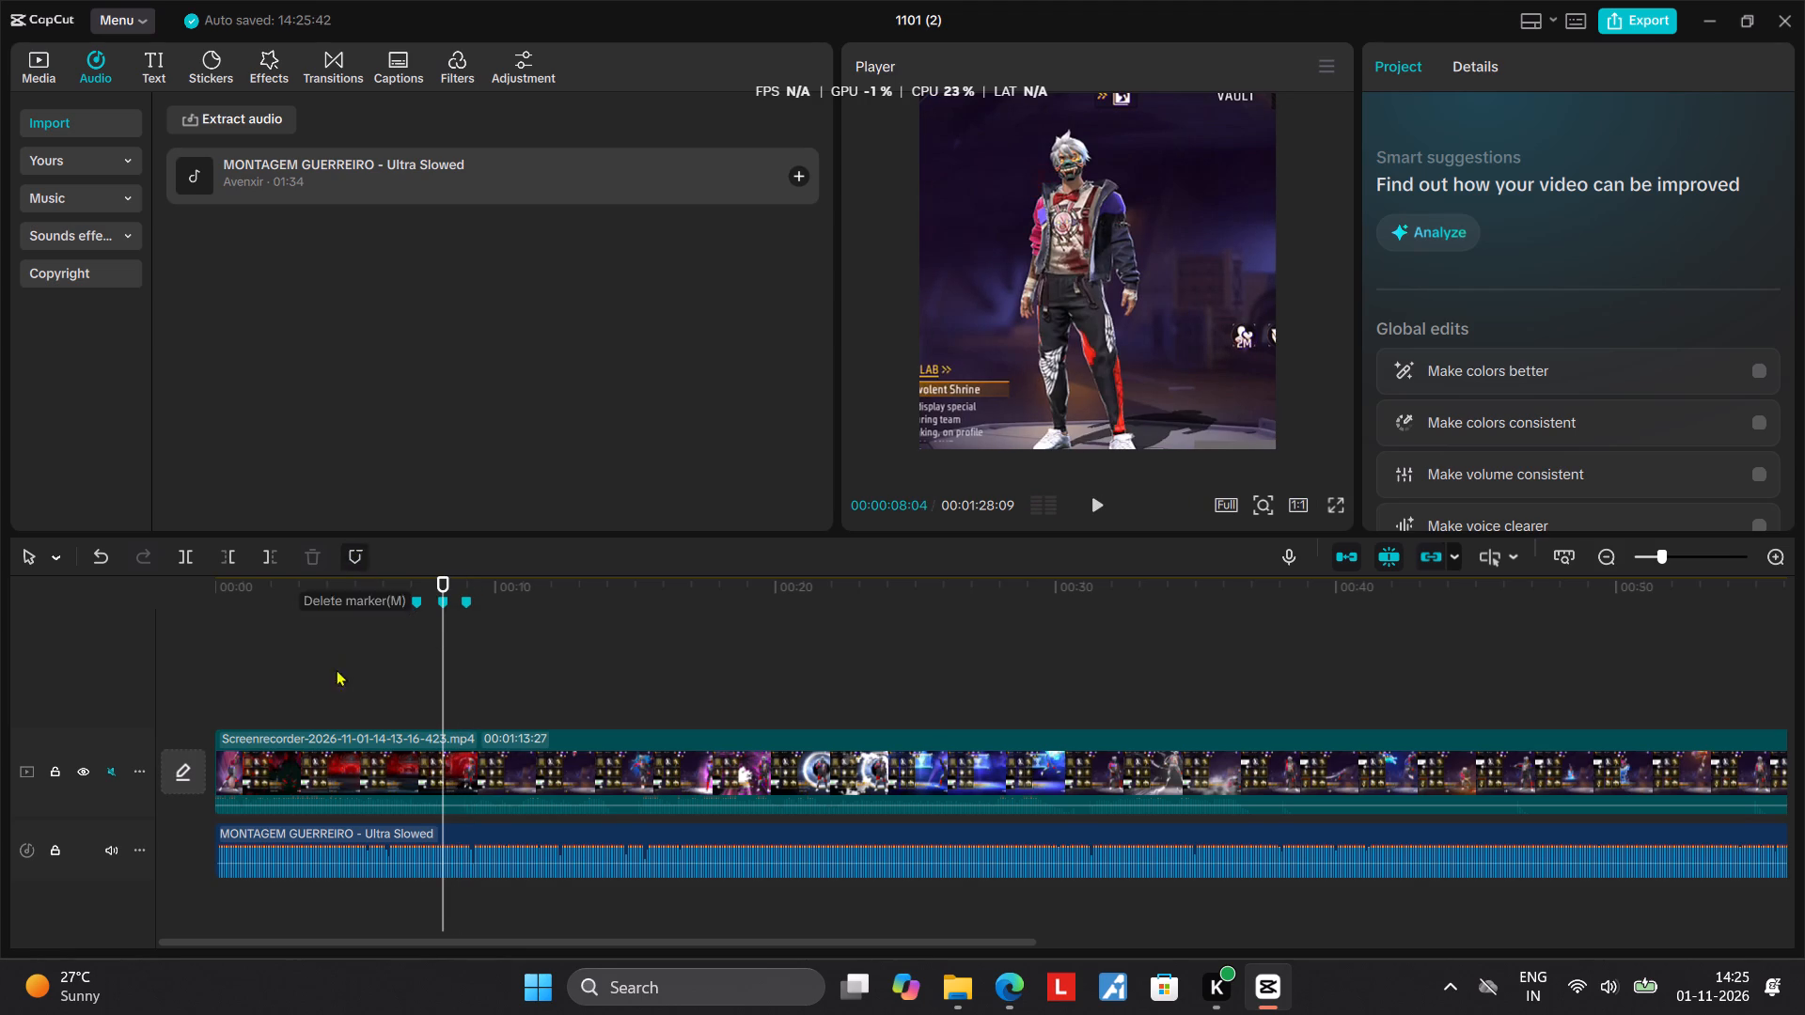
# Replay the marked beats, locate the one following the 00:00:08:29 marker, and add a timeline marker at 00:00:09:20.
pyautogui.click(340, 686)
pyautogui.press('space')
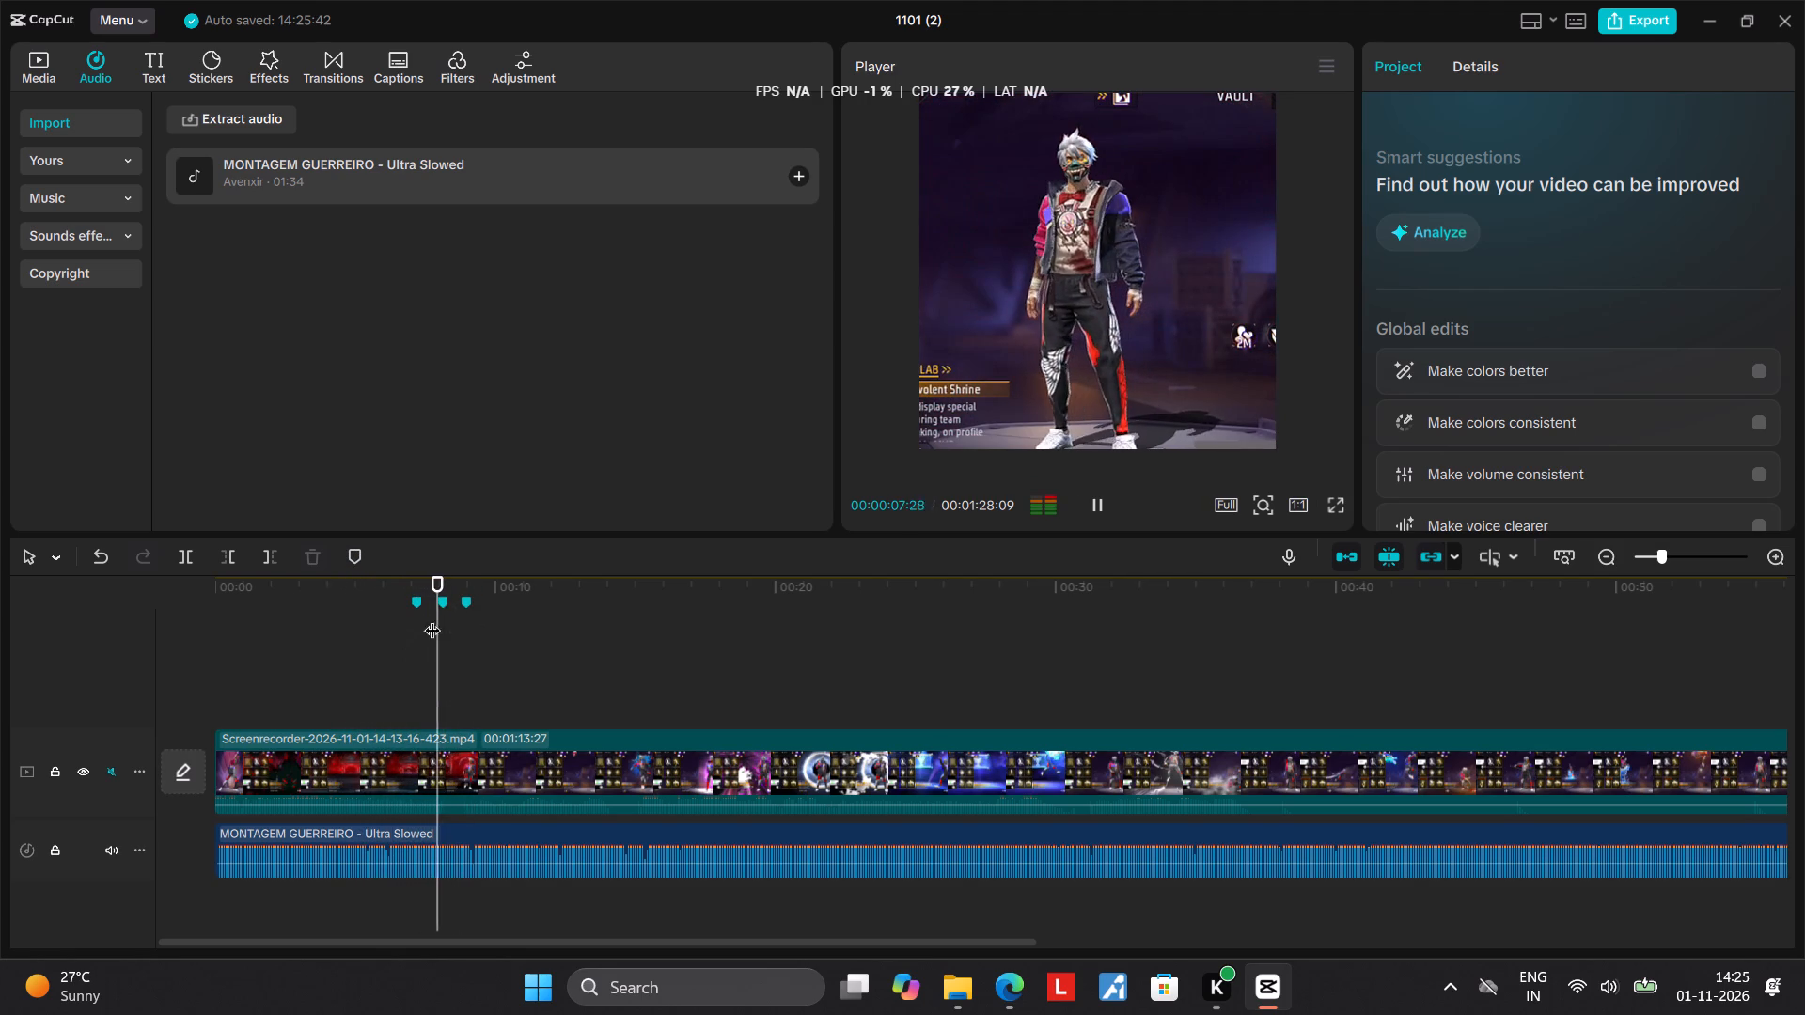
pyautogui.click(480, 615)
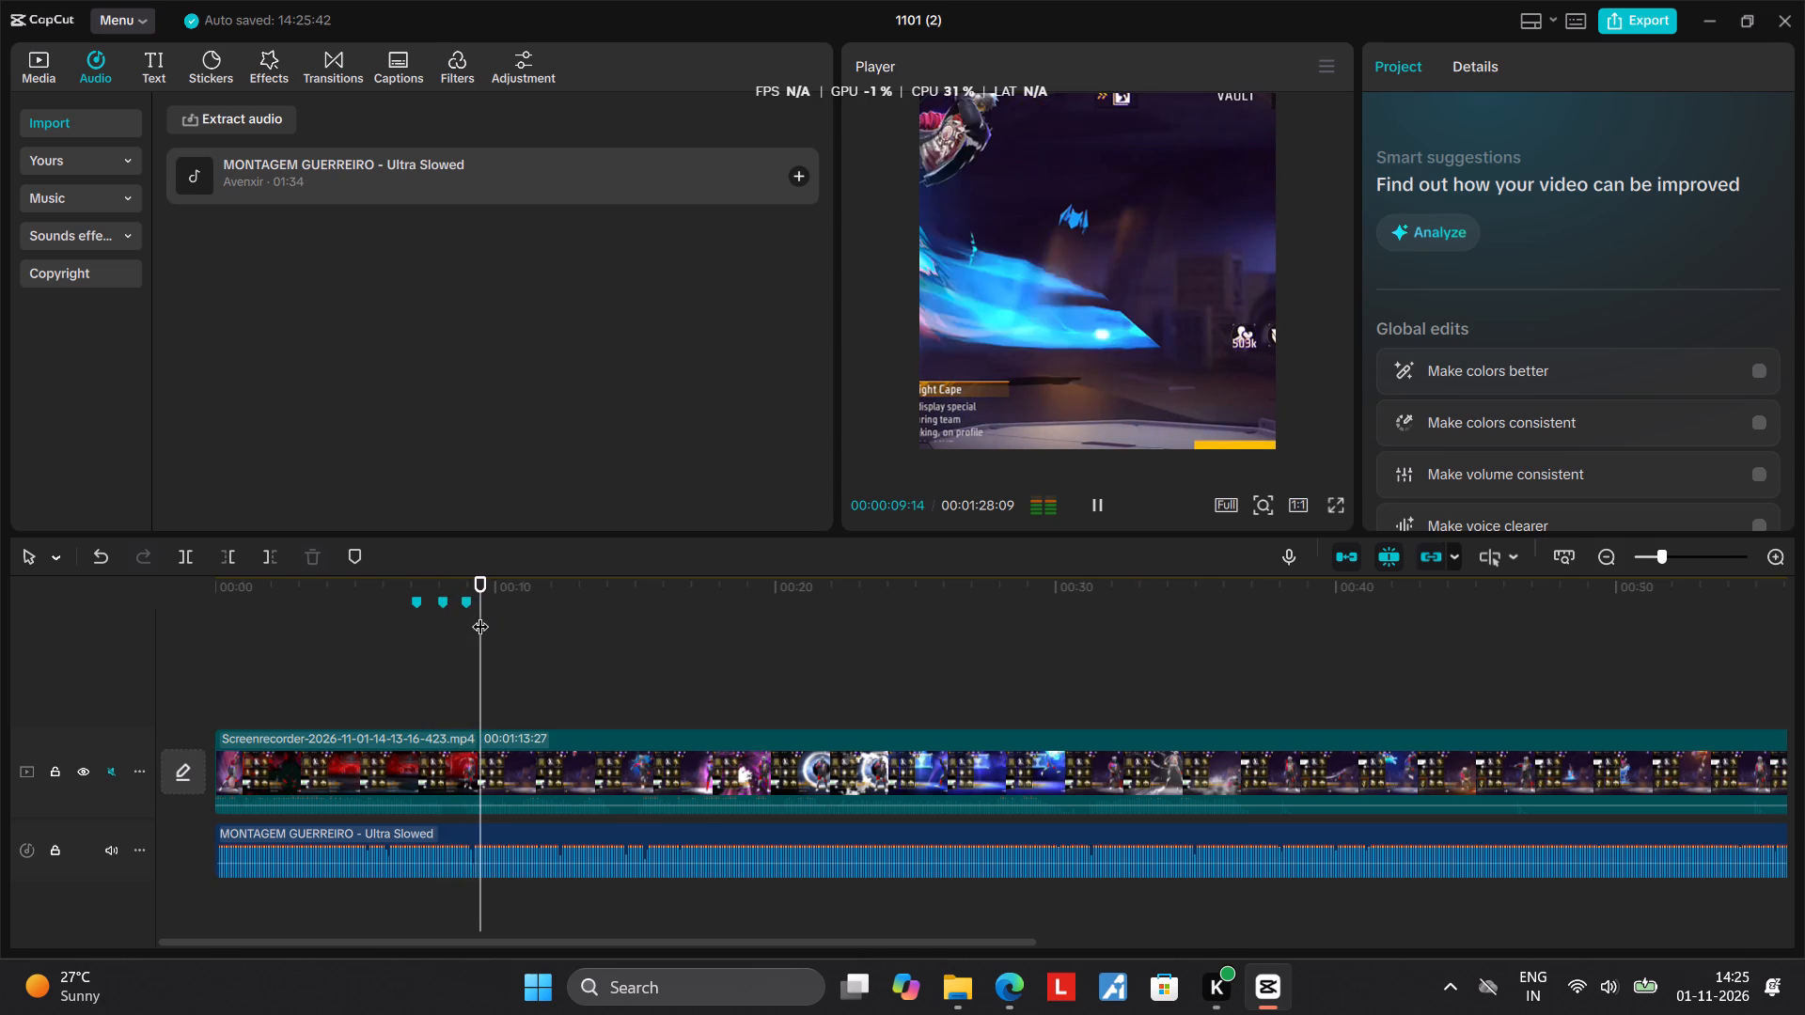
pyautogui.click(488, 615)
pyautogui.press('space')
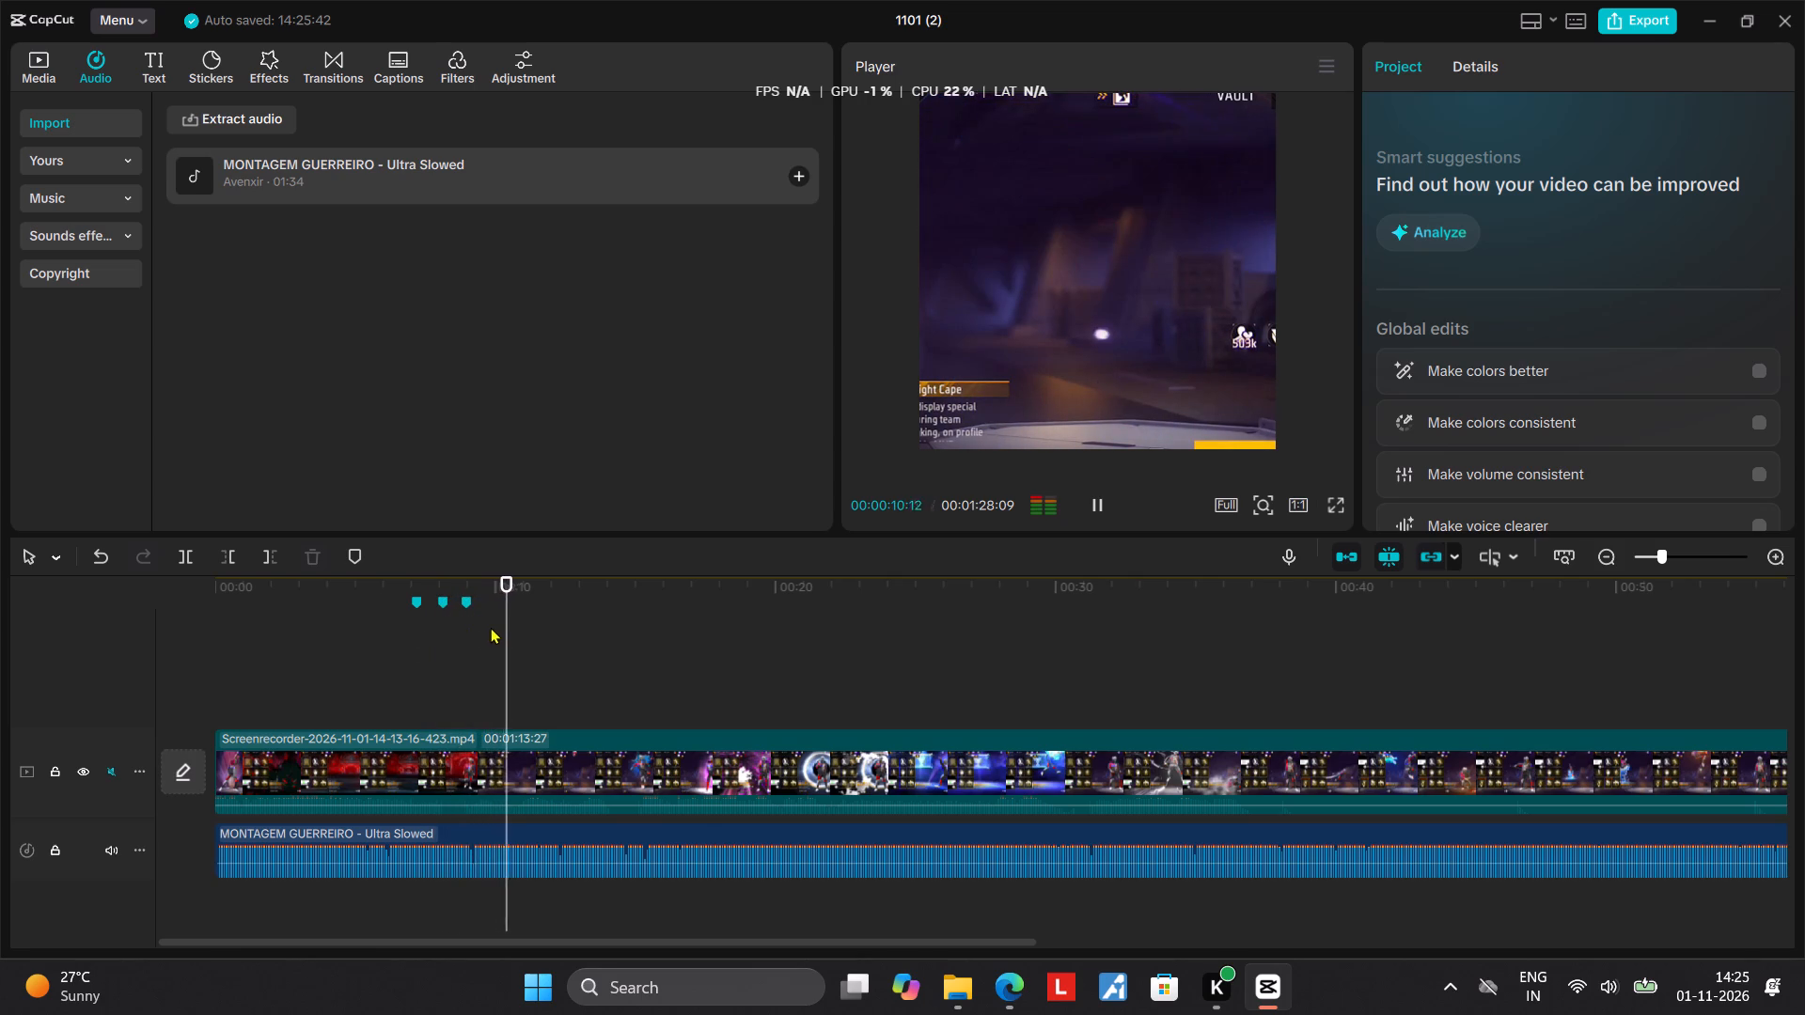
pyautogui.click(492, 626)
pyautogui.click(479, 626)
pyautogui.click(466, 626)
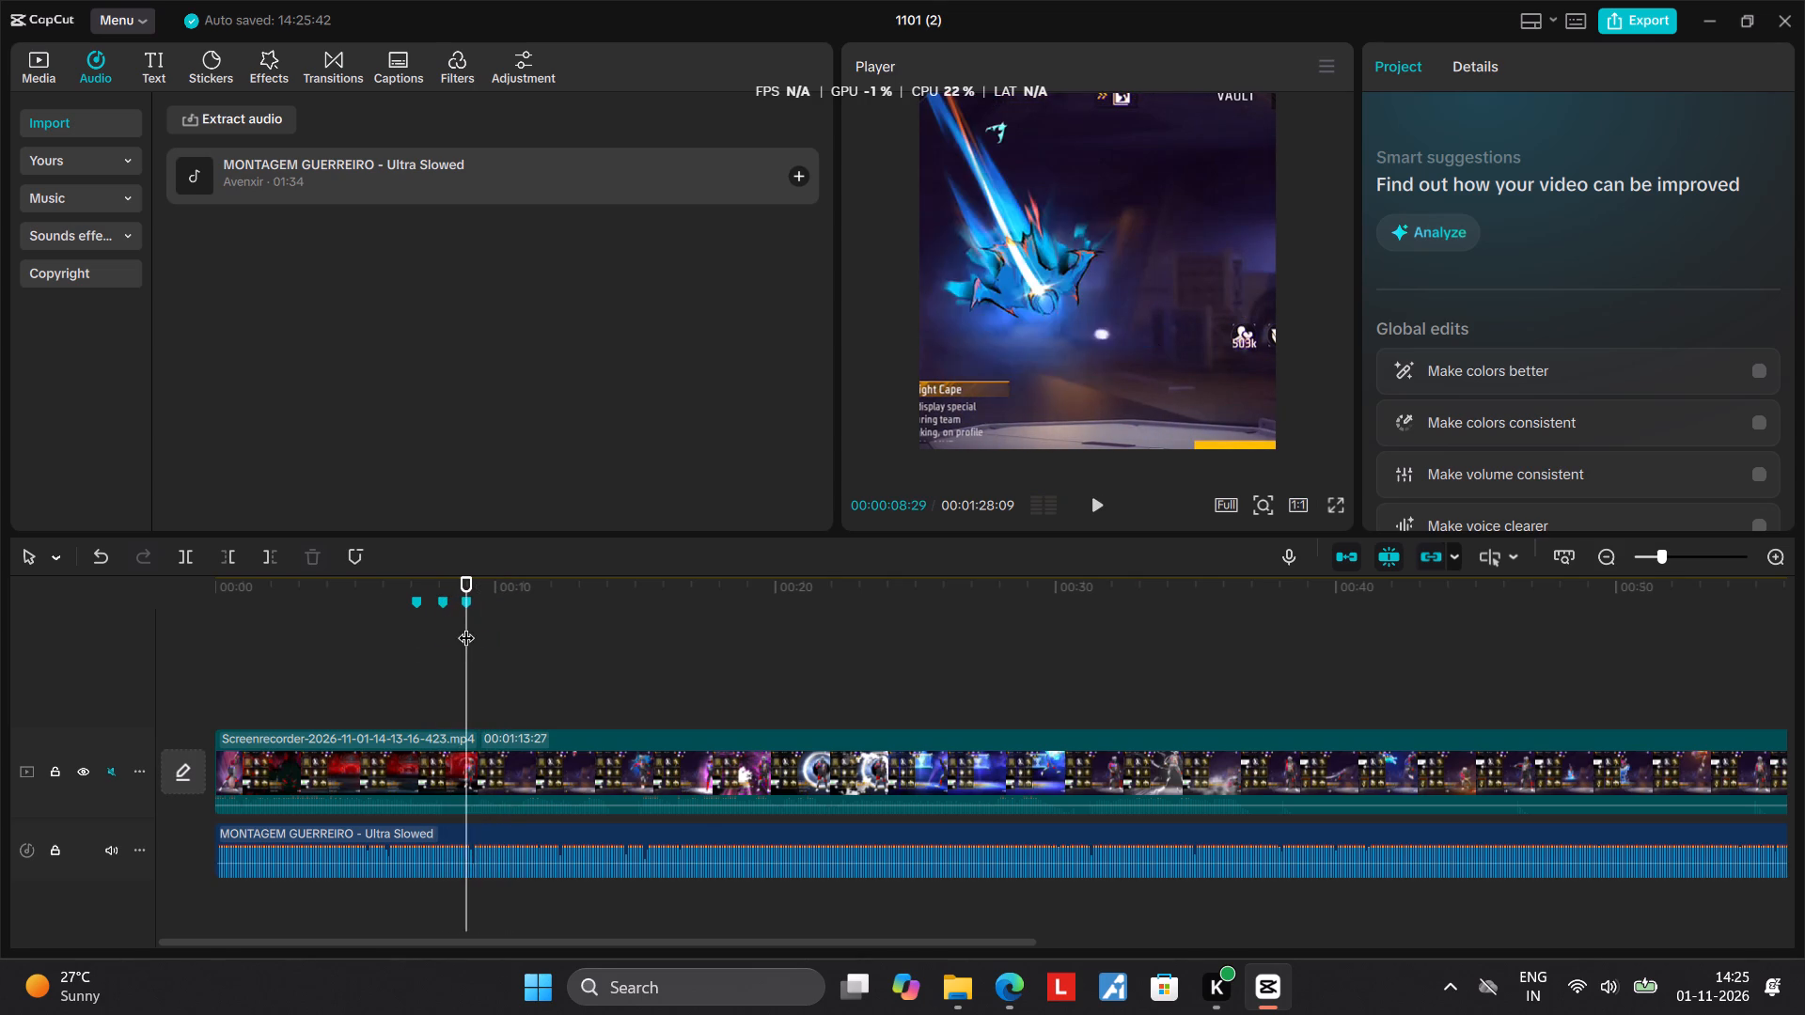
pyautogui.press('space')
pyautogui.click(488, 626)
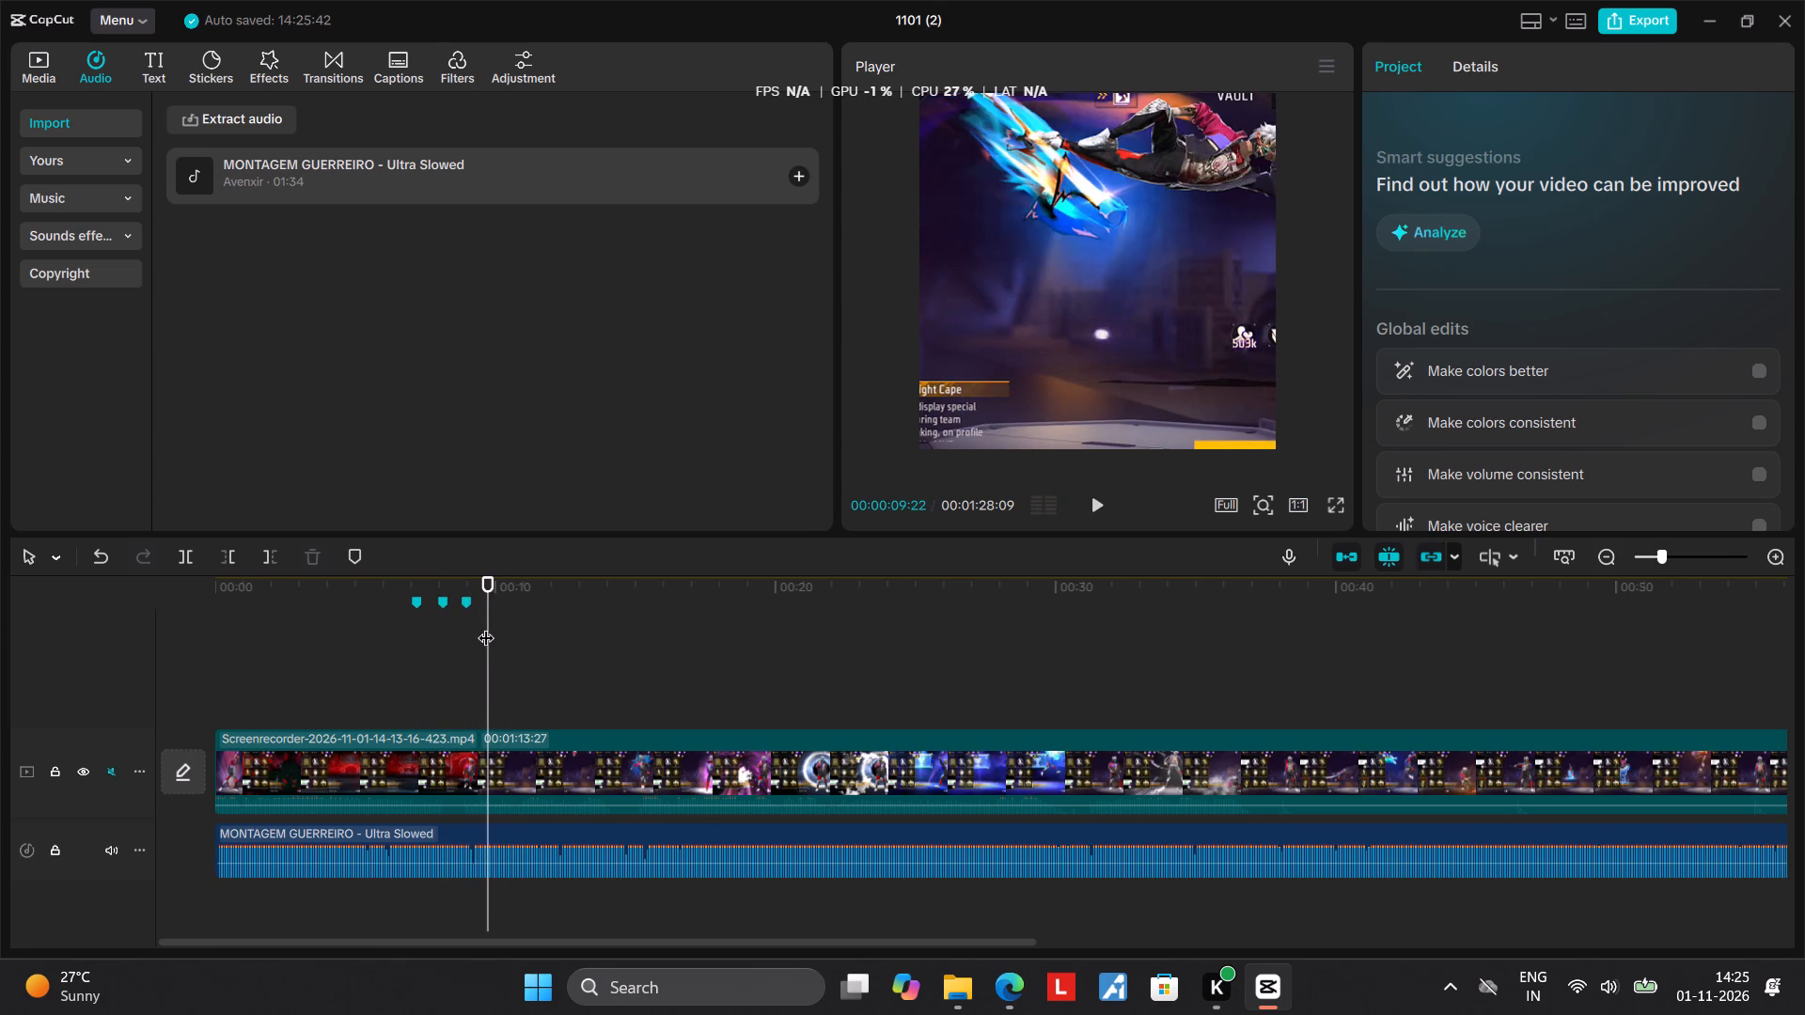
pyautogui.click(486, 626)
pyautogui.press('space')
pyautogui.click(486, 626)
pyautogui.press('space')
pyautogui.click(486, 626)
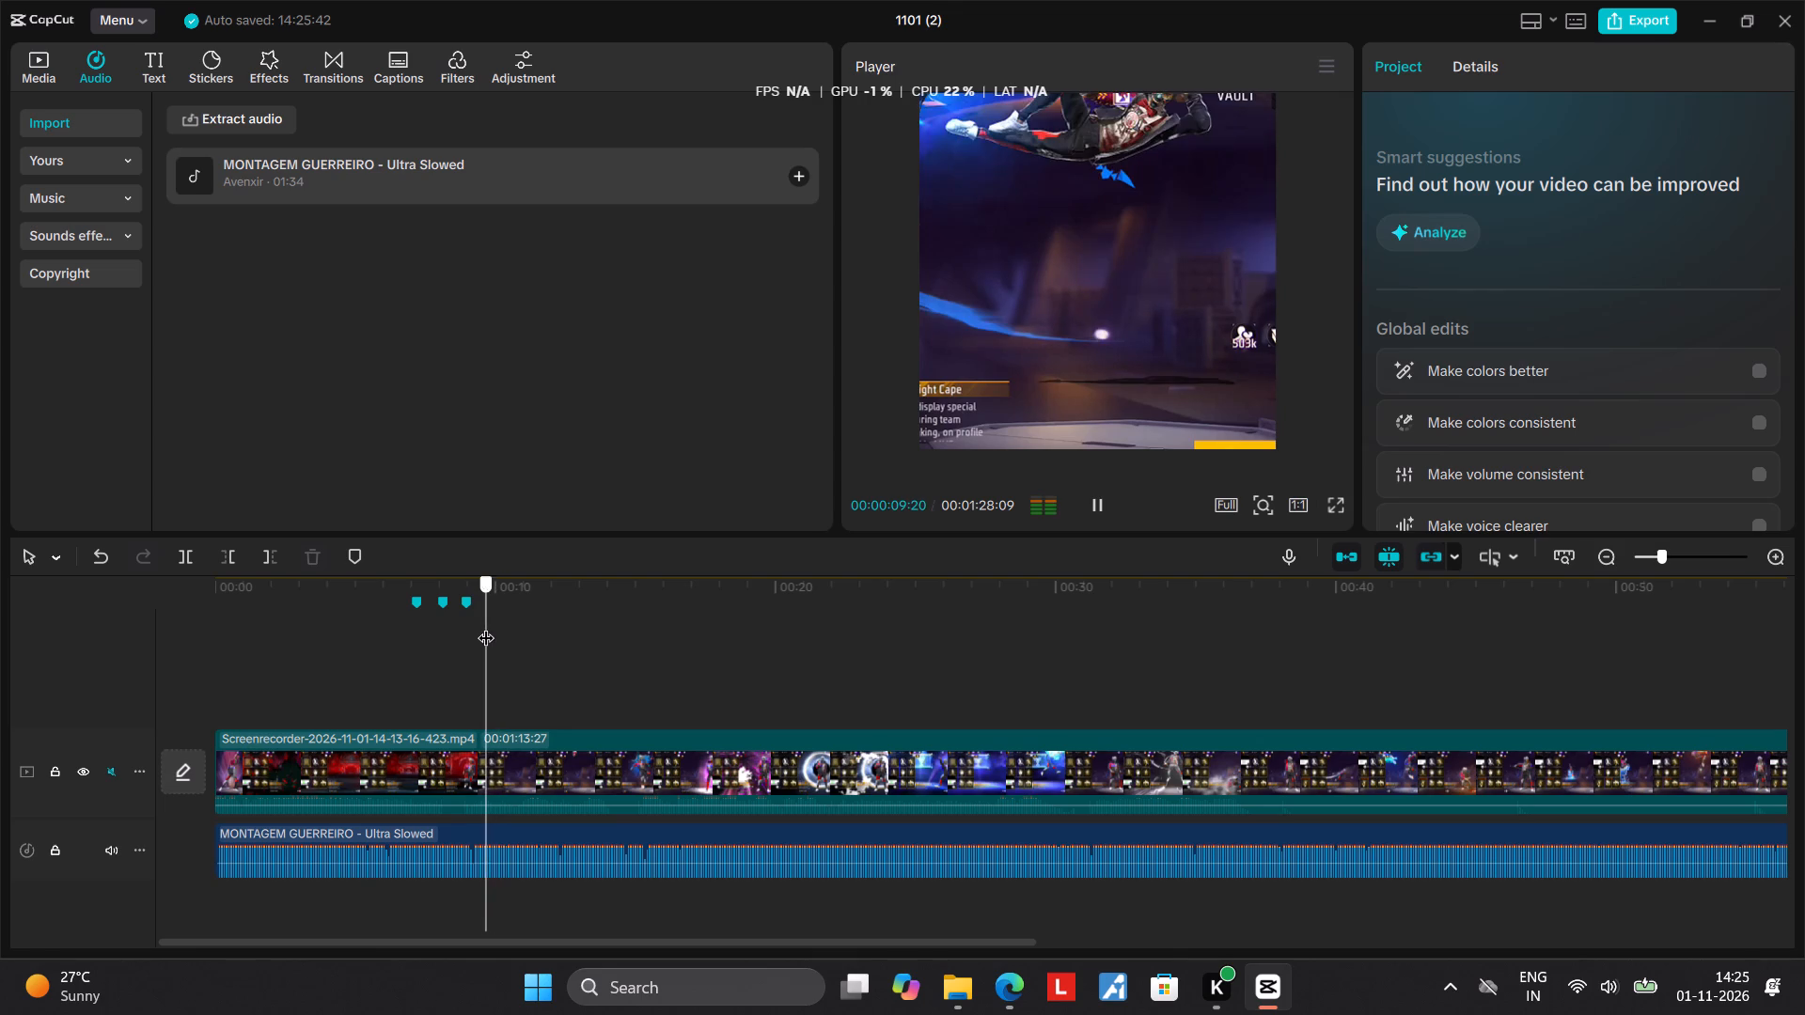
pyautogui.click(348, 554)
# Replay the marked passage, locate the music beat following the 00:00:09:20 marker, and add a timeline marker at 00:00:10:01.
pyautogui.click(372, 673)
pyautogui.press('space')
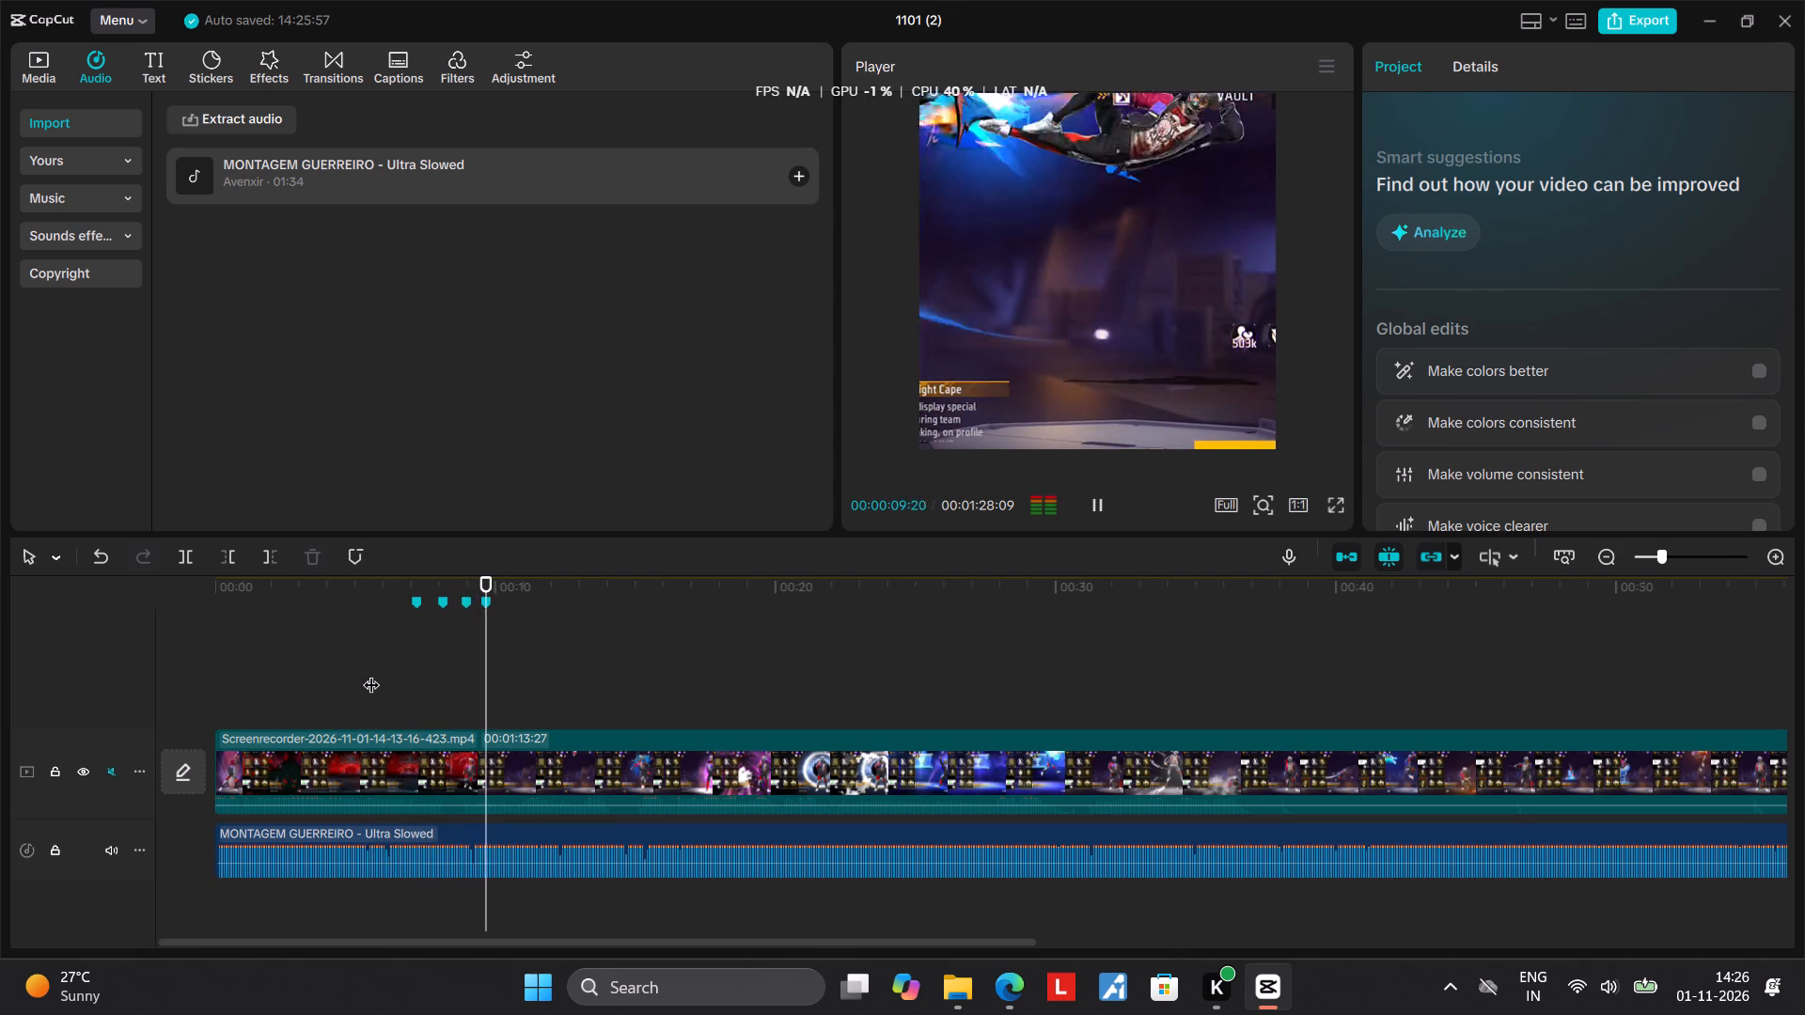
pyautogui.click(490, 655)
pyautogui.click(494, 652)
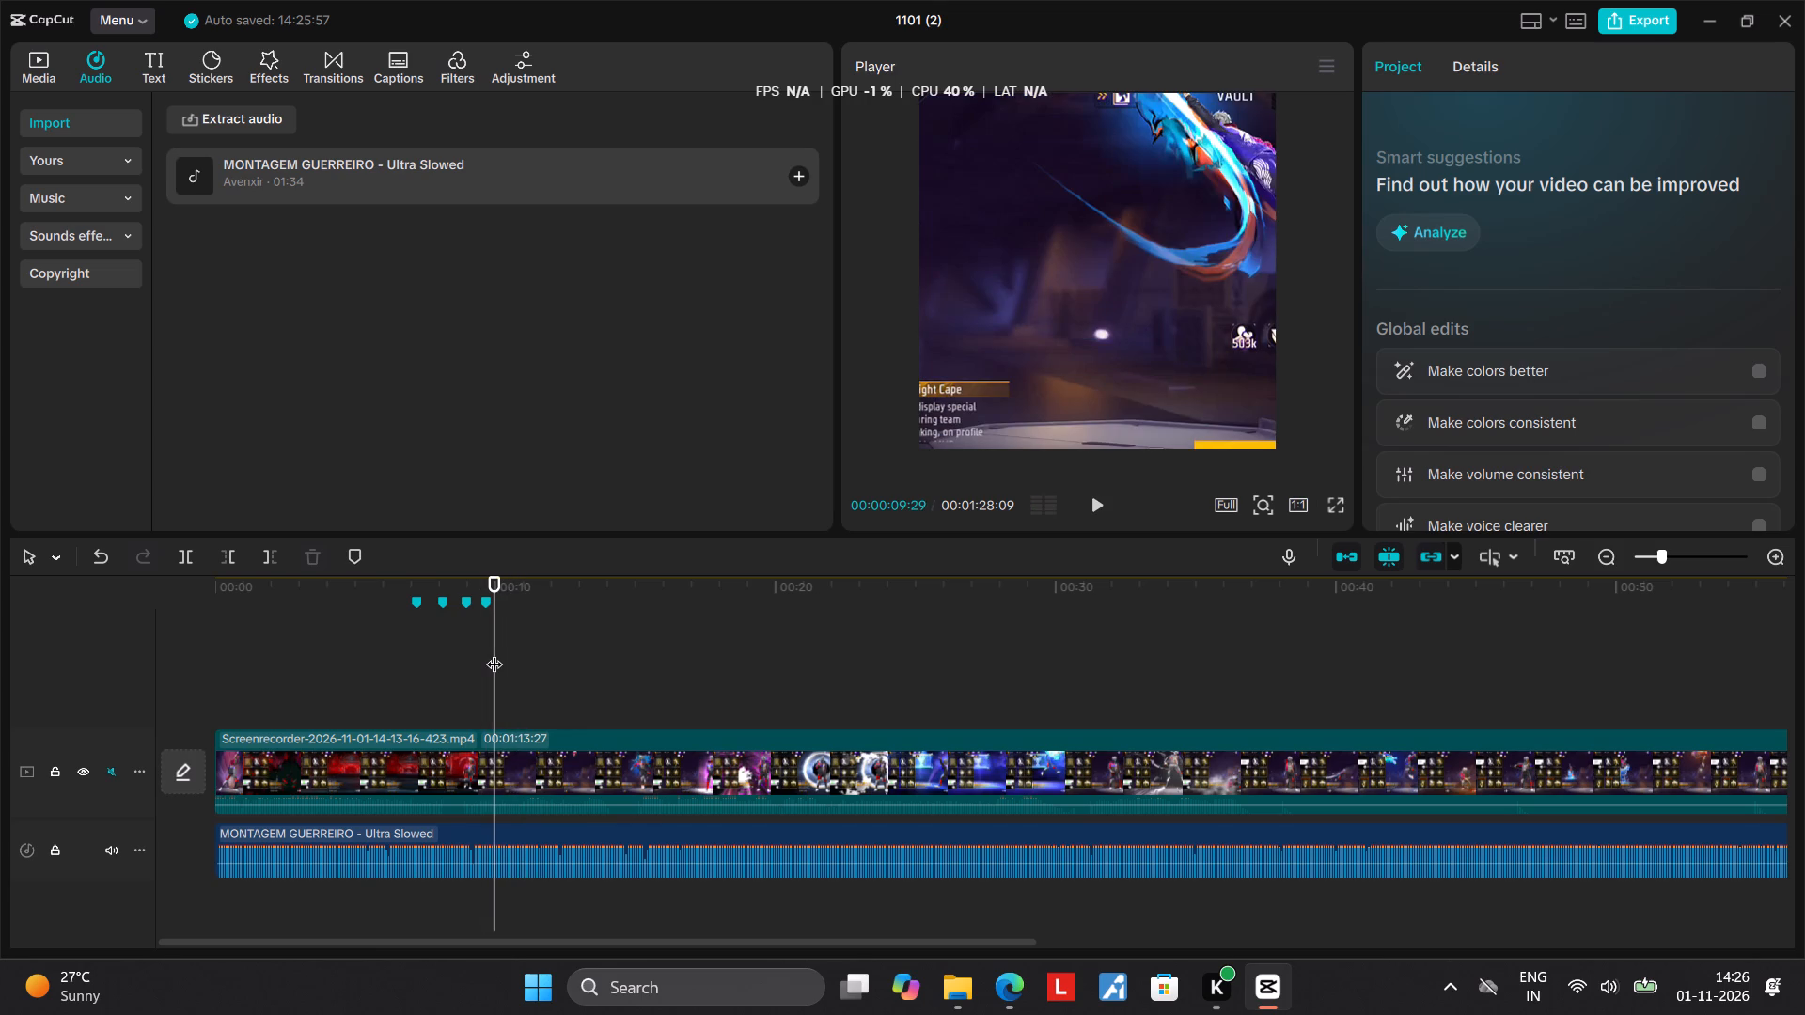
pyautogui.click(494, 652)
pyautogui.click(504, 651)
pyautogui.press('space')
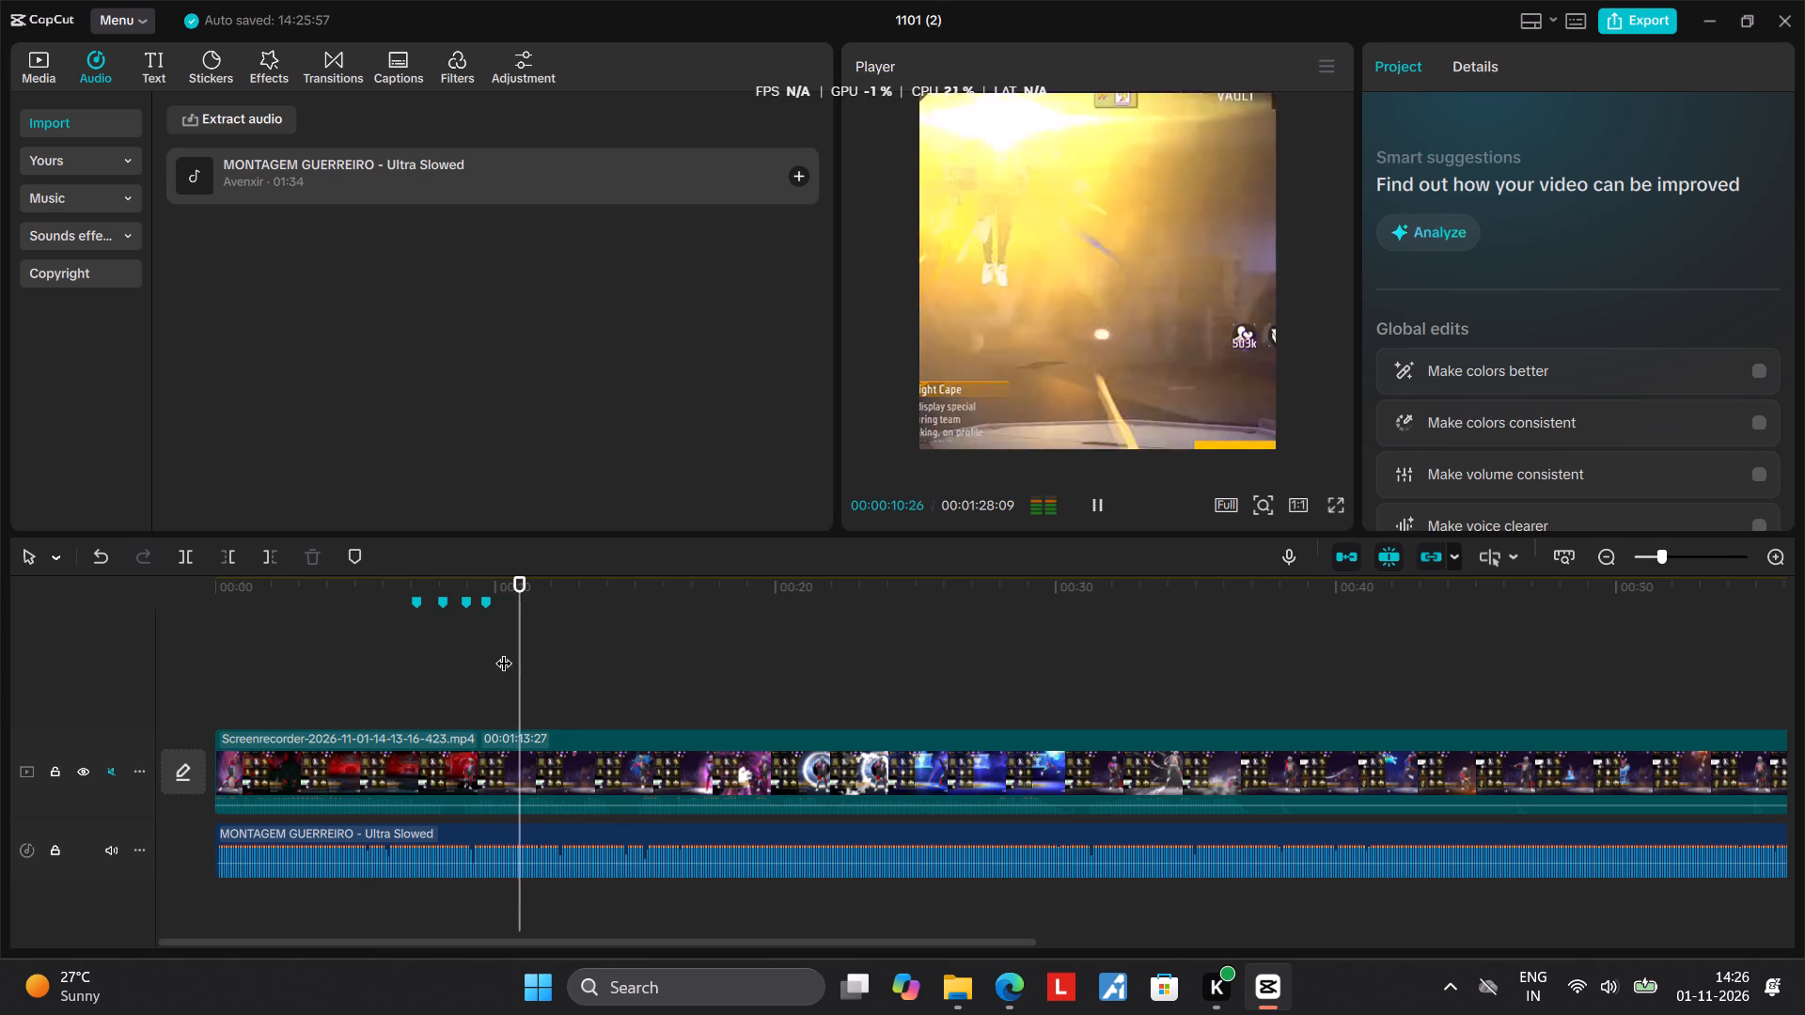
pyautogui.click(504, 651)
pyautogui.click(496, 651)
pyautogui.press('space')
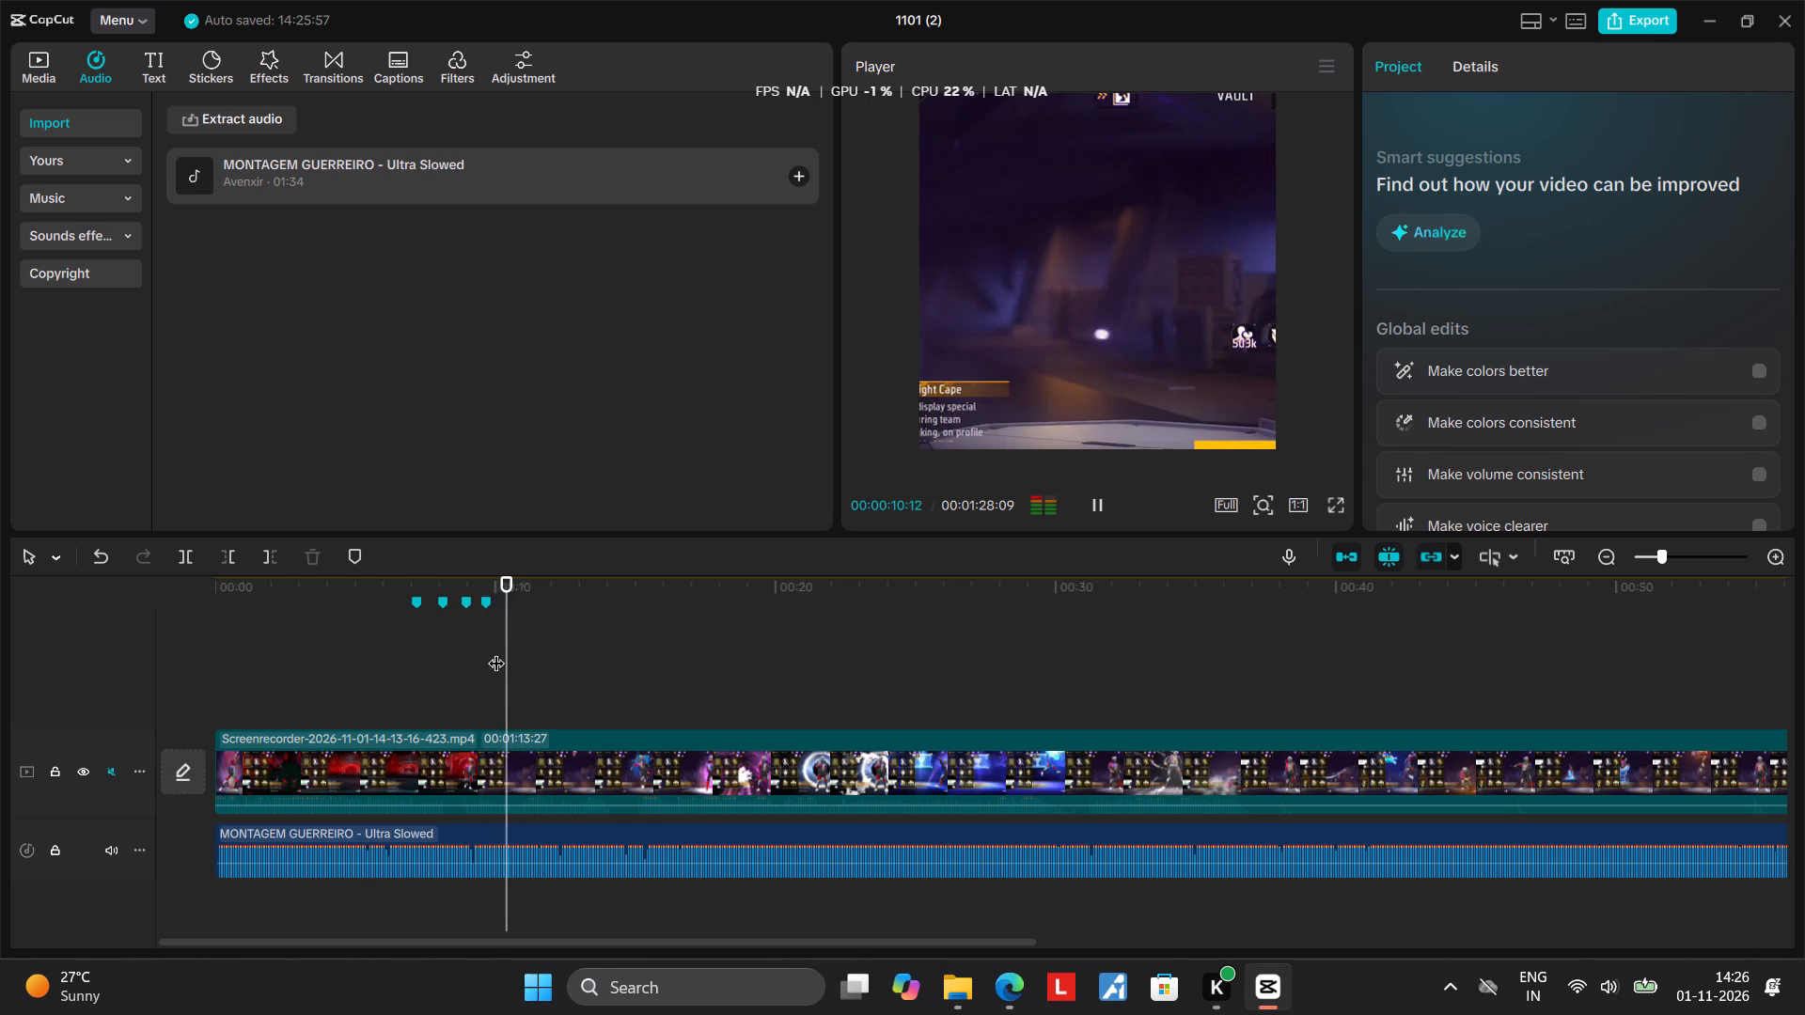
pyautogui.click(496, 651)
pyautogui.click(496, 651)
pyautogui.press('space')
pyautogui.click(496, 651)
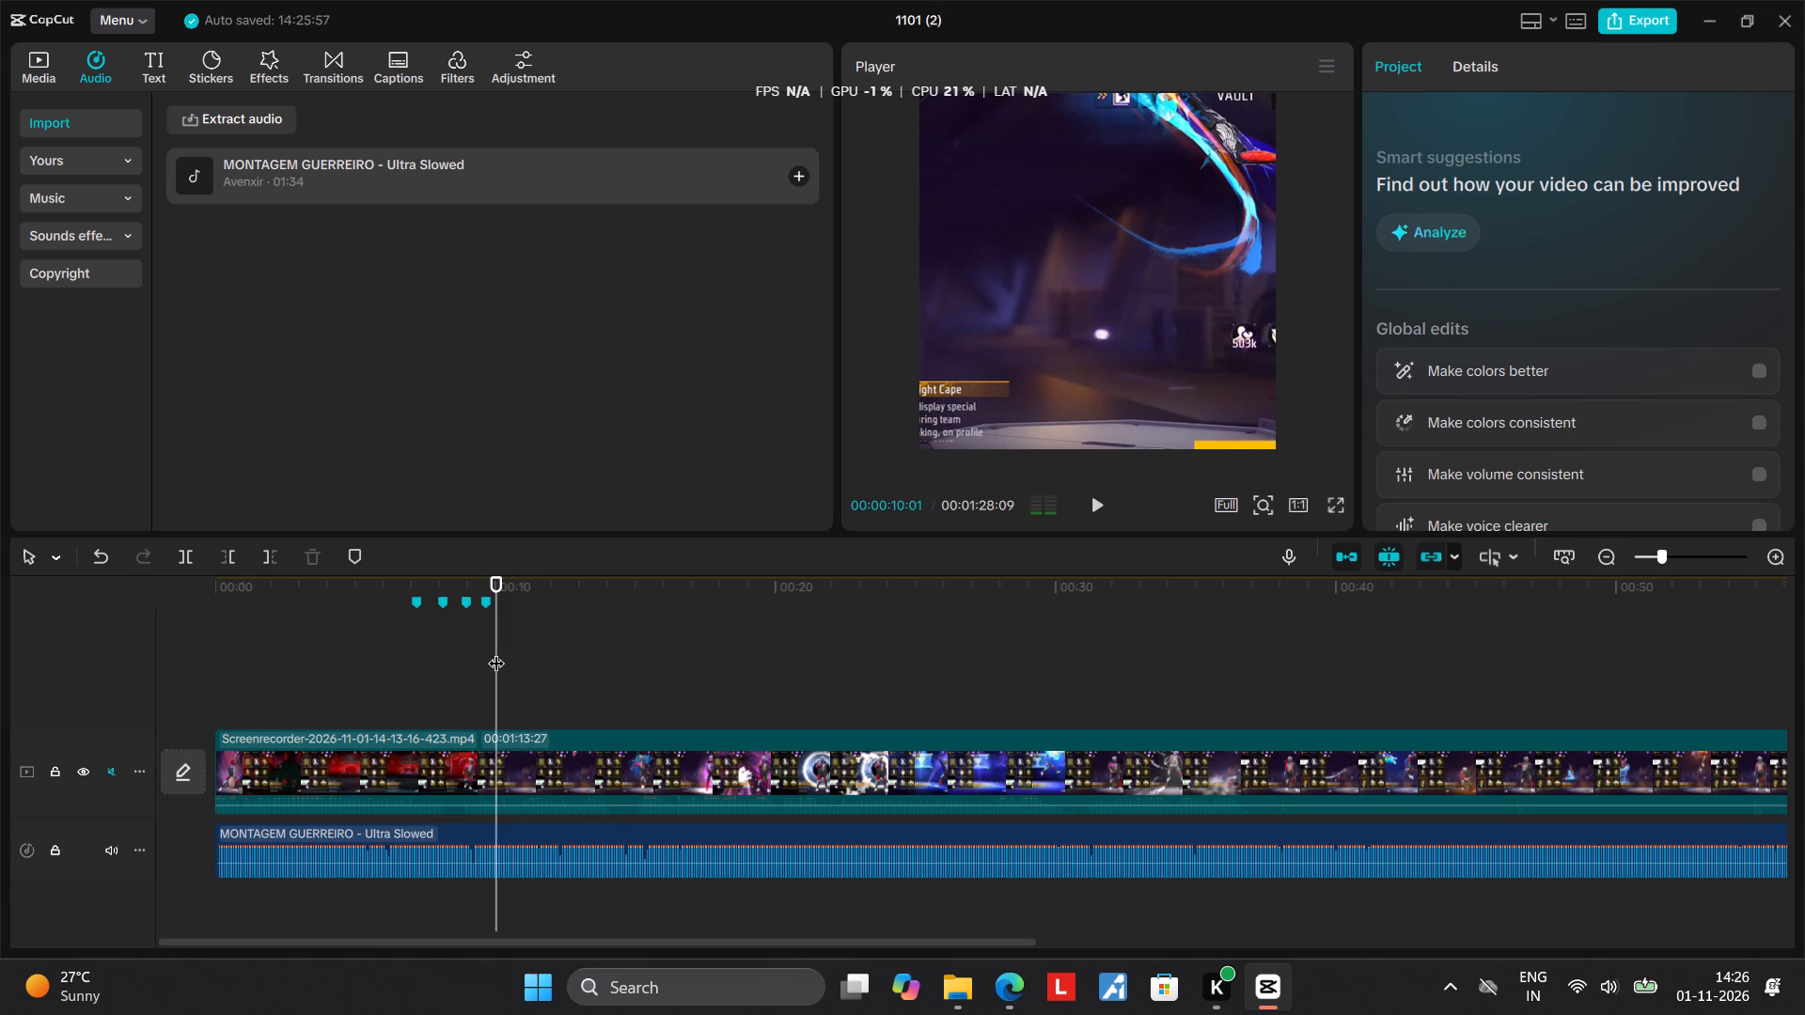
pyautogui.click(356, 547)
# Replay the cape emote from the marked beats and check the music timing around the 00:00:10:01 marker.
pyautogui.click(465, 663)
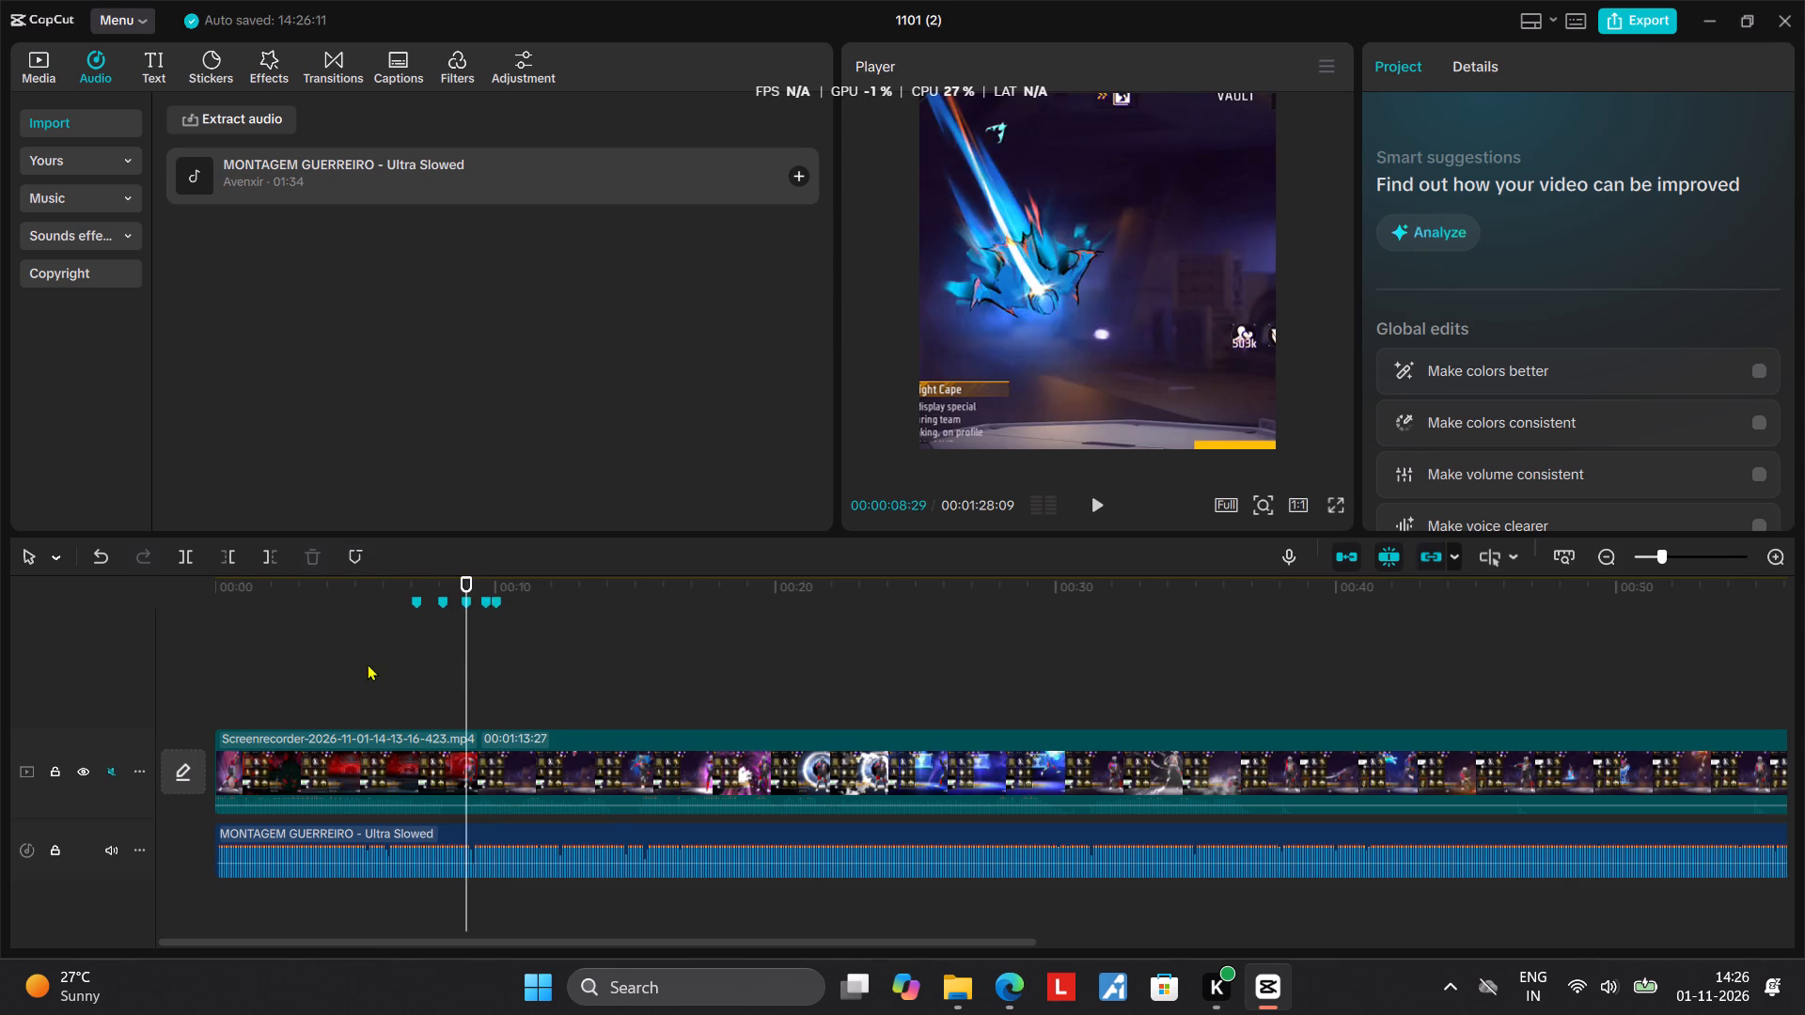
pyautogui.click(368, 664)
pyautogui.press('space')
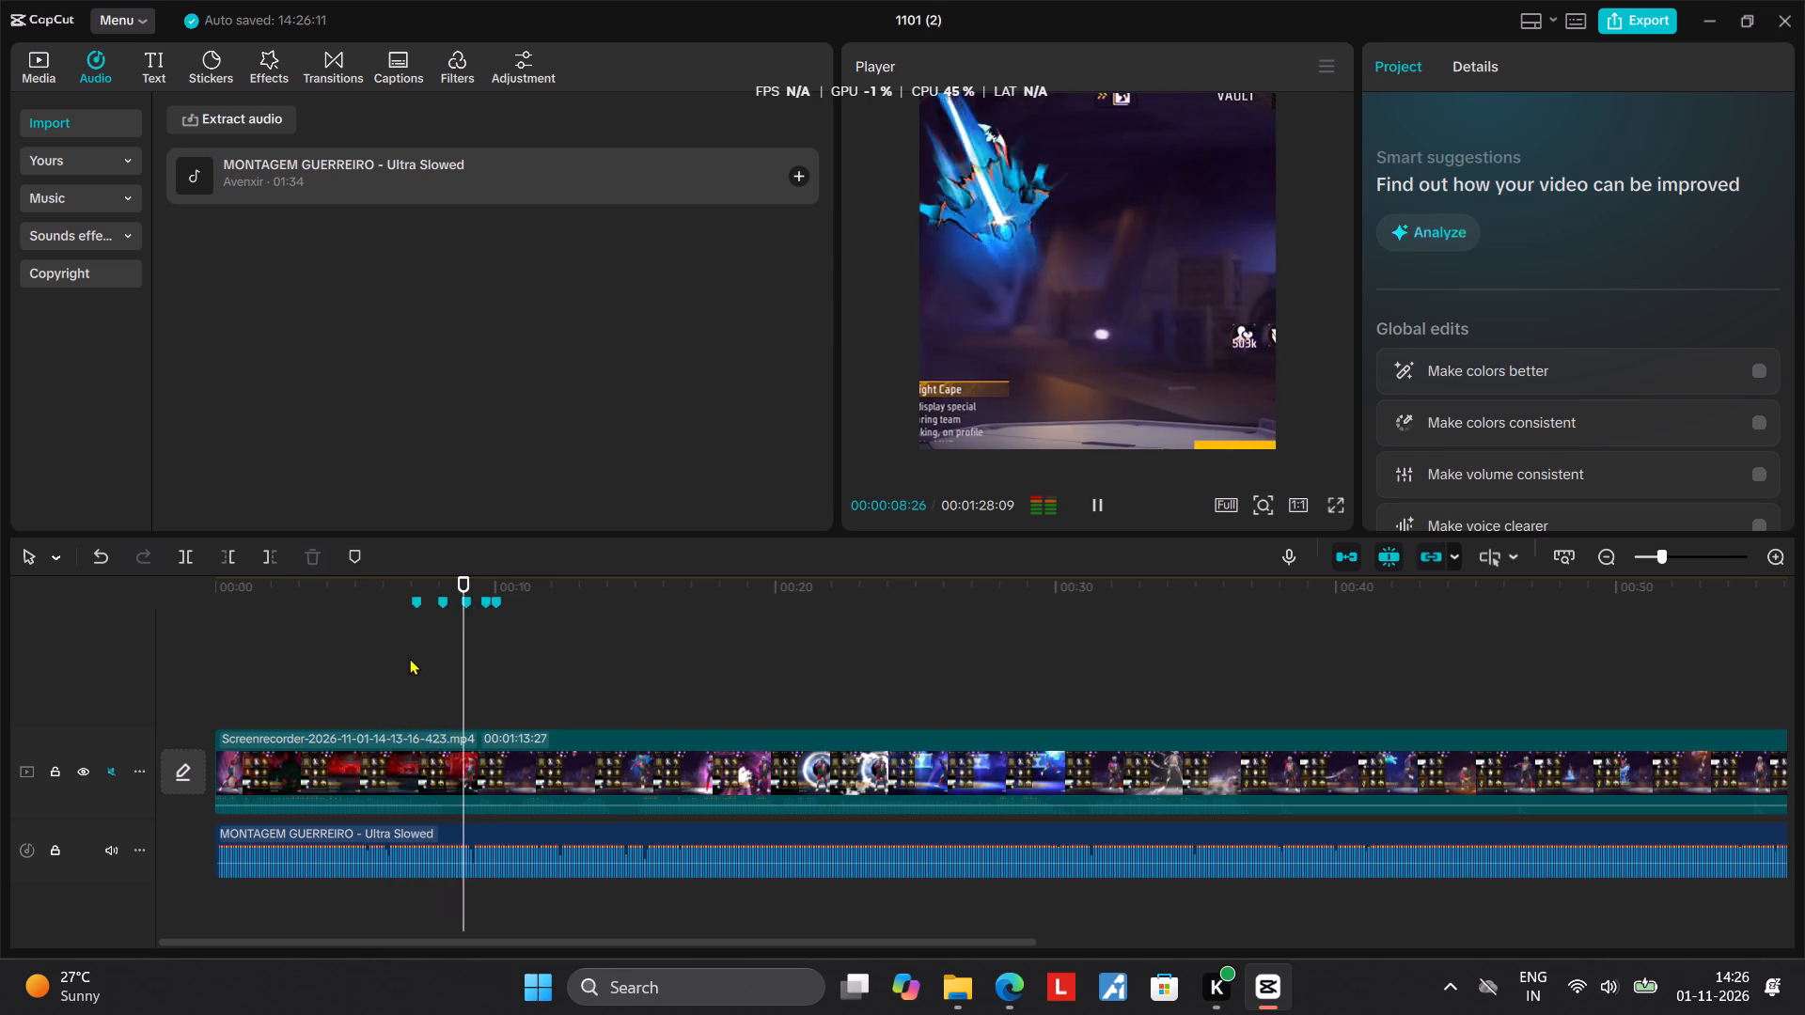
pyautogui.click(510, 619)
pyautogui.press('space')
pyautogui.click(510, 619)
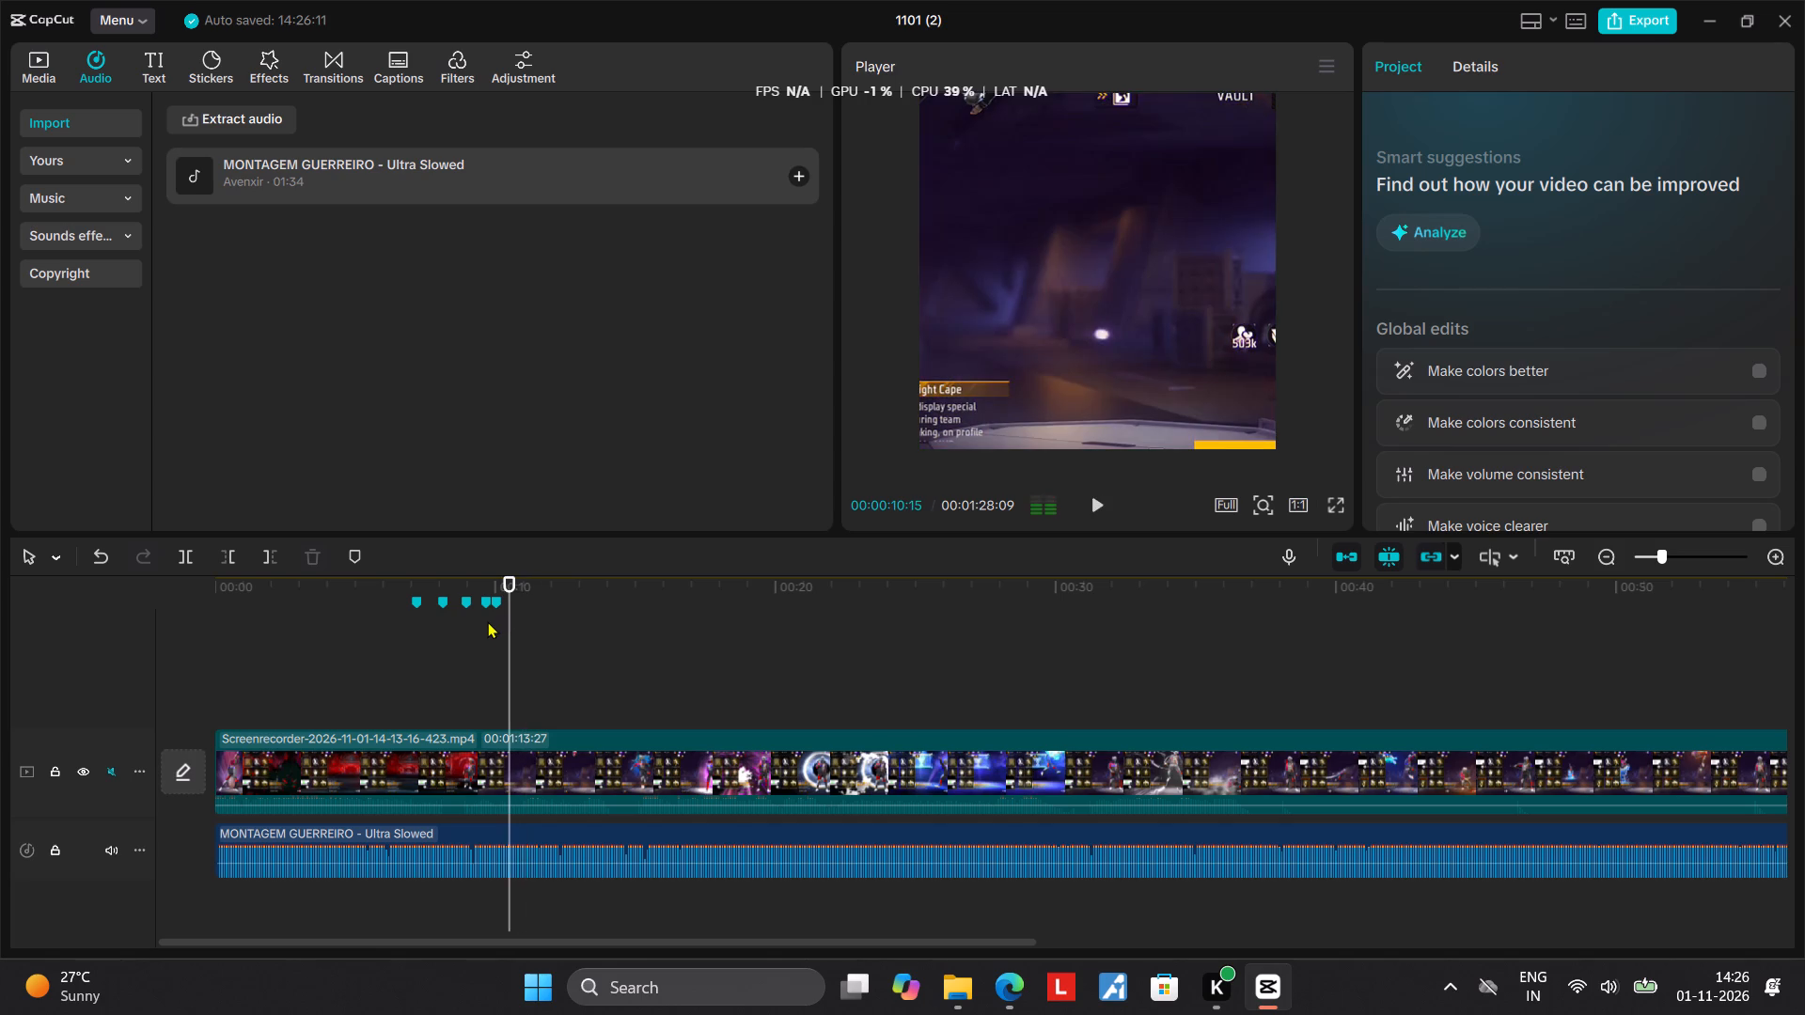
pyautogui.press('space')
pyautogui.click(503, 622)
pyautogui.press('space')
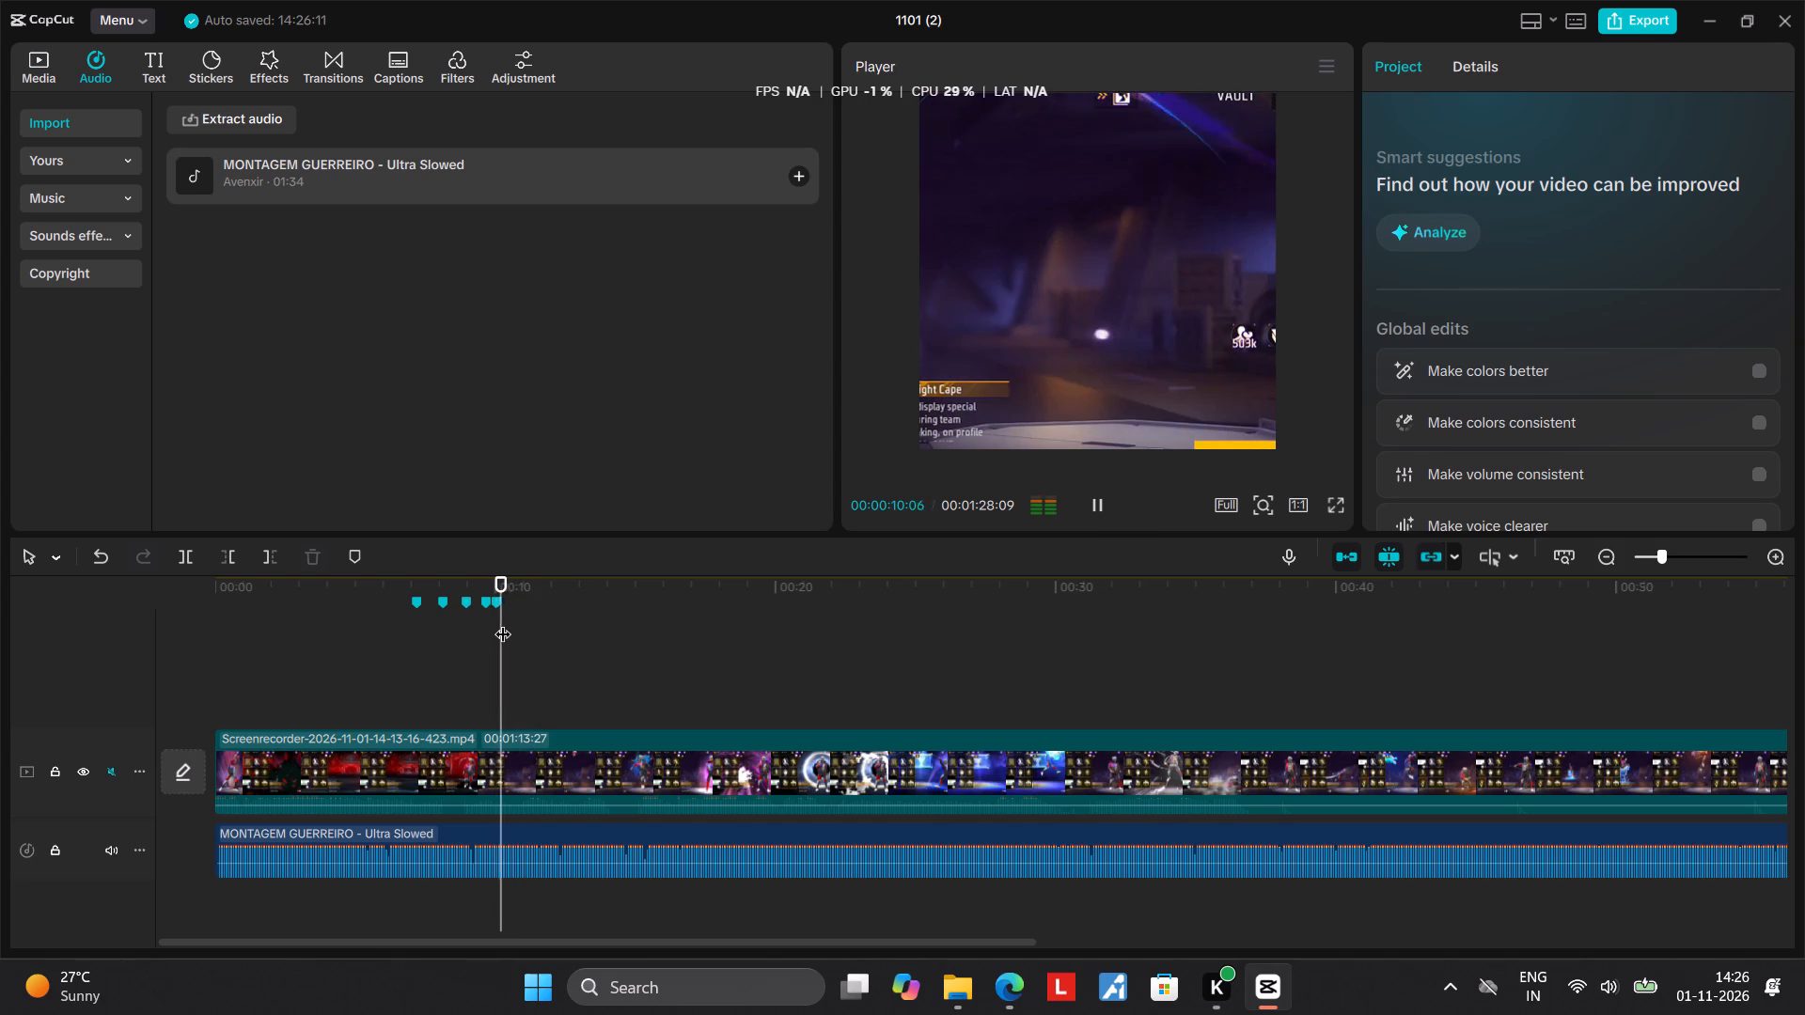
pyautogui.click(503, 622)
pyautogui.press('space')
pyautogui.click(503, 622)
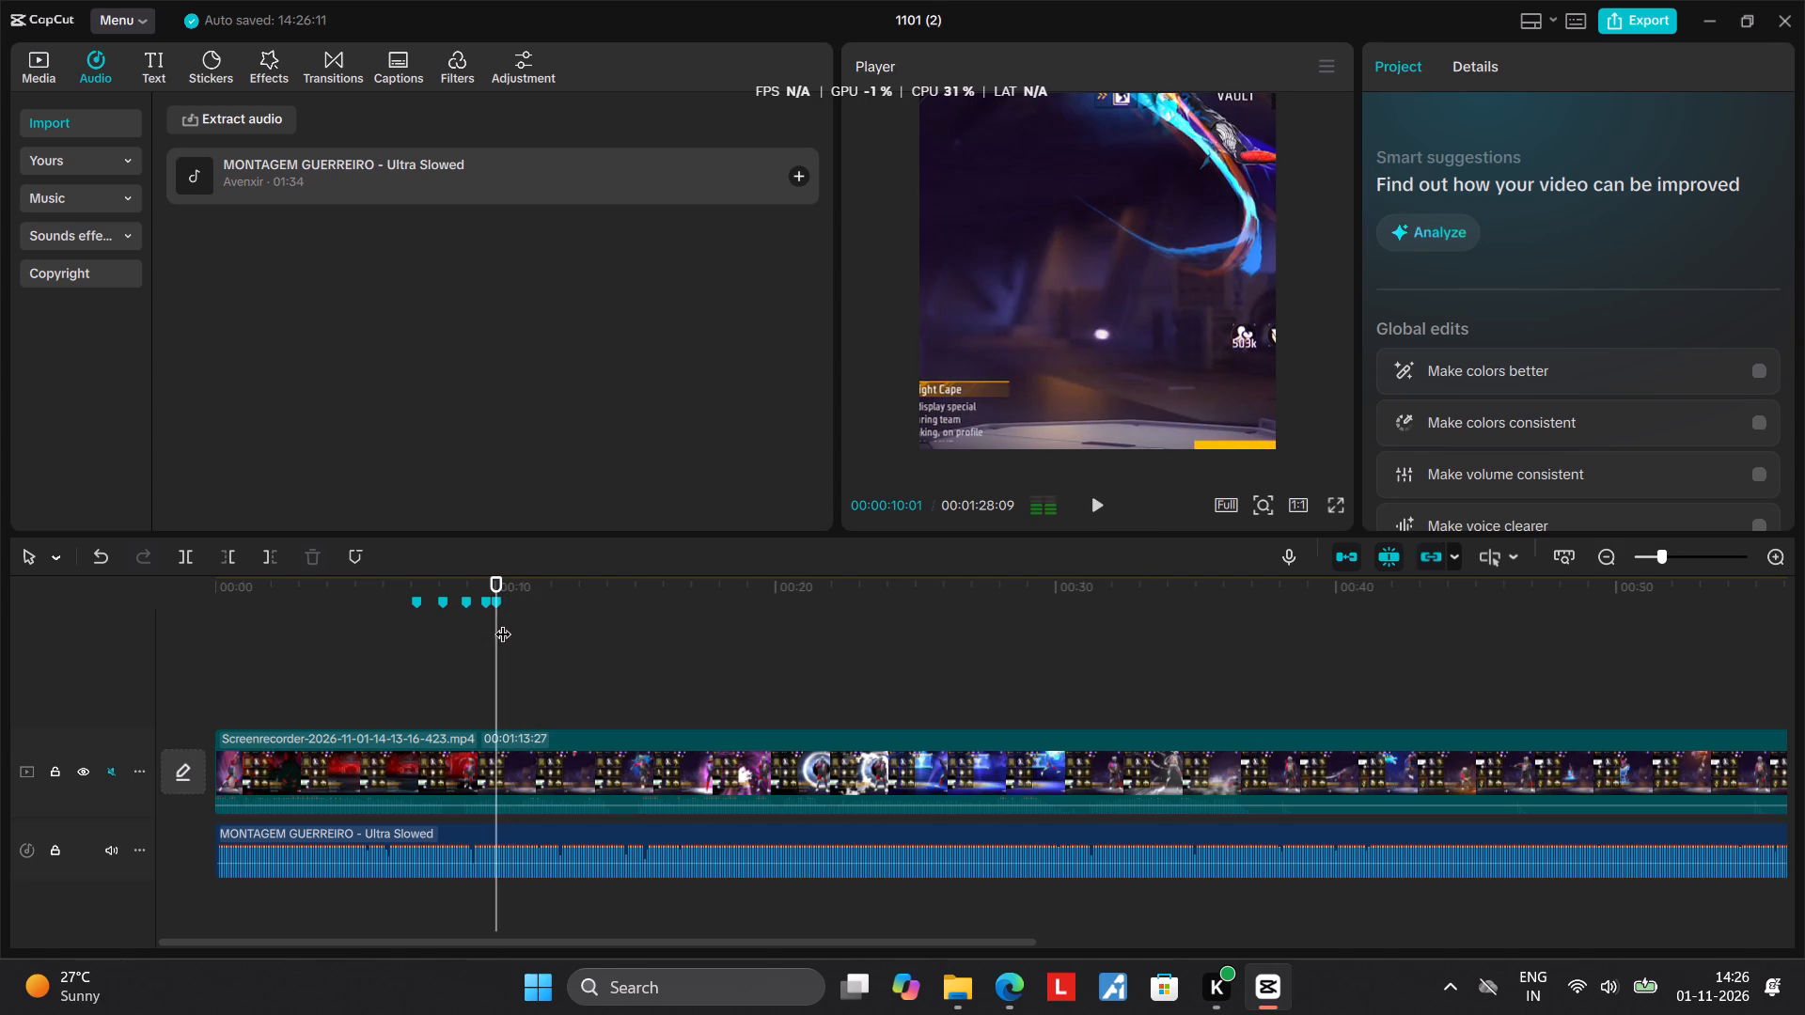
# Locate the beat between the 00:00:08:29 and 00:00:09:20 markers and add a timeline marker at 00:00:09:10.
pyautogui.click(472, 620)
pyautogui.press('space')
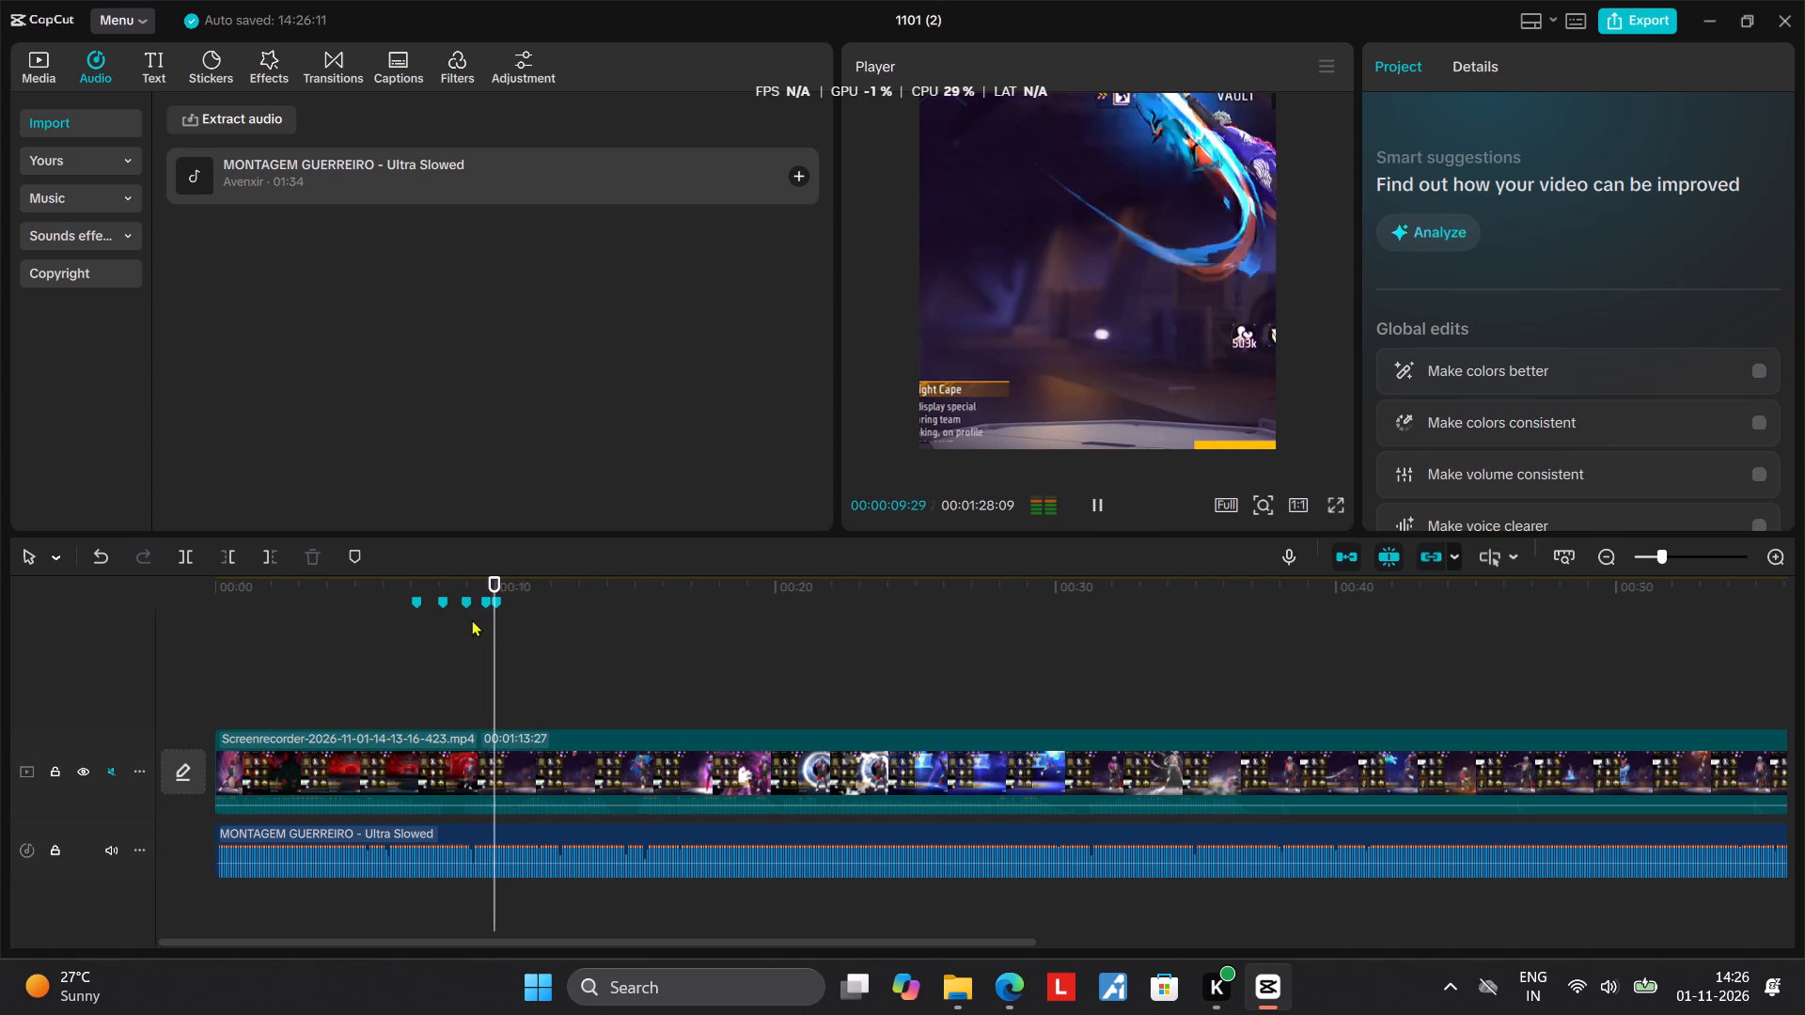
pyautogui.click(477, 619)
pyautogui.press('space')
pyautogui.click(477, 619)
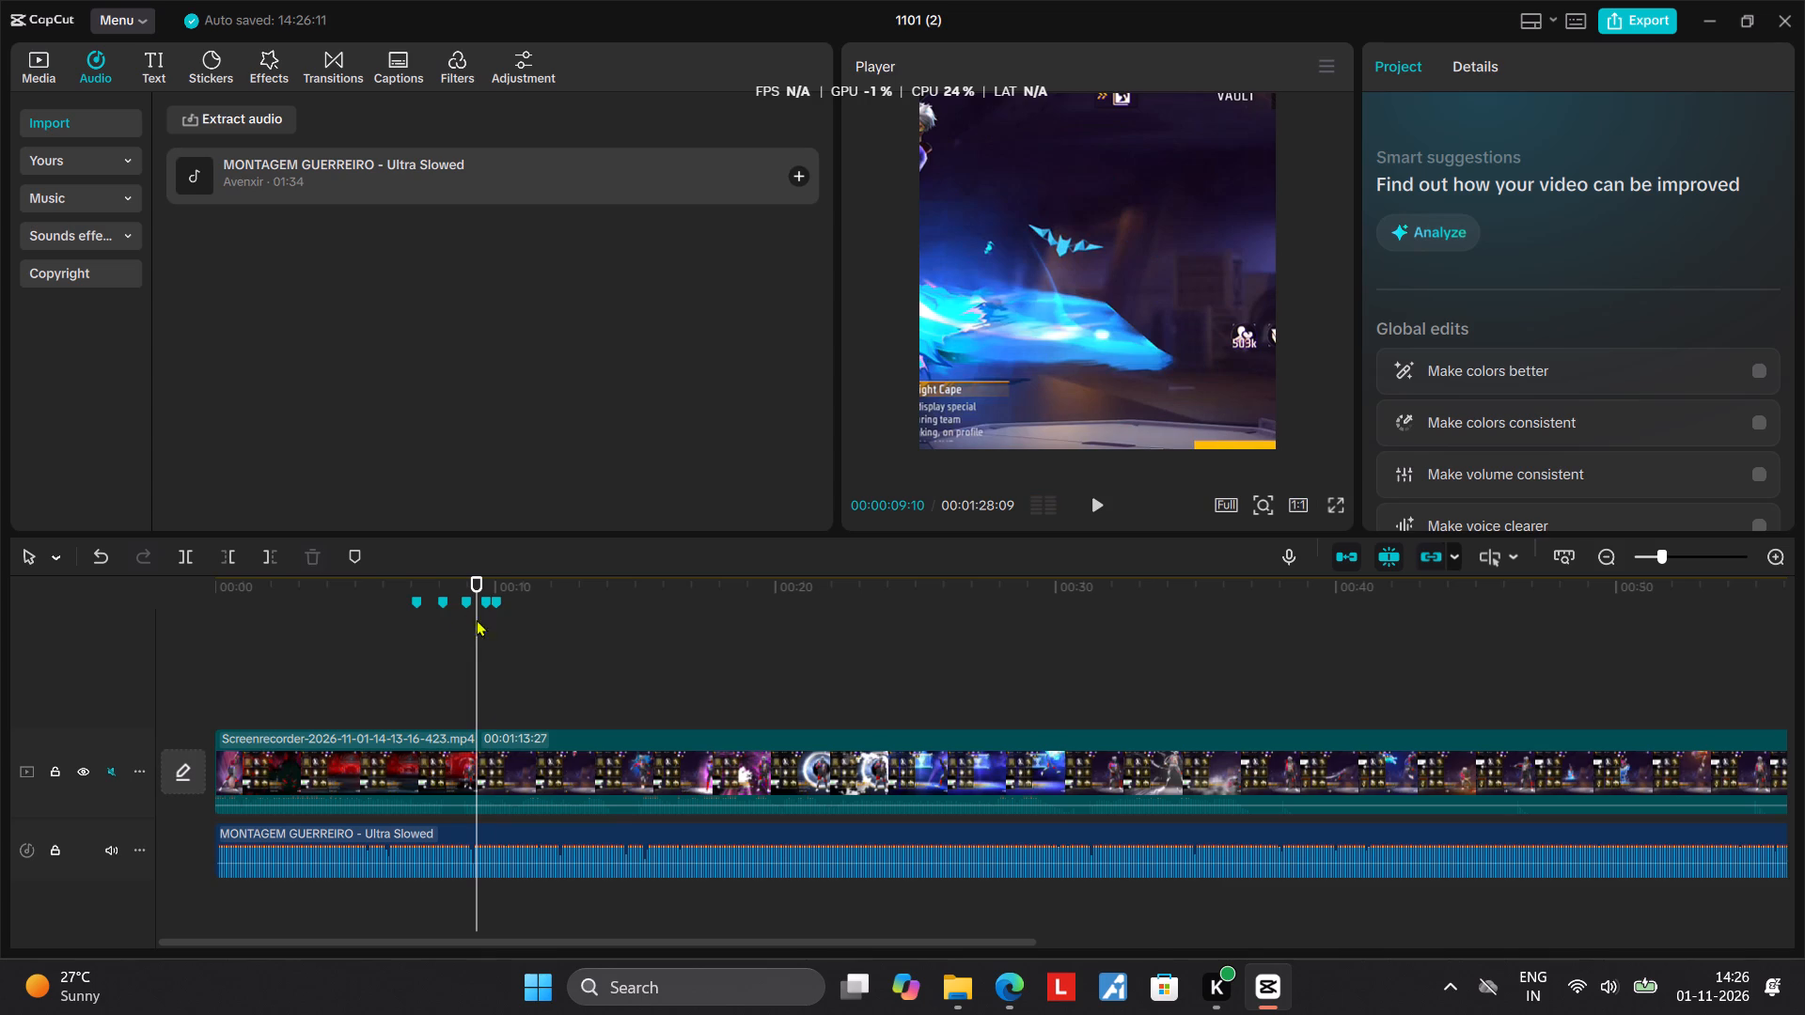
pyautogui.click(359, 546)
# Replay the marked sequence, then repeatedly audition the end of the Malevolent Shrine emote to check the first marker against the music.
pyautogui.click(318, 669)
pyautogui.press('space')
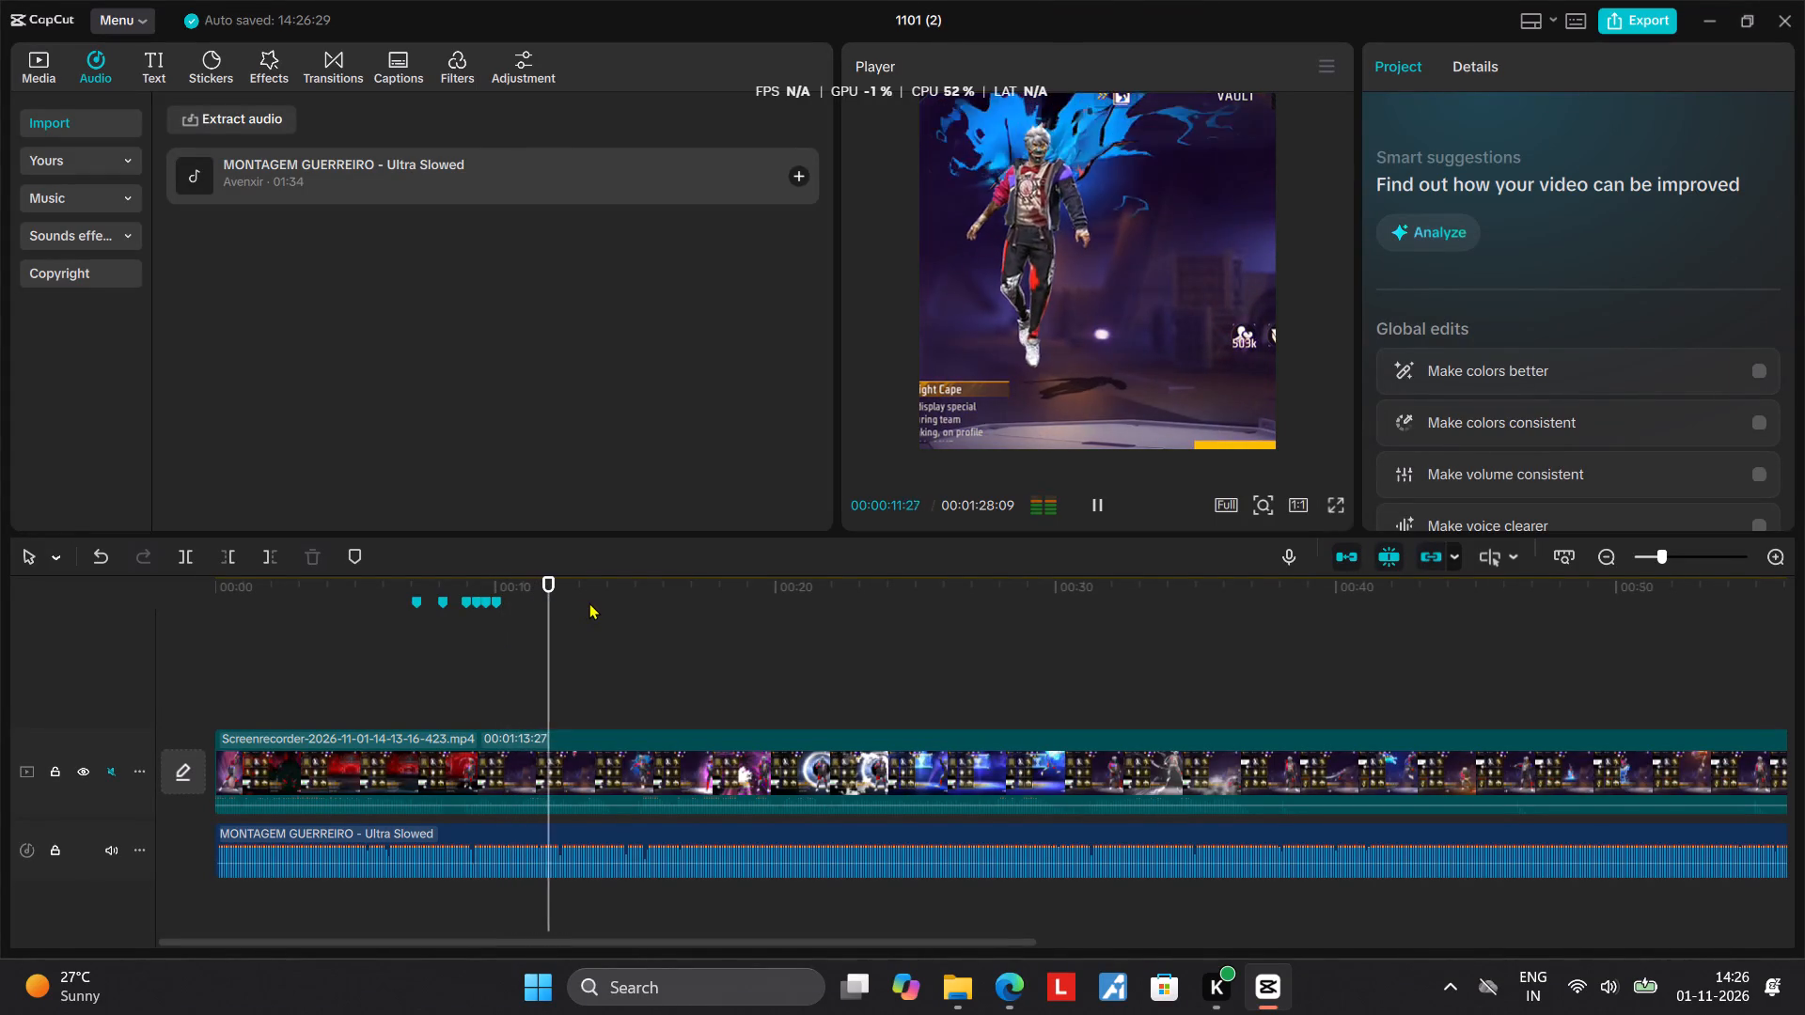
pyautogui.moveTo(598, 620); pyautogui.dragTo(411, 617)
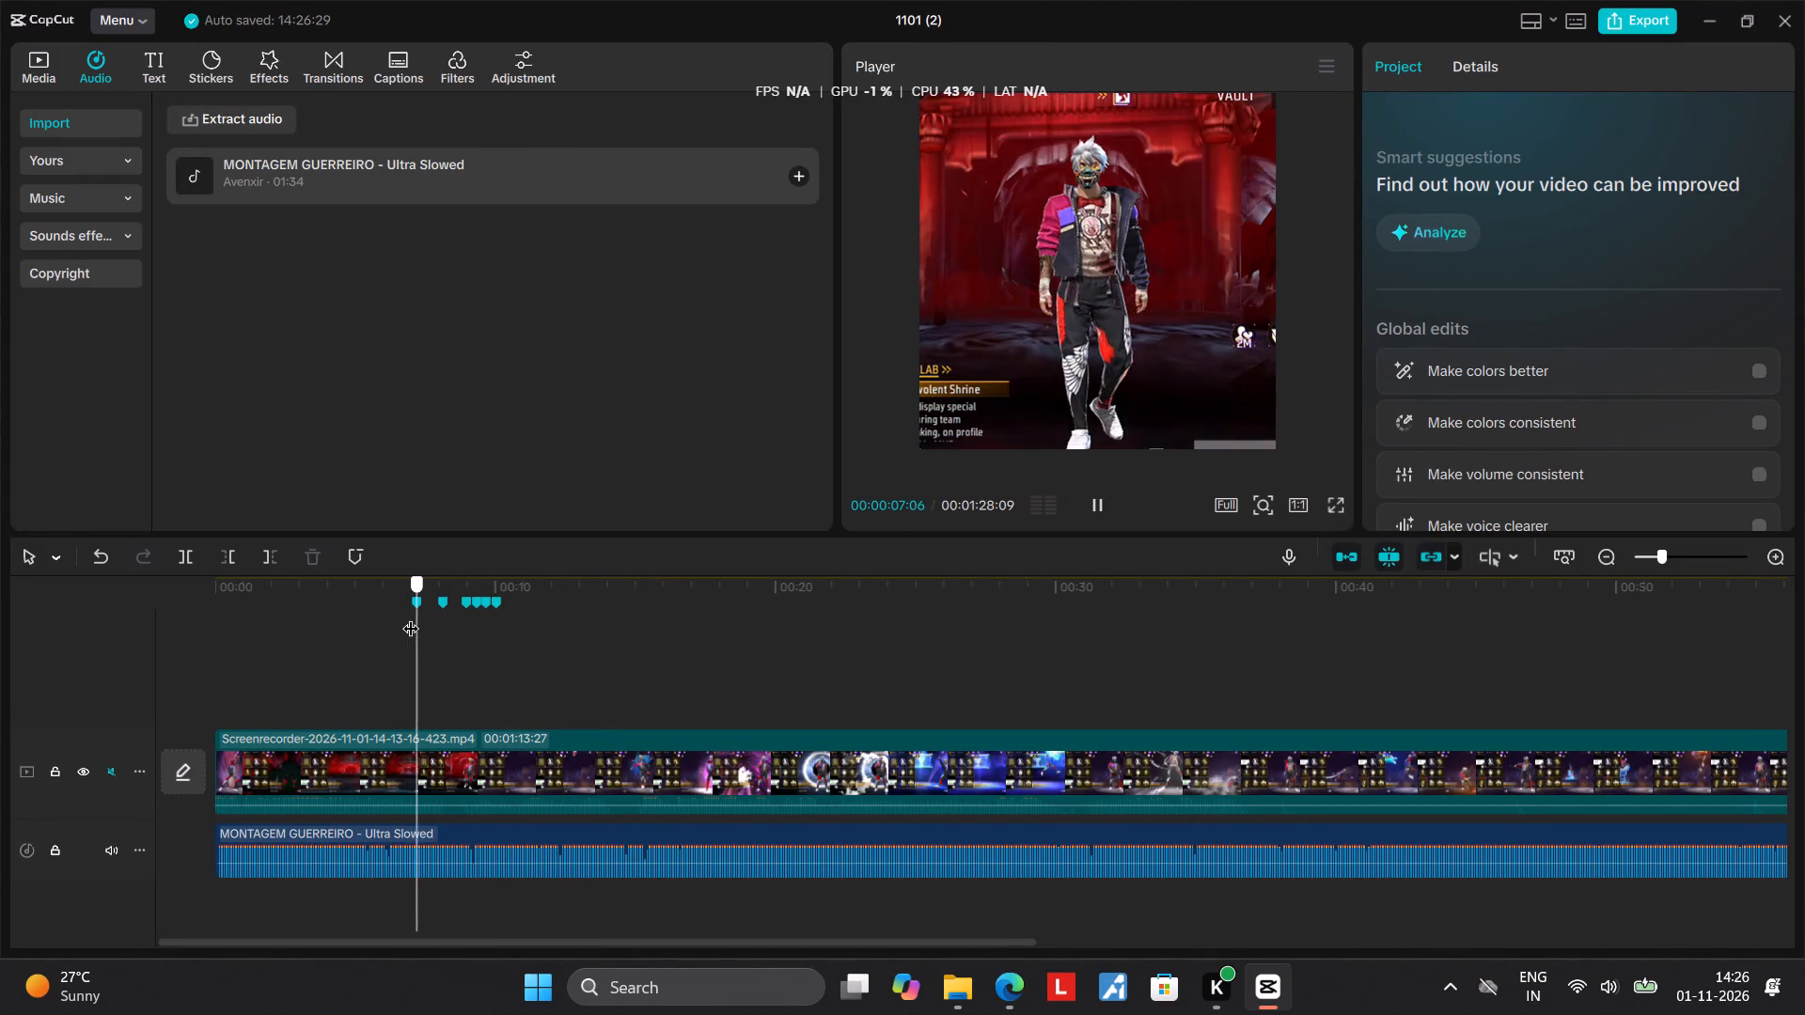
pyautogui.moveTo(411, 617); pyautogui.dragTo(385, 617)
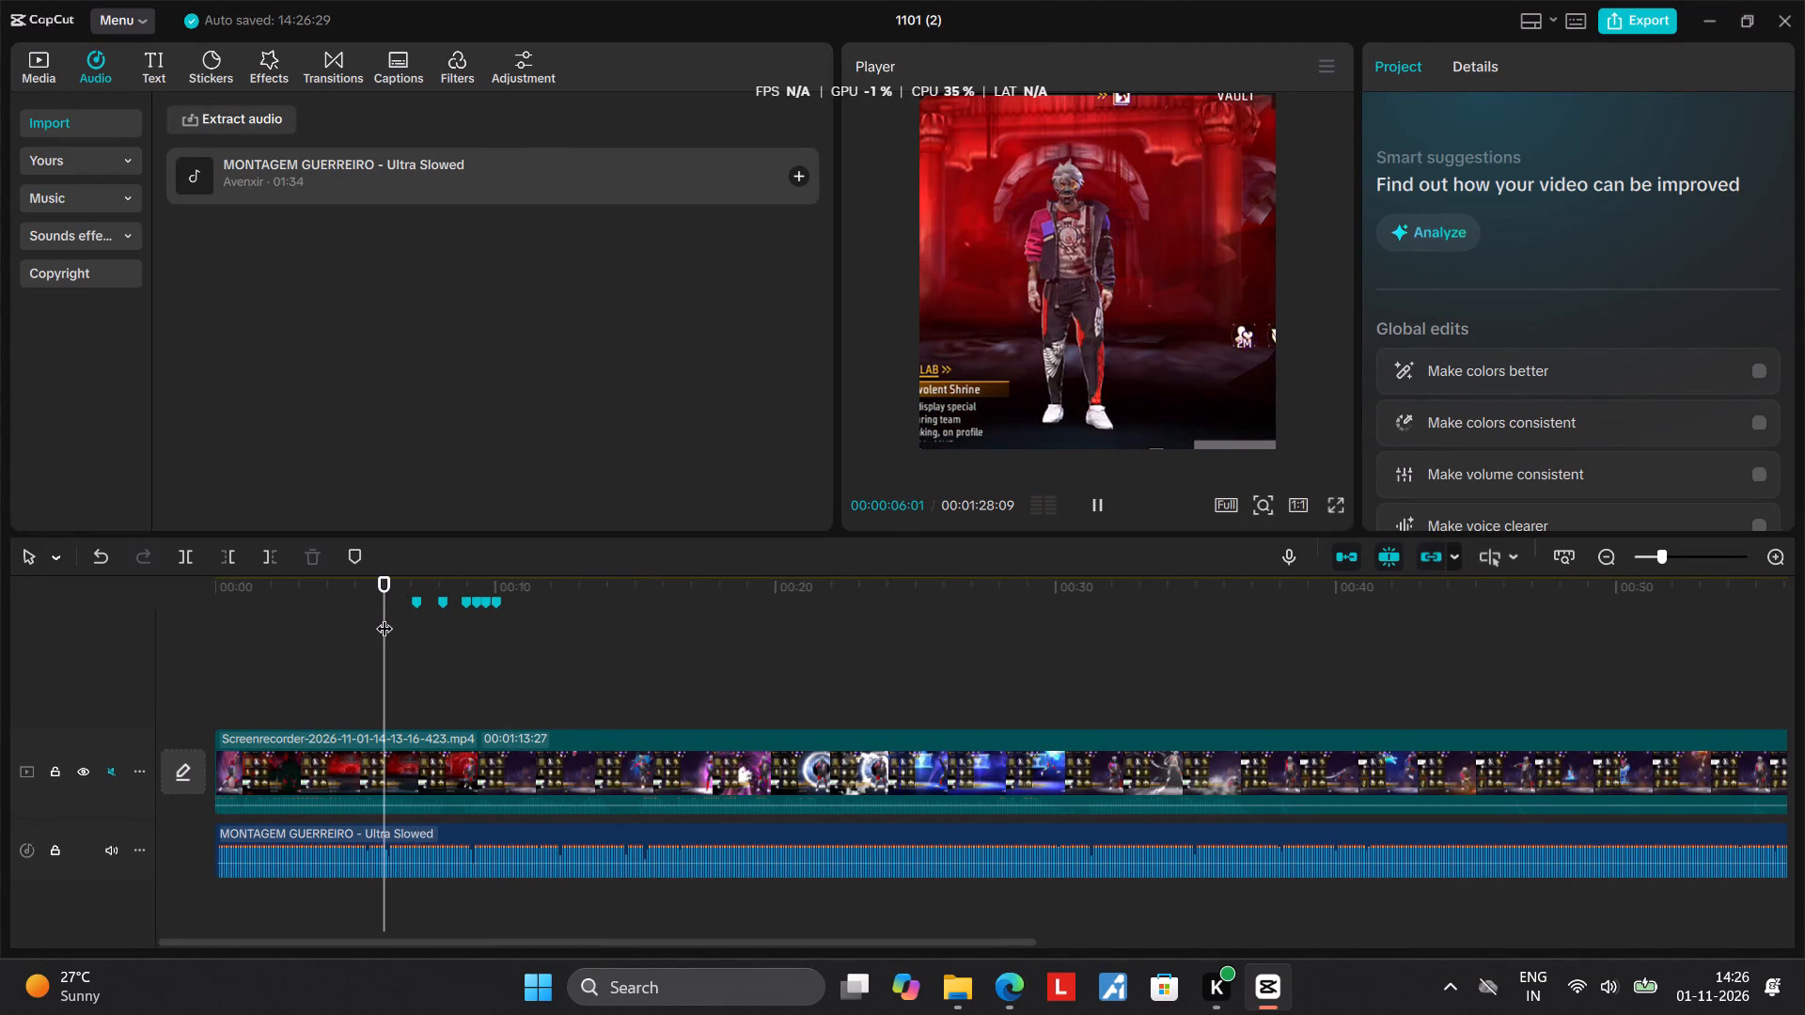
pyautogui.click(361, 632)
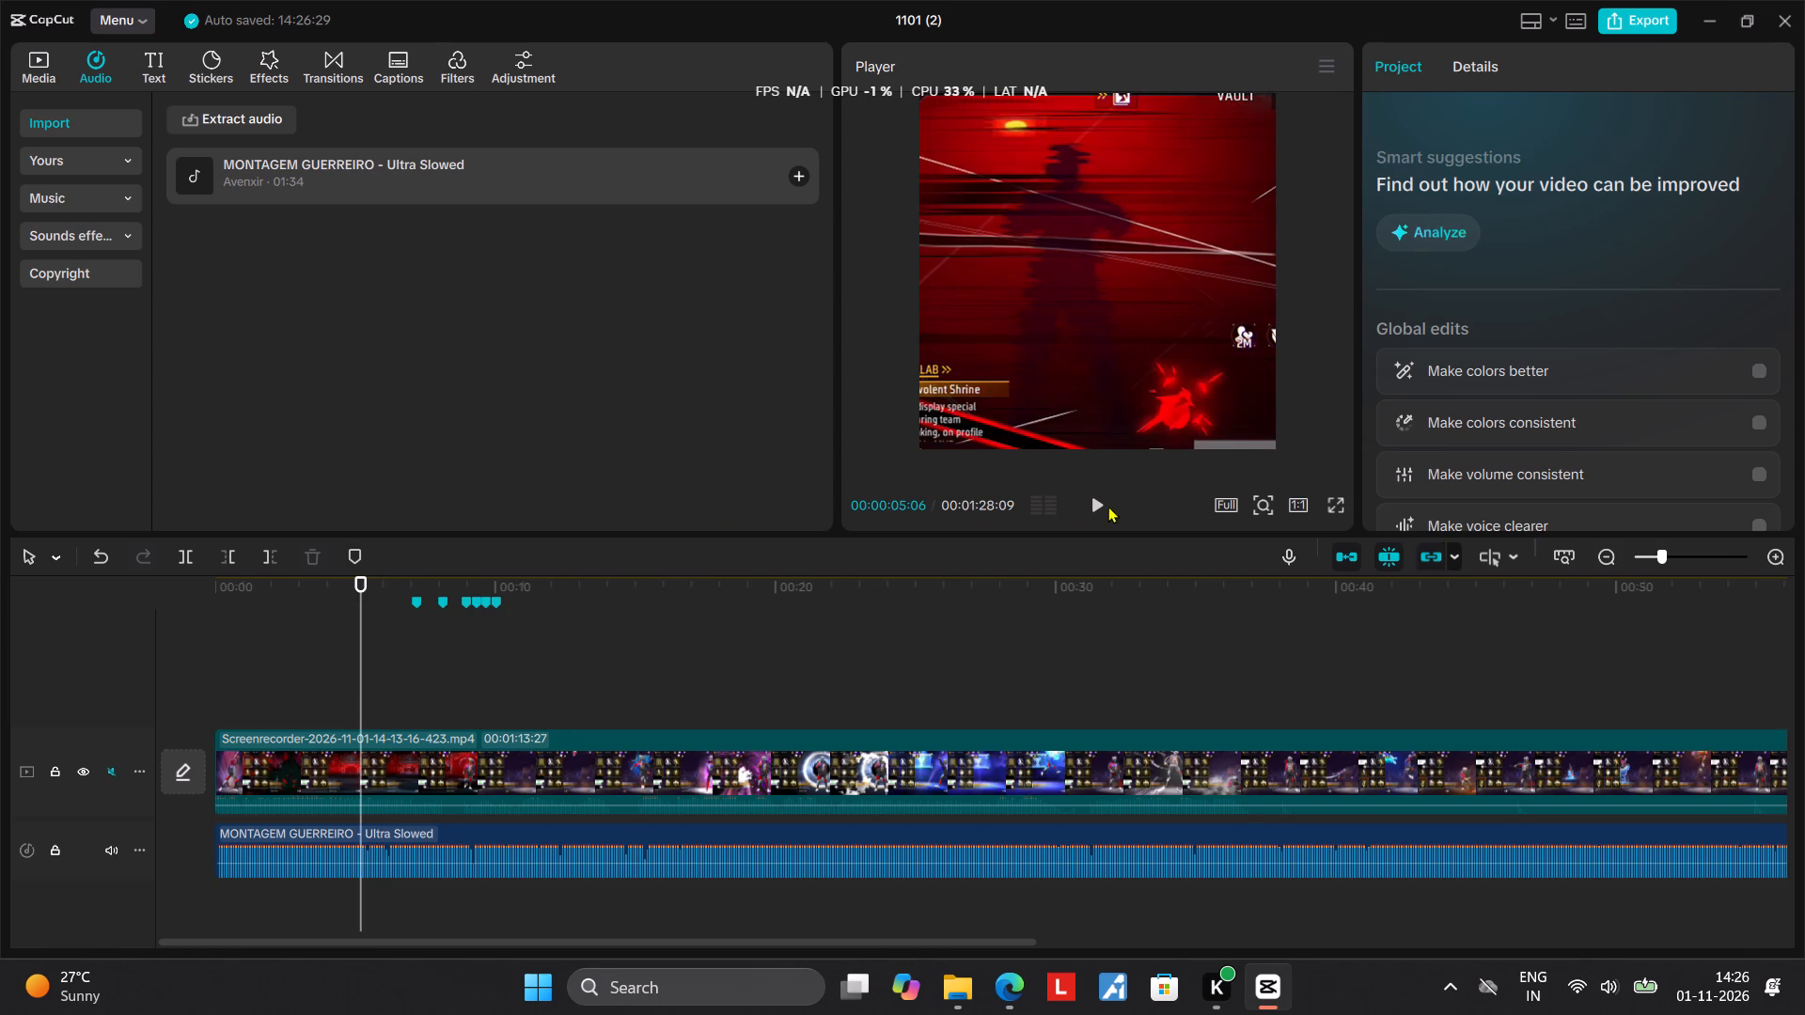
pyautogui.click(1103, 502)
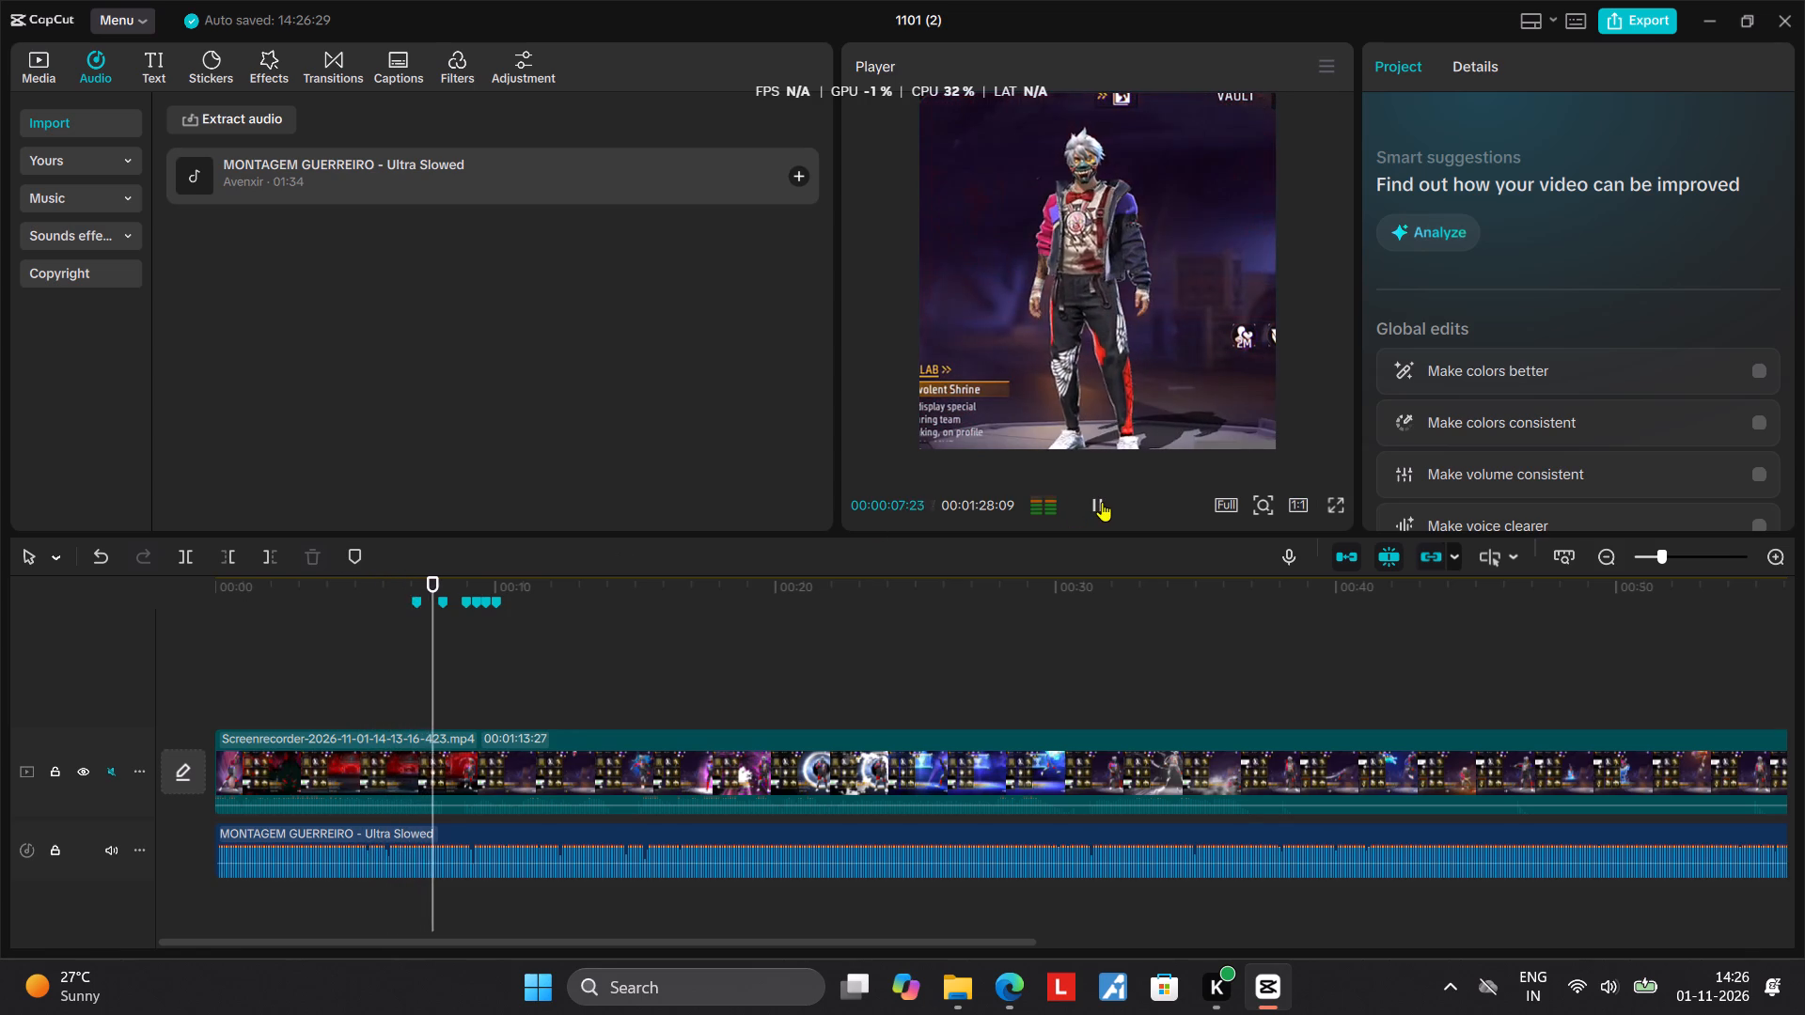
pyautogui.click(1103, 502)
pyautogui.click(372, 661)
pyautogui.click(407, 651)
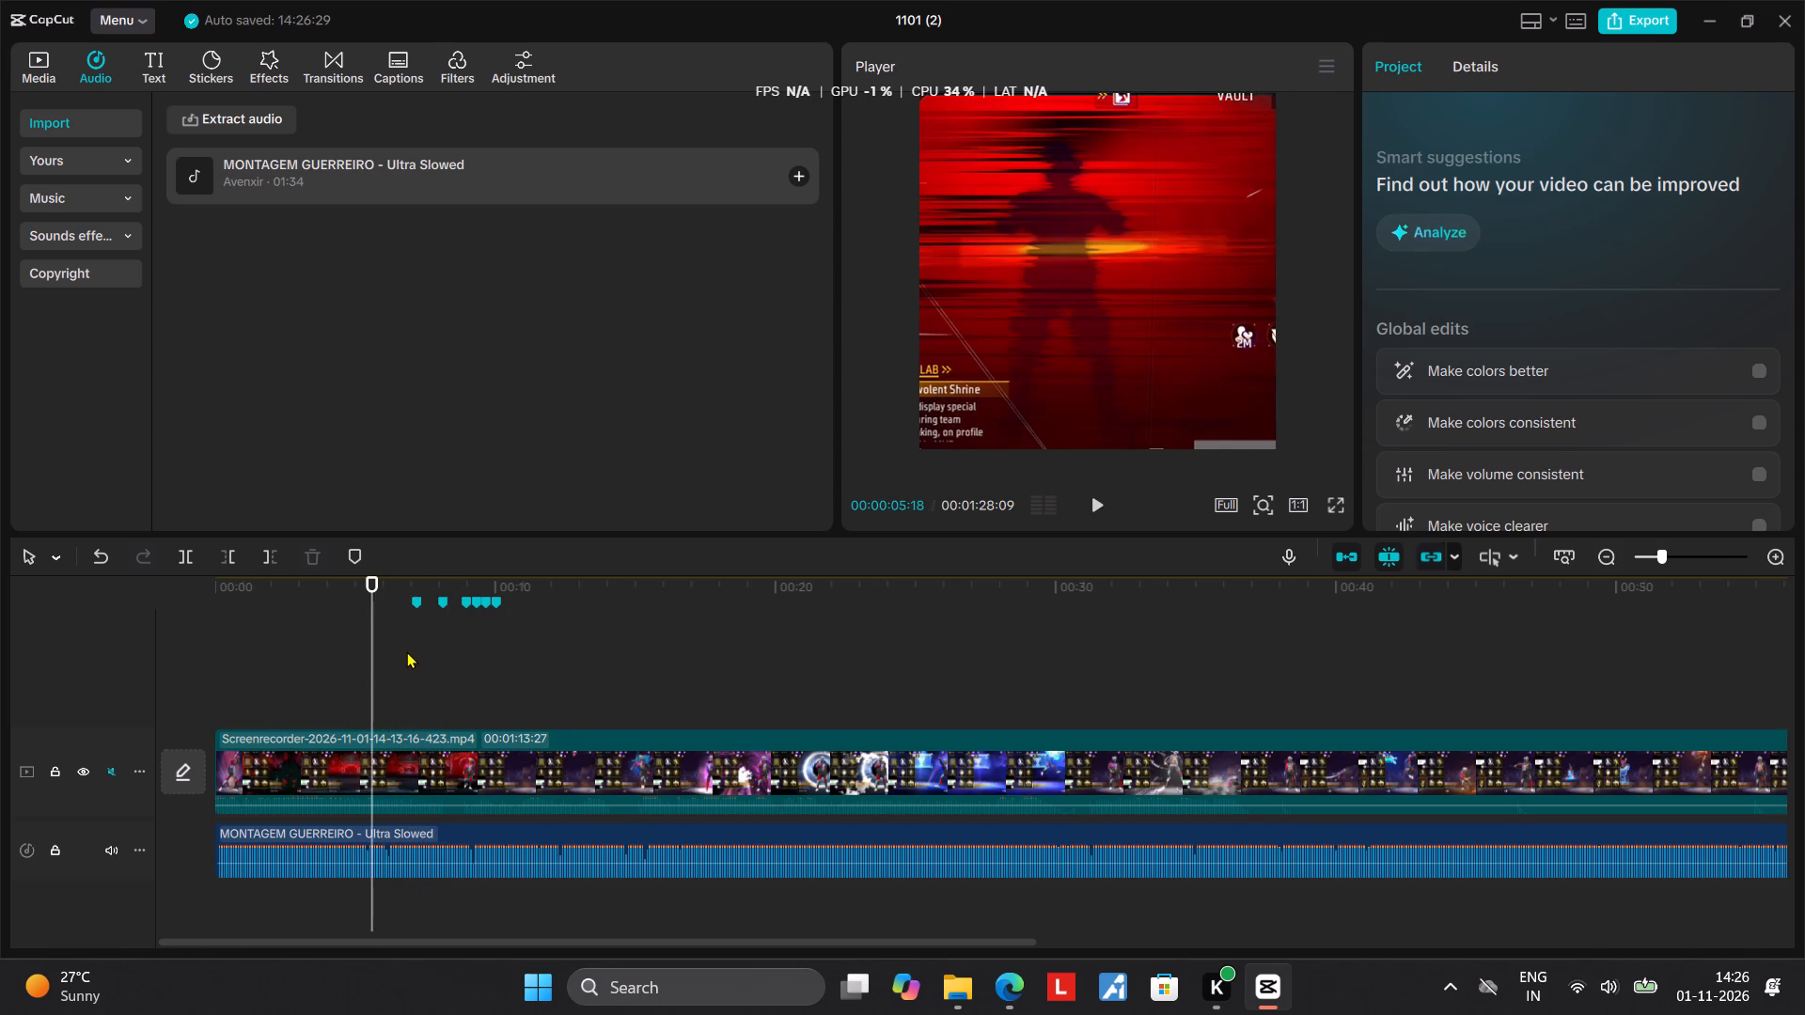
pyautogui.click(1091, 499)
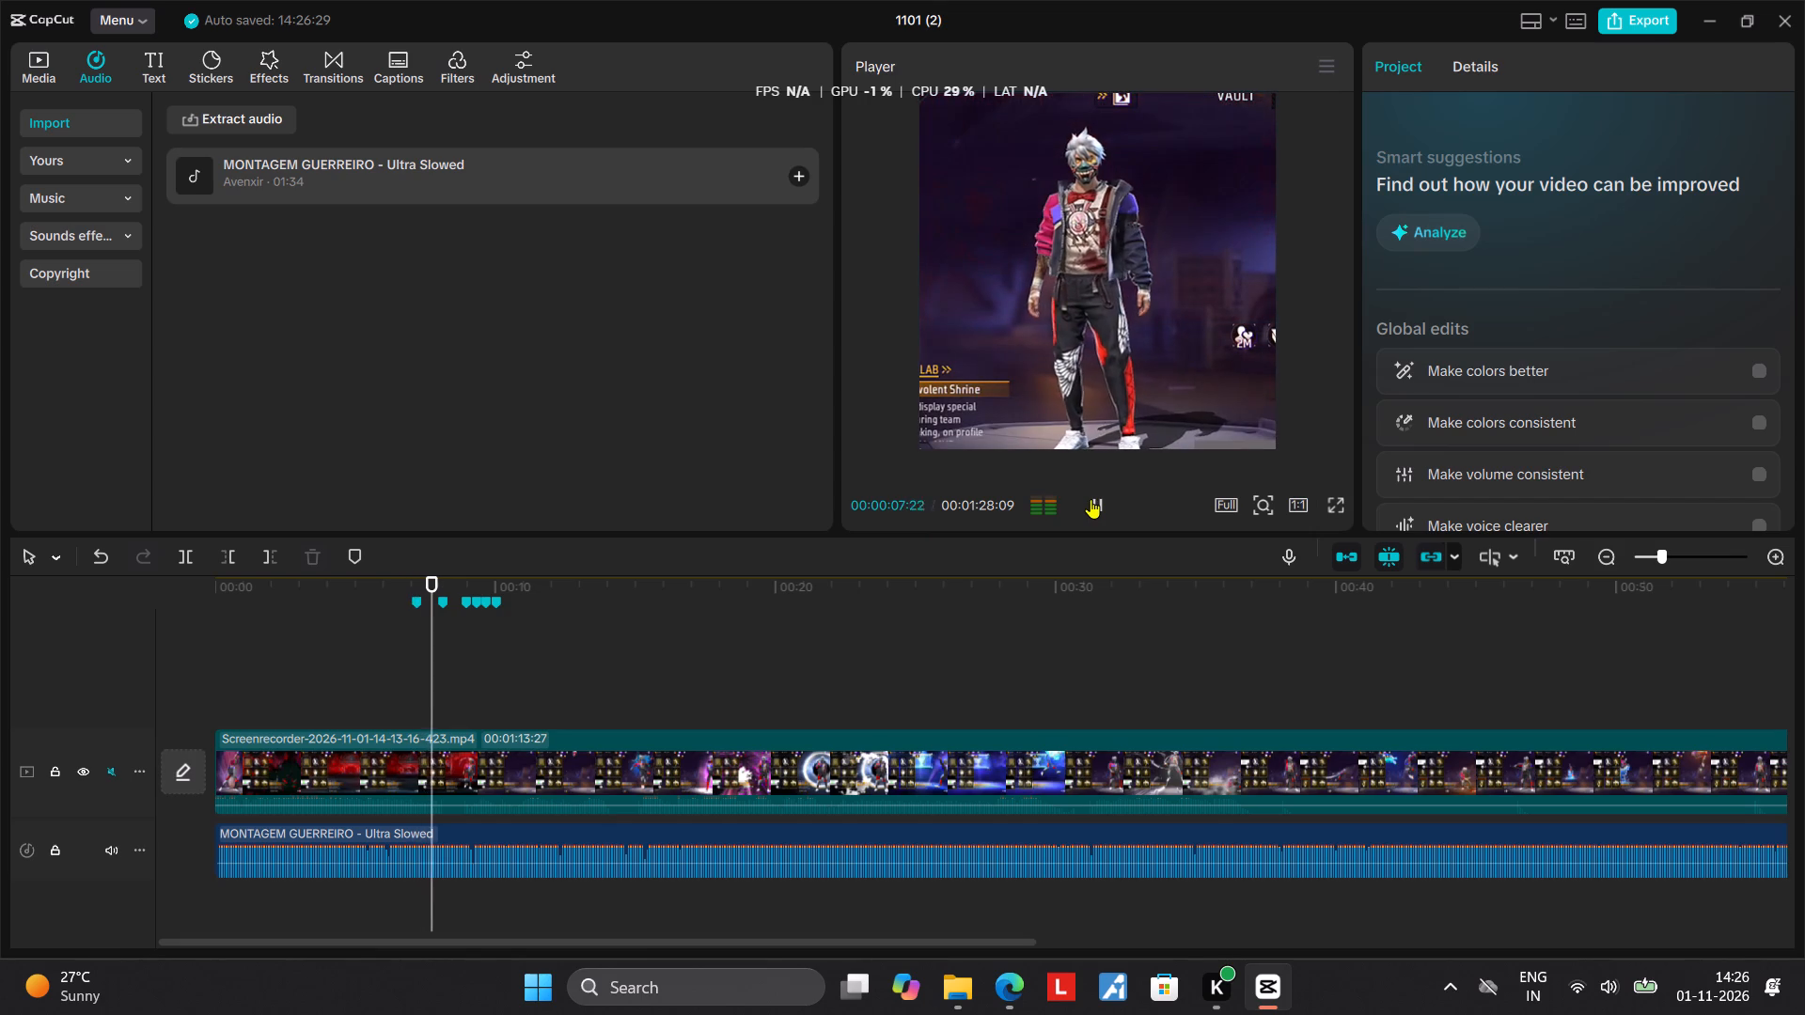
pyautogui.click(1091, 499)
pyautogui.click(426, 612)
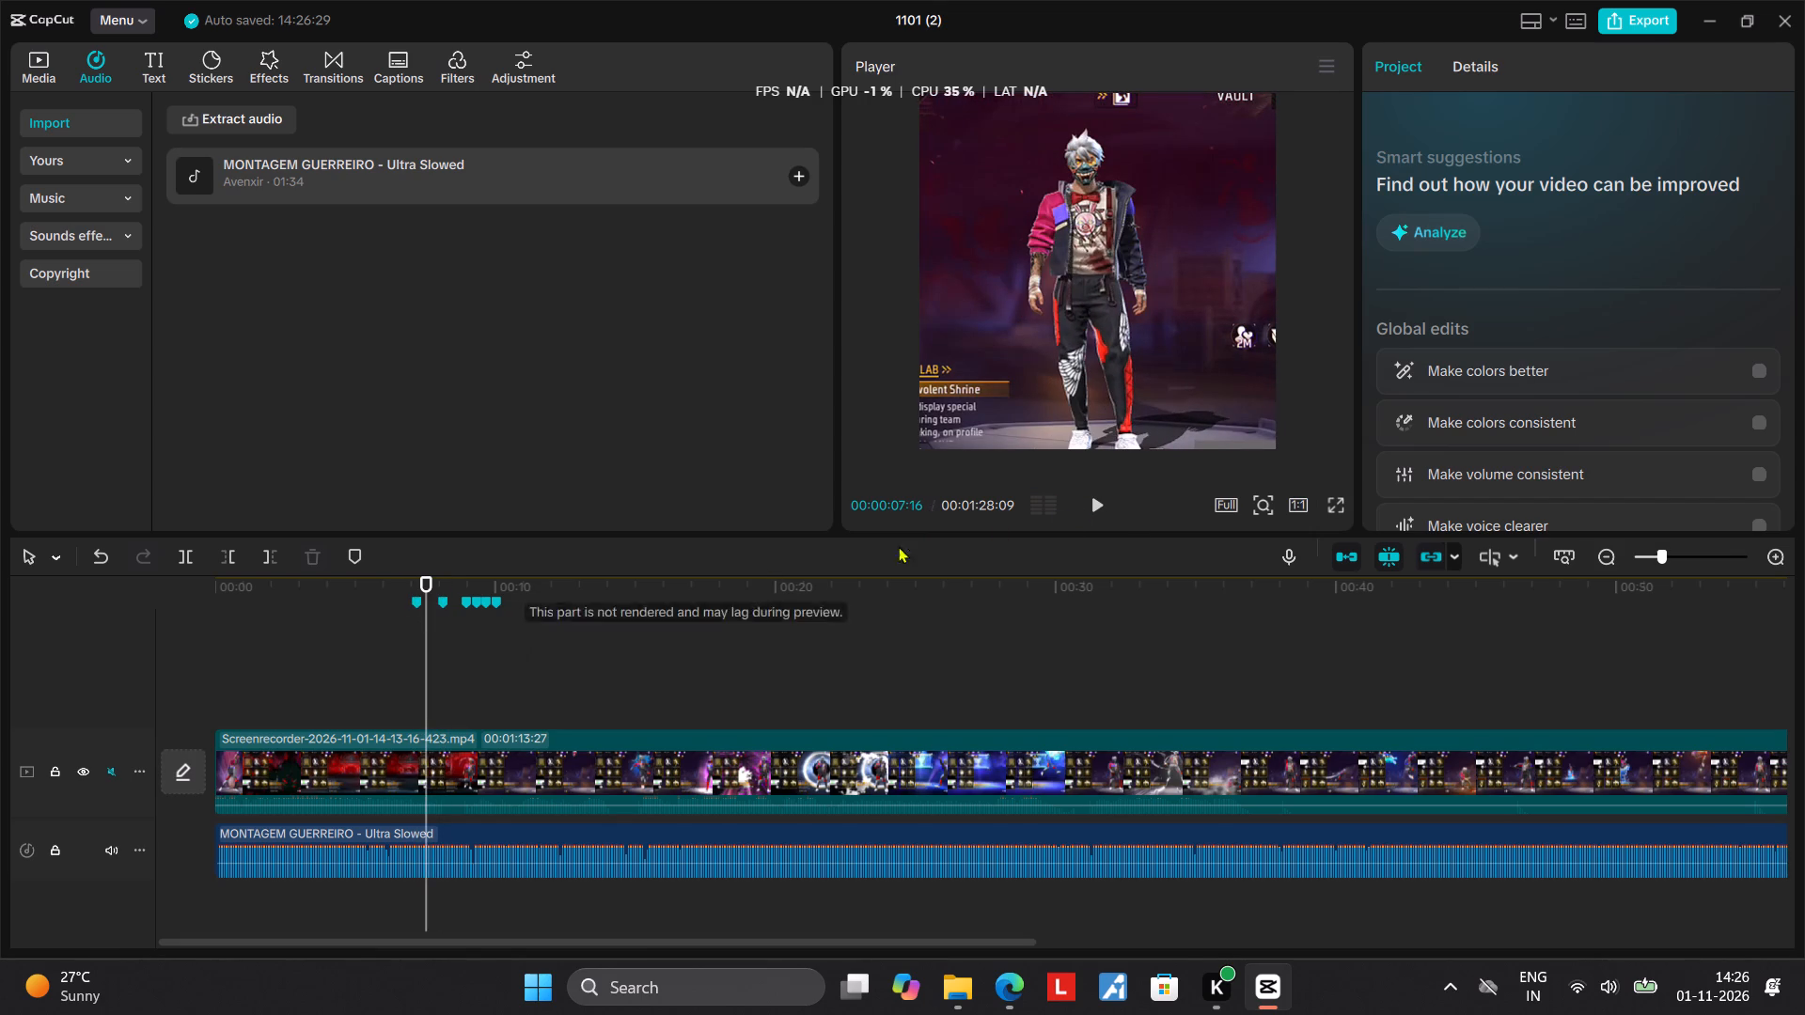
pyautogui.click(1098, 501)
pyautogui.click(1098, 501)
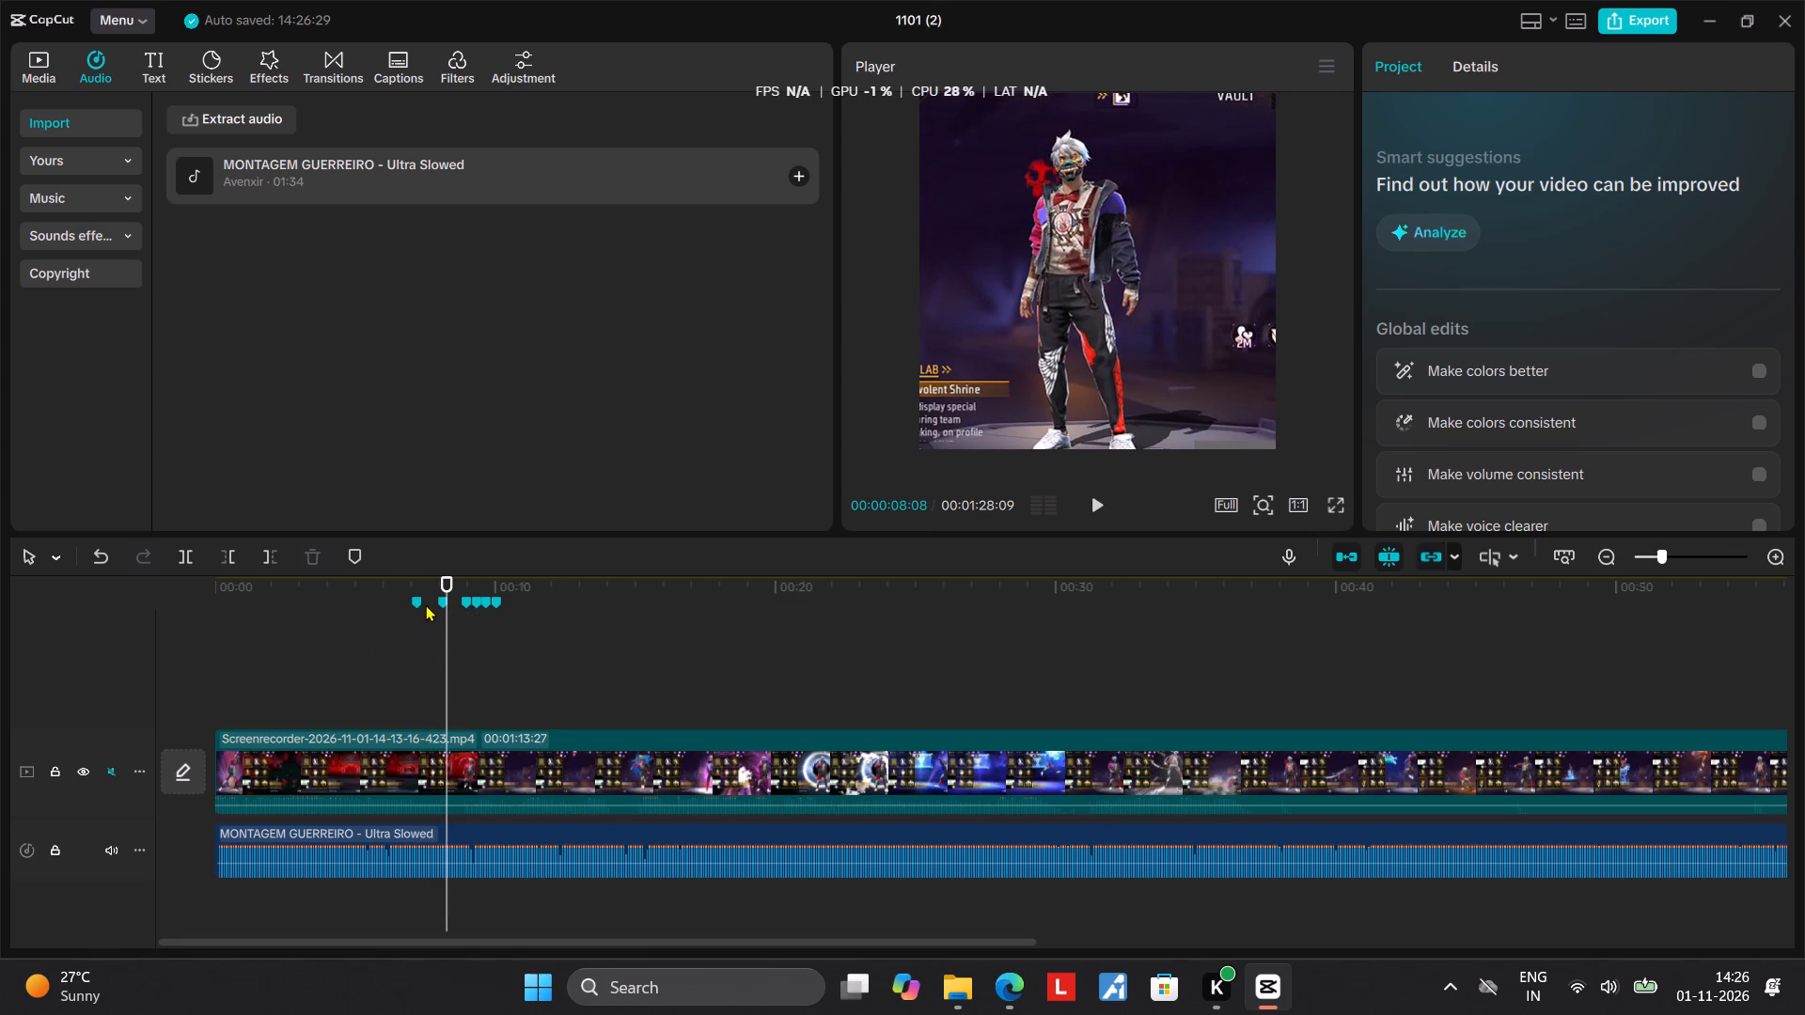
pyautogui.click(353, 640)
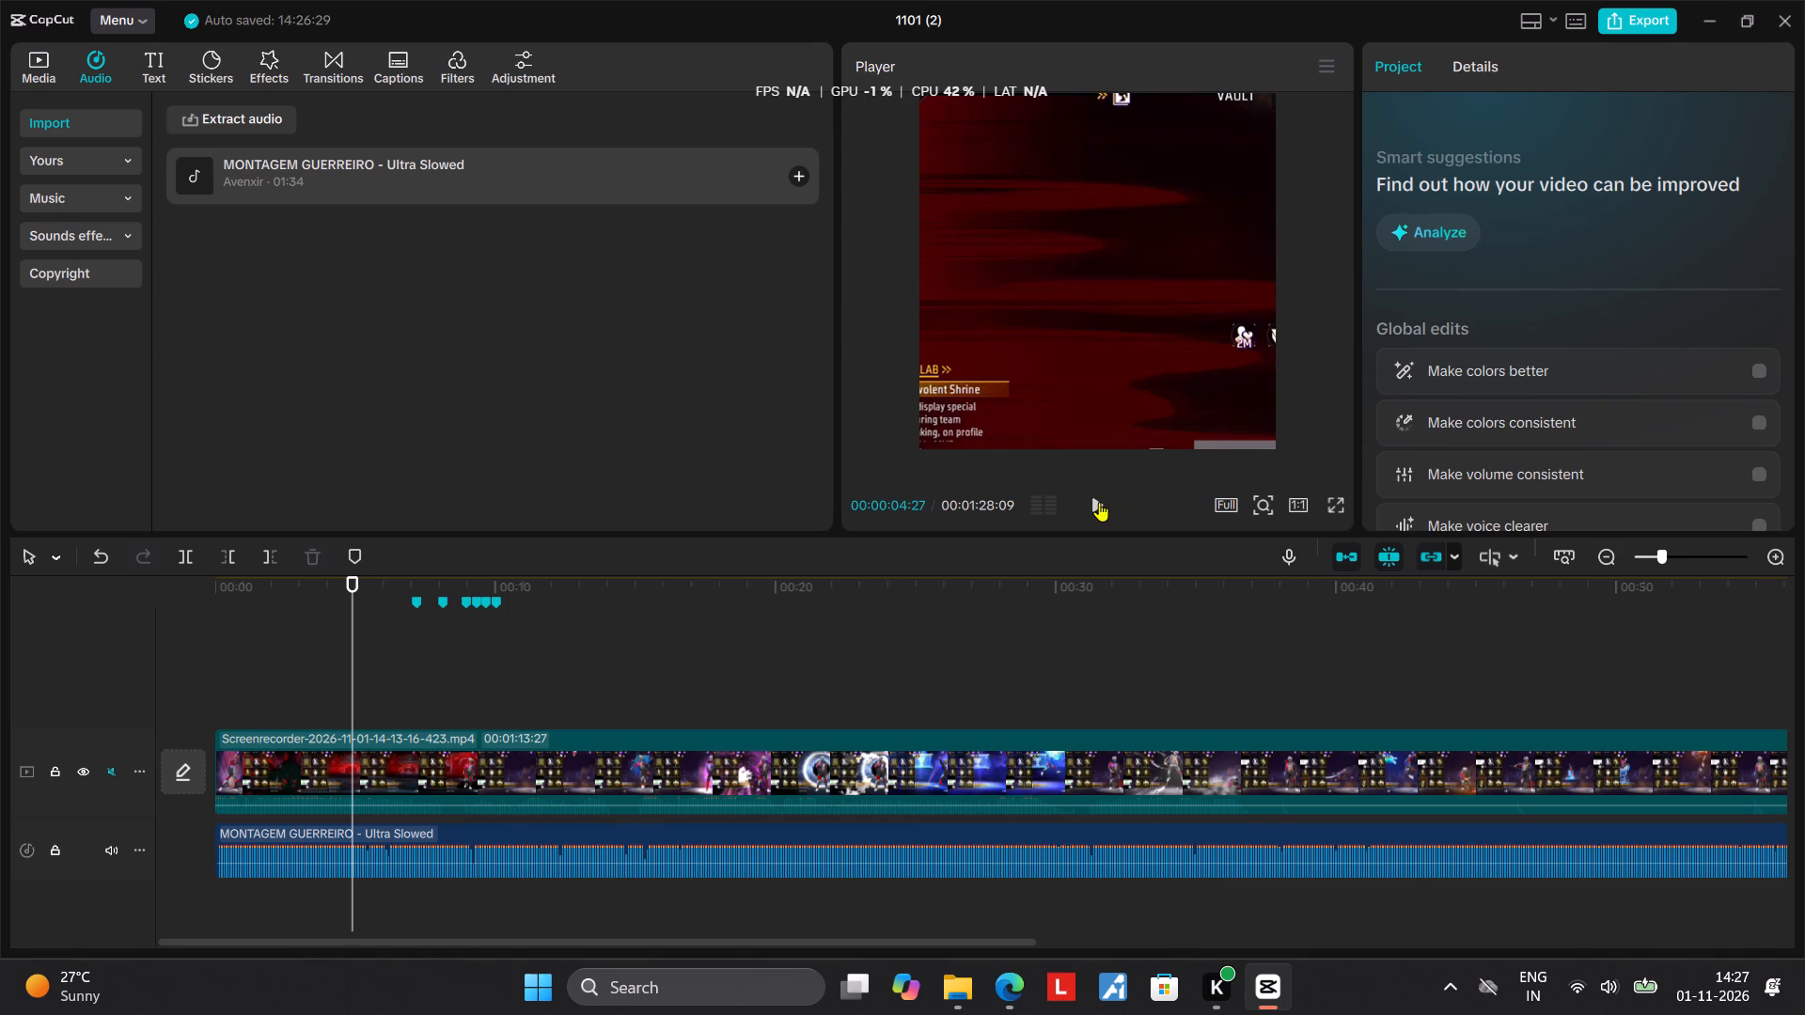
pyautogui.click(1100, 502)
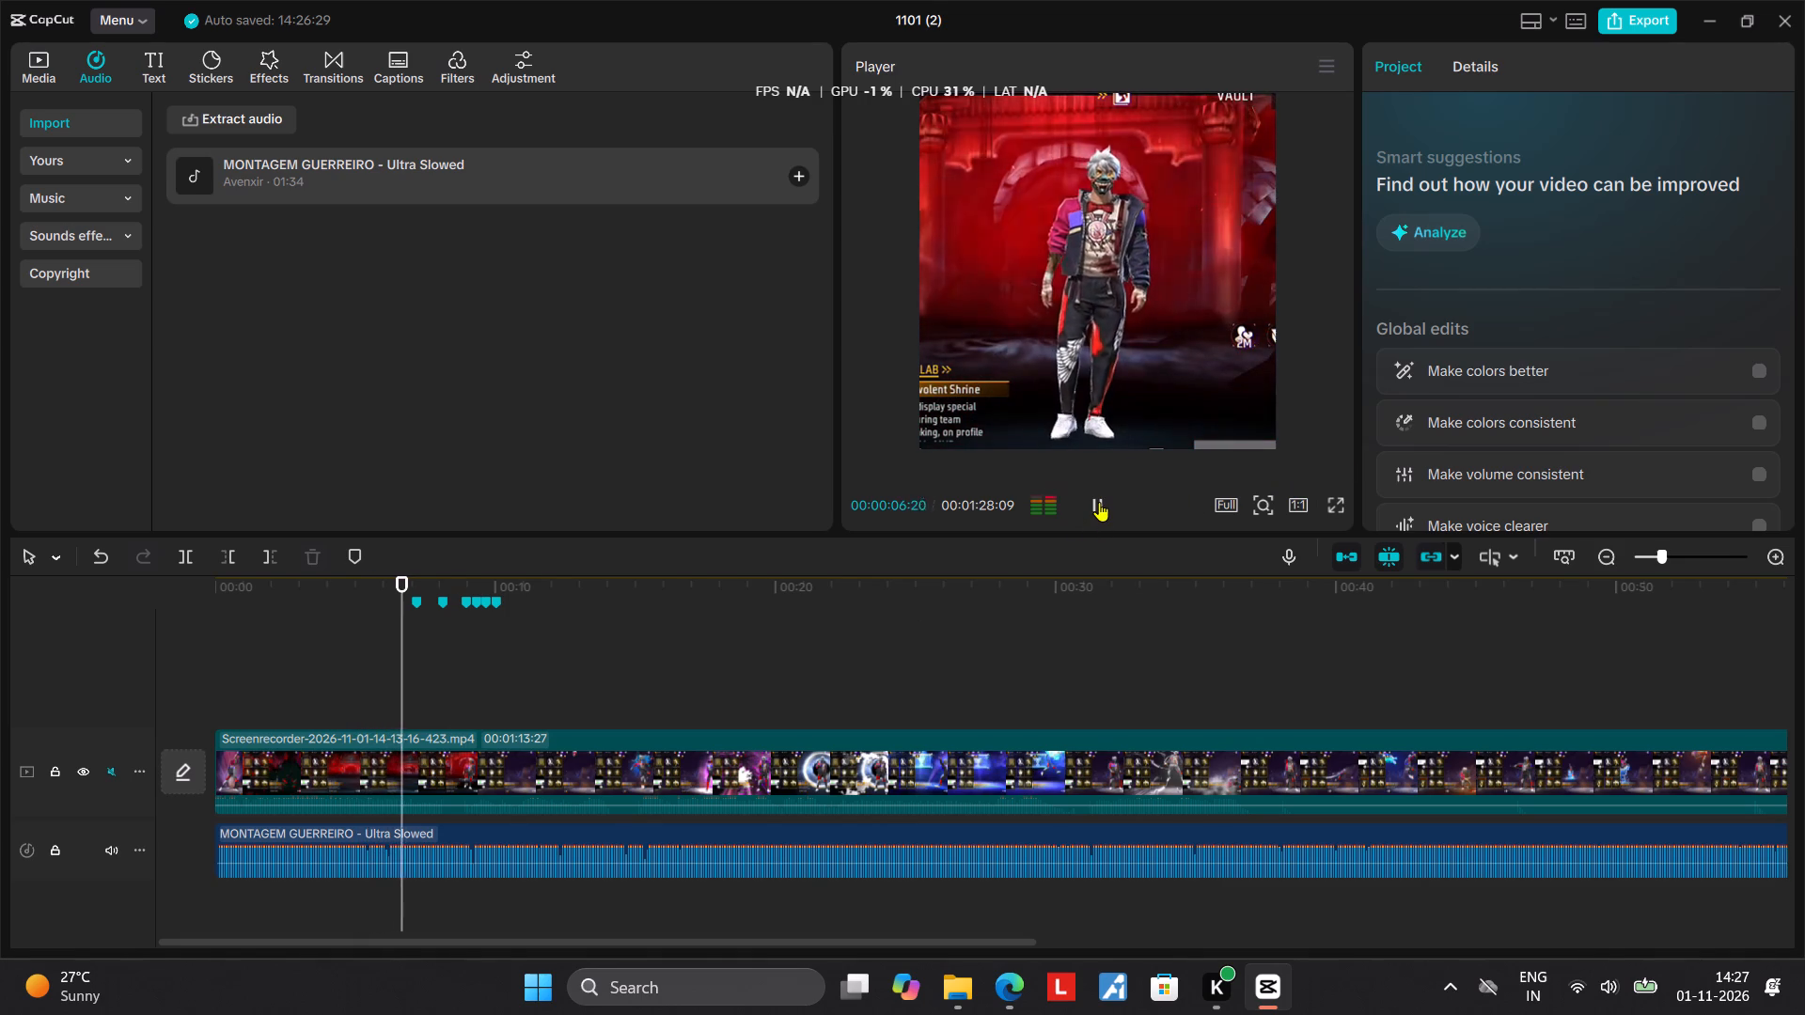
pyautogui.click(1100, 502)
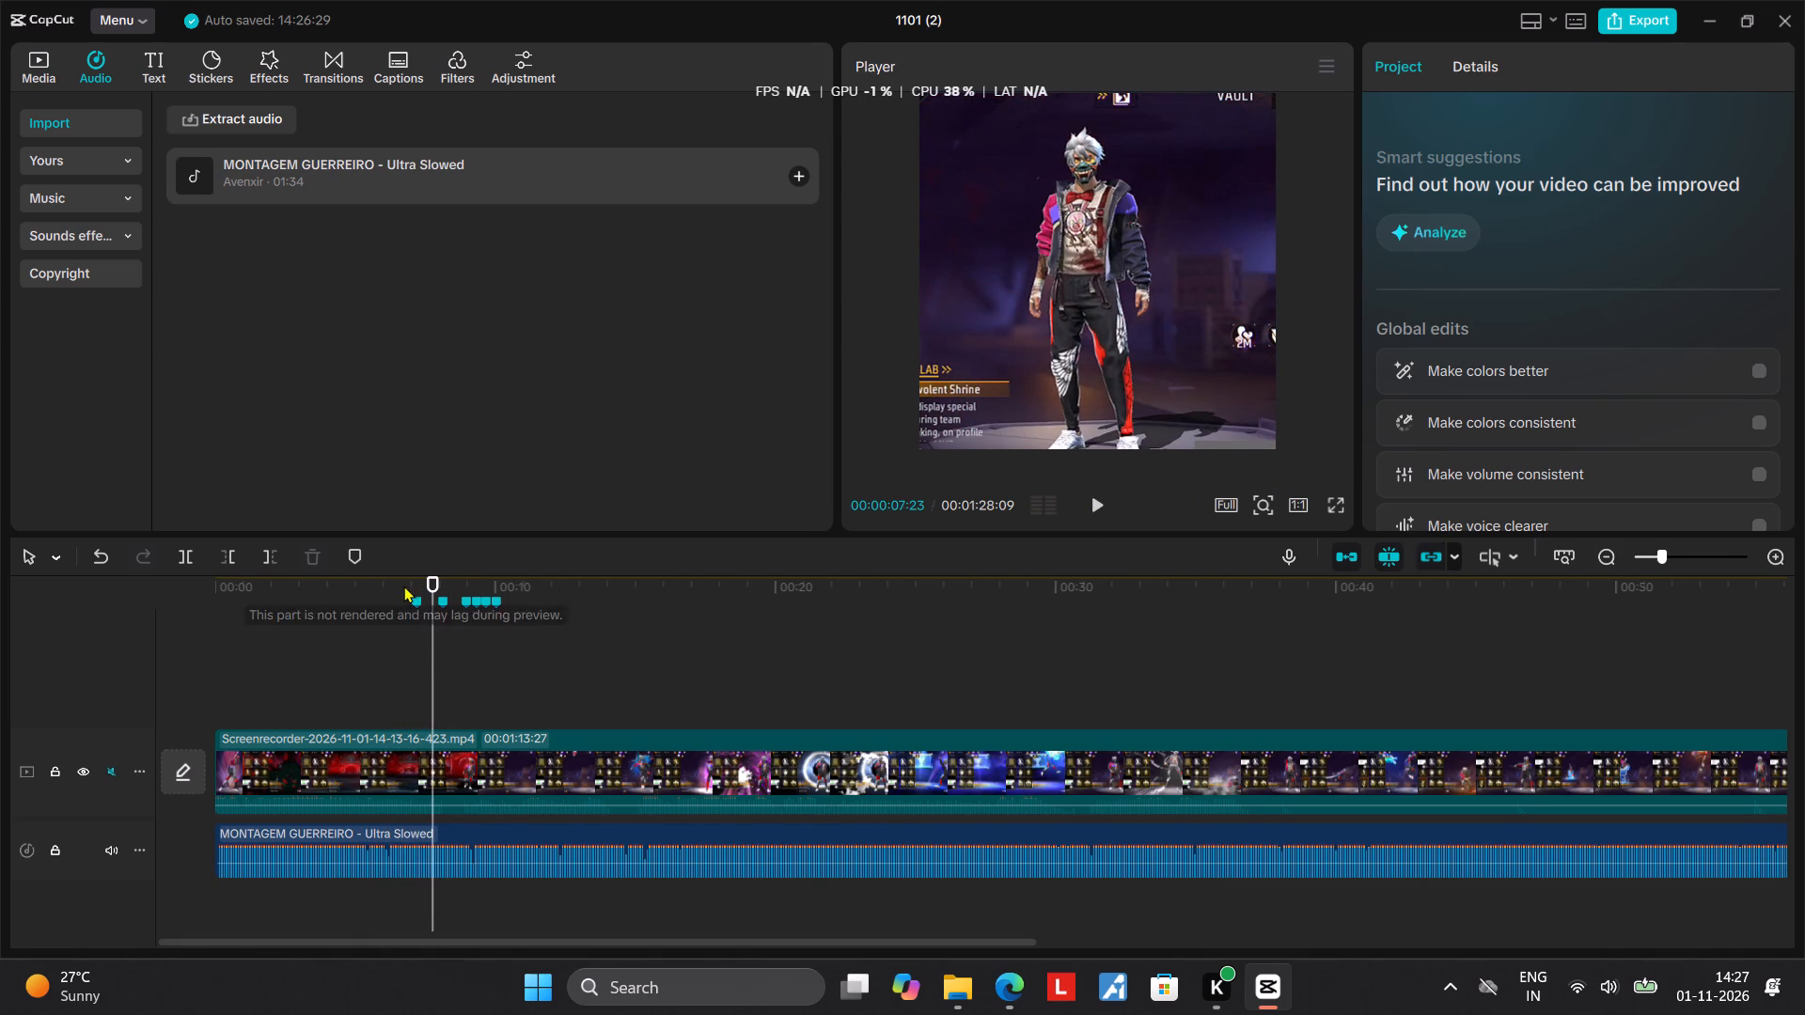
# Remove the first timeline marker, at 00:00:07:06.
pyautogui.click(415, 599)
pyautogui.click(359, 558)
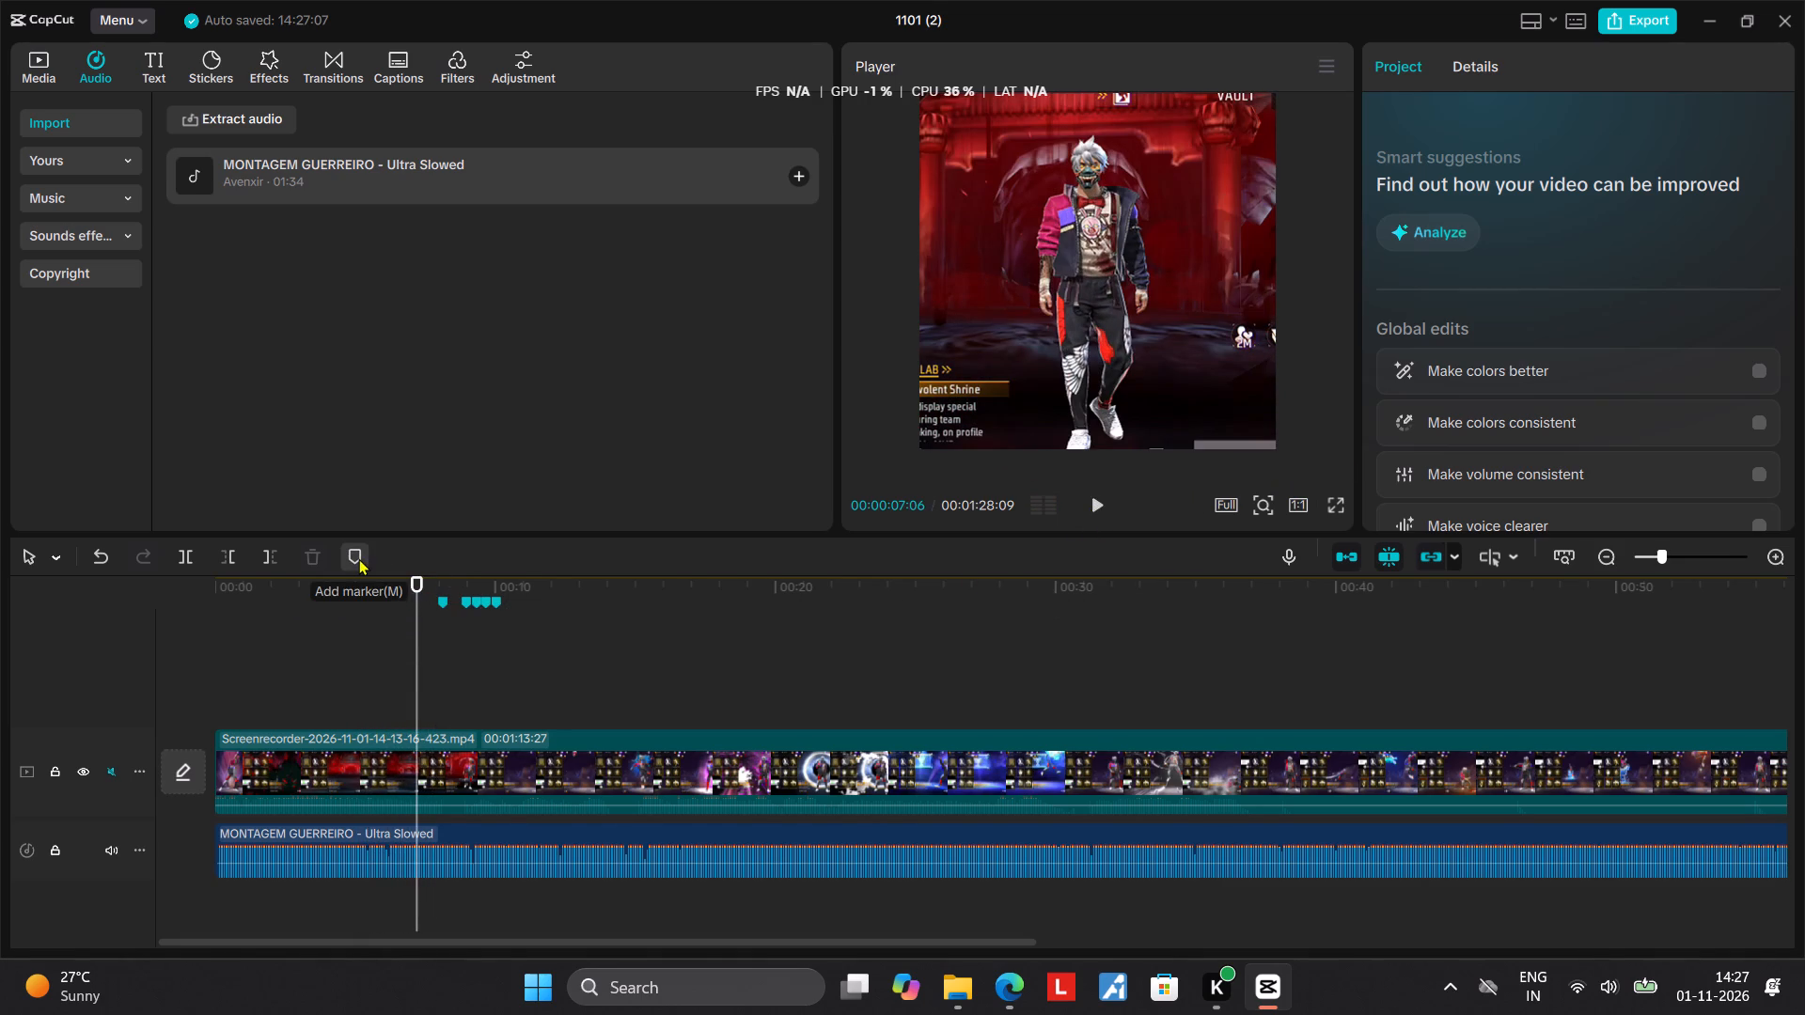
# Replay the closely zoomed passage before the 00:00:08:04 marker to find the correct beat and add a timeline marker at 00:00:07:13.
pyautogui.click(1028, 655)
pyautogui.click(622, 657)
pyautogui.moveTo(439, 672); pyautogui.dragTo(430, 672)
pyautogui.click(373, 664)
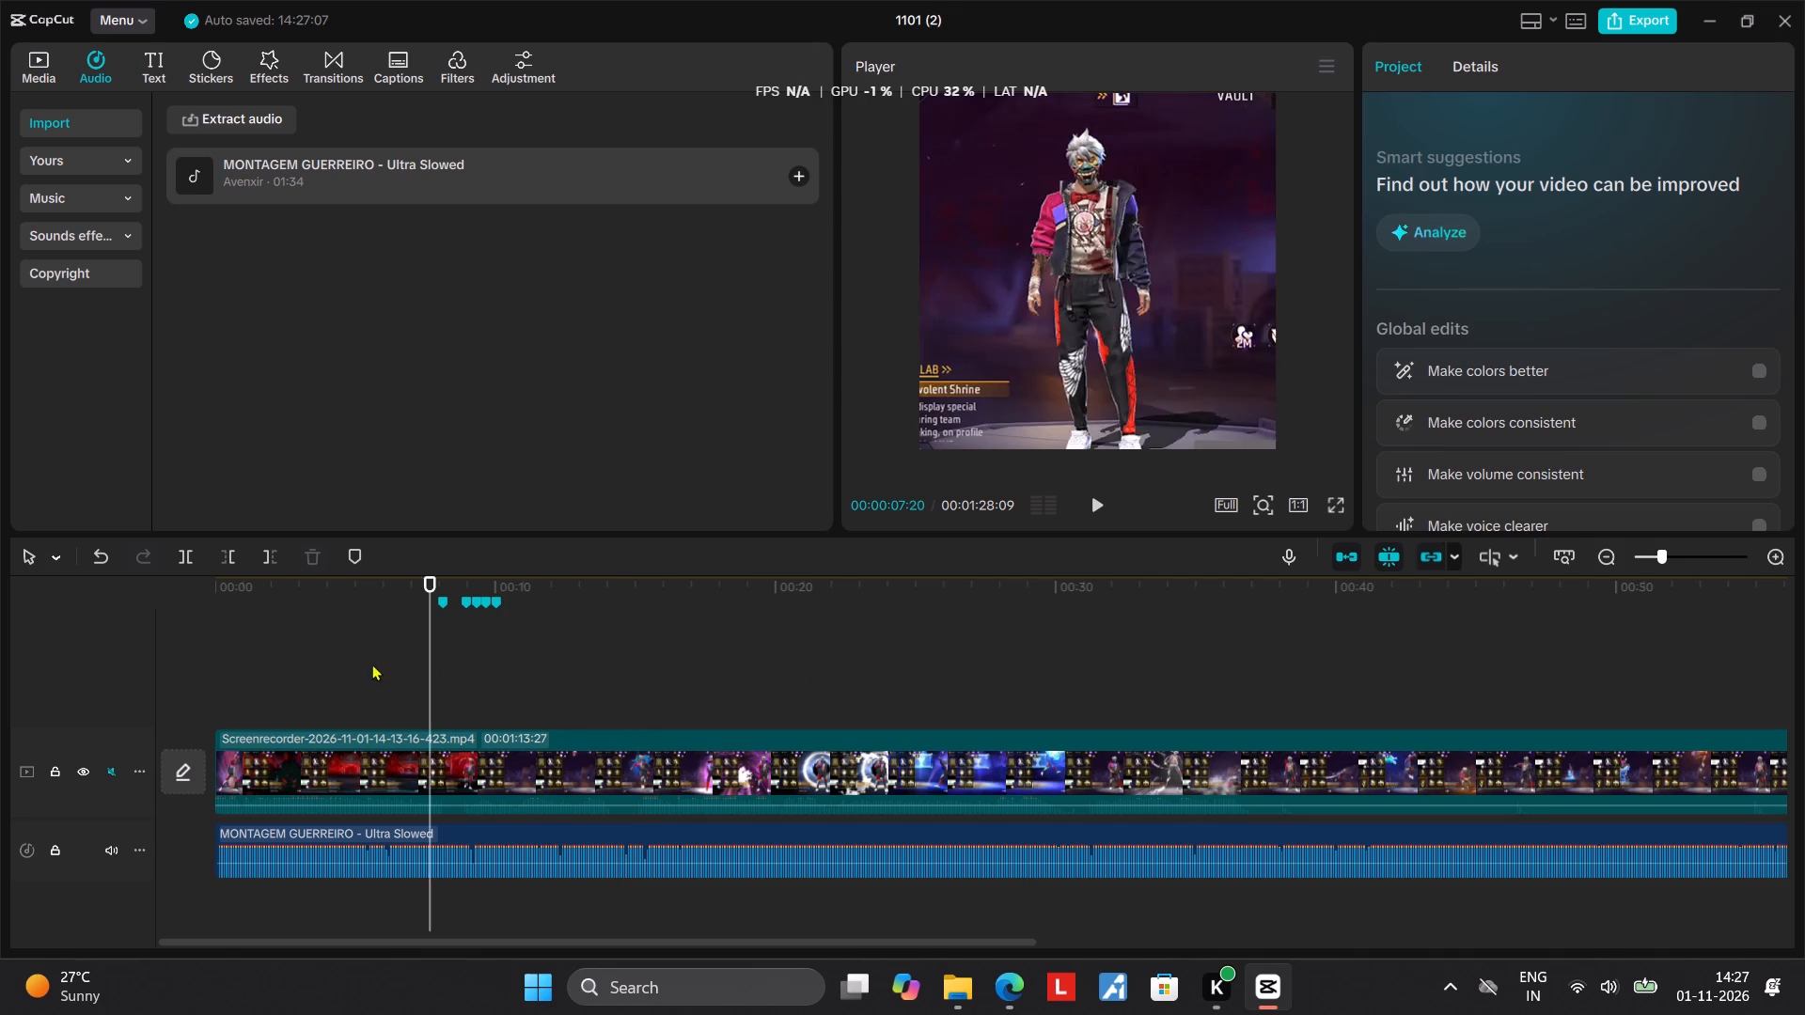
pyautogui.keyDown('ctrl'); pyautogui.scroll(2, 526, 858); pyautogui.keyUp('ctrl')
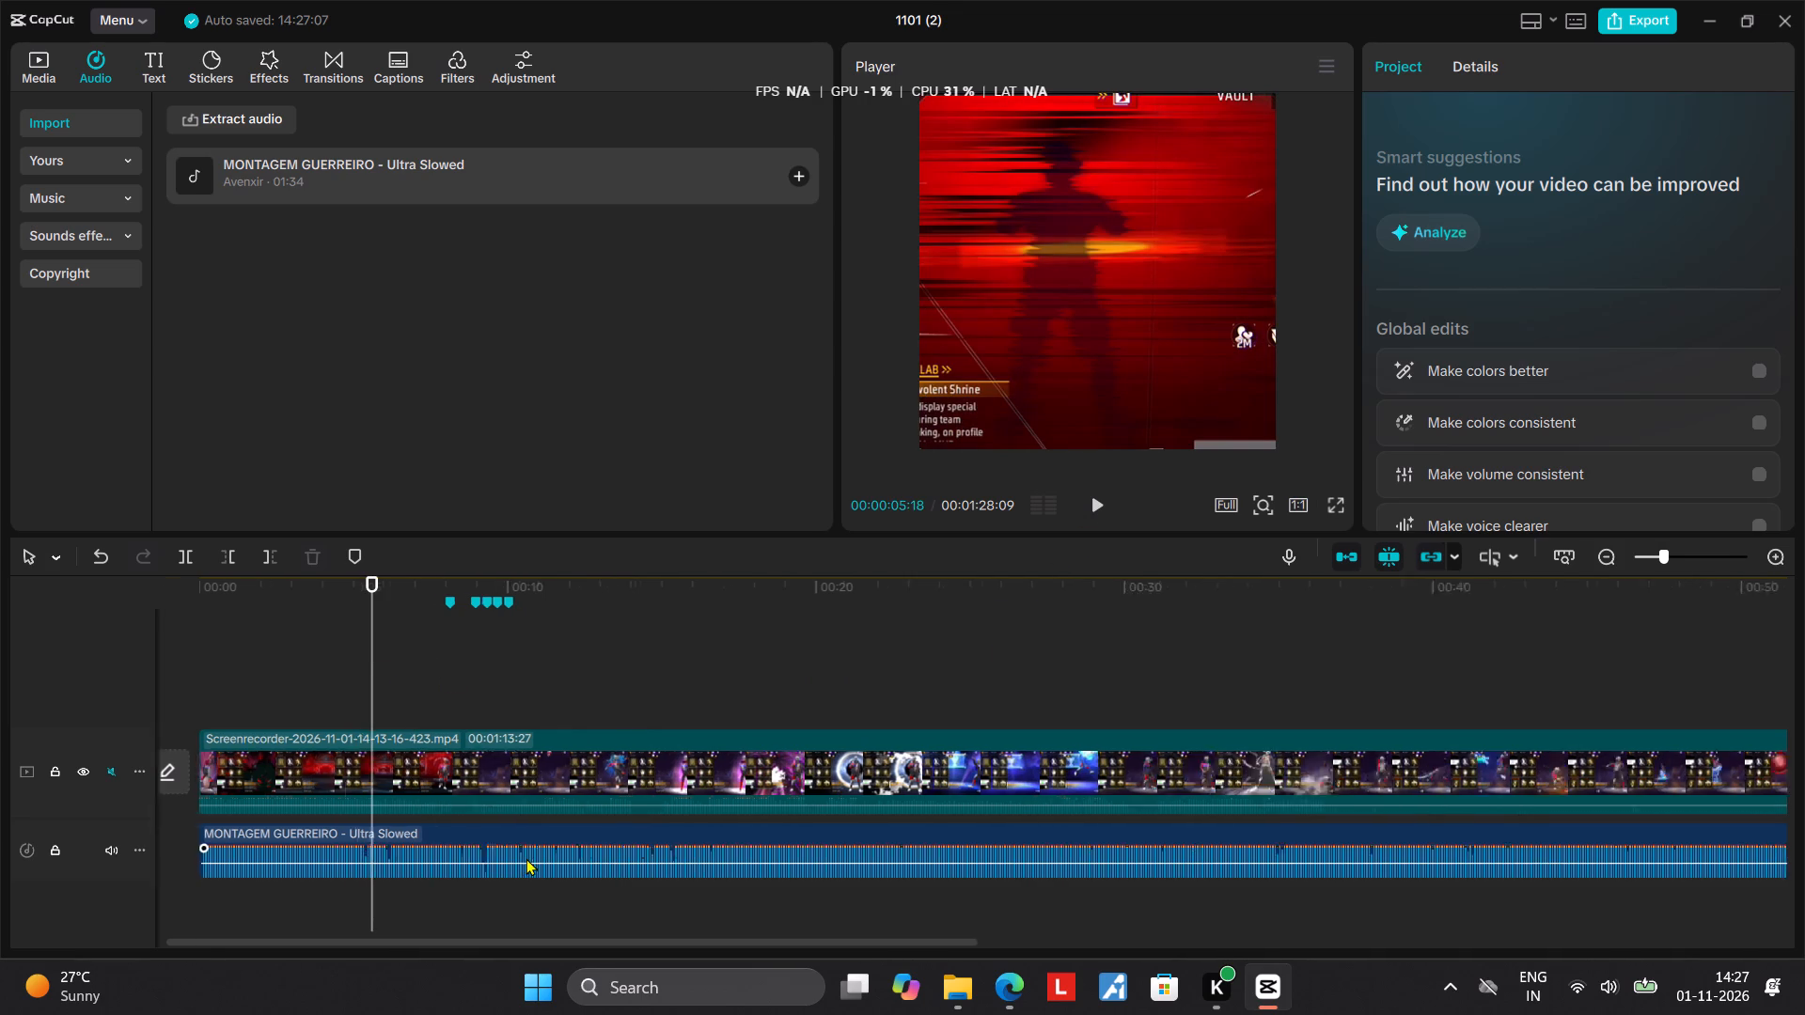
pyautogui.keyDown('ctrl'); pyautogui.scroll(9, 526, 858); pyautogui.keyUp('ctrl')
pyautogui.click(1095, 502)
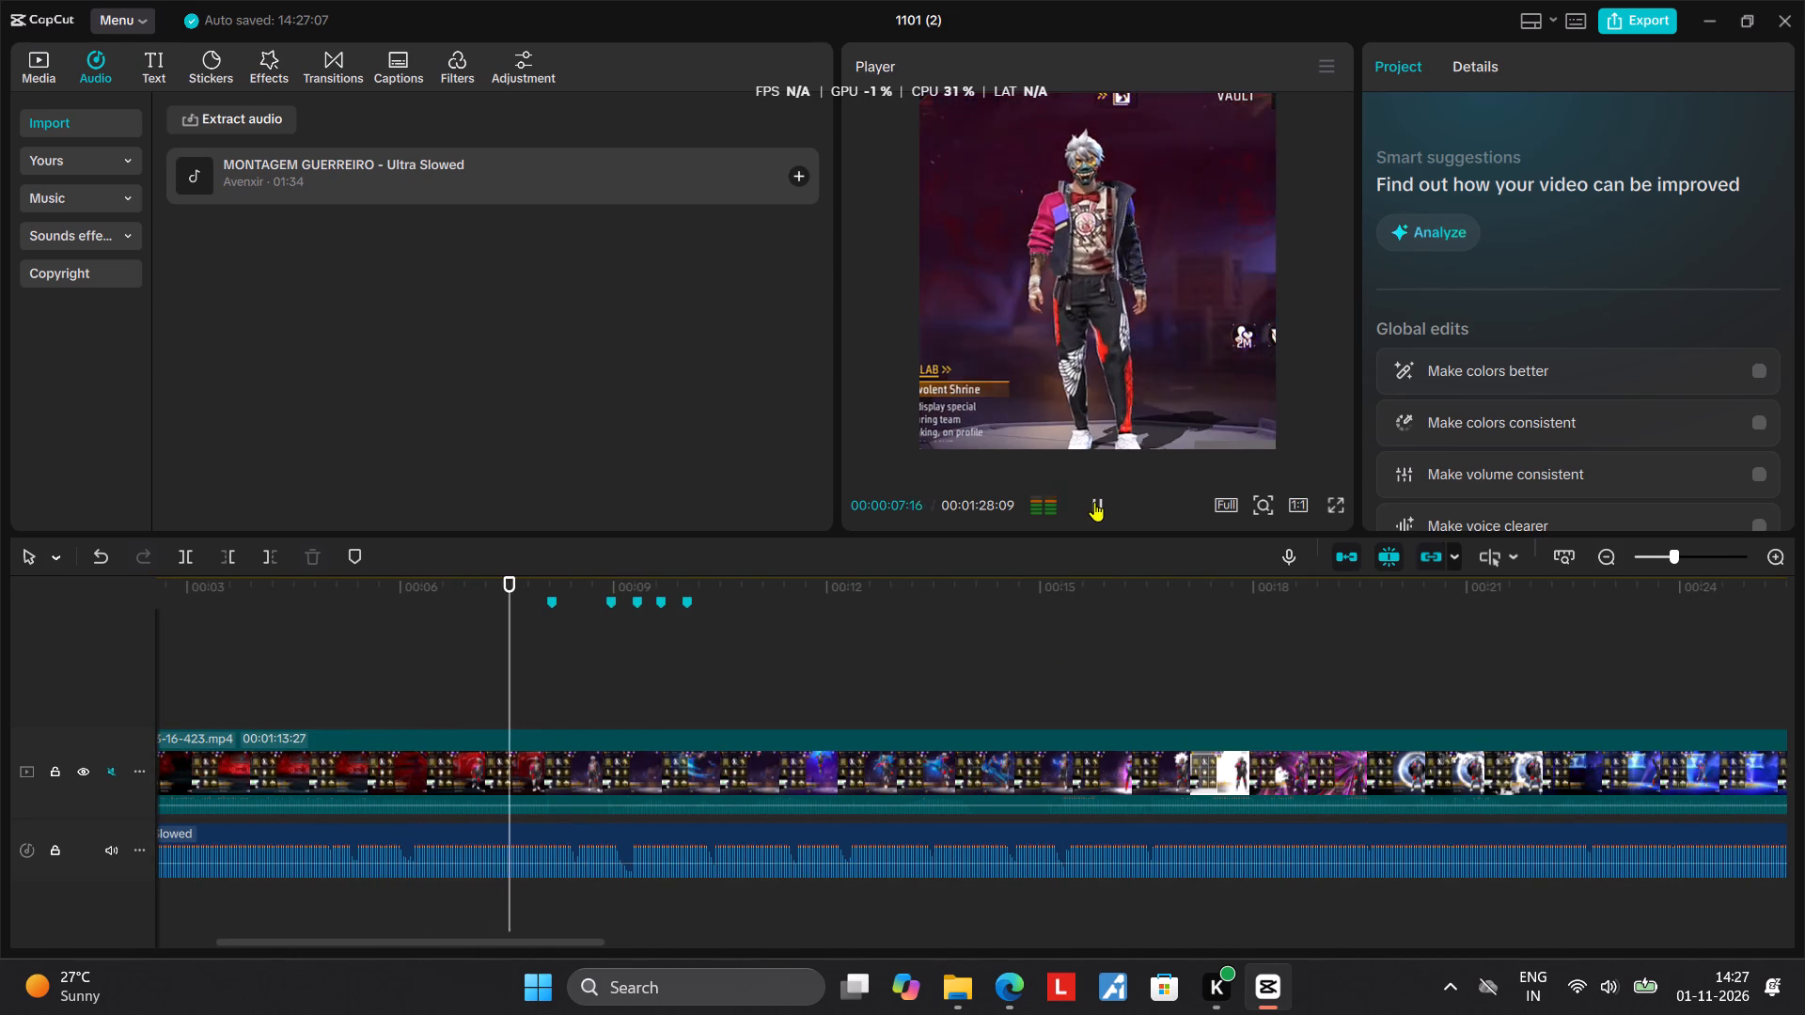
pyautogui.click(1095, 502)
pyautogui.click(512, 614)
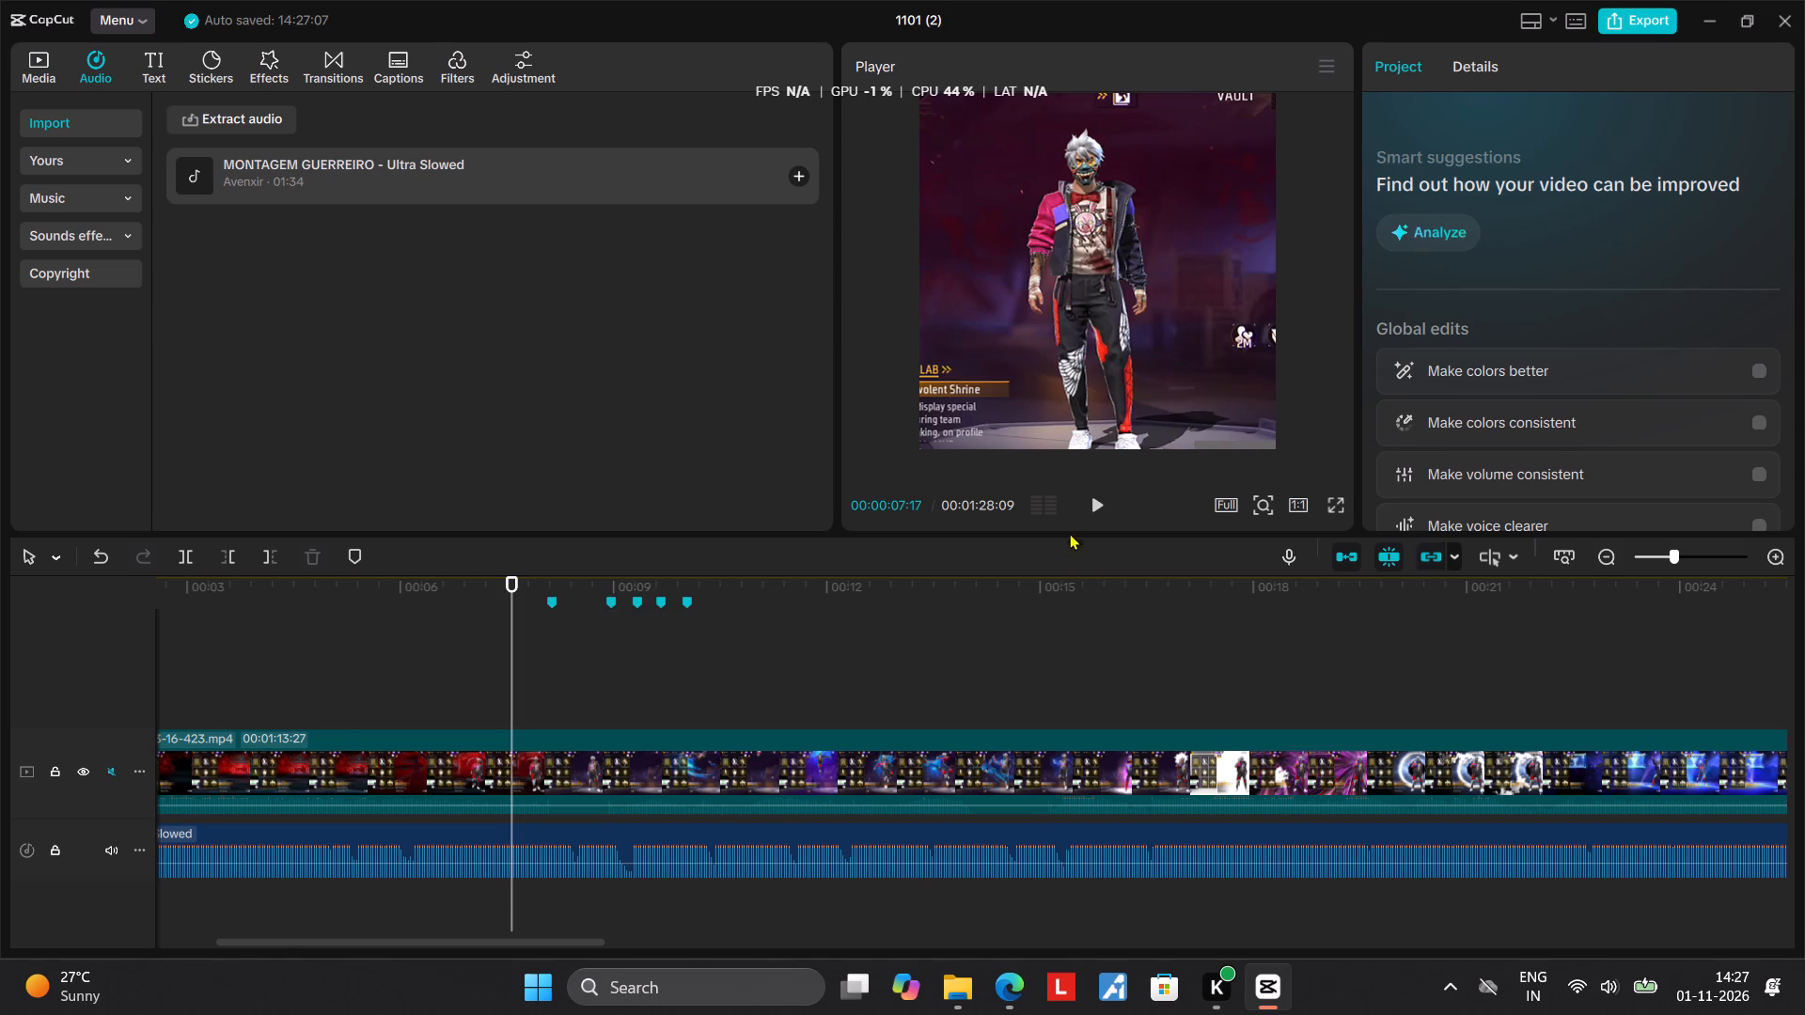
pyautogui.click(1102, 498)
pyautogui.click(1101, 498)
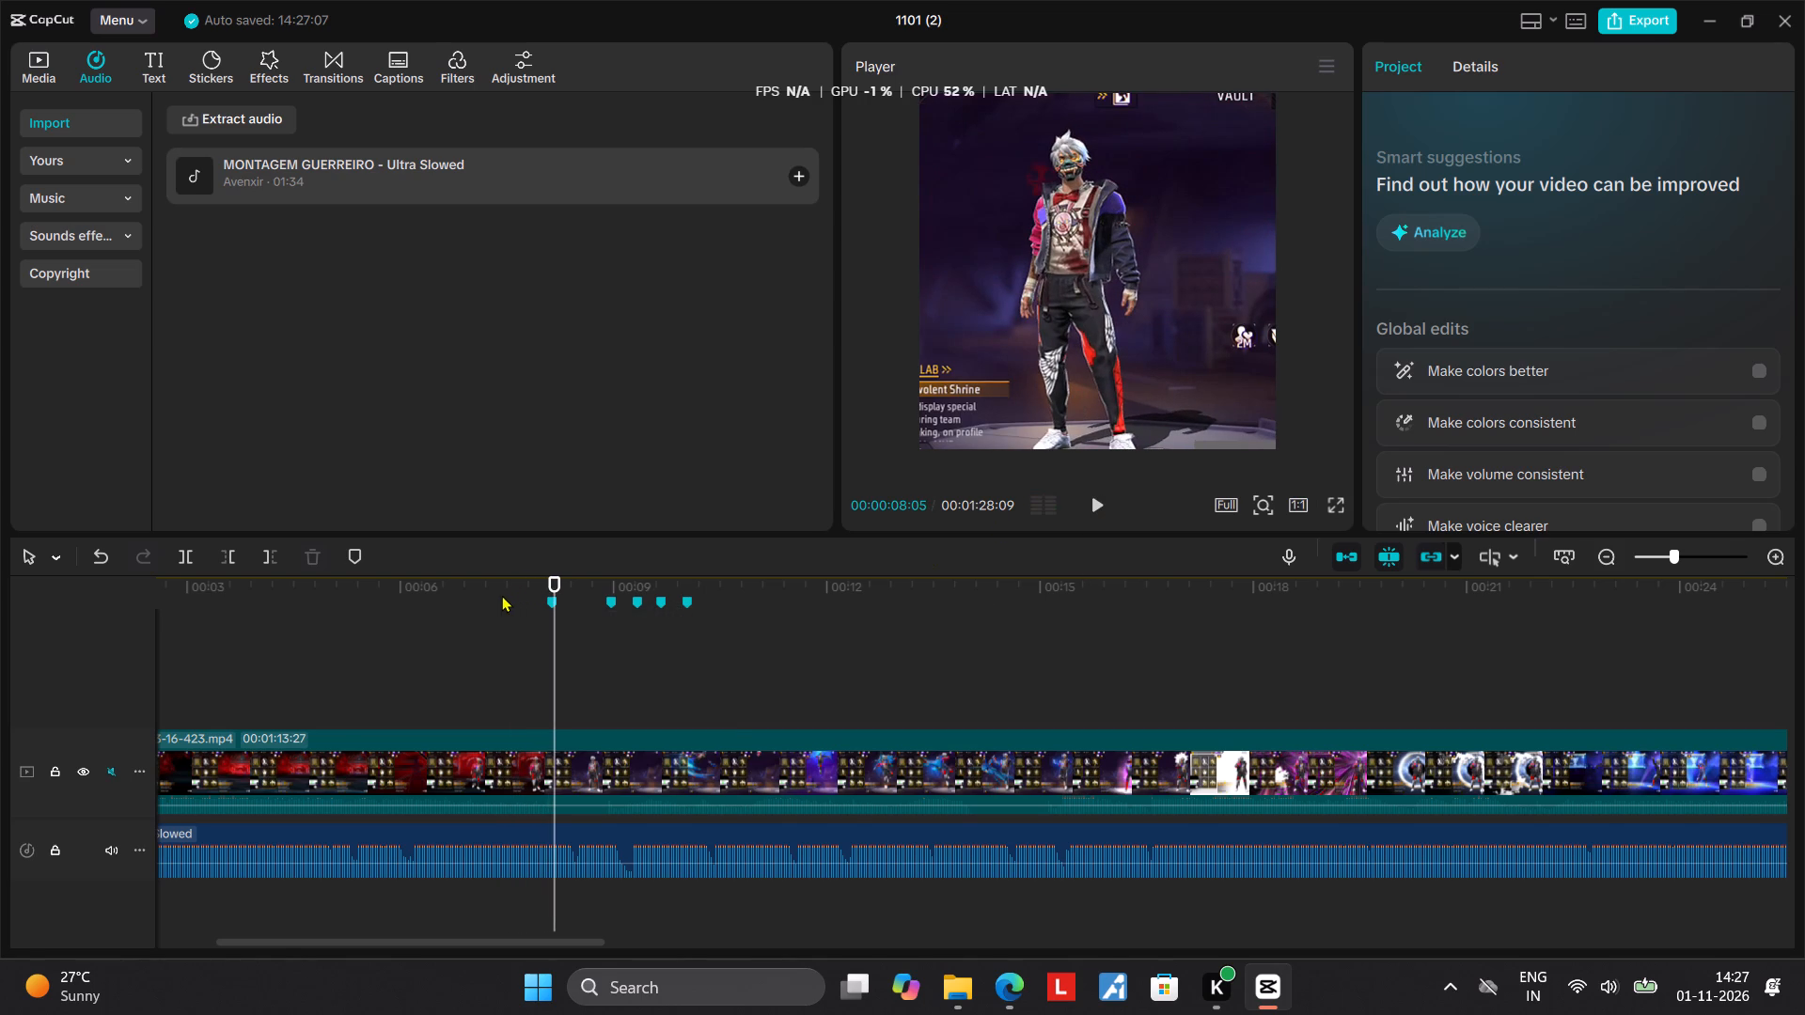
pyautogui.click(502, 596)
pyautogui.click(1091, 505)
pyautogui.click(1091, 505)
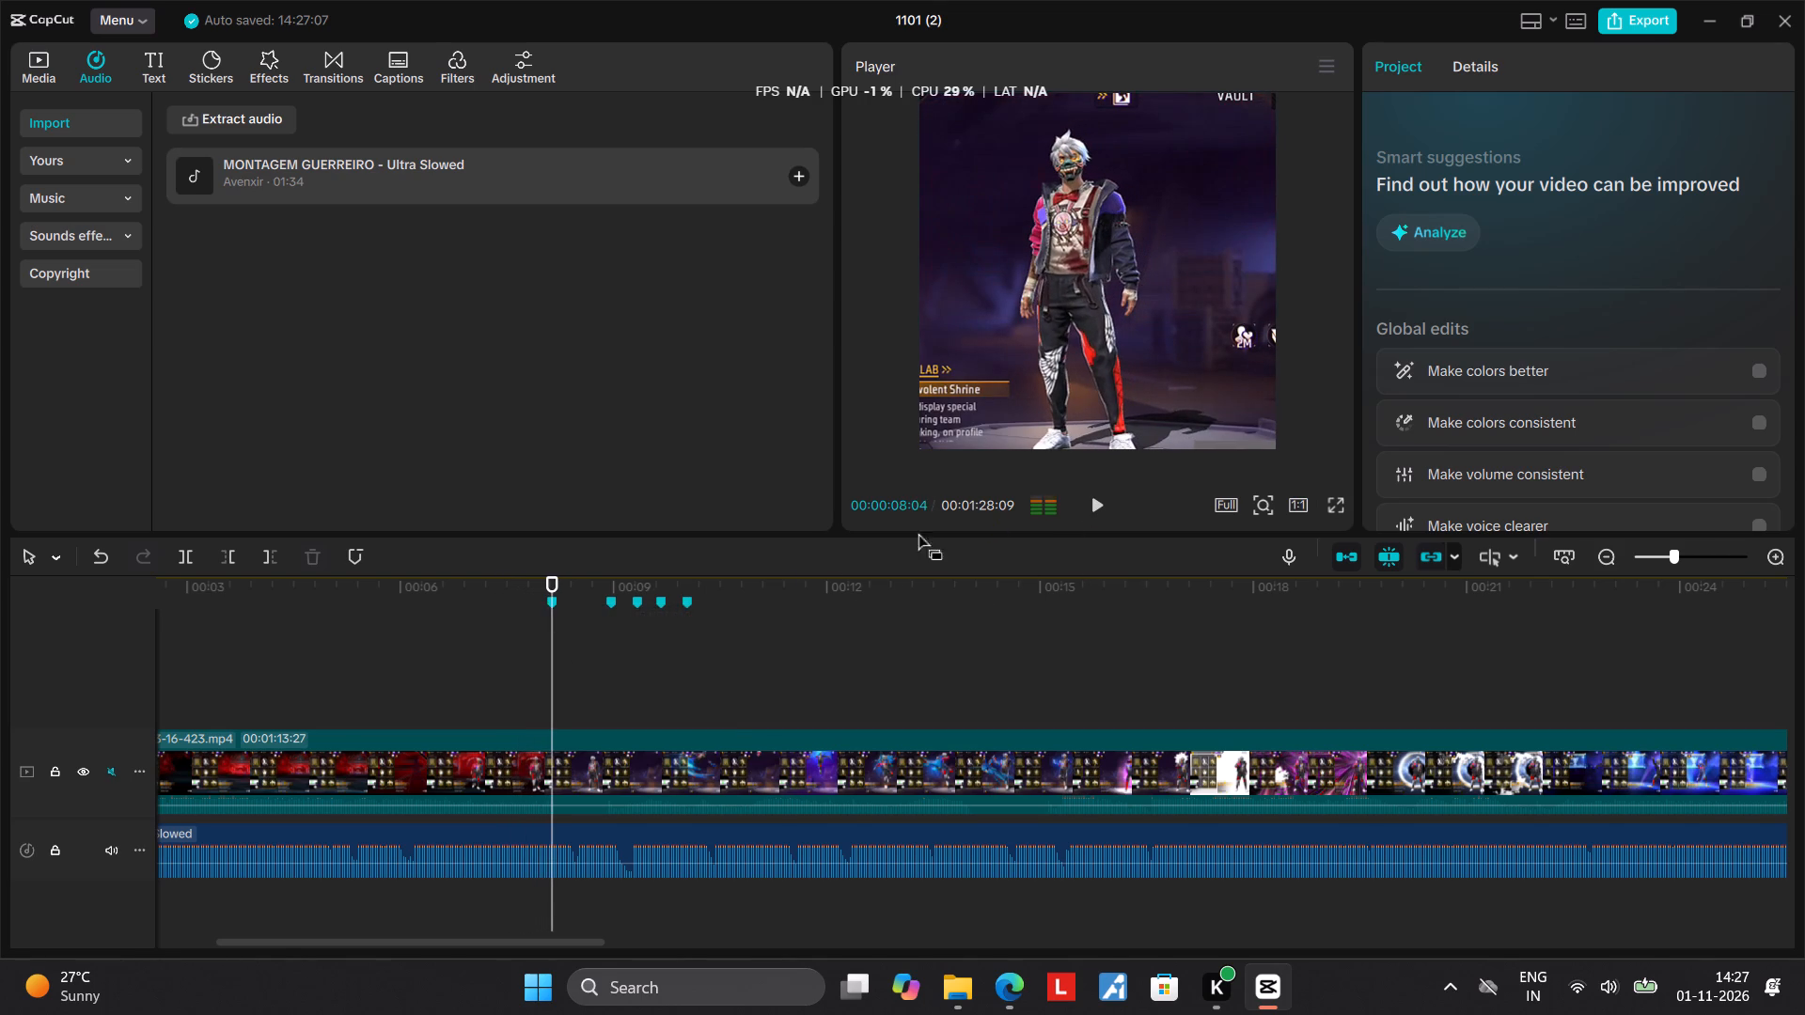
pyautogui.click(503, 597)
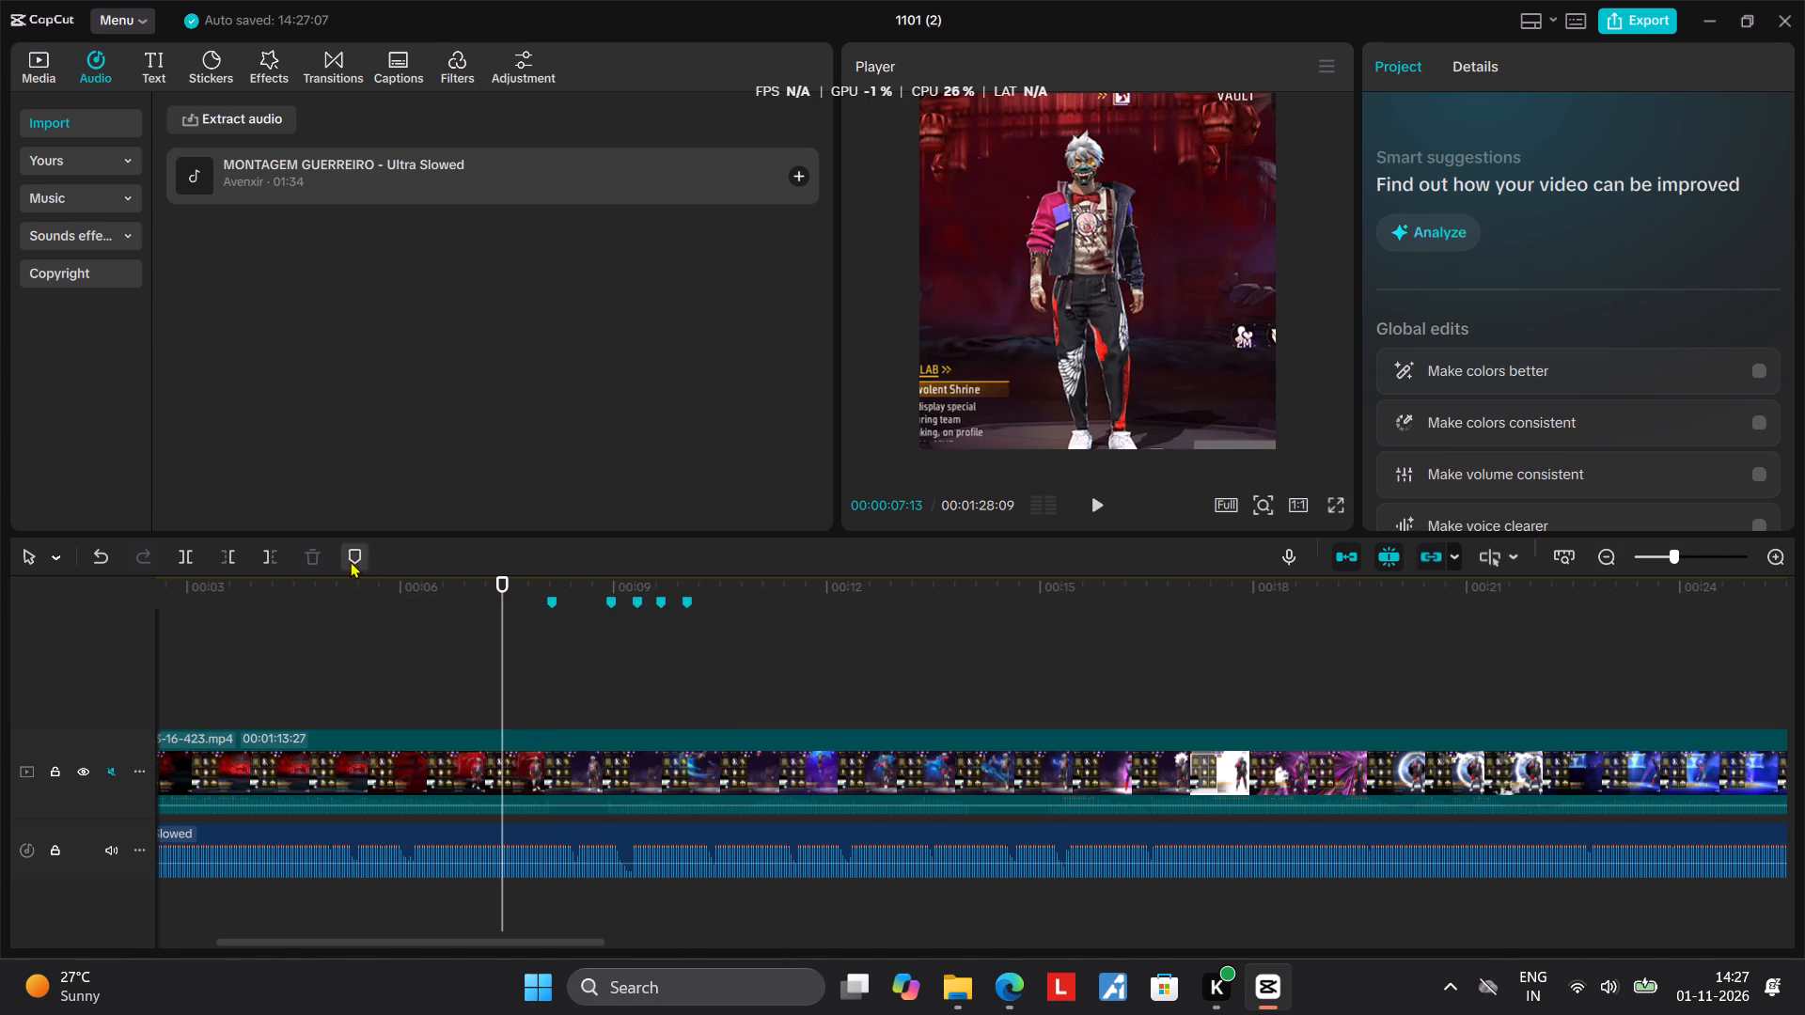
pyautogui.click(351, 561)
# Audition the passage around the 00:00:08:04 marker to find the correct beat and add a timeline marker at 00:00:08:11.
pyautogui.click(1094, 499)
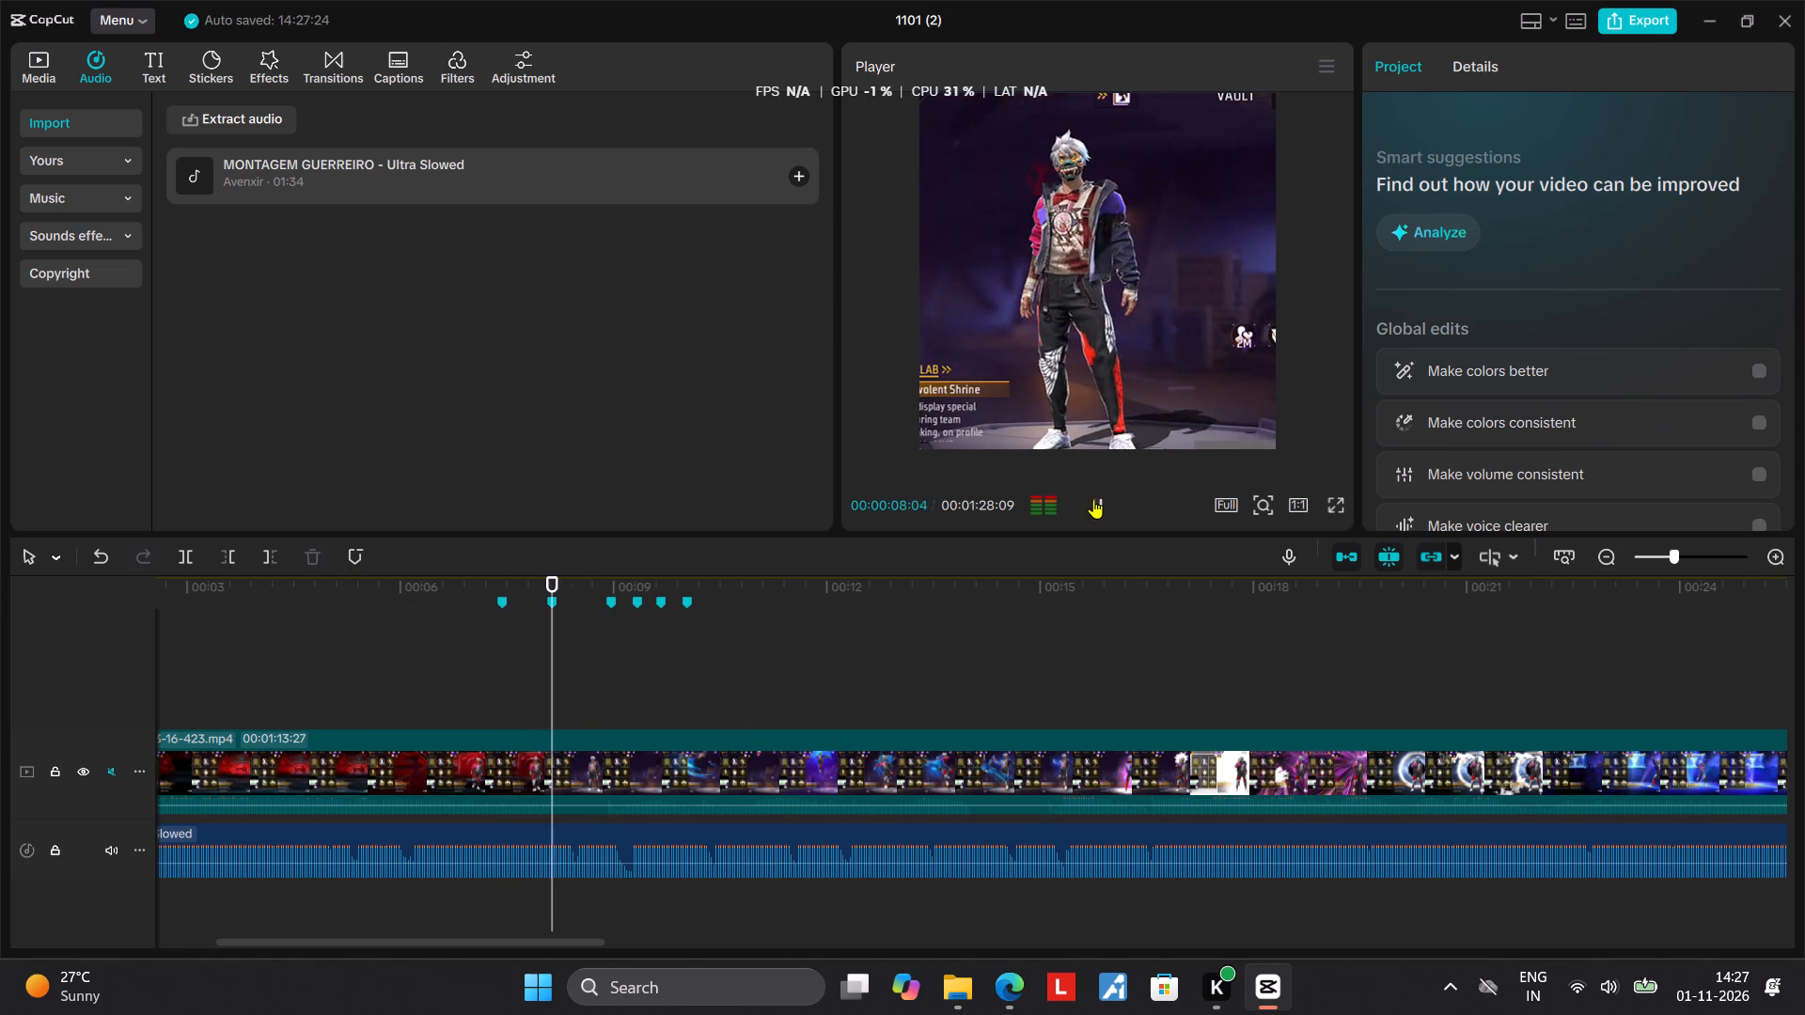
pyautogui.click(1094, 499)
pyautogui.click(549, 630)
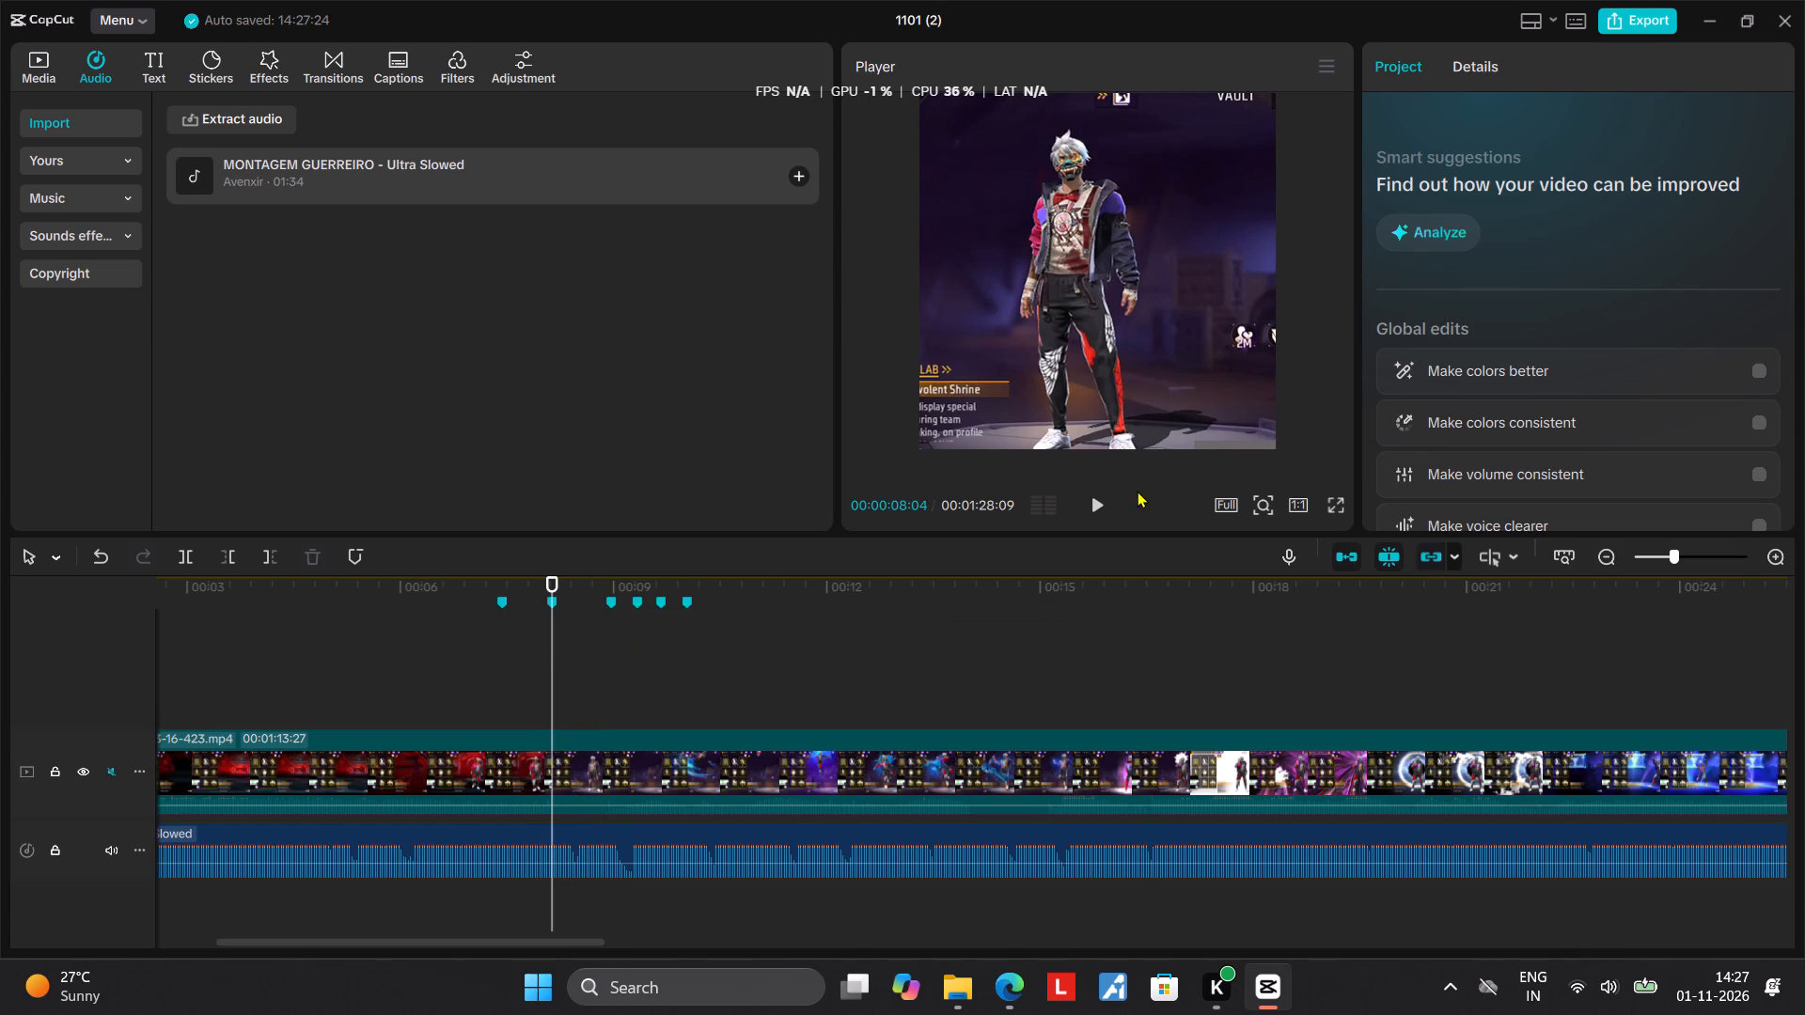
pyautogui.click(1091, 501)
pyautogui.click(1091, 501)
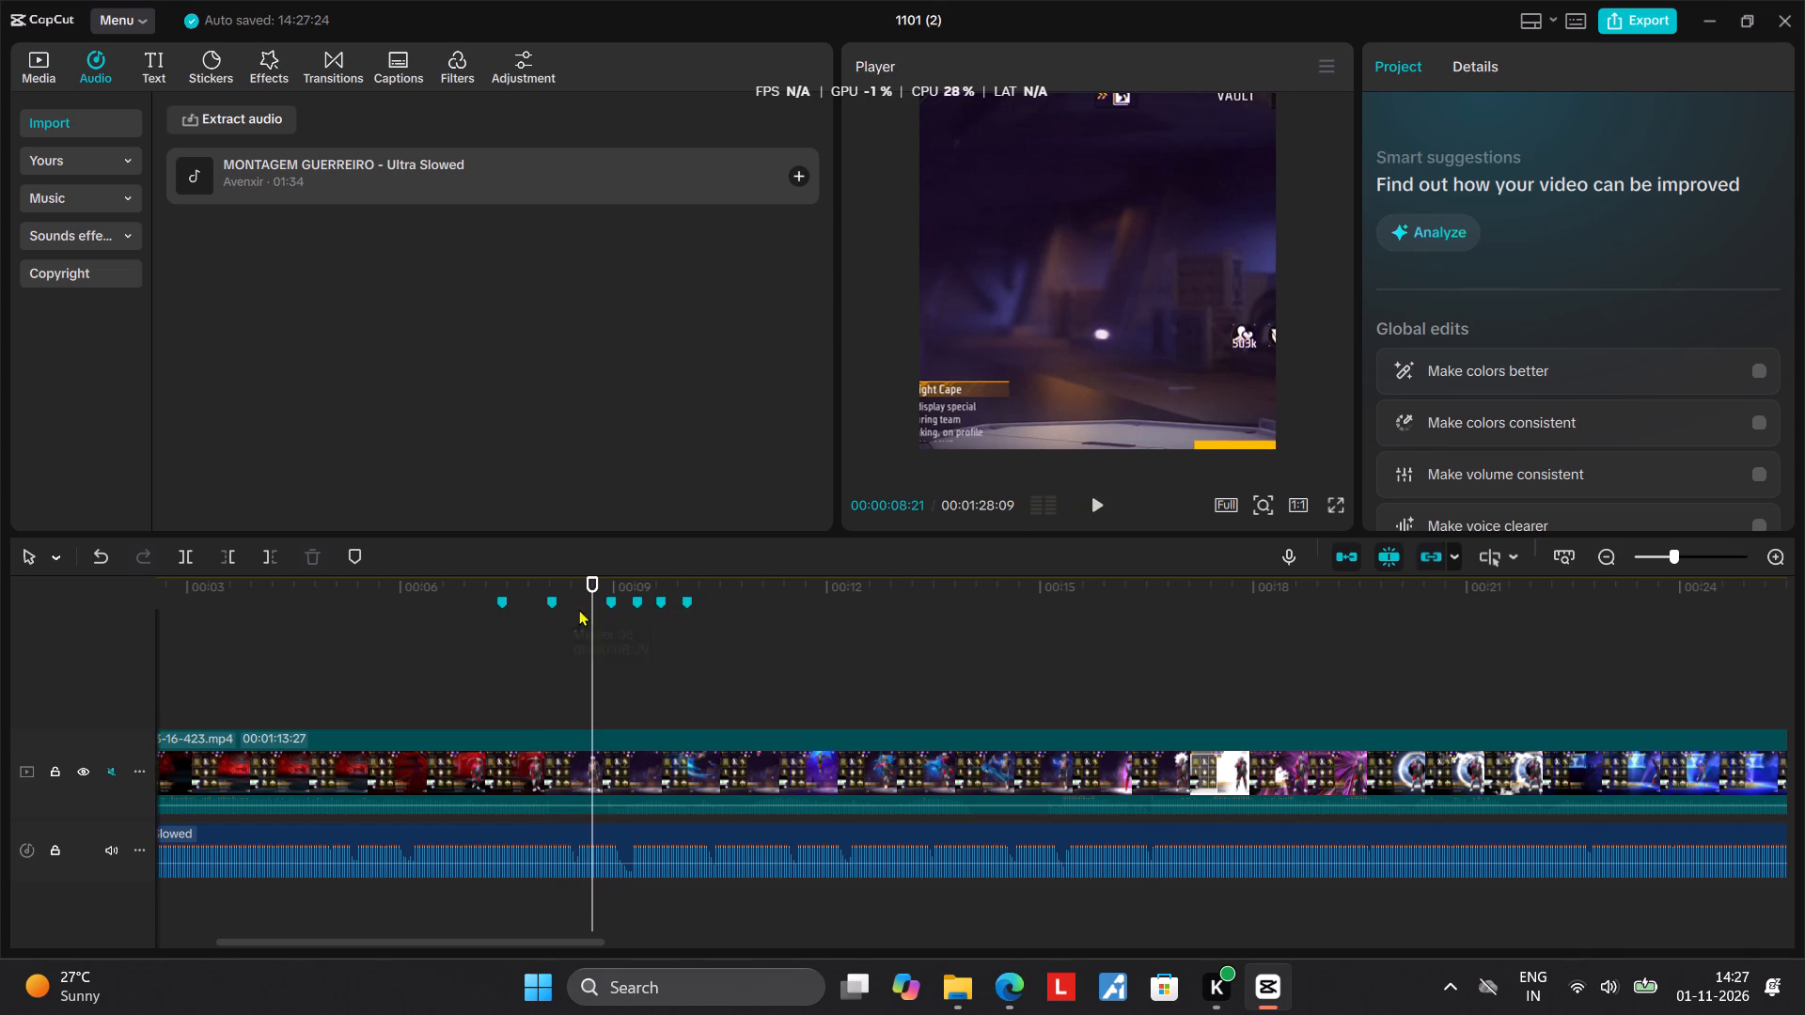
pyautogui.click(568, 609)
pyautogui.click(1089, 512)
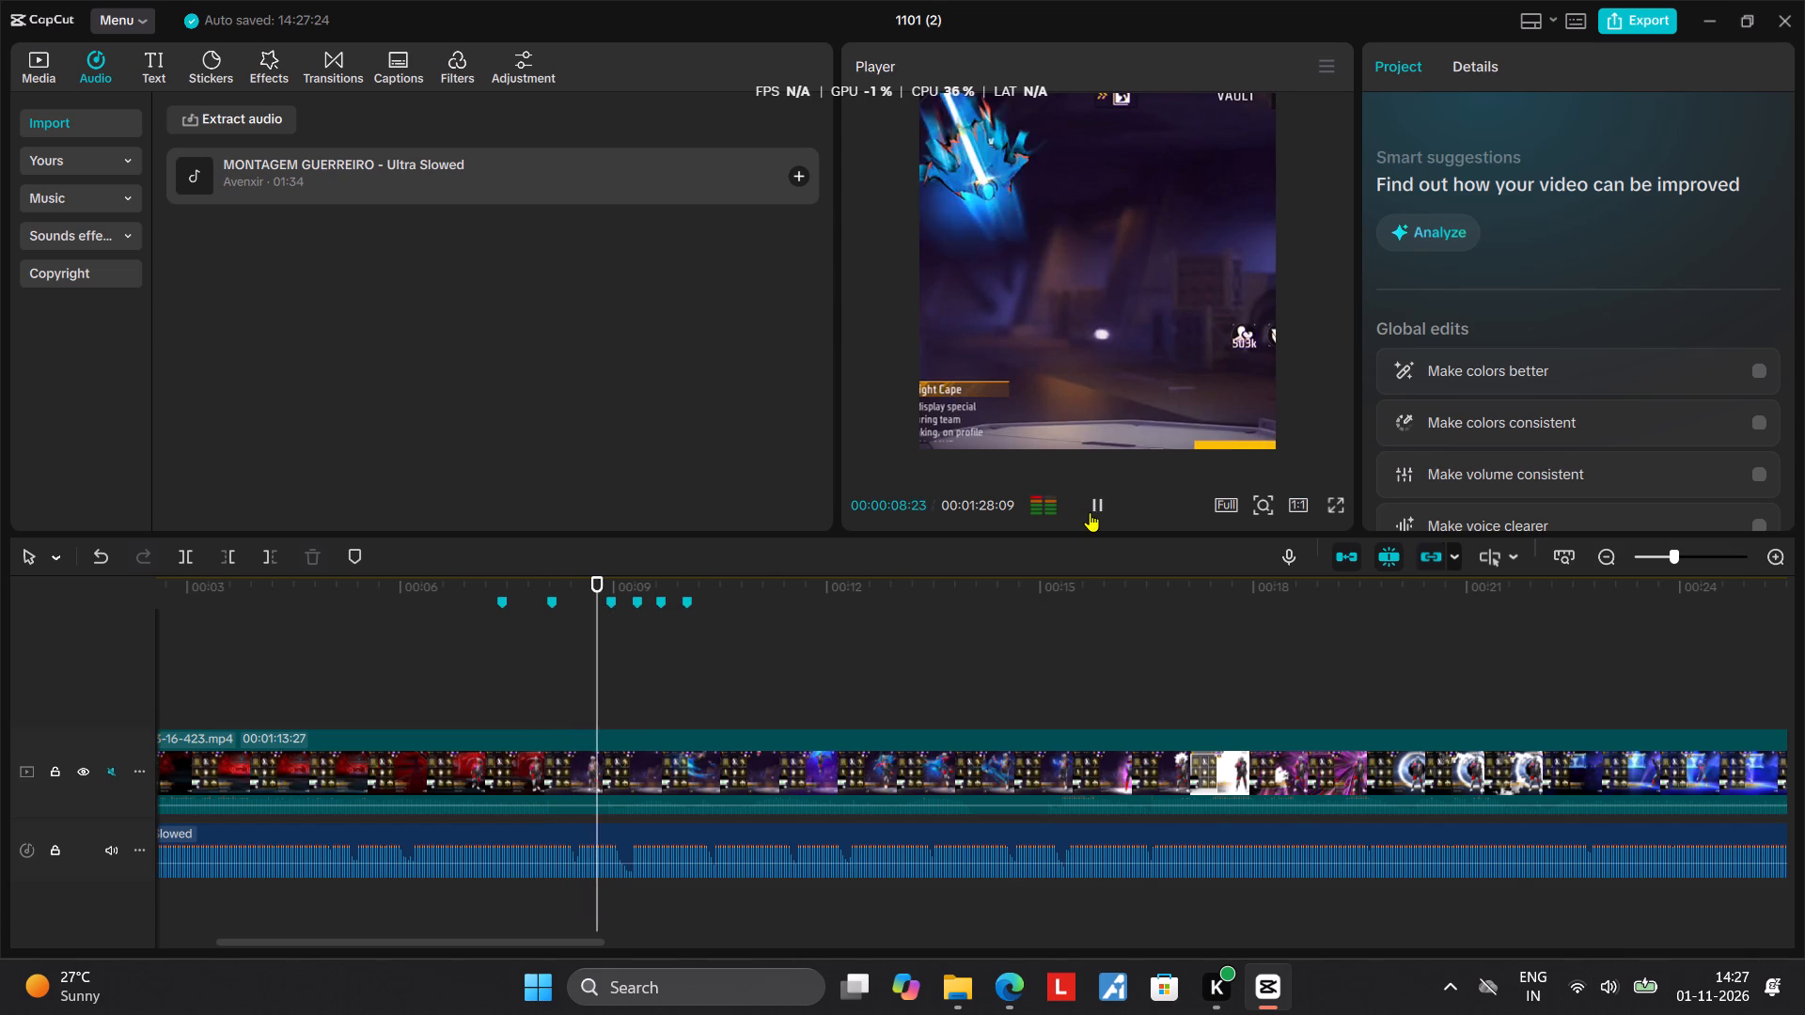
pyautogui.click(1091, 512)
pyautogui.click(570, 610)
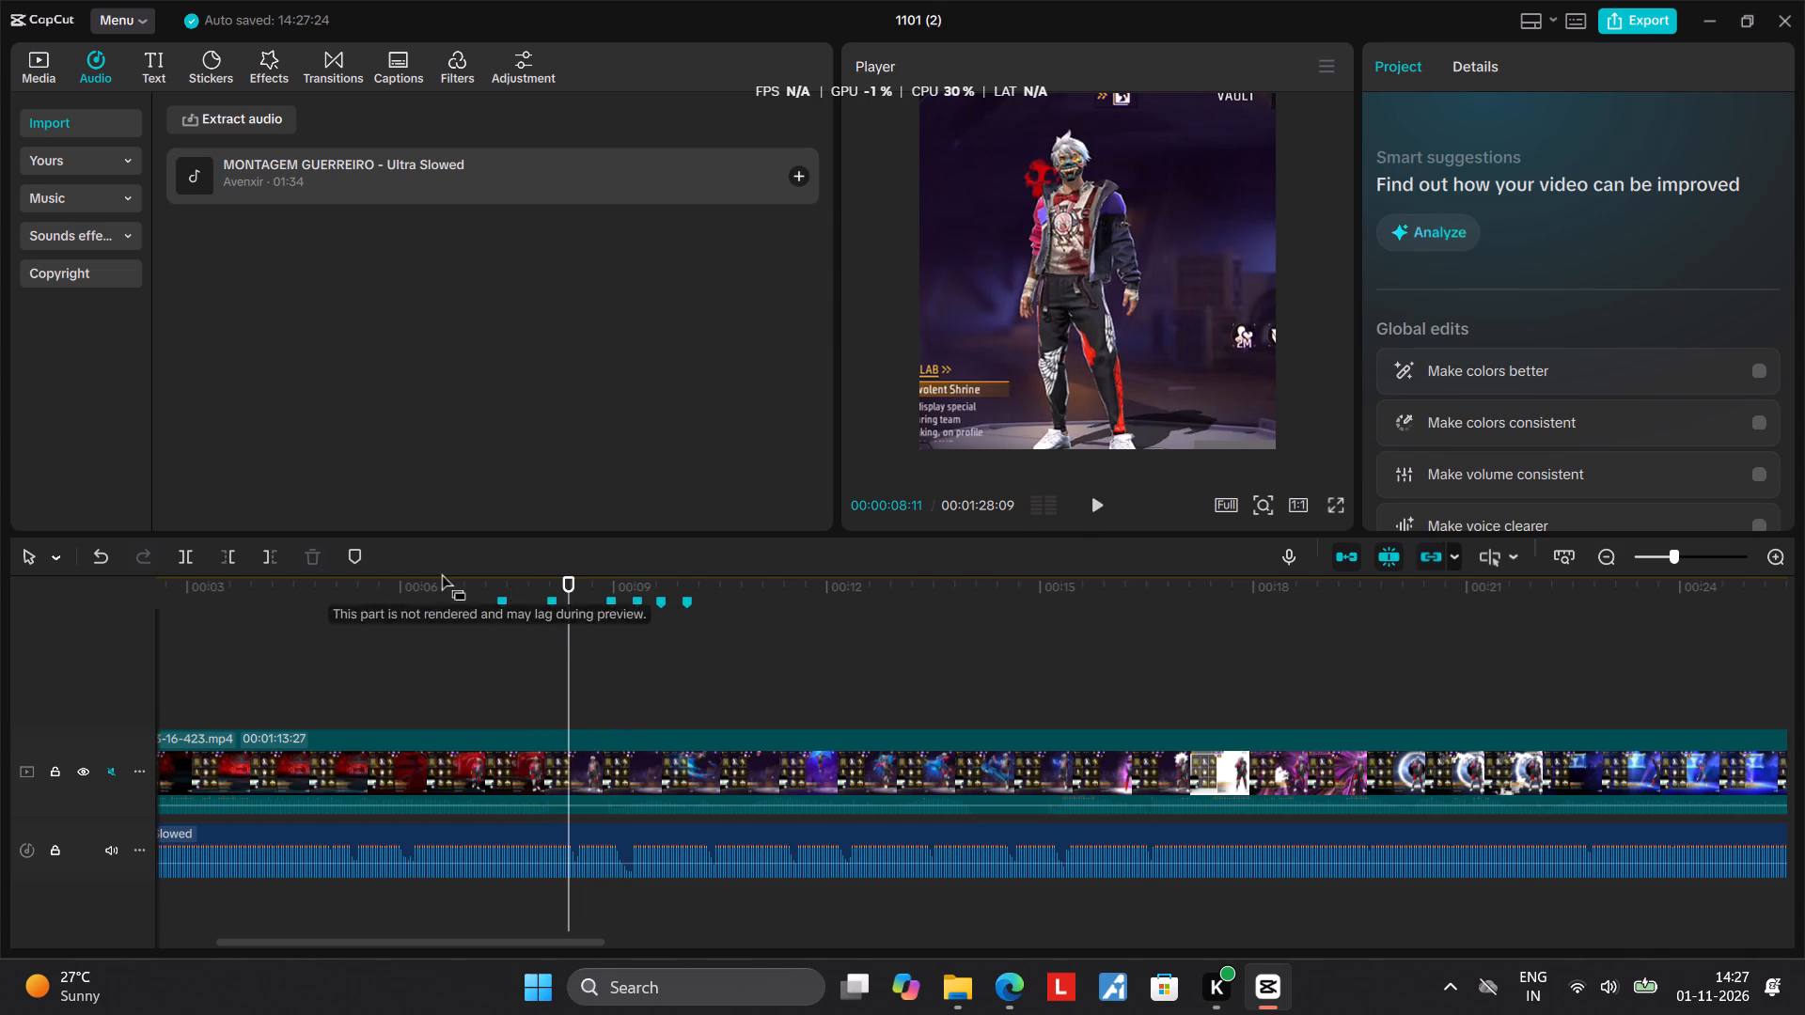
pyautogui.click(365, 548)
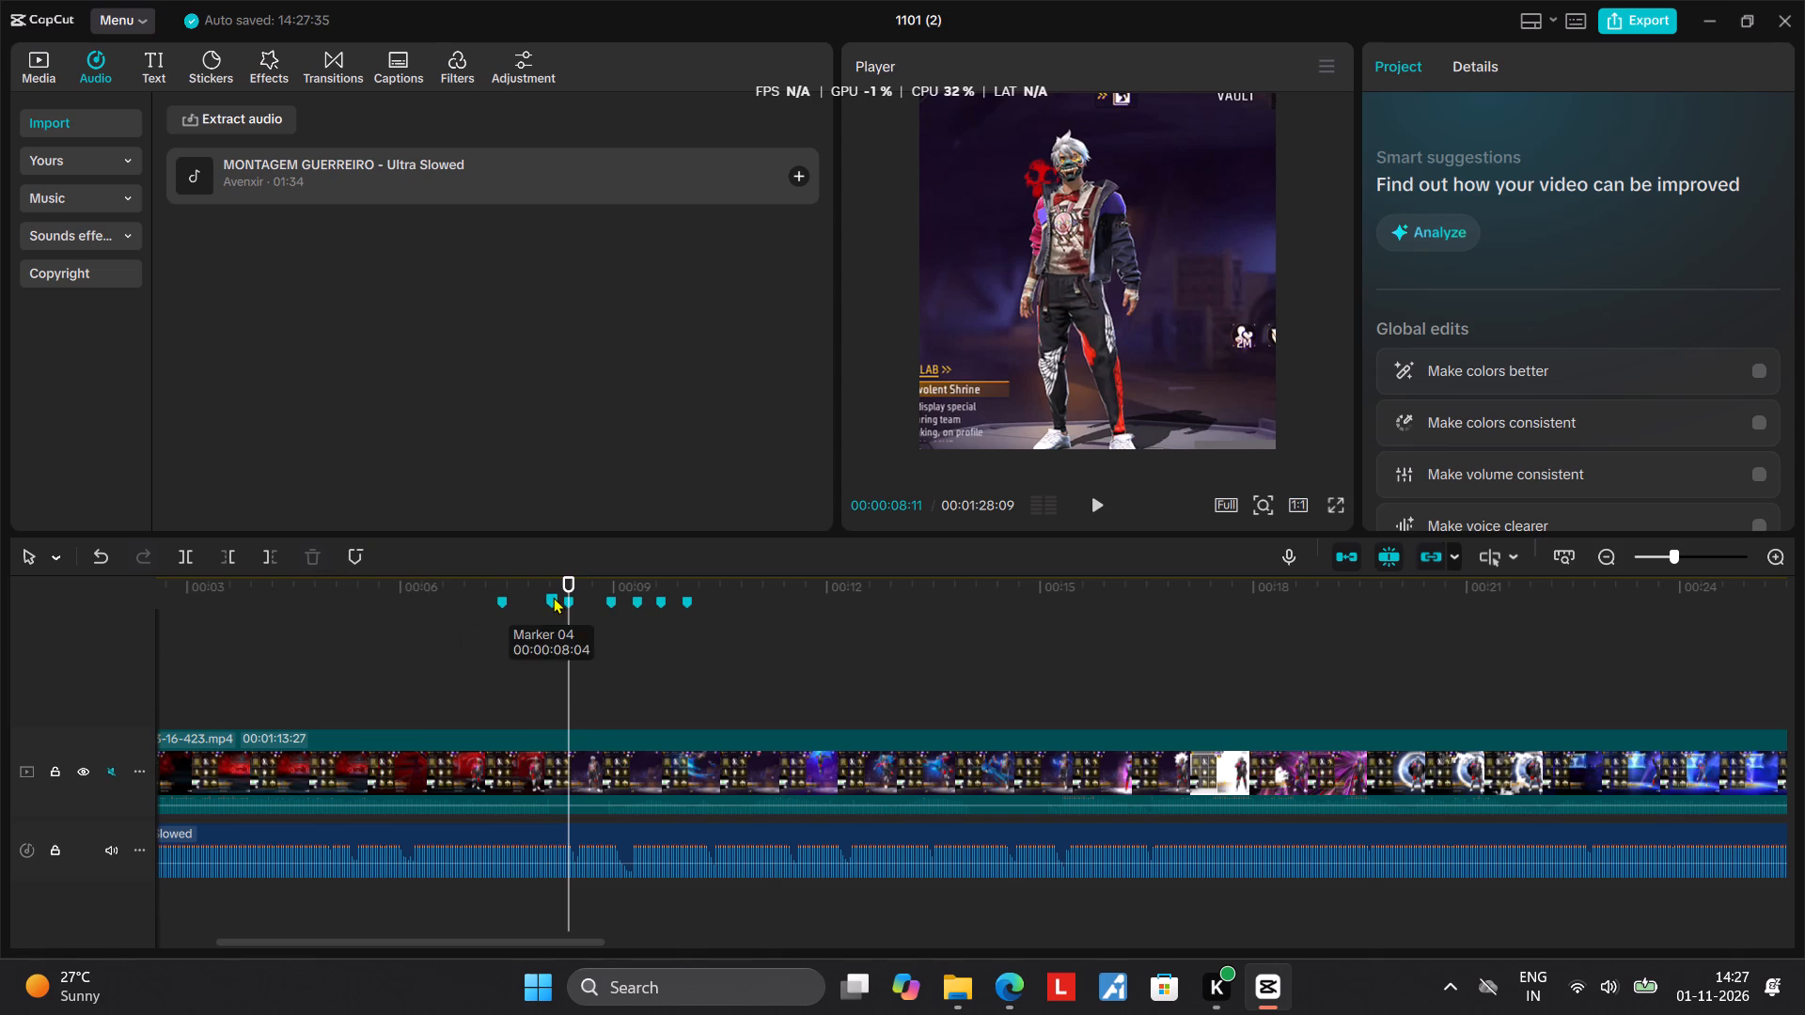
# Remove the timeline marker at 00:00:08:04.
pyautogui.click(554, 597)
pyautogui.click(360, 556)
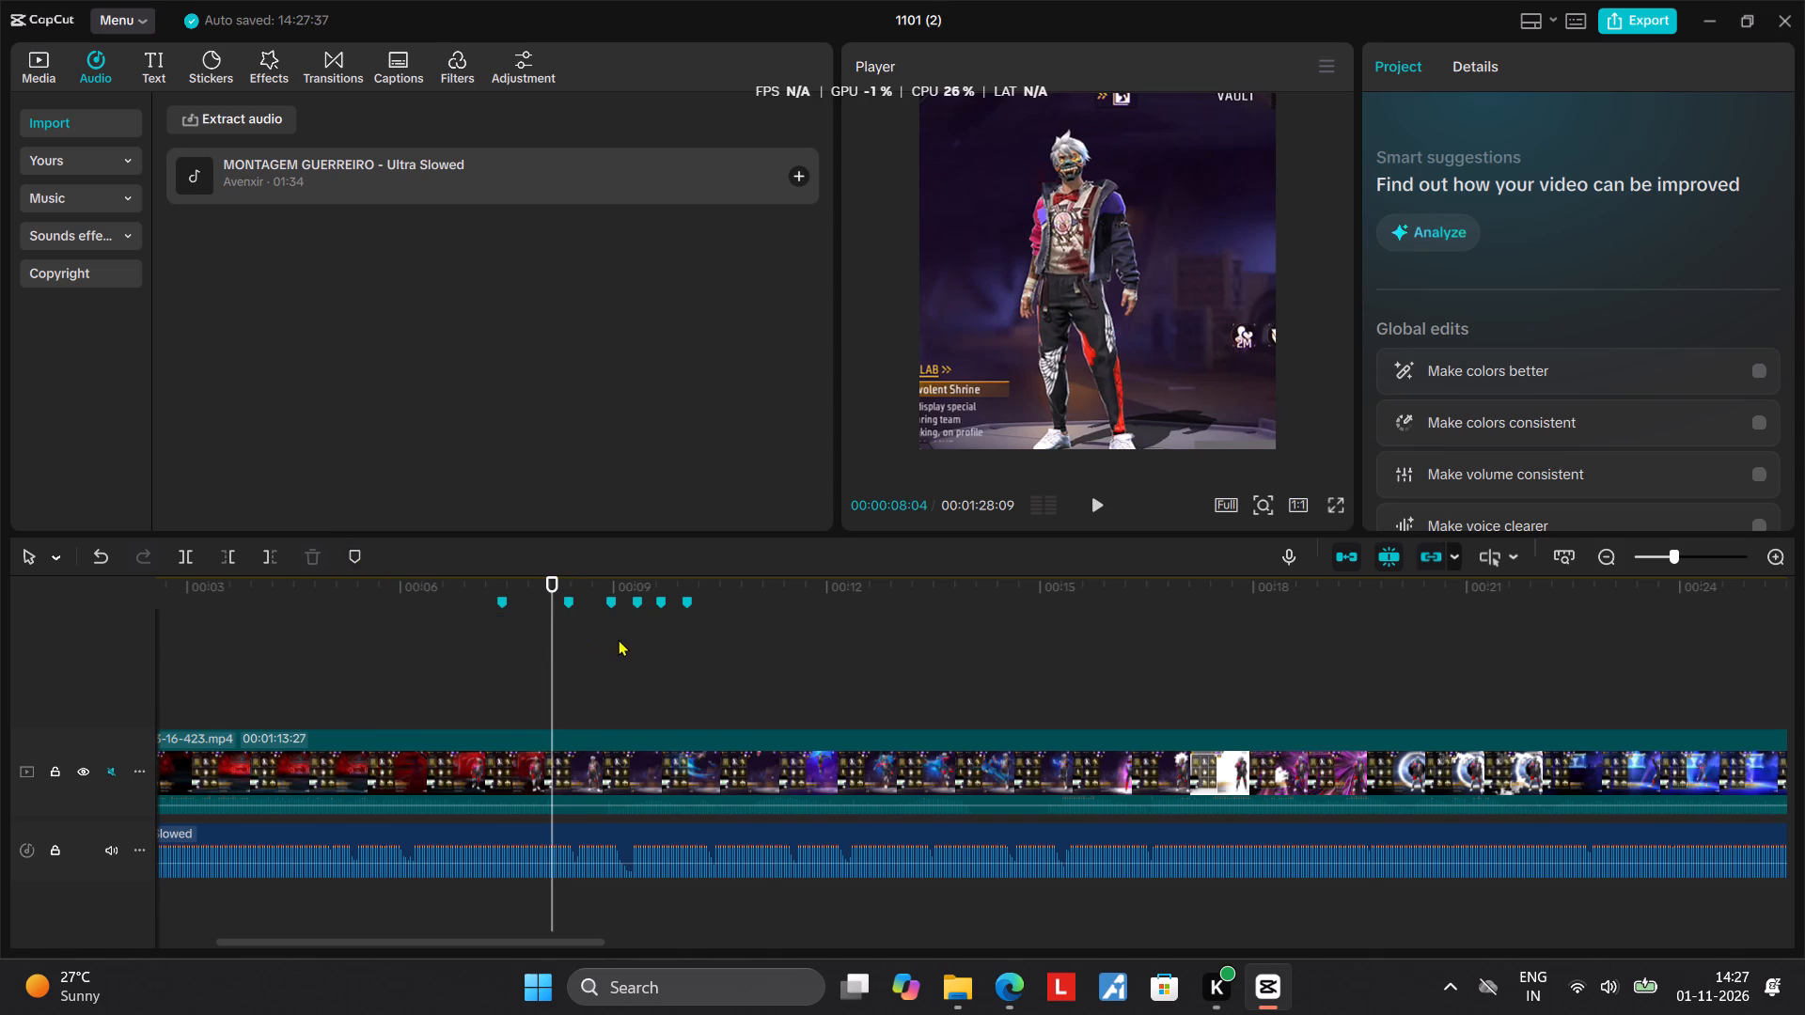
# Replay the passage just after the 00:00:08:11 marker, including at close zoom, to check the following markers against the music.
pyautogui.click(563, 634)
pyautogui.click(1091, 511)
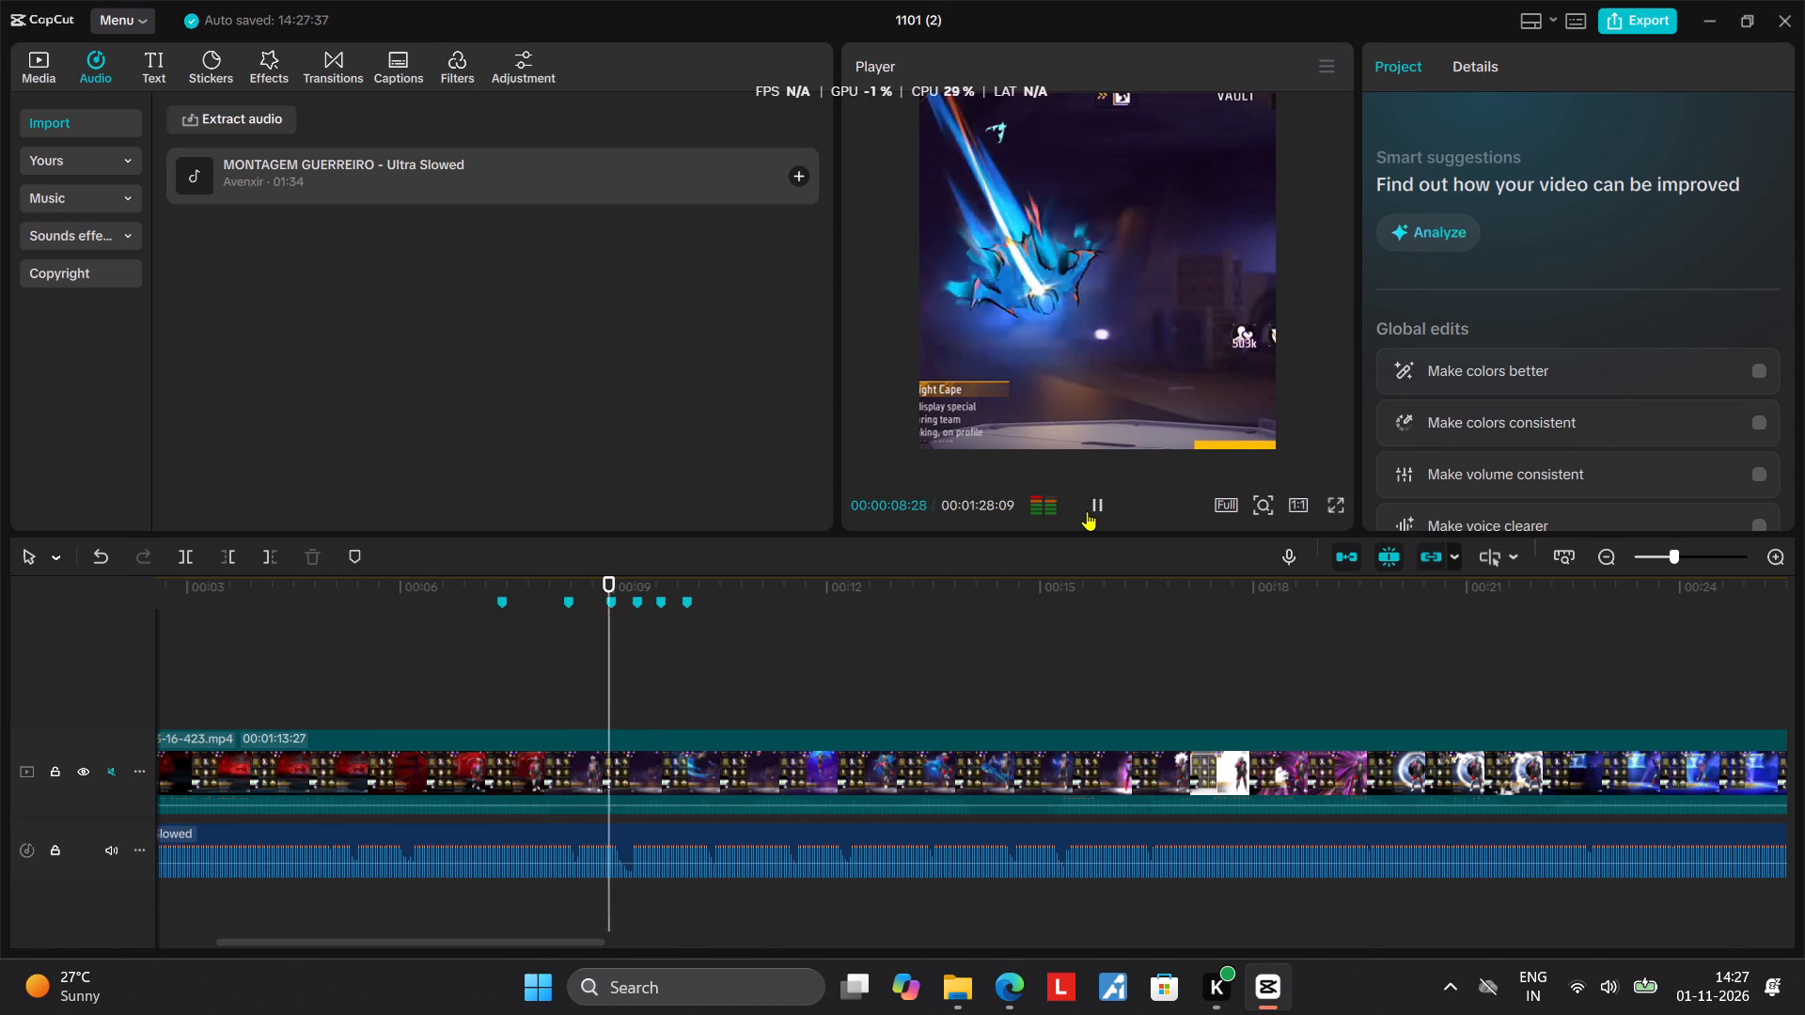
pyautogui.click(1103, 506)
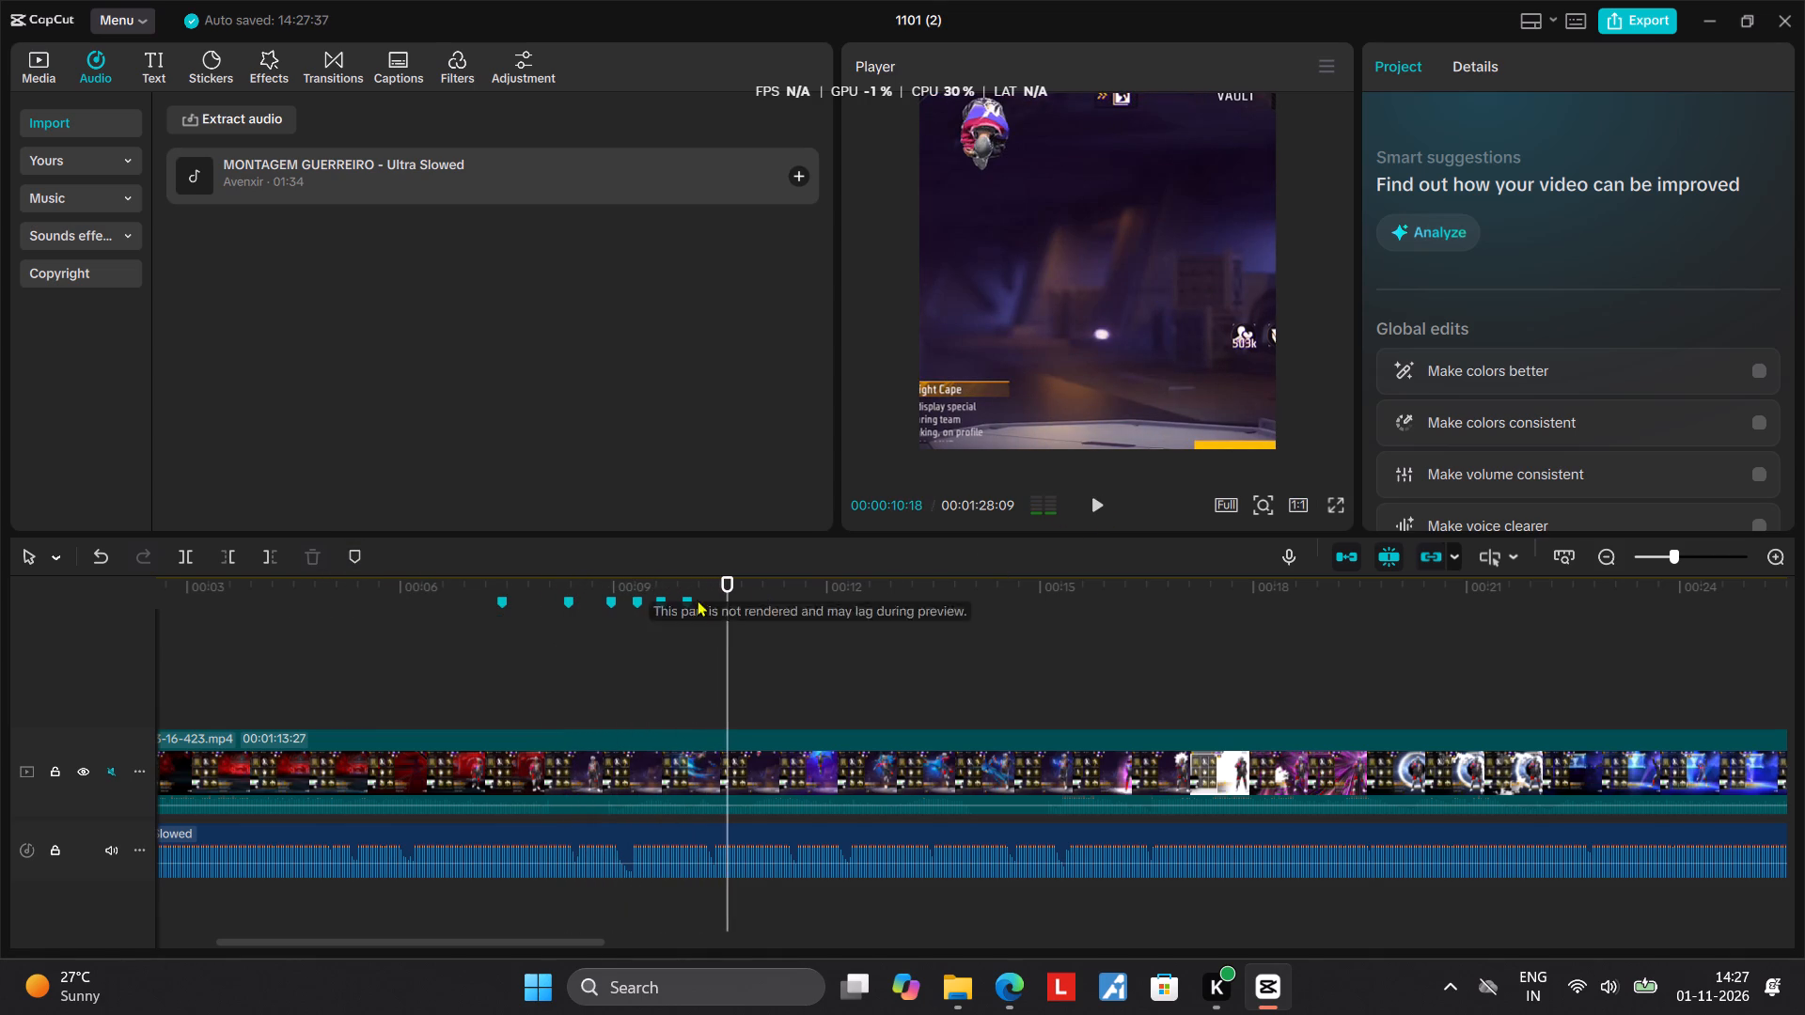
pyautogui.click(575, 623)
pyautogui.keyDown('ctrl'); pyautogui.scroll(7, 799, 600); pyautogui.keyUp('ctrl')
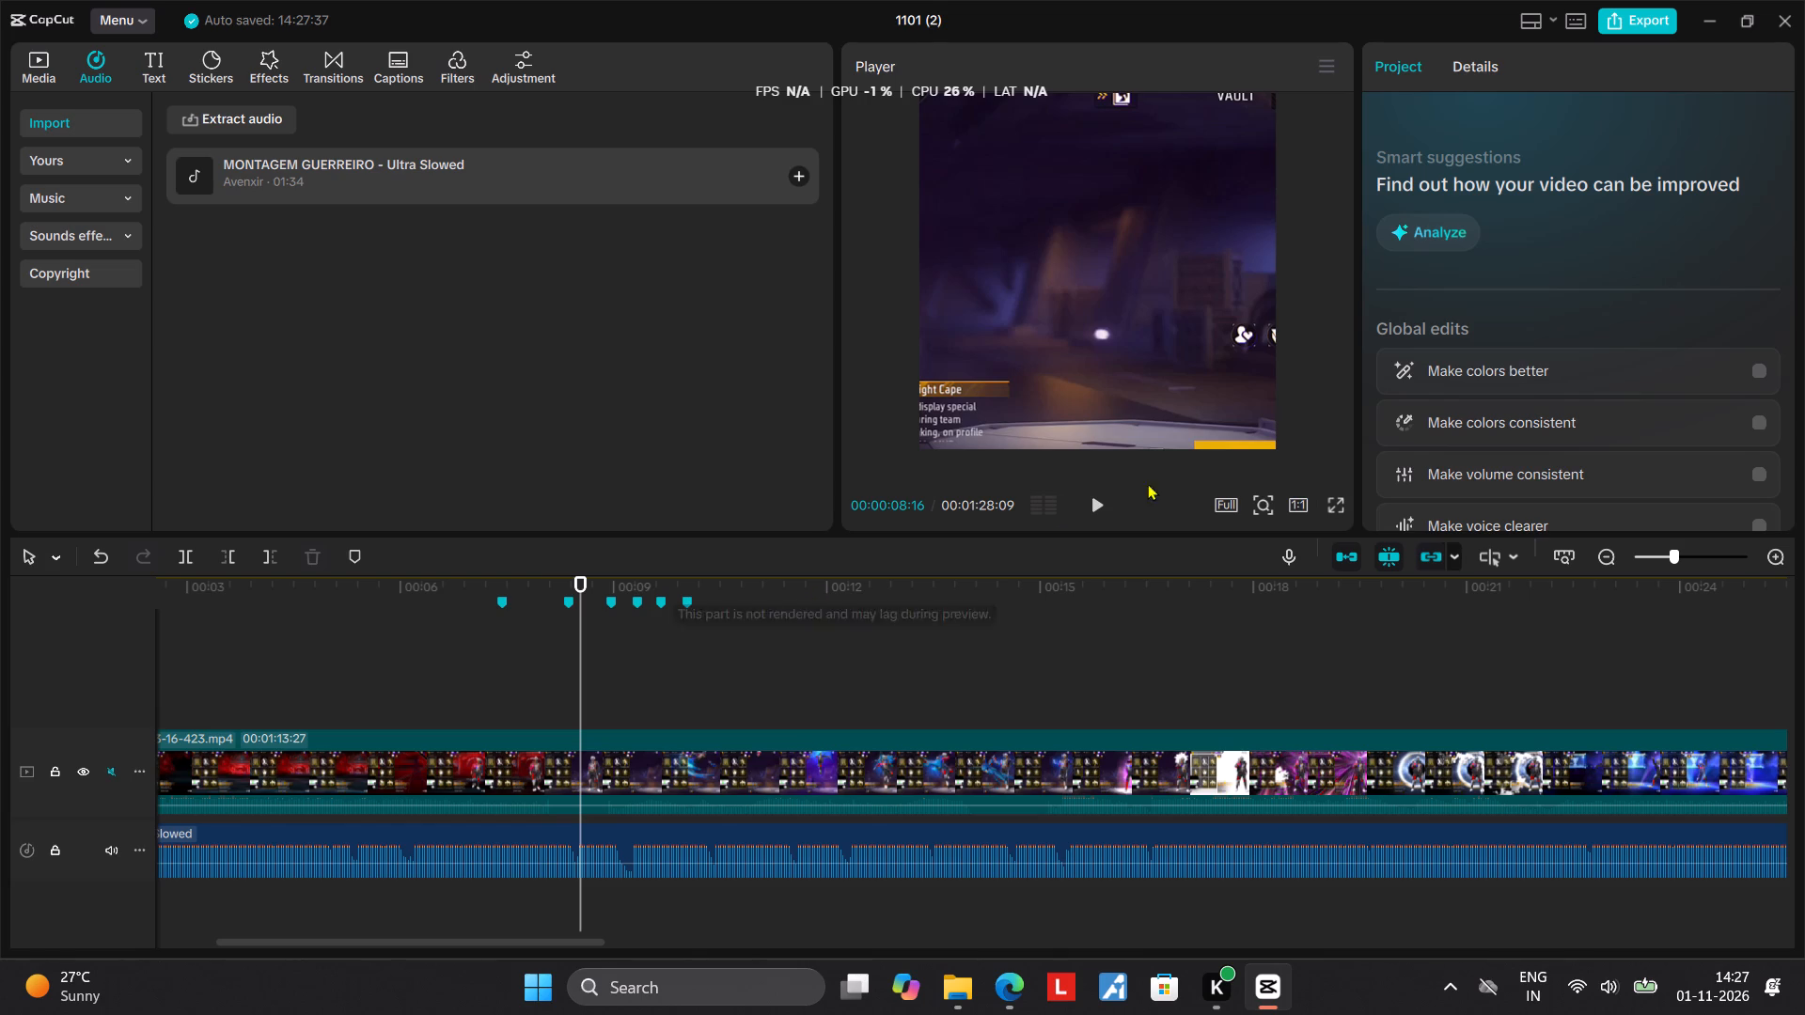
pyautogui.keyDown('ctrl'); pyautogui.scroll(18, 663, 793); pyautogui.keyUp('ctrl')
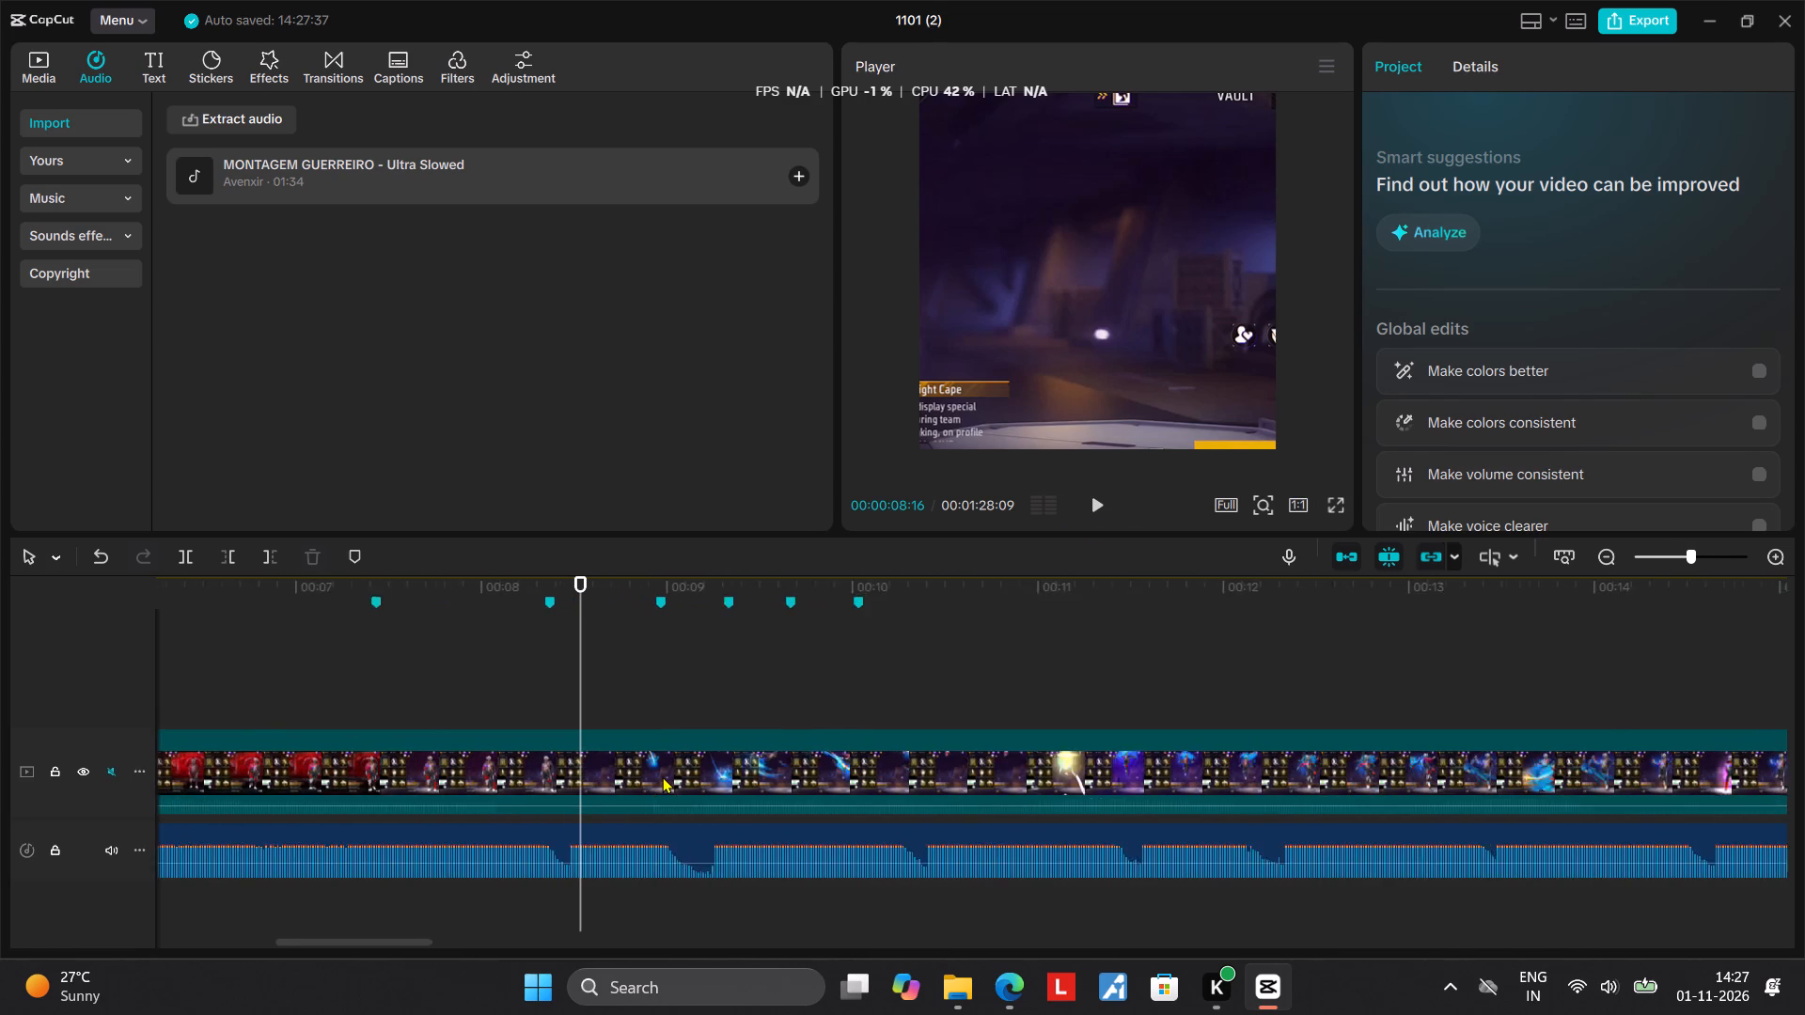
pyautogui.keyDown('ctrl'); pyautogui.scroll(13, 663, 776); pyautogui.keyUp('ctrl')
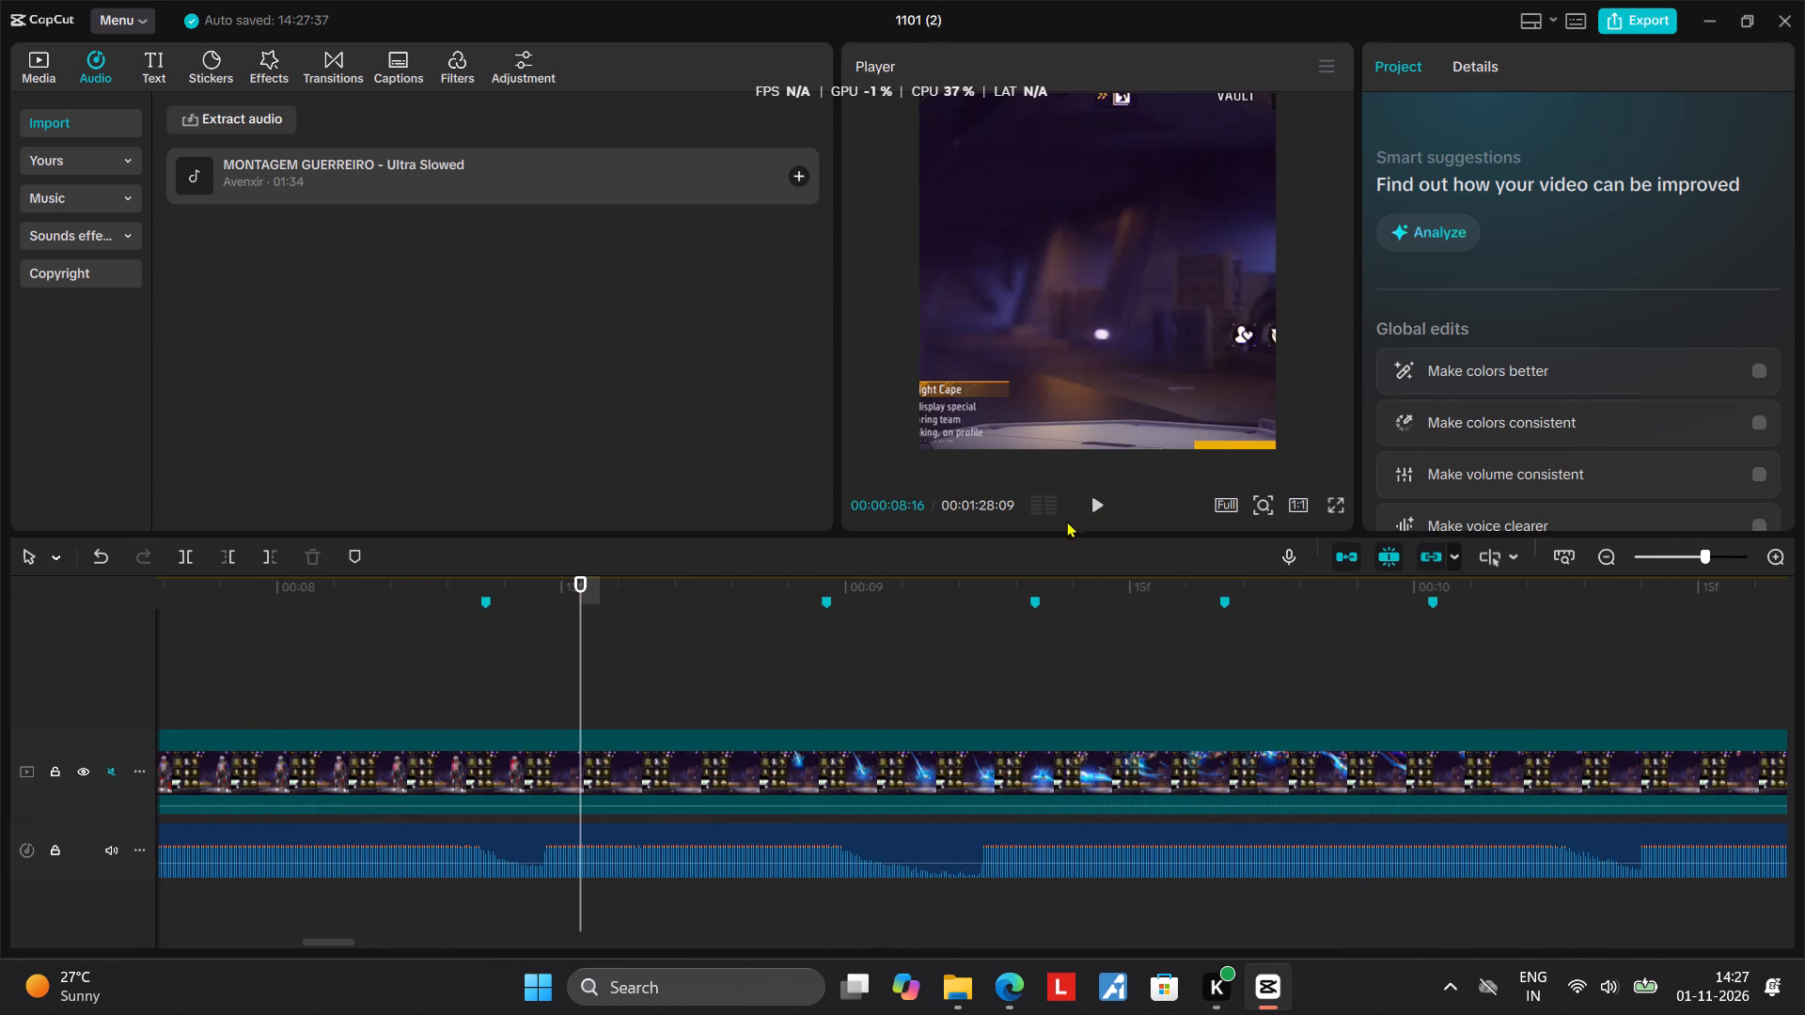
pyautogui.click(1088, 496)
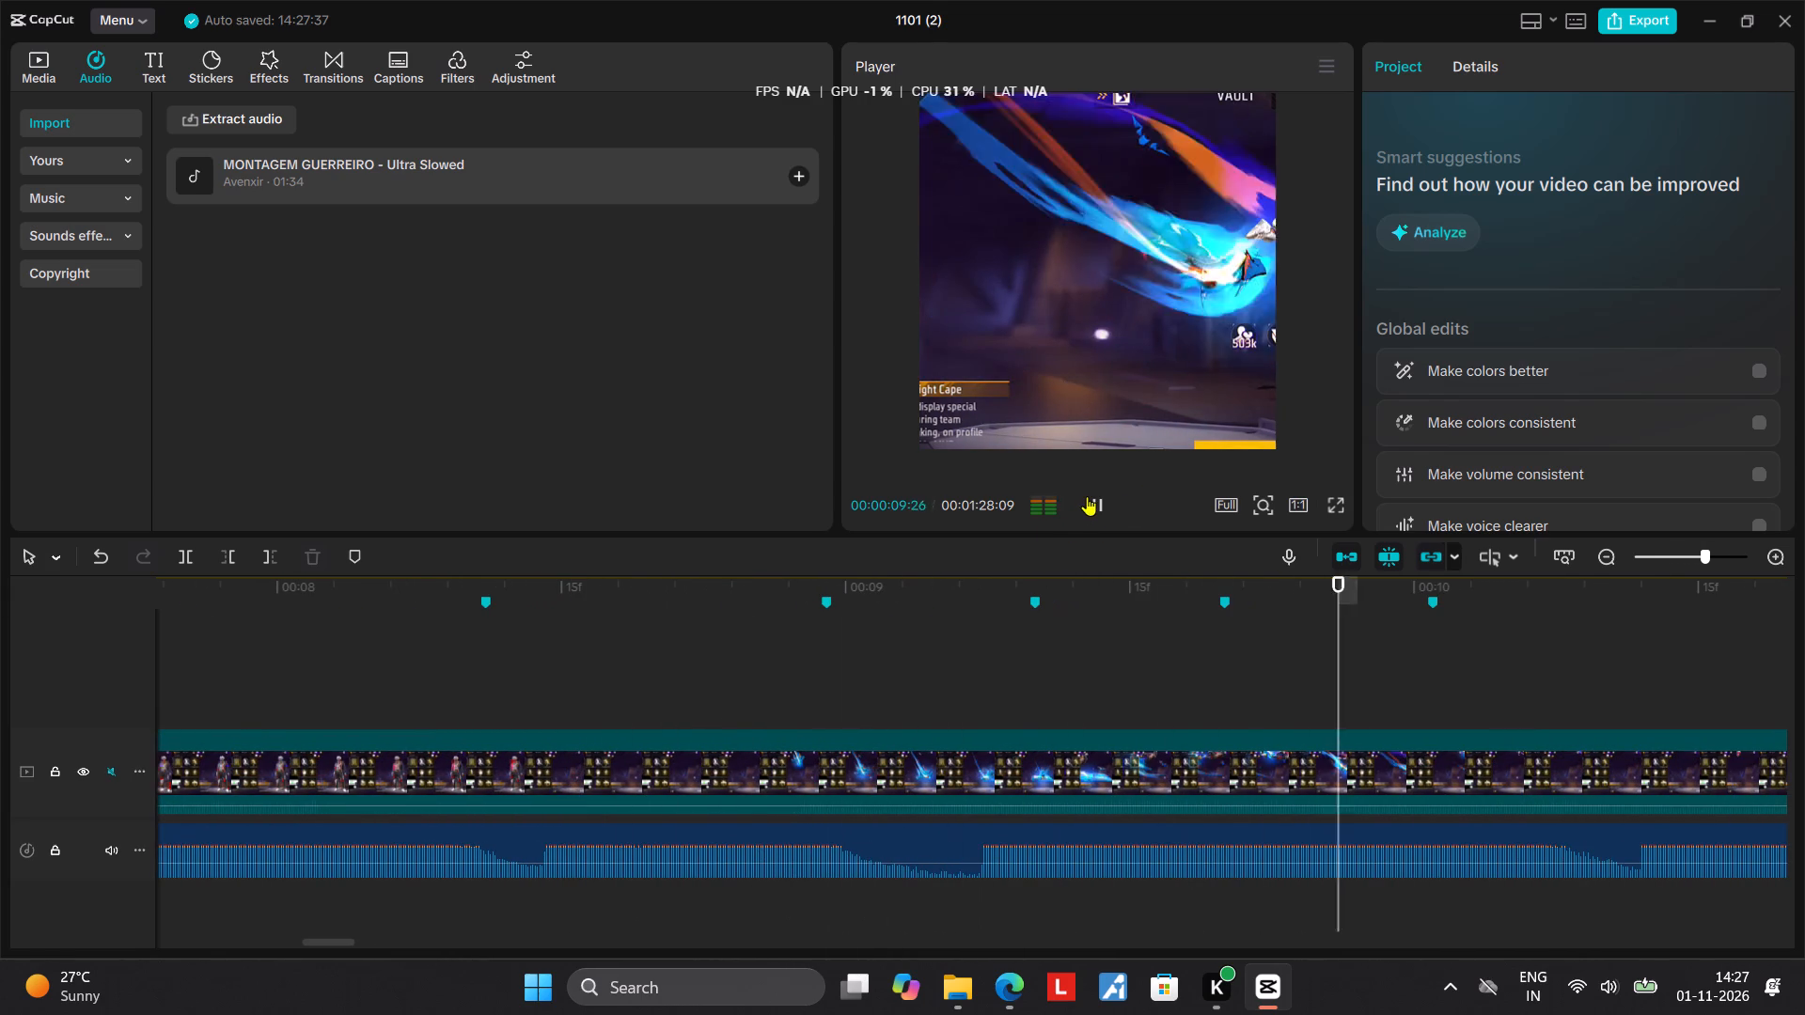
pyautogui.click(1088, 496)
# Replay the sequence from before the 00:00:08:11 marker and again from the 00:00:08:29 marker to check the beat timing.
pyautogui.keyDown('ctrl'); pyautogui.scroll(-4, 809, 628); pyautogui.keyUp('ctrl')
pyautogui.moveTo(890, 651); pyautogui.dragTo(875, 661)
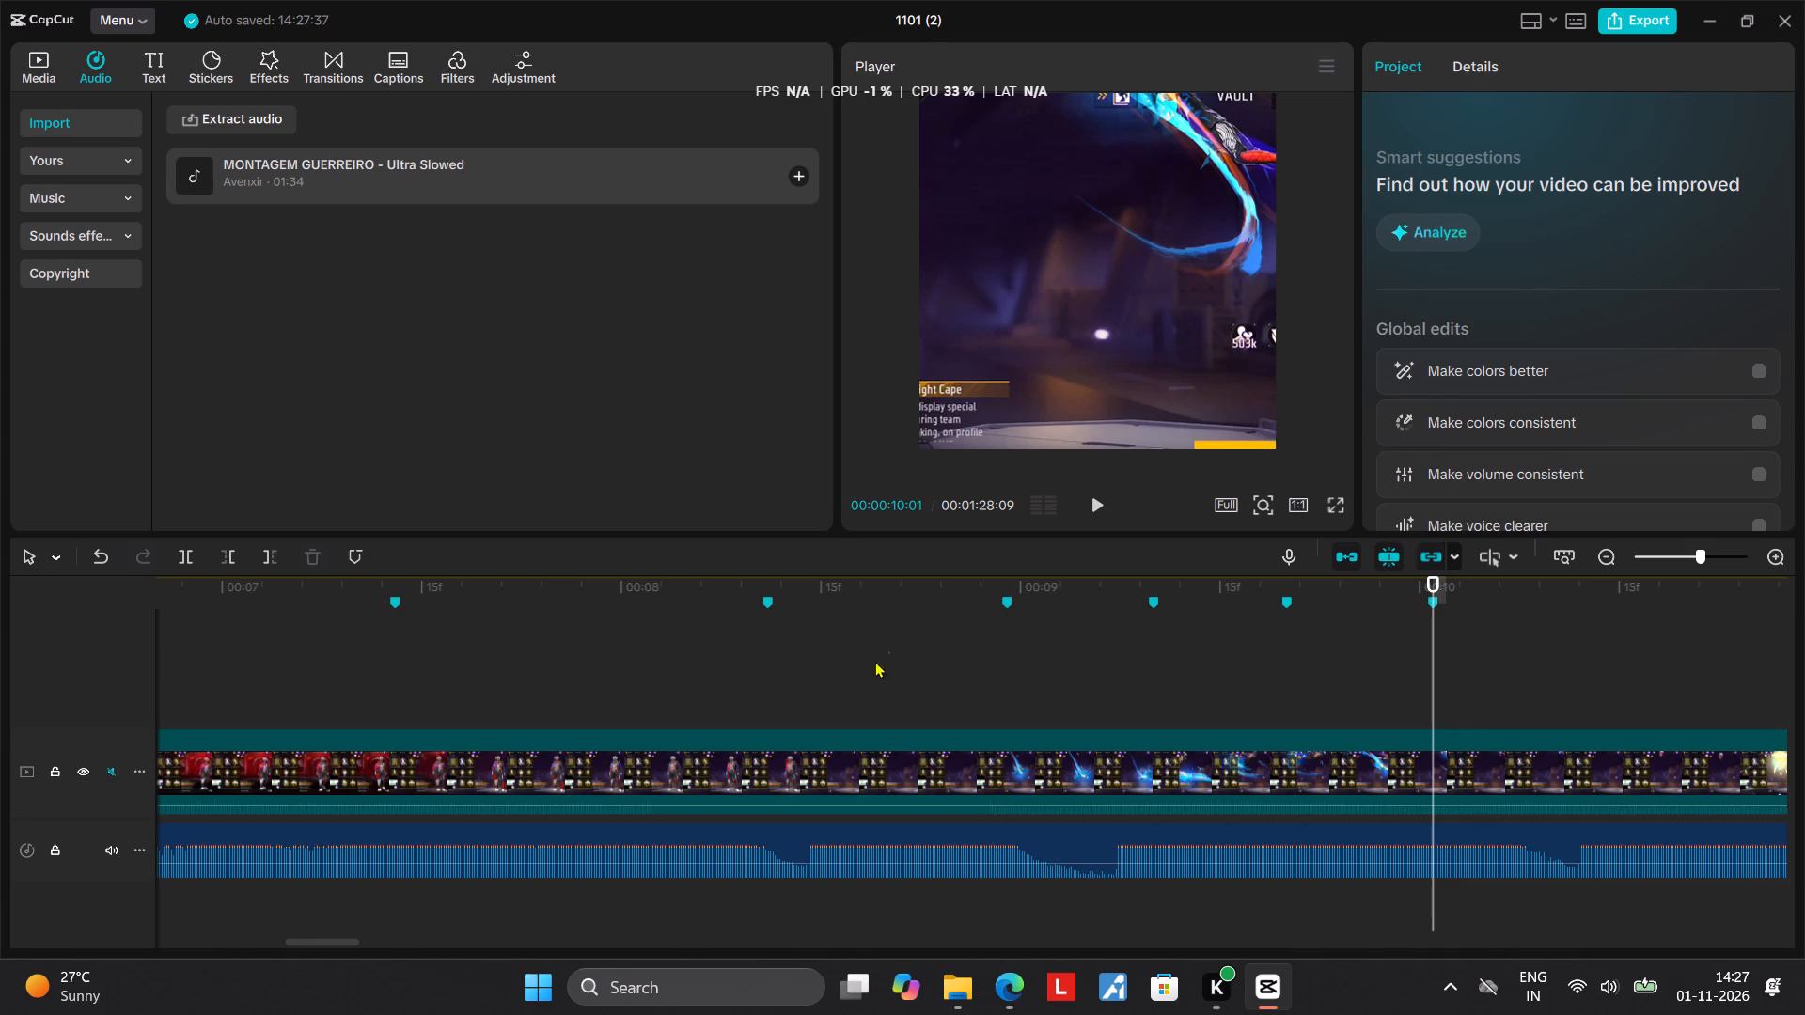
pyautogui.moveTo(875, 661); pyautogui.dragTo(821, 673)
pyautogui.moveTo(1430, 716); pyautogui.dragTo(1670, 832)
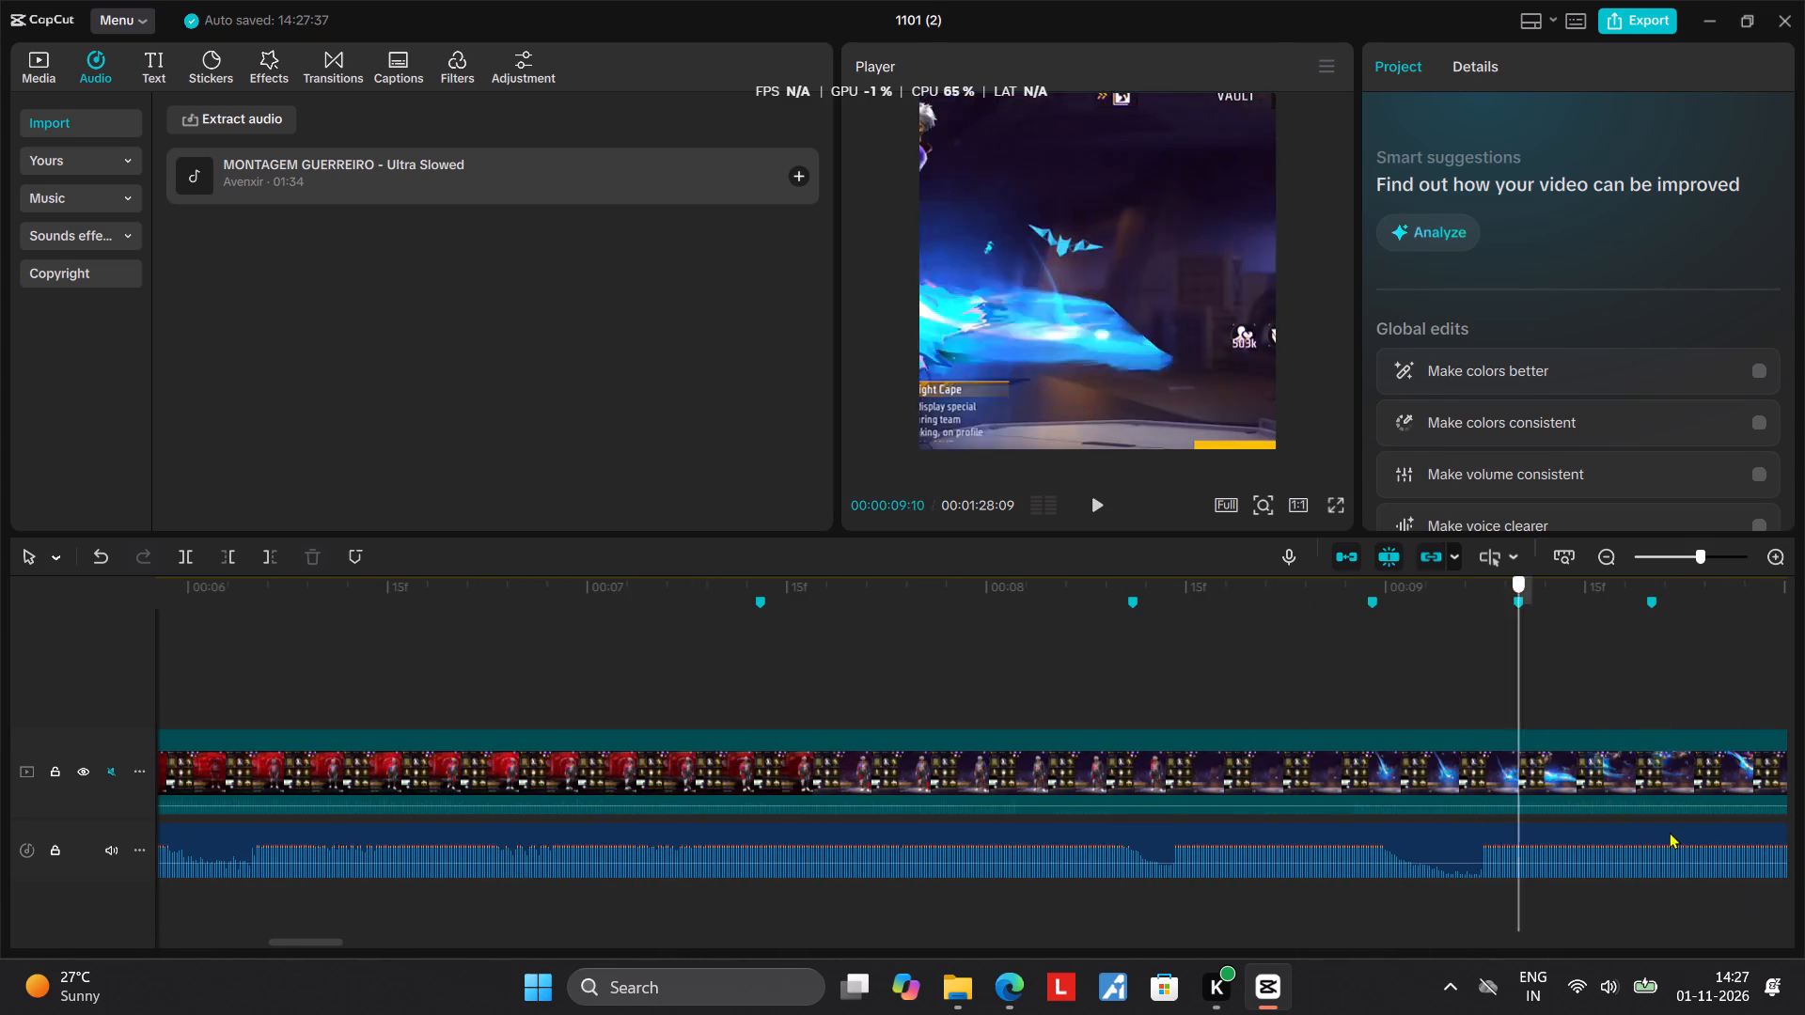
pyautogui.moveTo(1670, 832); pyautogui.dragTo(478, 767)
pyautogui.click(1104, 500)
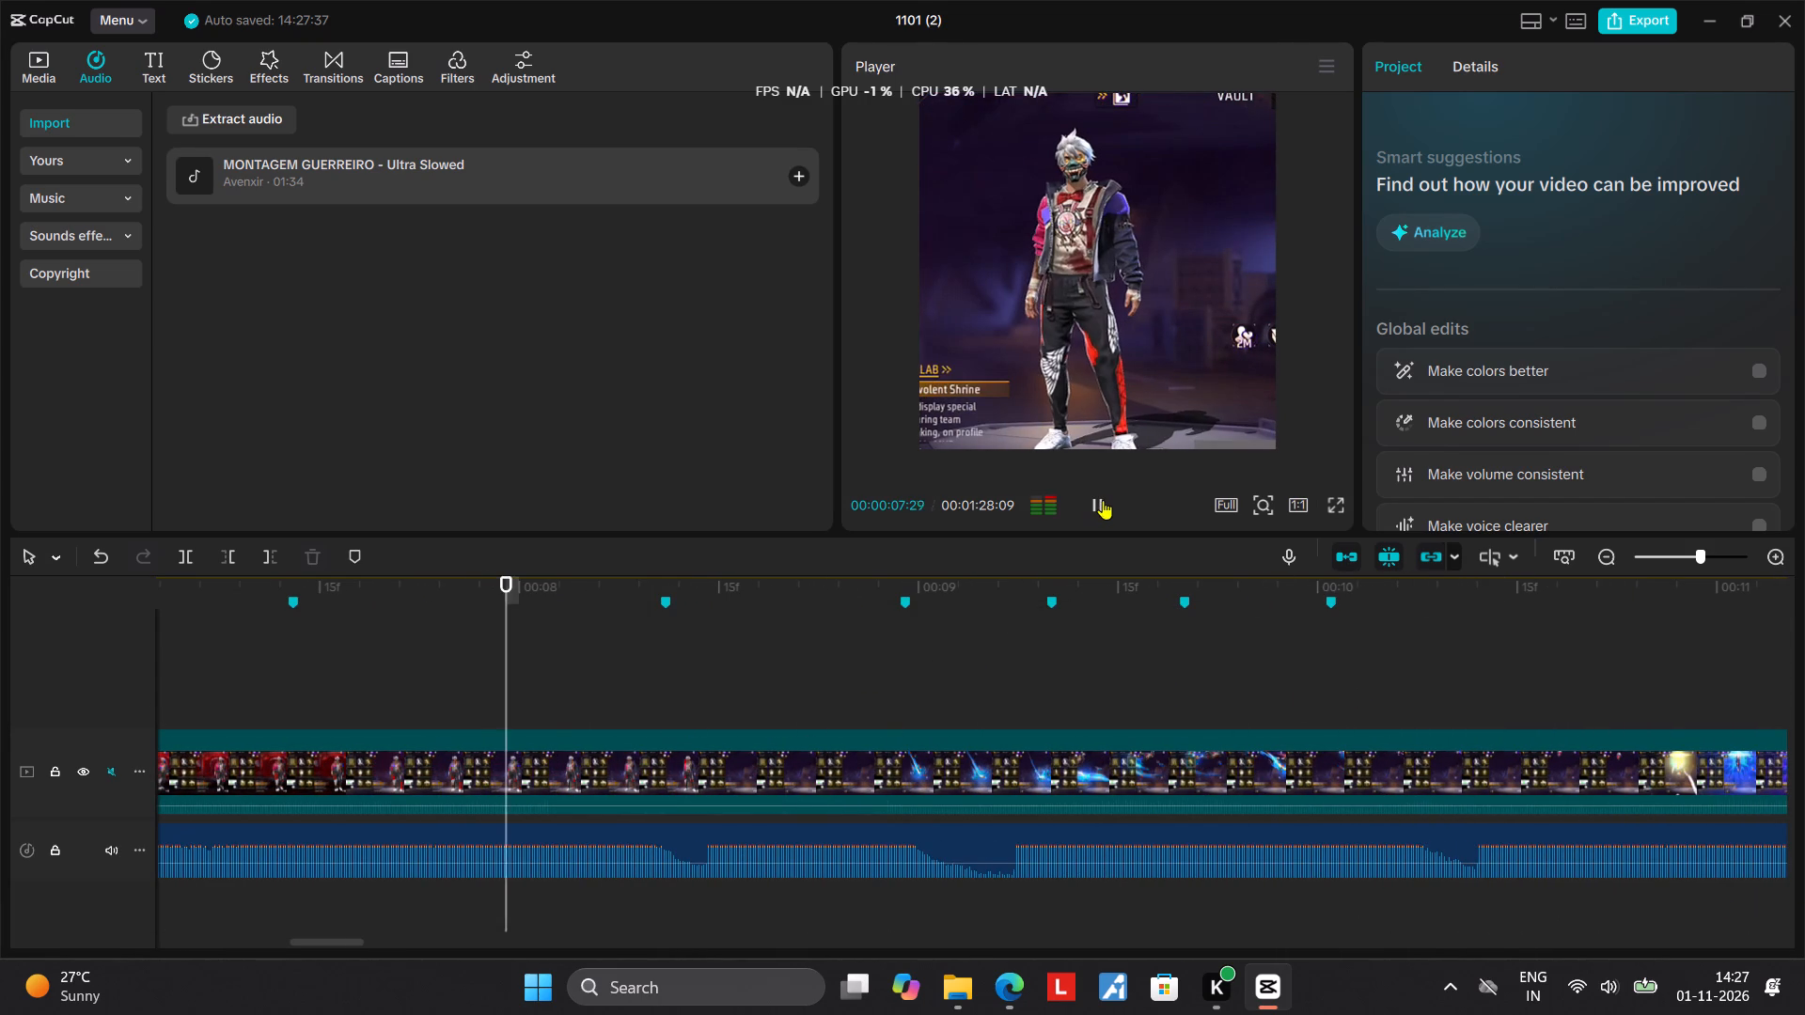
pyautogui.click(1104, 500)
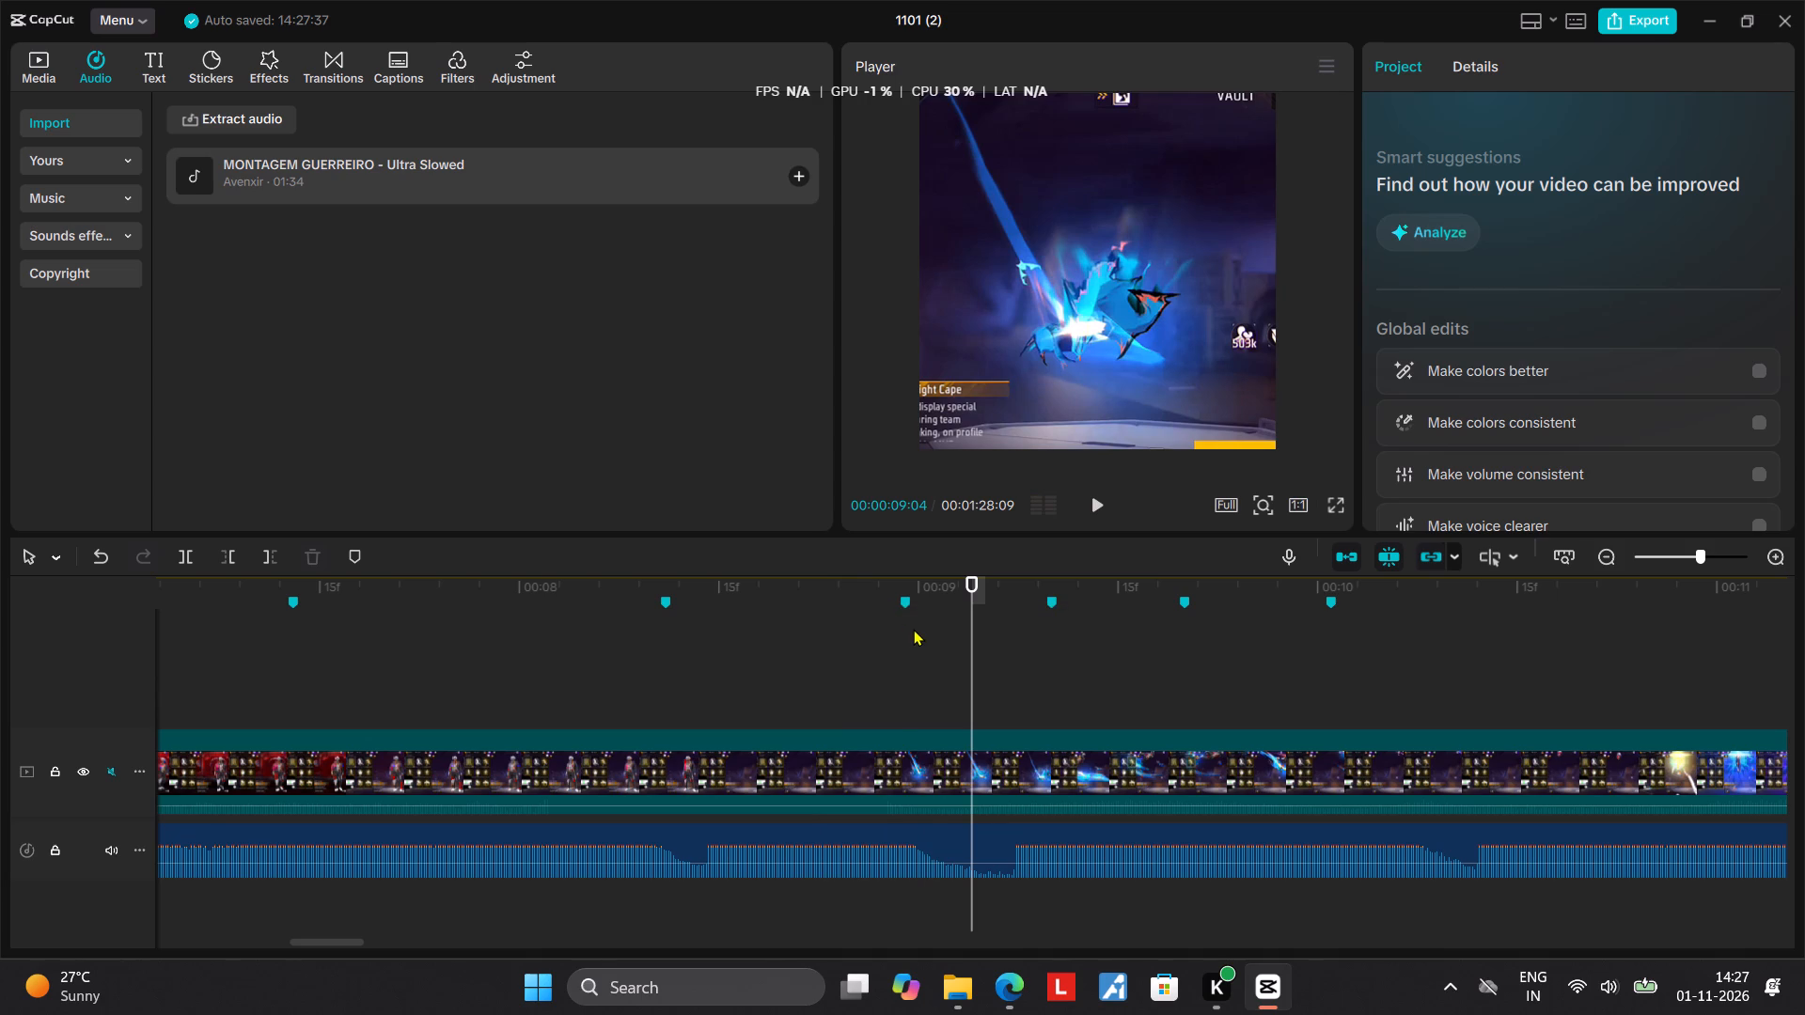
pyautogui.click(902, 627)
pyautogui.click(1108, 508)
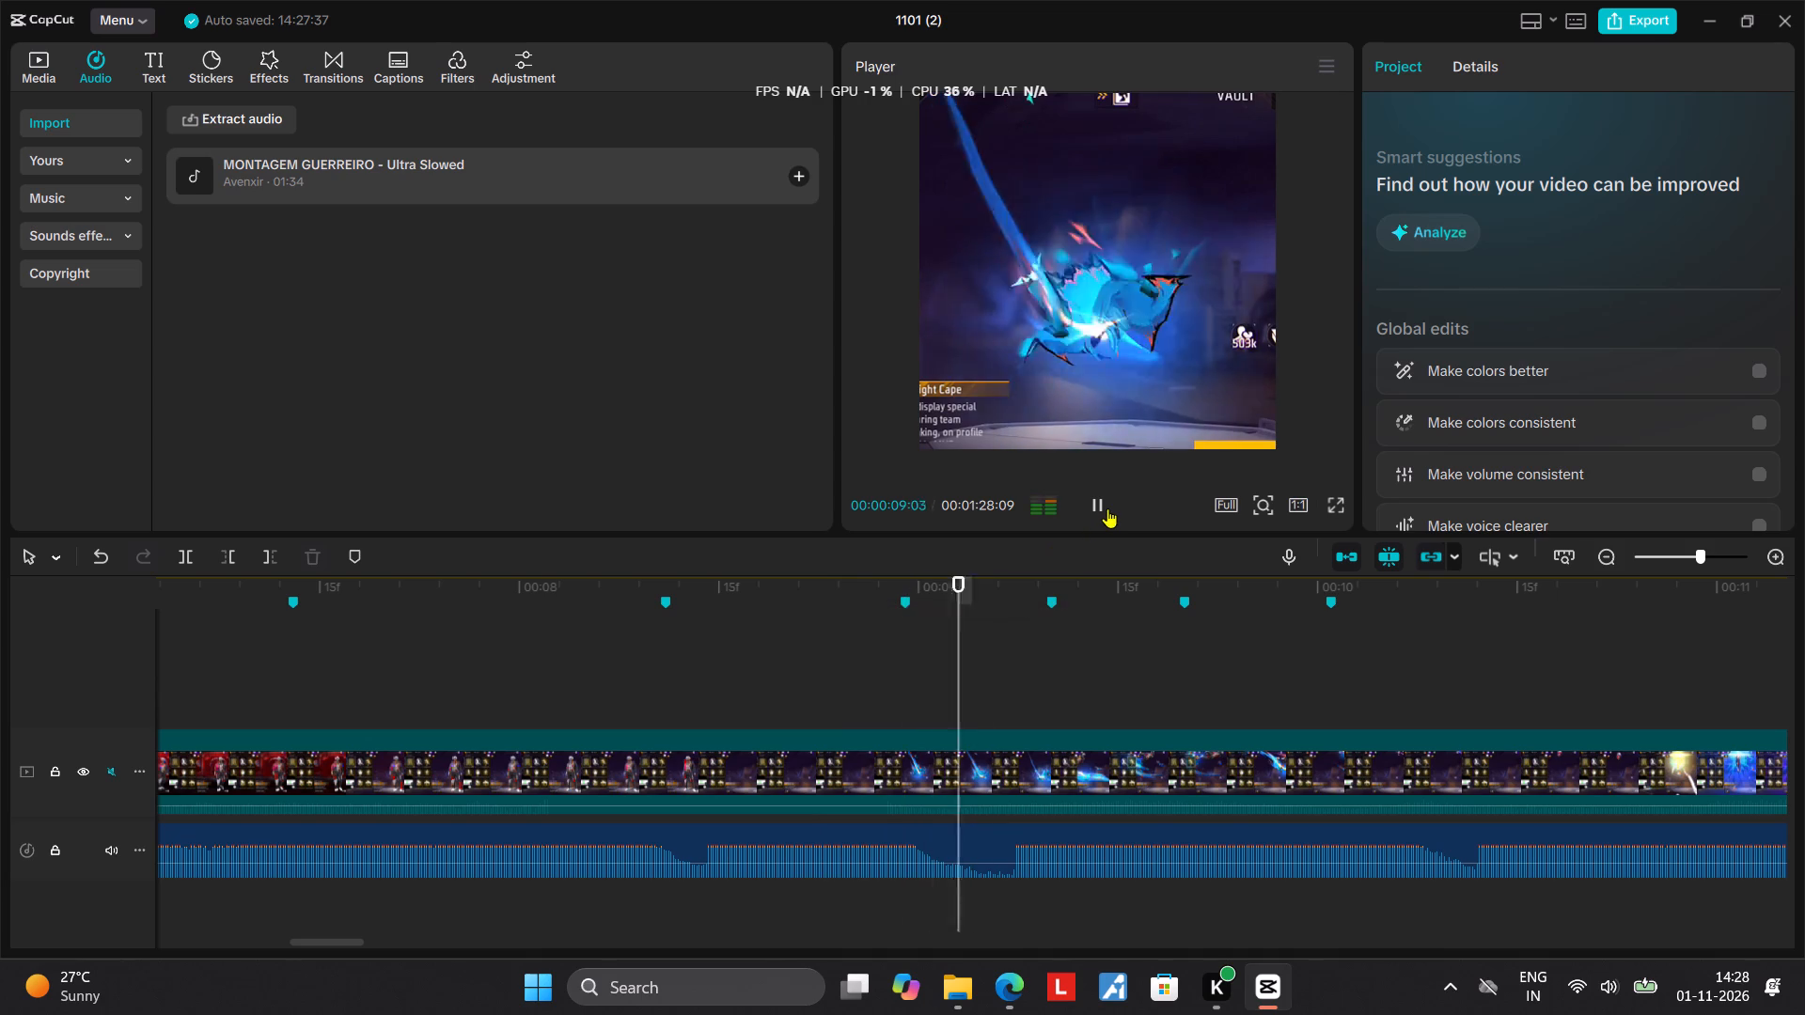
pyautogui.click(1108, 508)
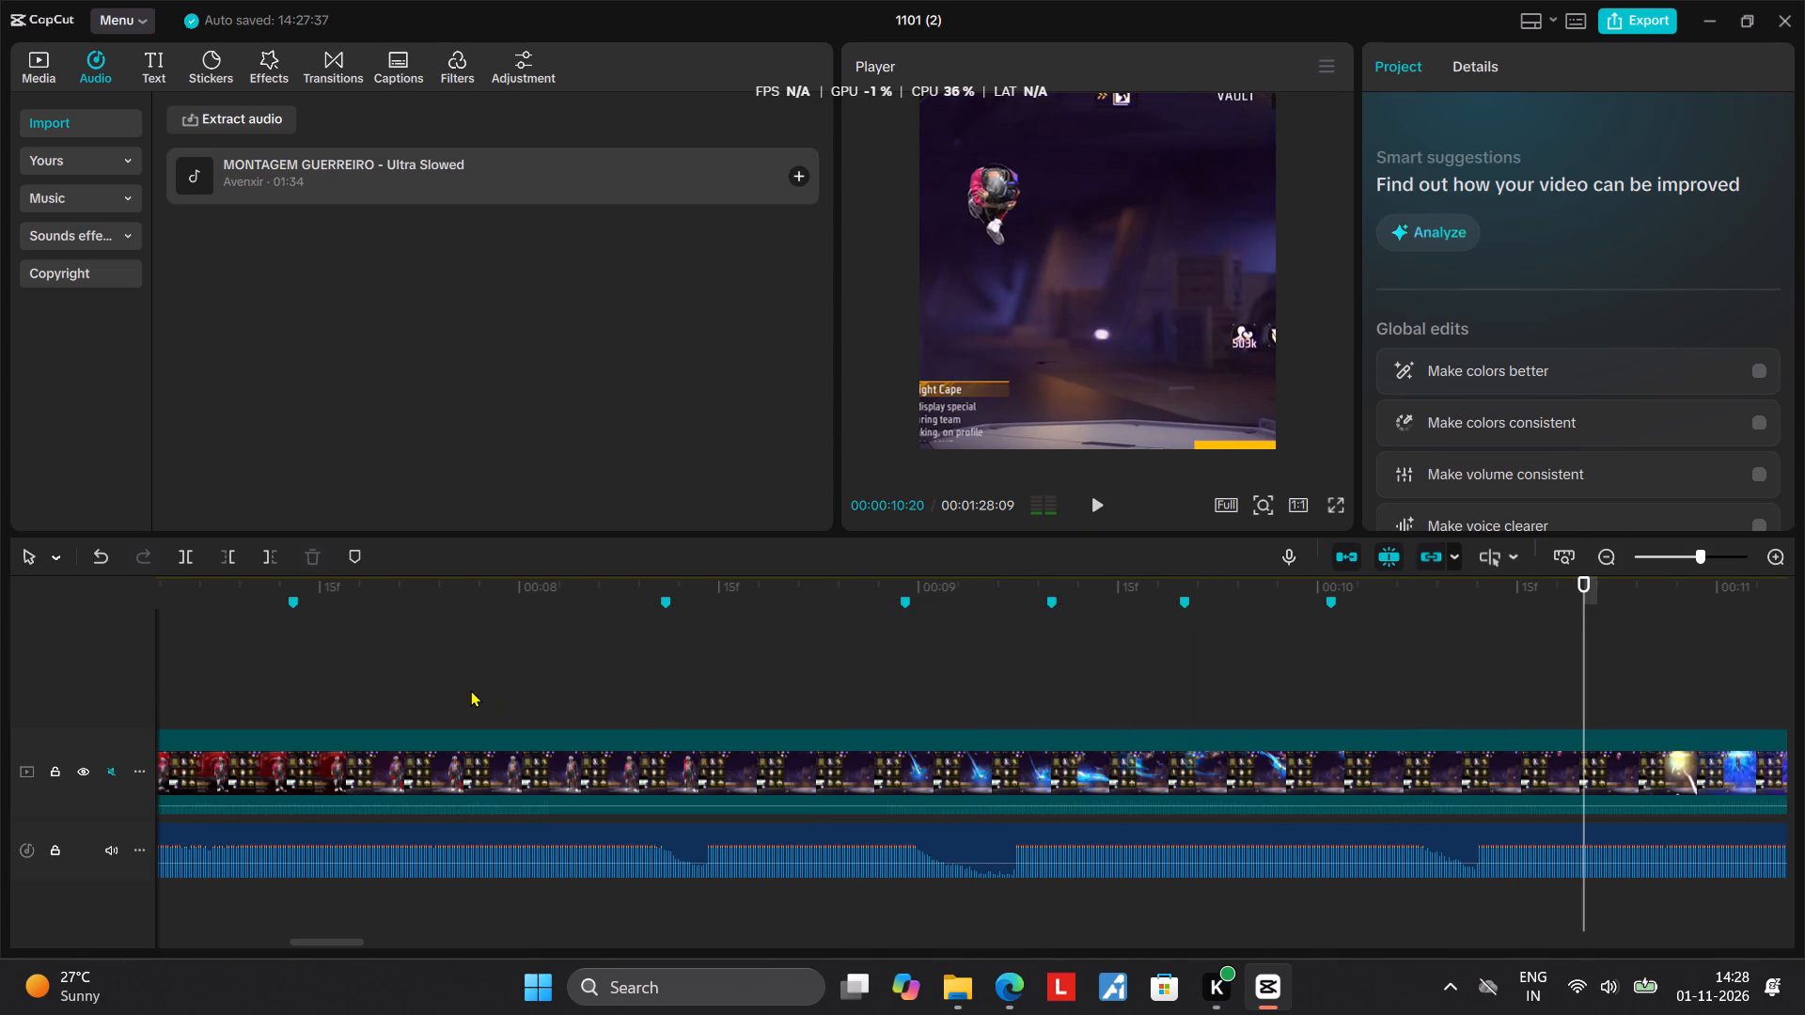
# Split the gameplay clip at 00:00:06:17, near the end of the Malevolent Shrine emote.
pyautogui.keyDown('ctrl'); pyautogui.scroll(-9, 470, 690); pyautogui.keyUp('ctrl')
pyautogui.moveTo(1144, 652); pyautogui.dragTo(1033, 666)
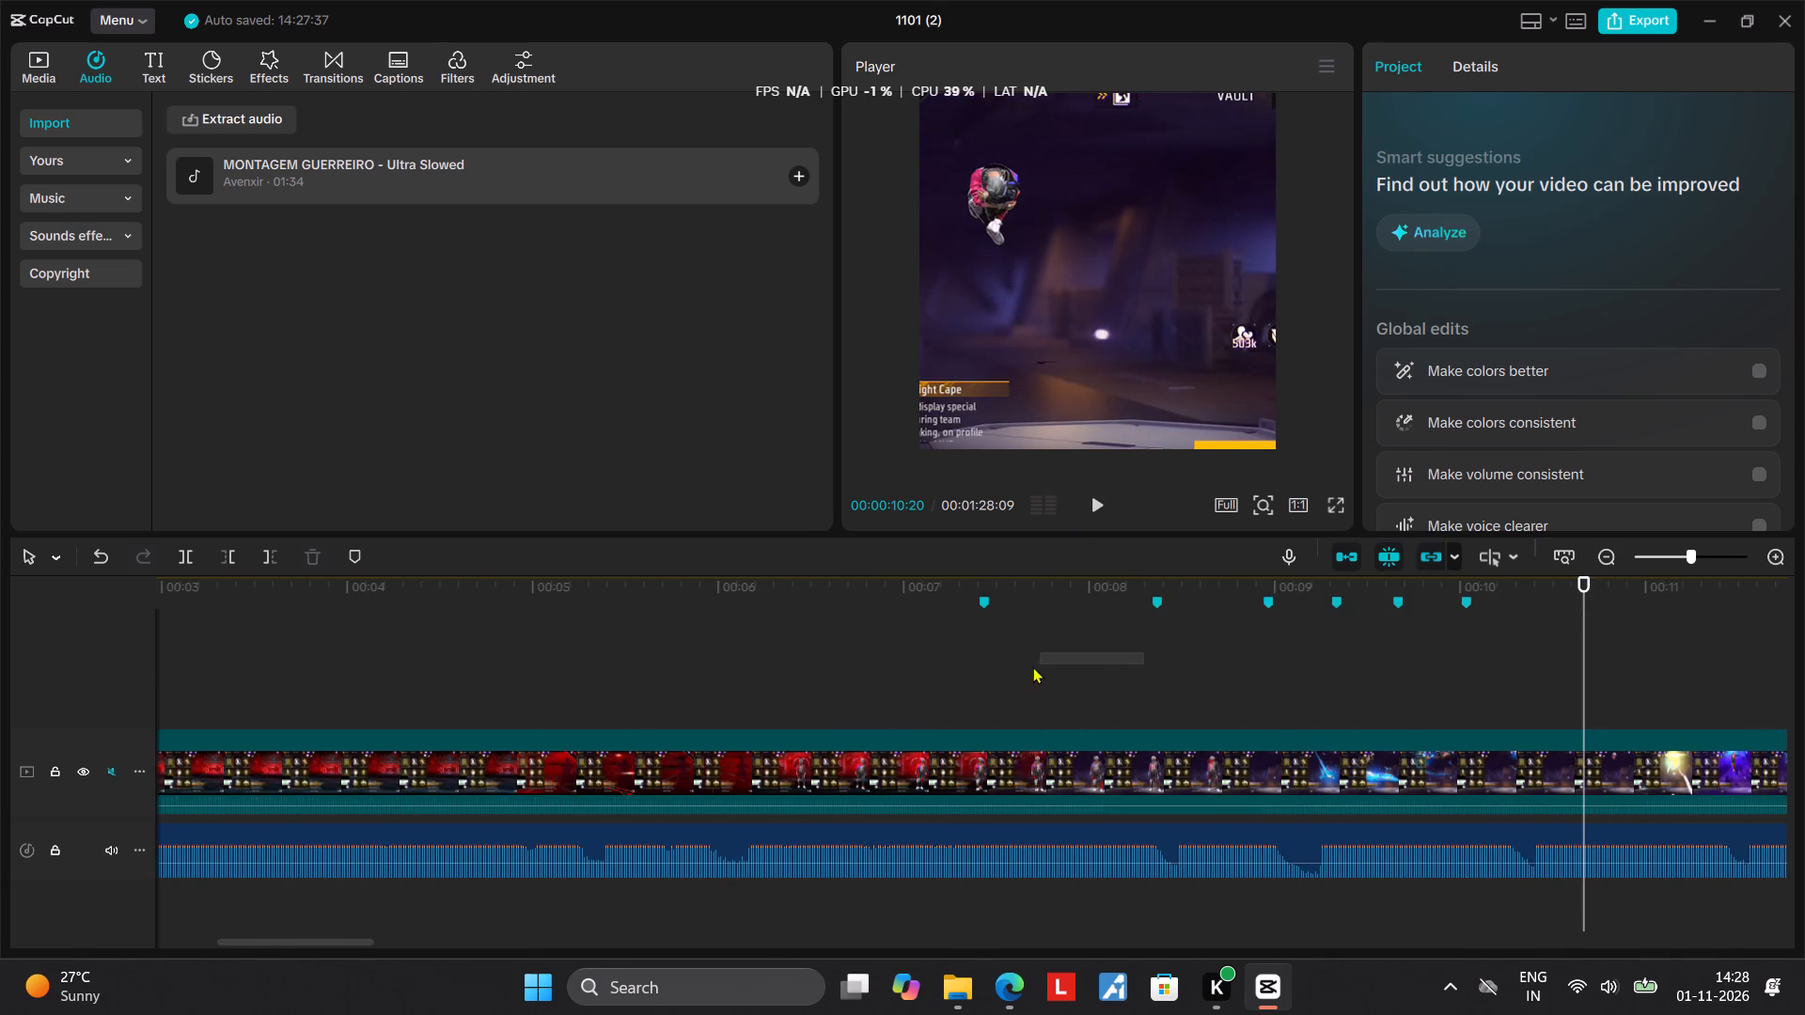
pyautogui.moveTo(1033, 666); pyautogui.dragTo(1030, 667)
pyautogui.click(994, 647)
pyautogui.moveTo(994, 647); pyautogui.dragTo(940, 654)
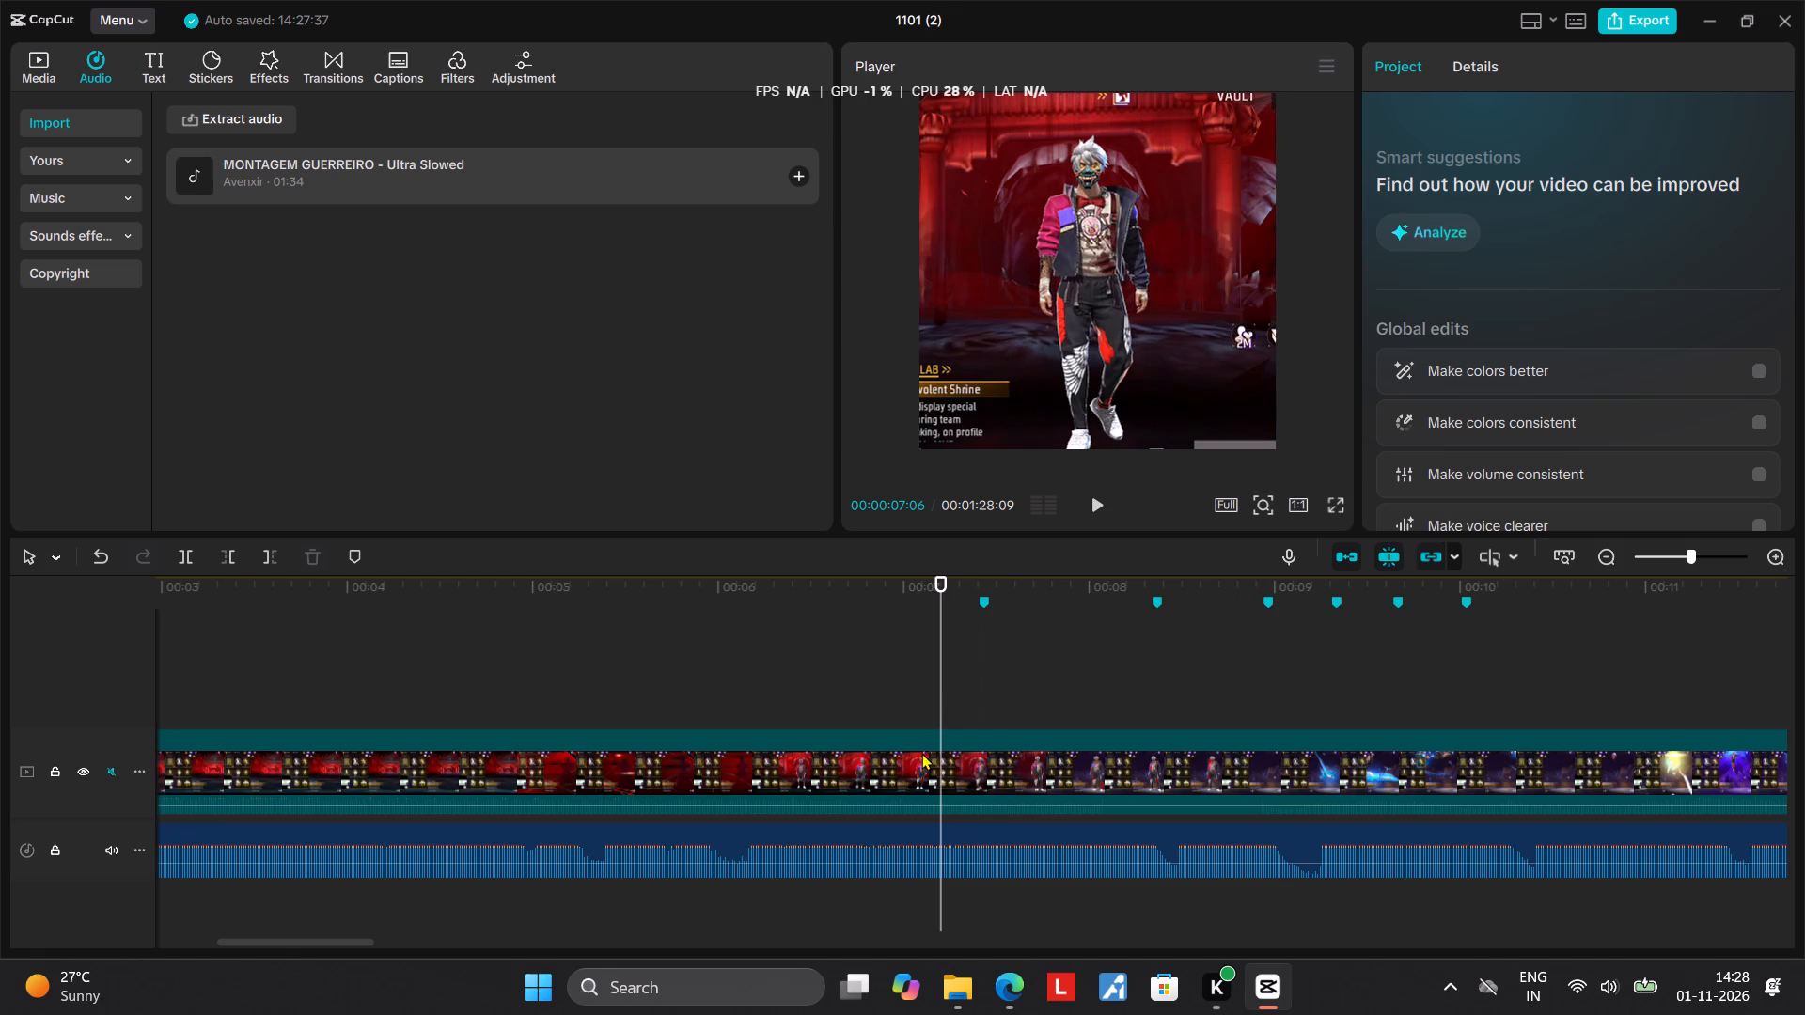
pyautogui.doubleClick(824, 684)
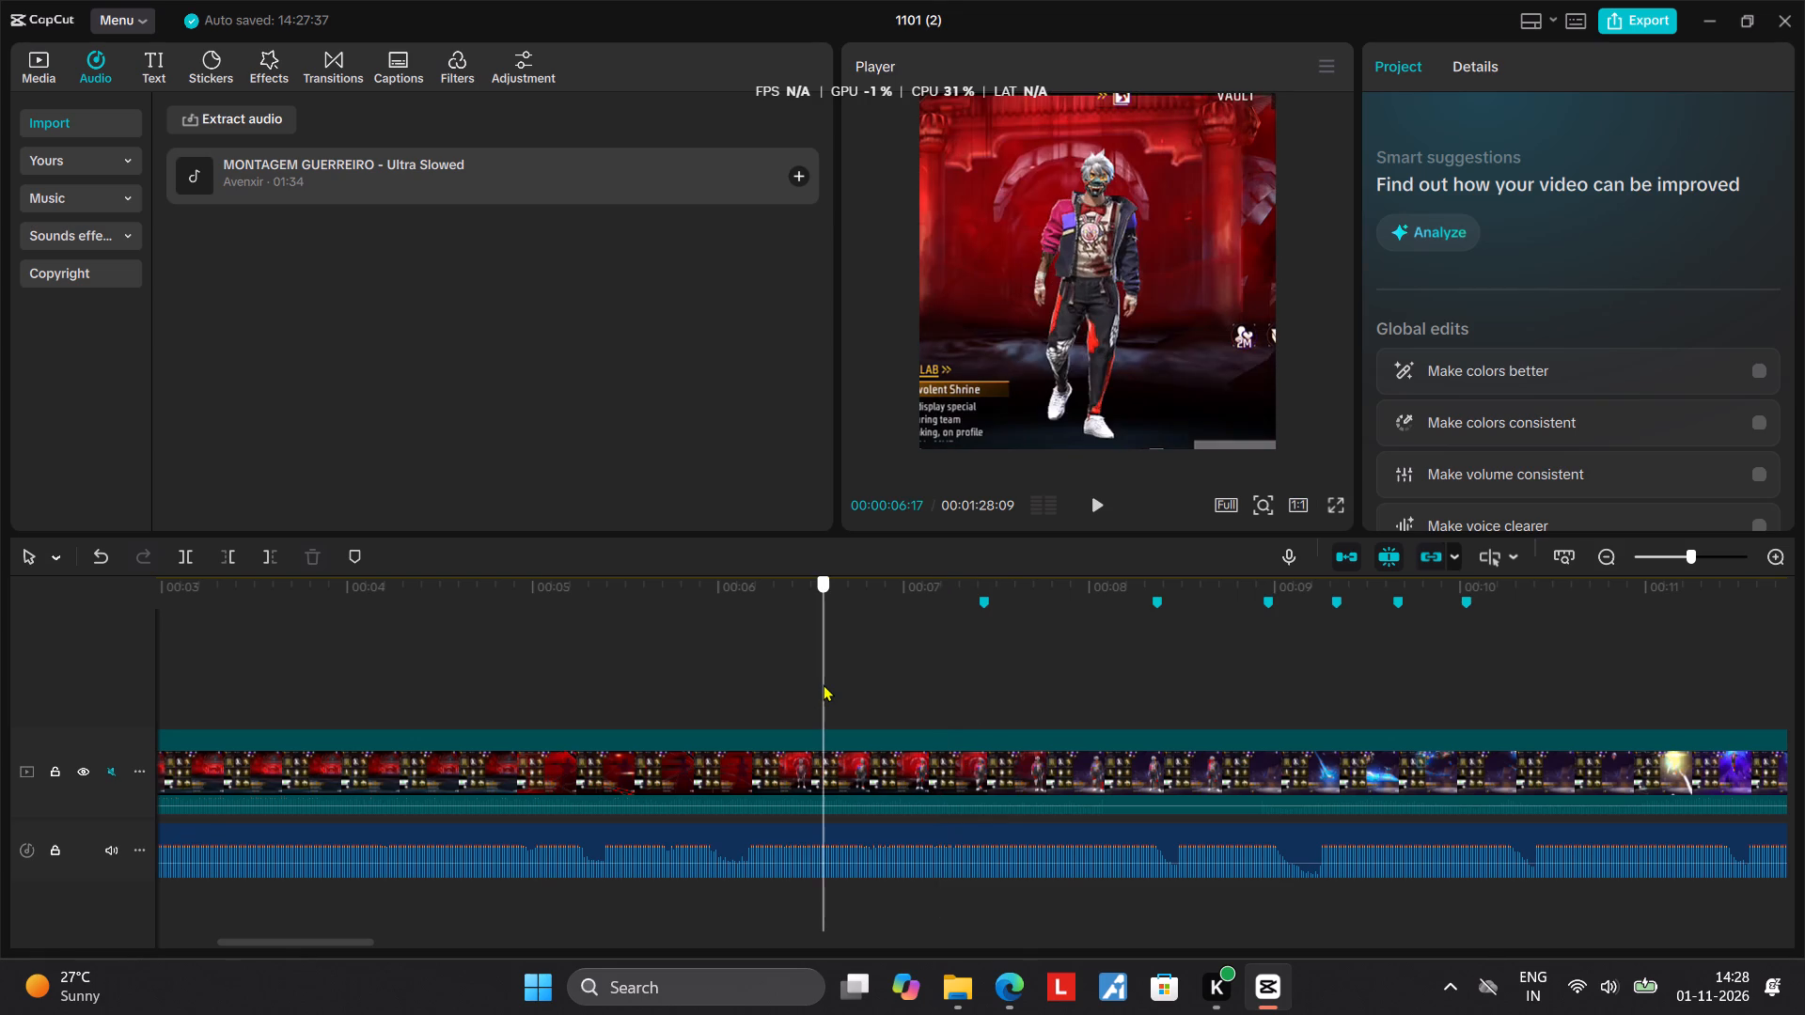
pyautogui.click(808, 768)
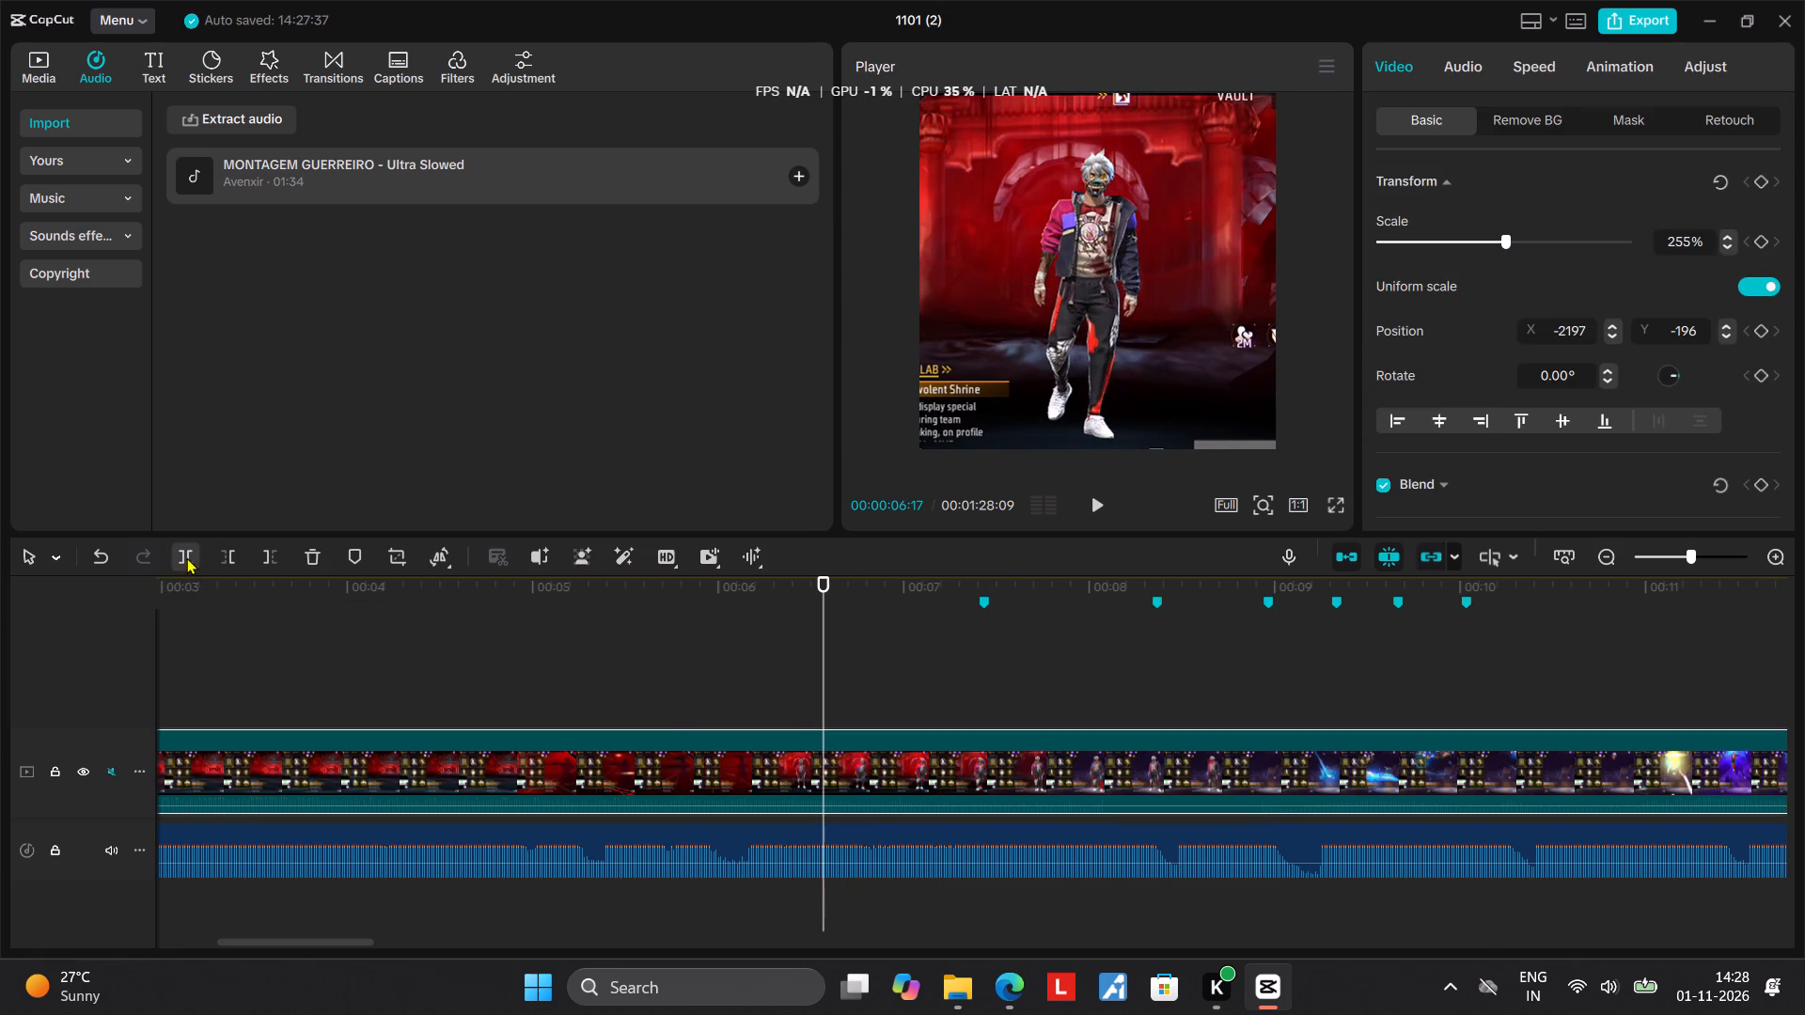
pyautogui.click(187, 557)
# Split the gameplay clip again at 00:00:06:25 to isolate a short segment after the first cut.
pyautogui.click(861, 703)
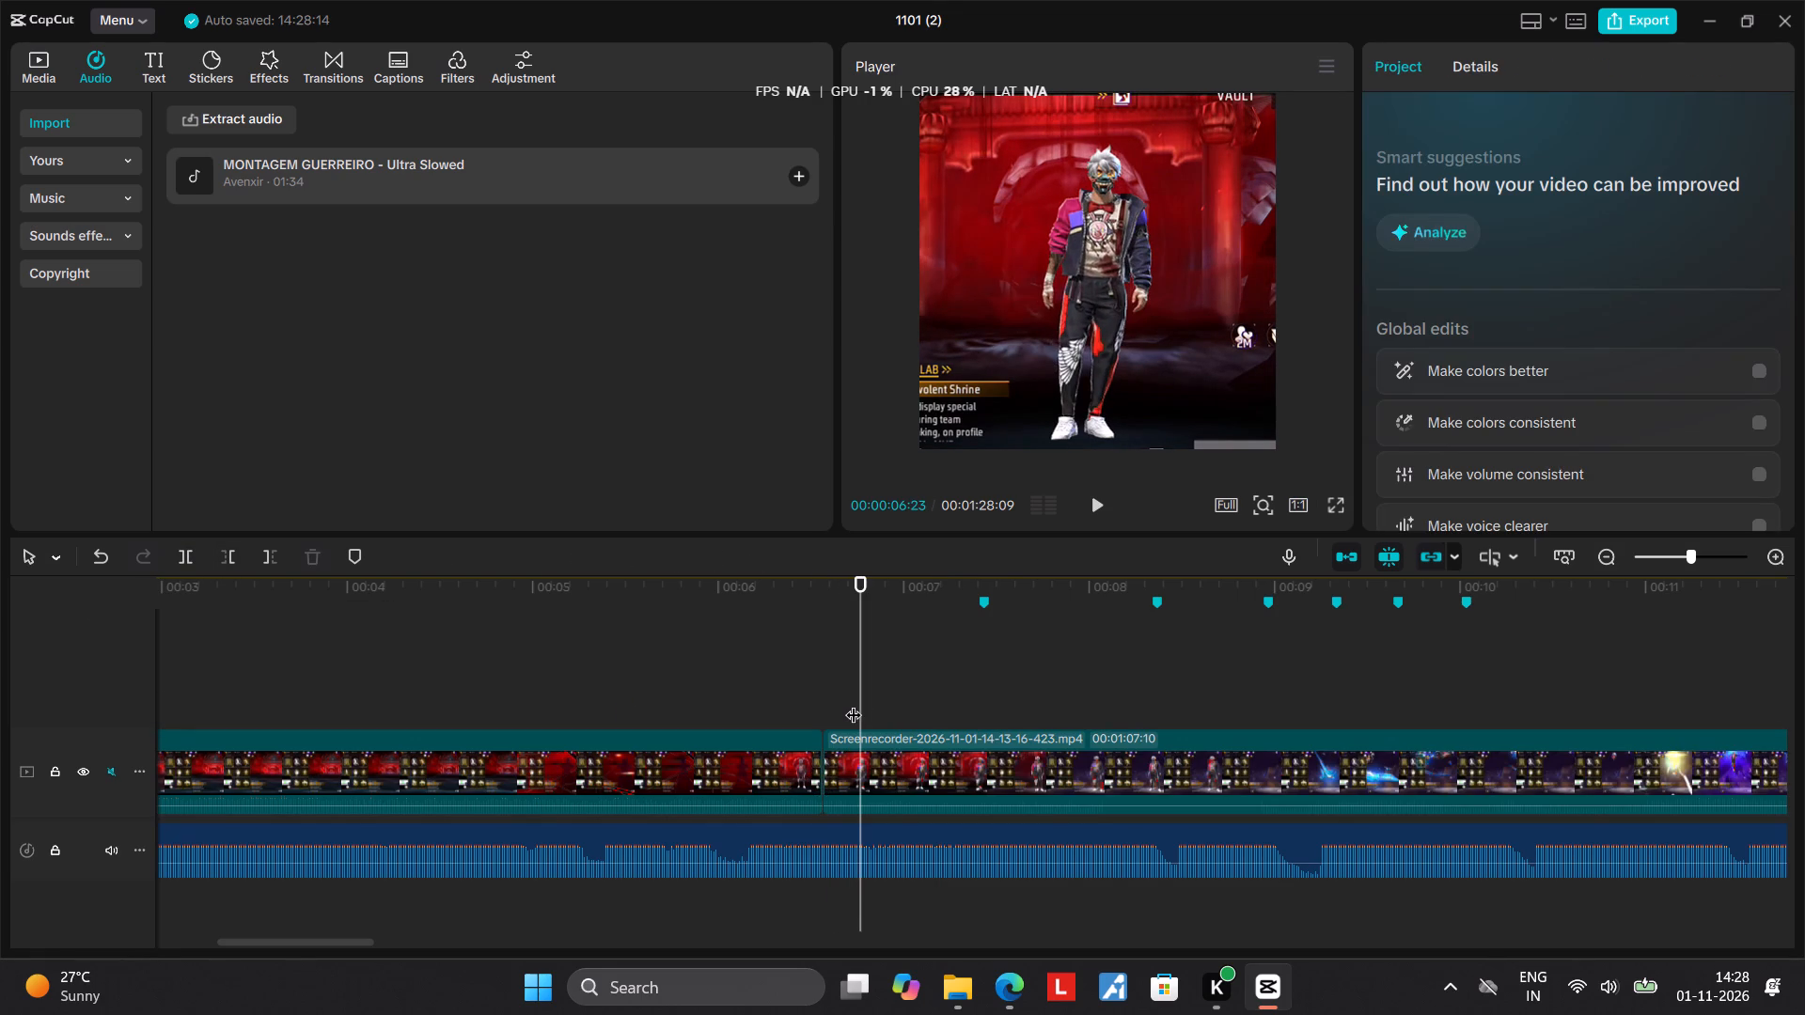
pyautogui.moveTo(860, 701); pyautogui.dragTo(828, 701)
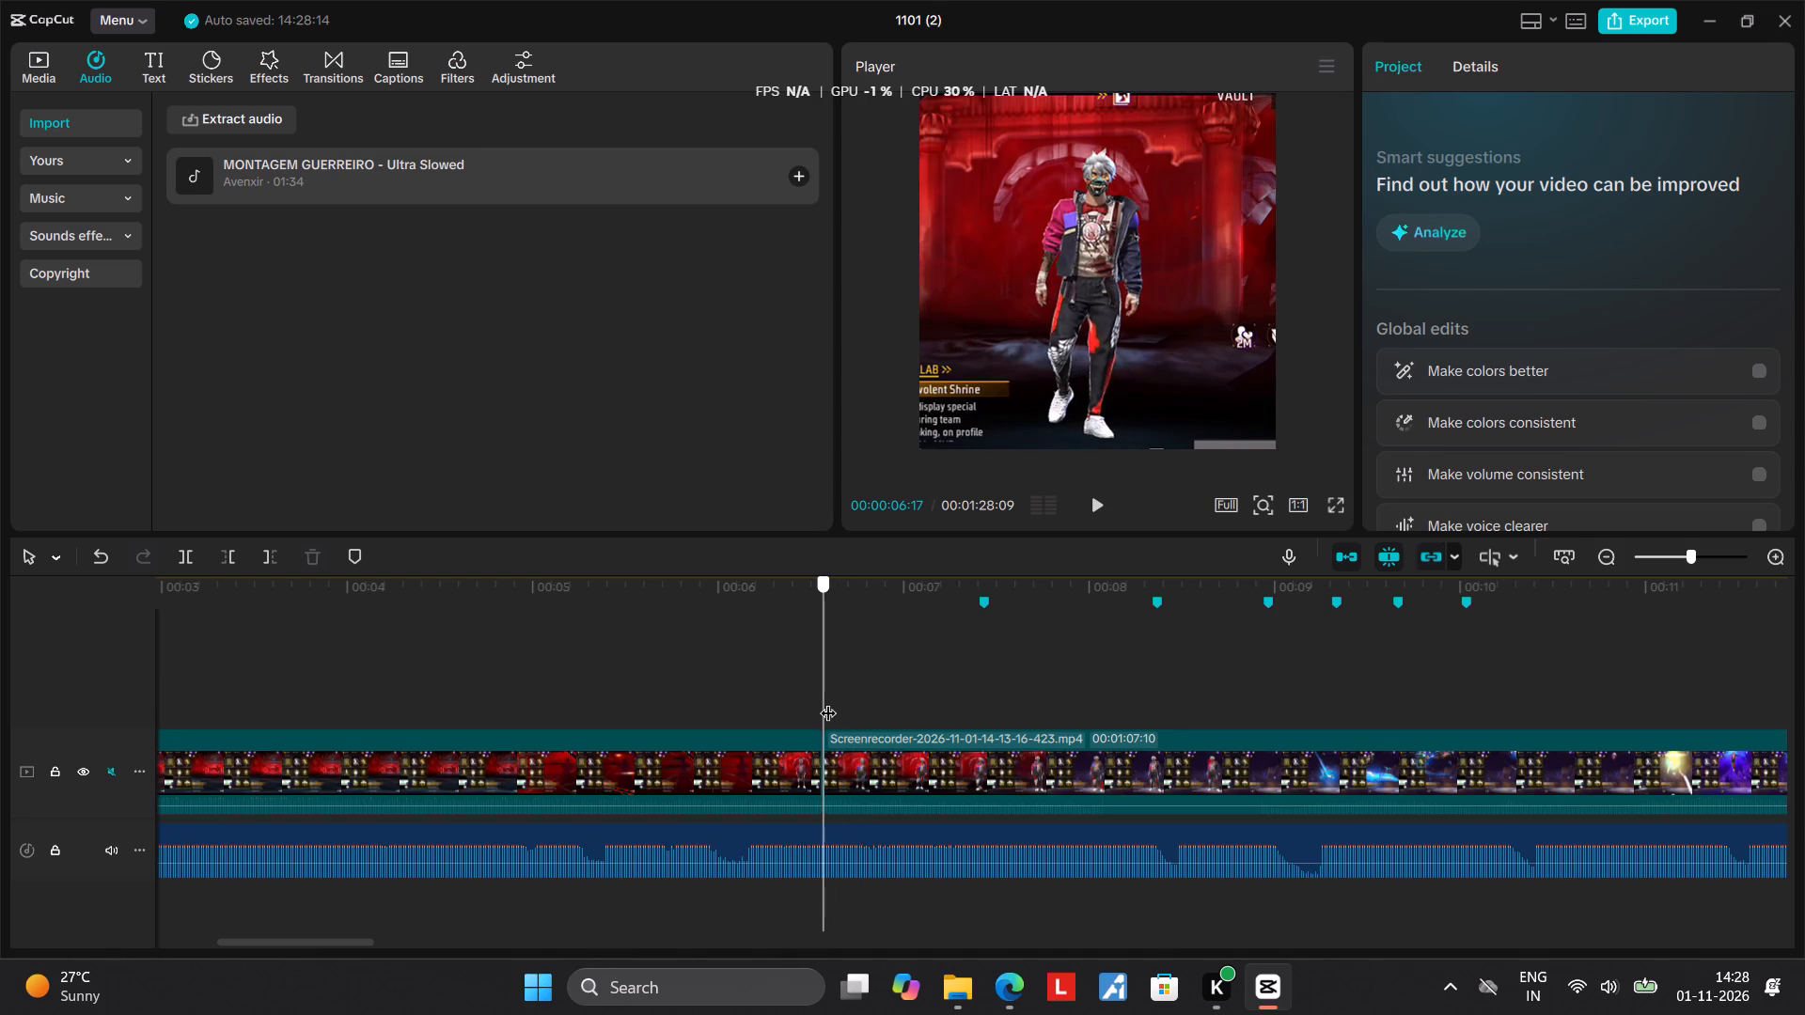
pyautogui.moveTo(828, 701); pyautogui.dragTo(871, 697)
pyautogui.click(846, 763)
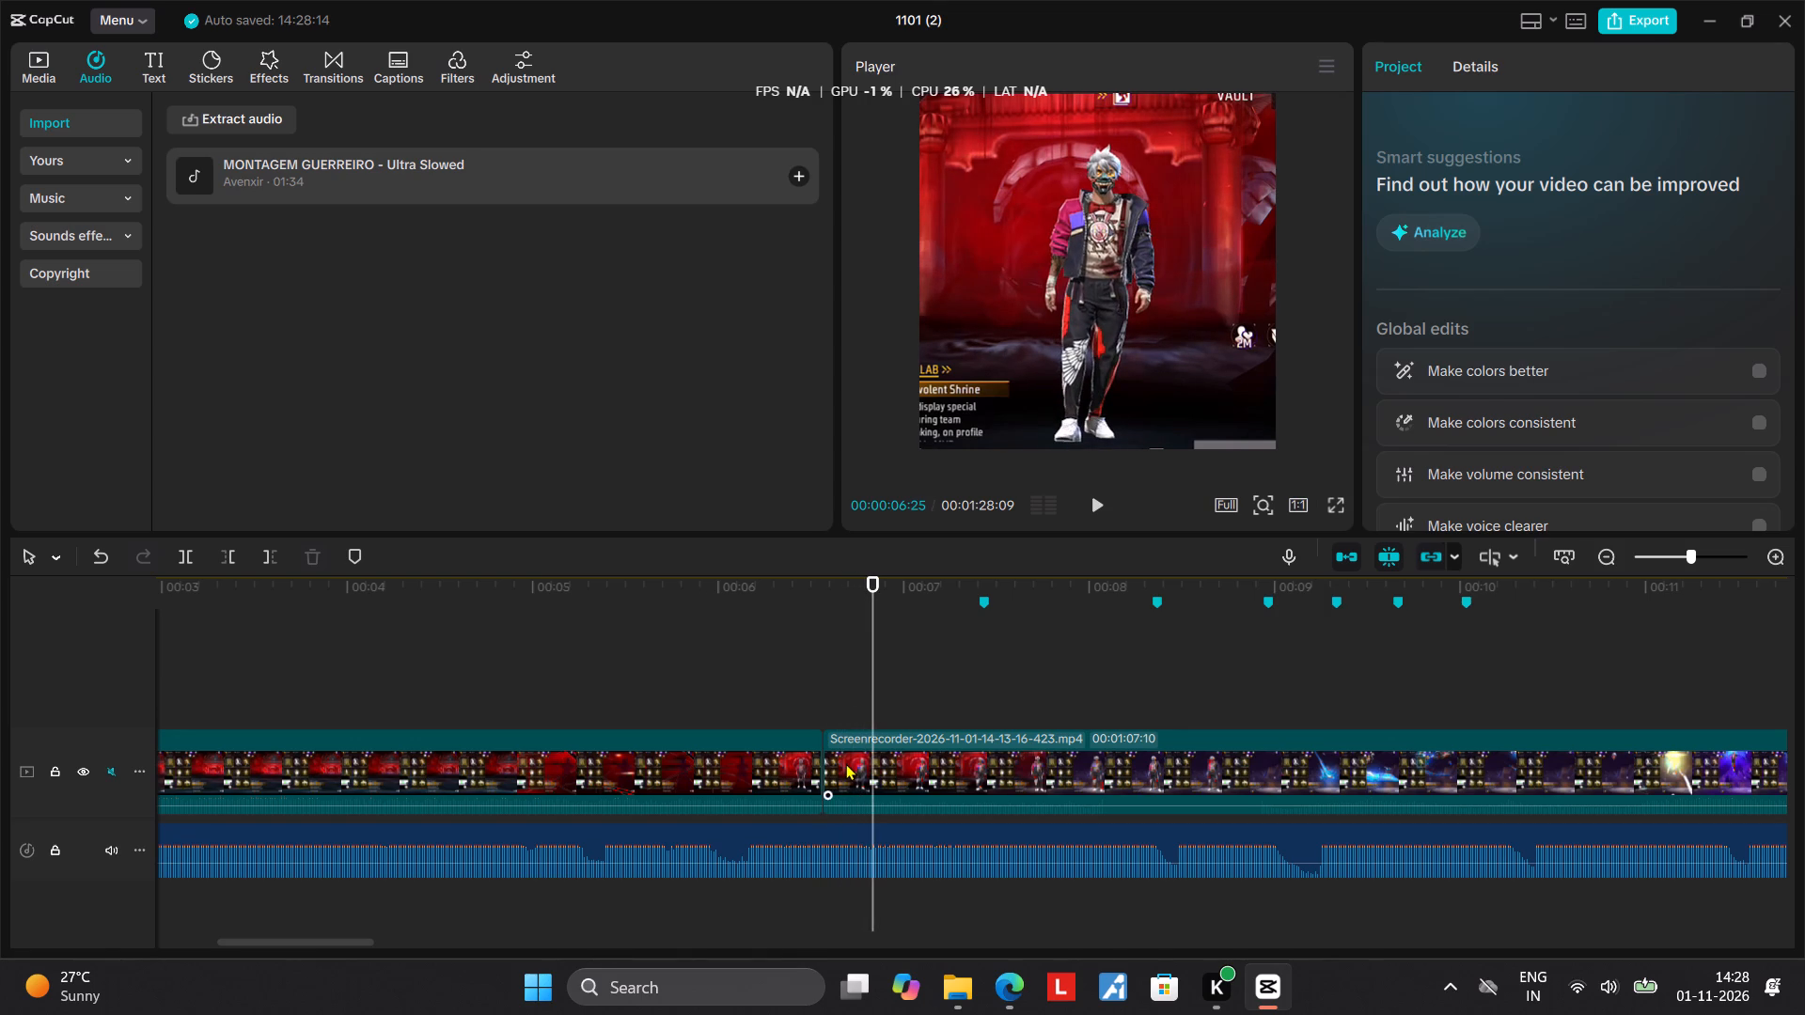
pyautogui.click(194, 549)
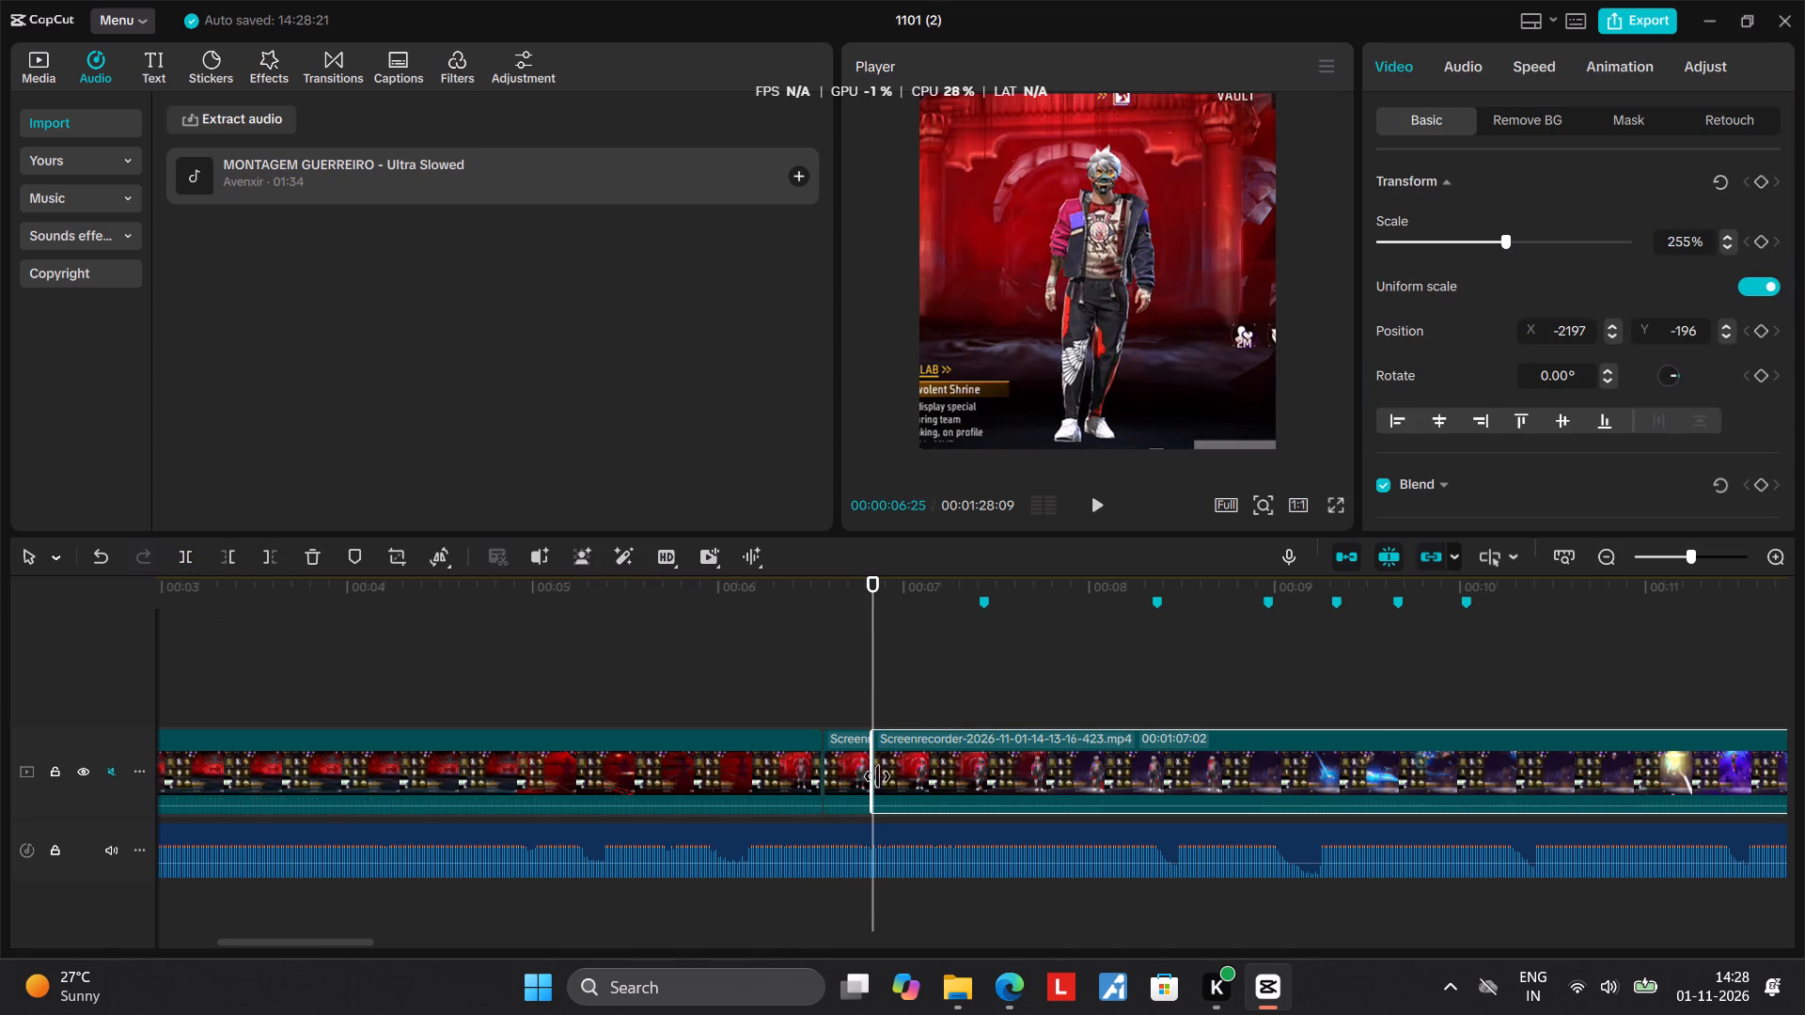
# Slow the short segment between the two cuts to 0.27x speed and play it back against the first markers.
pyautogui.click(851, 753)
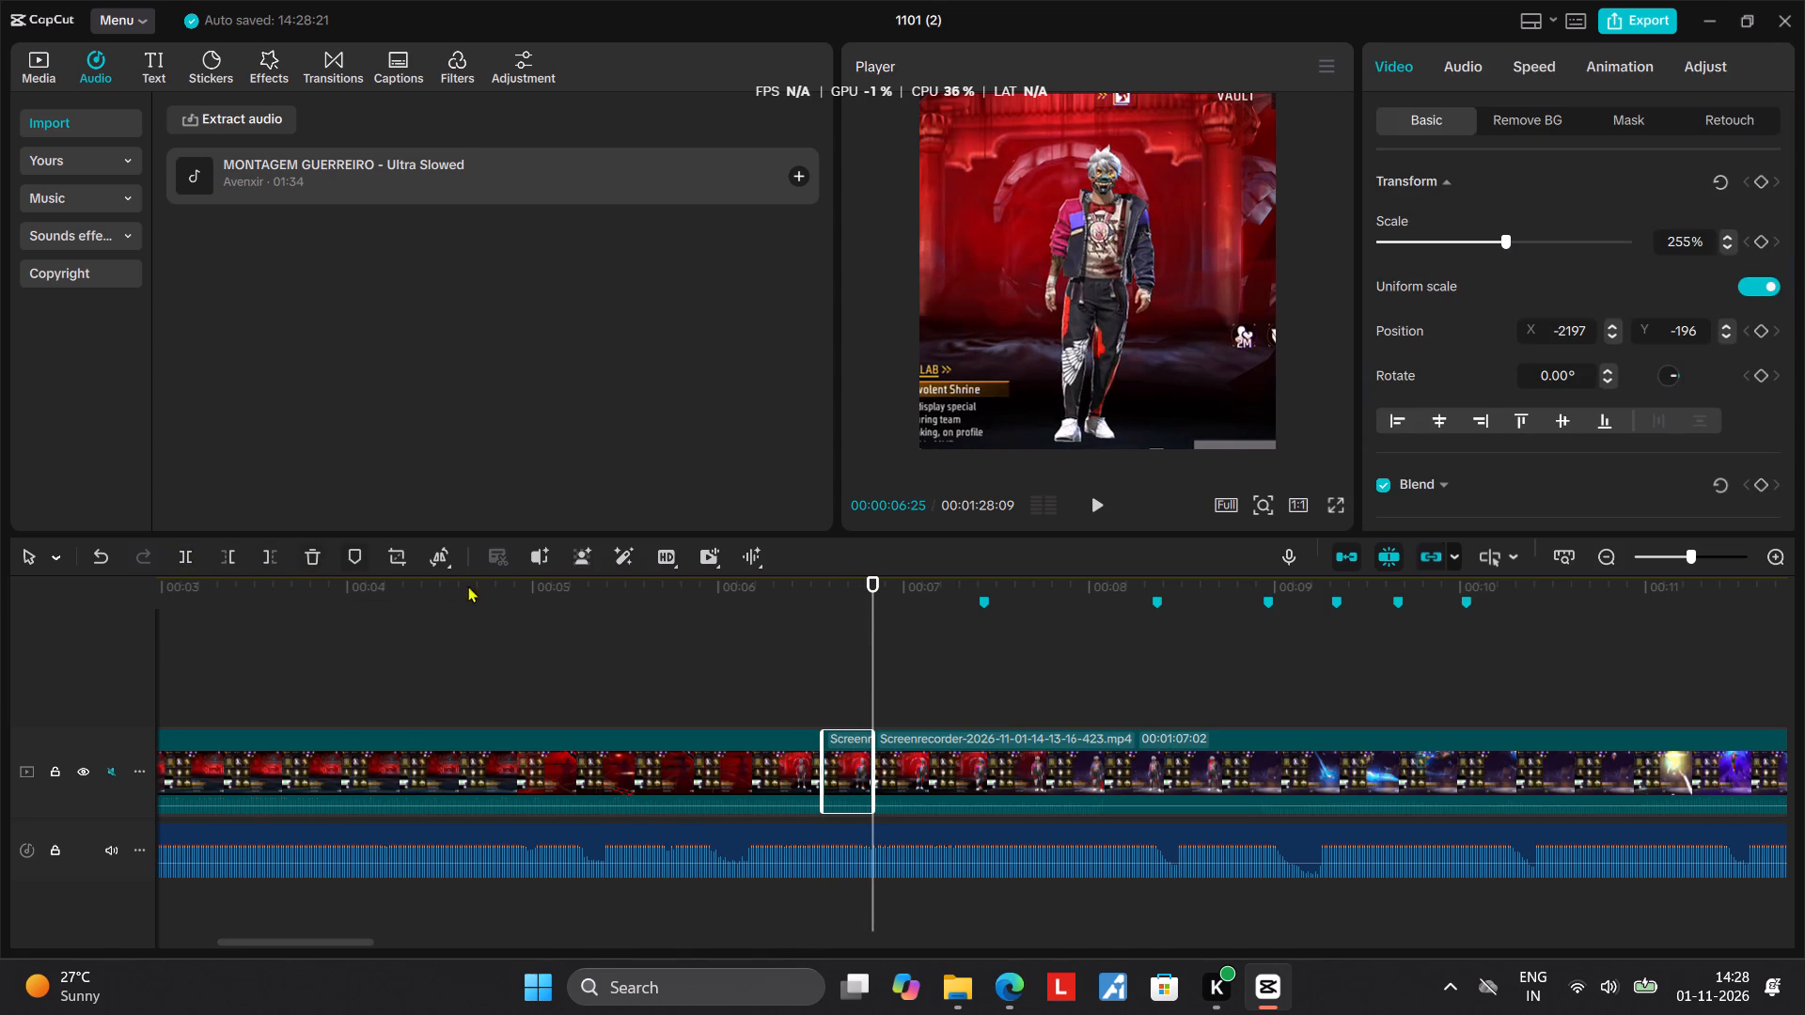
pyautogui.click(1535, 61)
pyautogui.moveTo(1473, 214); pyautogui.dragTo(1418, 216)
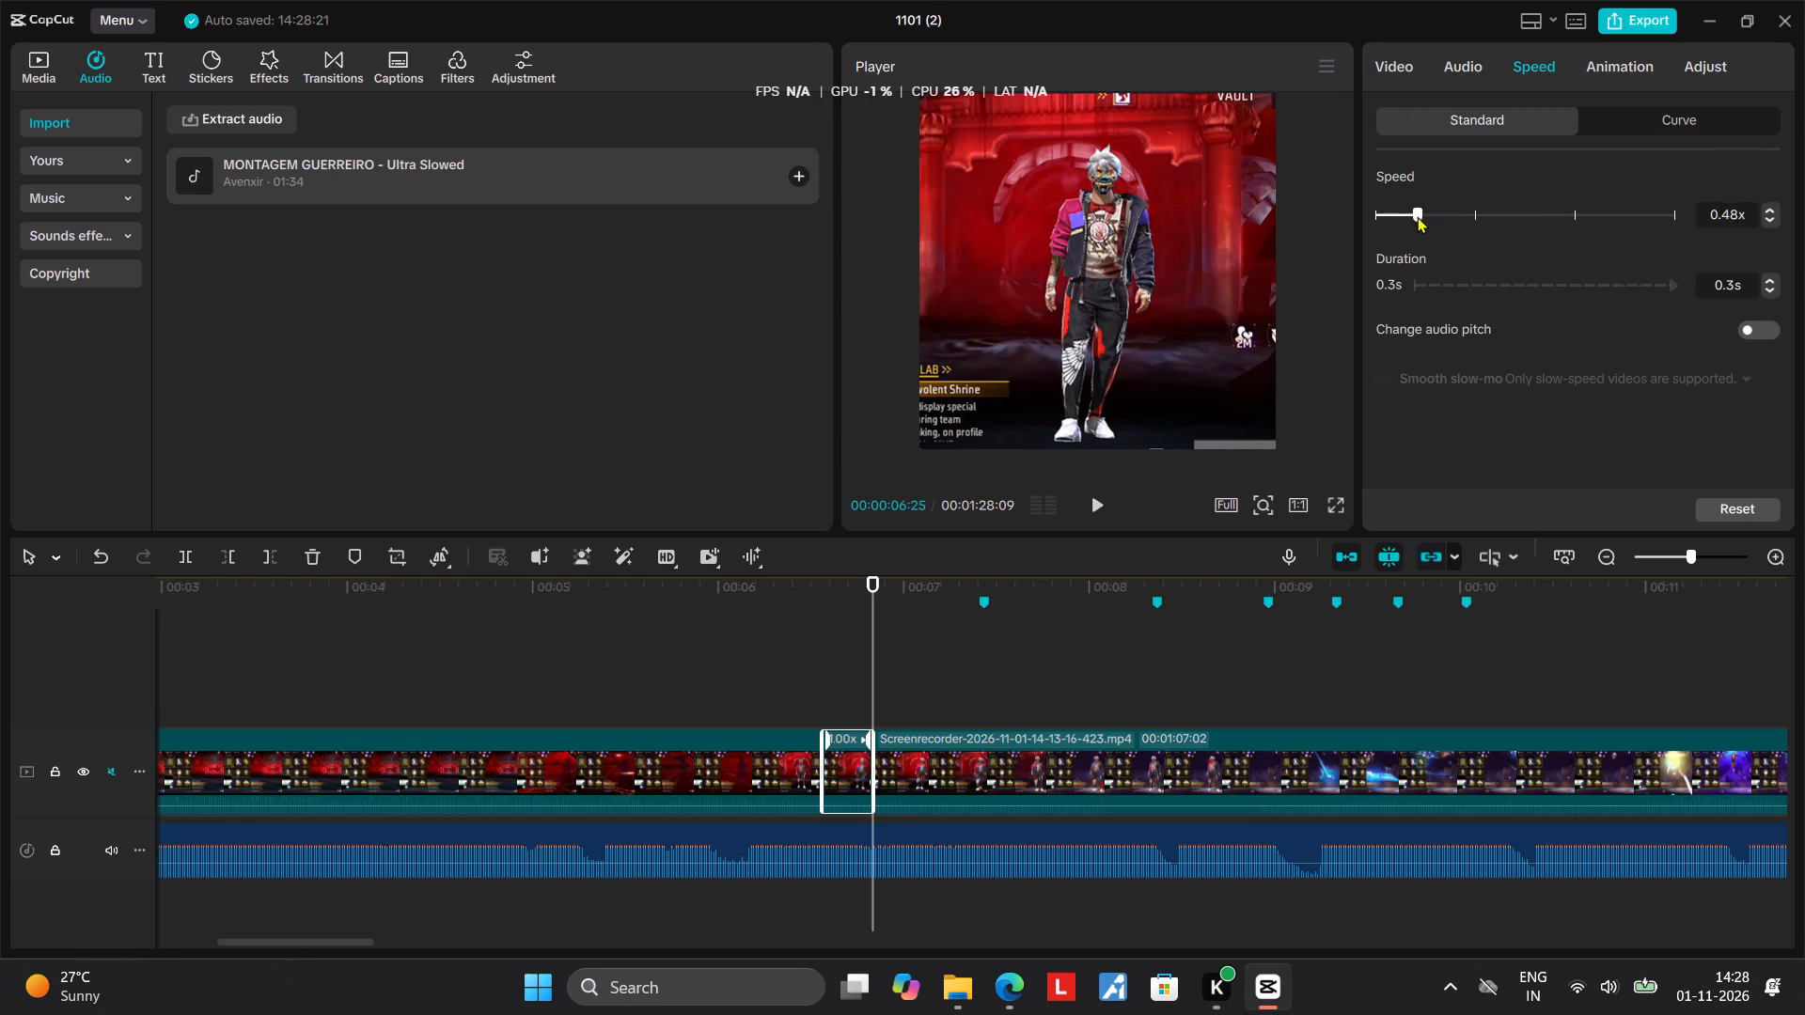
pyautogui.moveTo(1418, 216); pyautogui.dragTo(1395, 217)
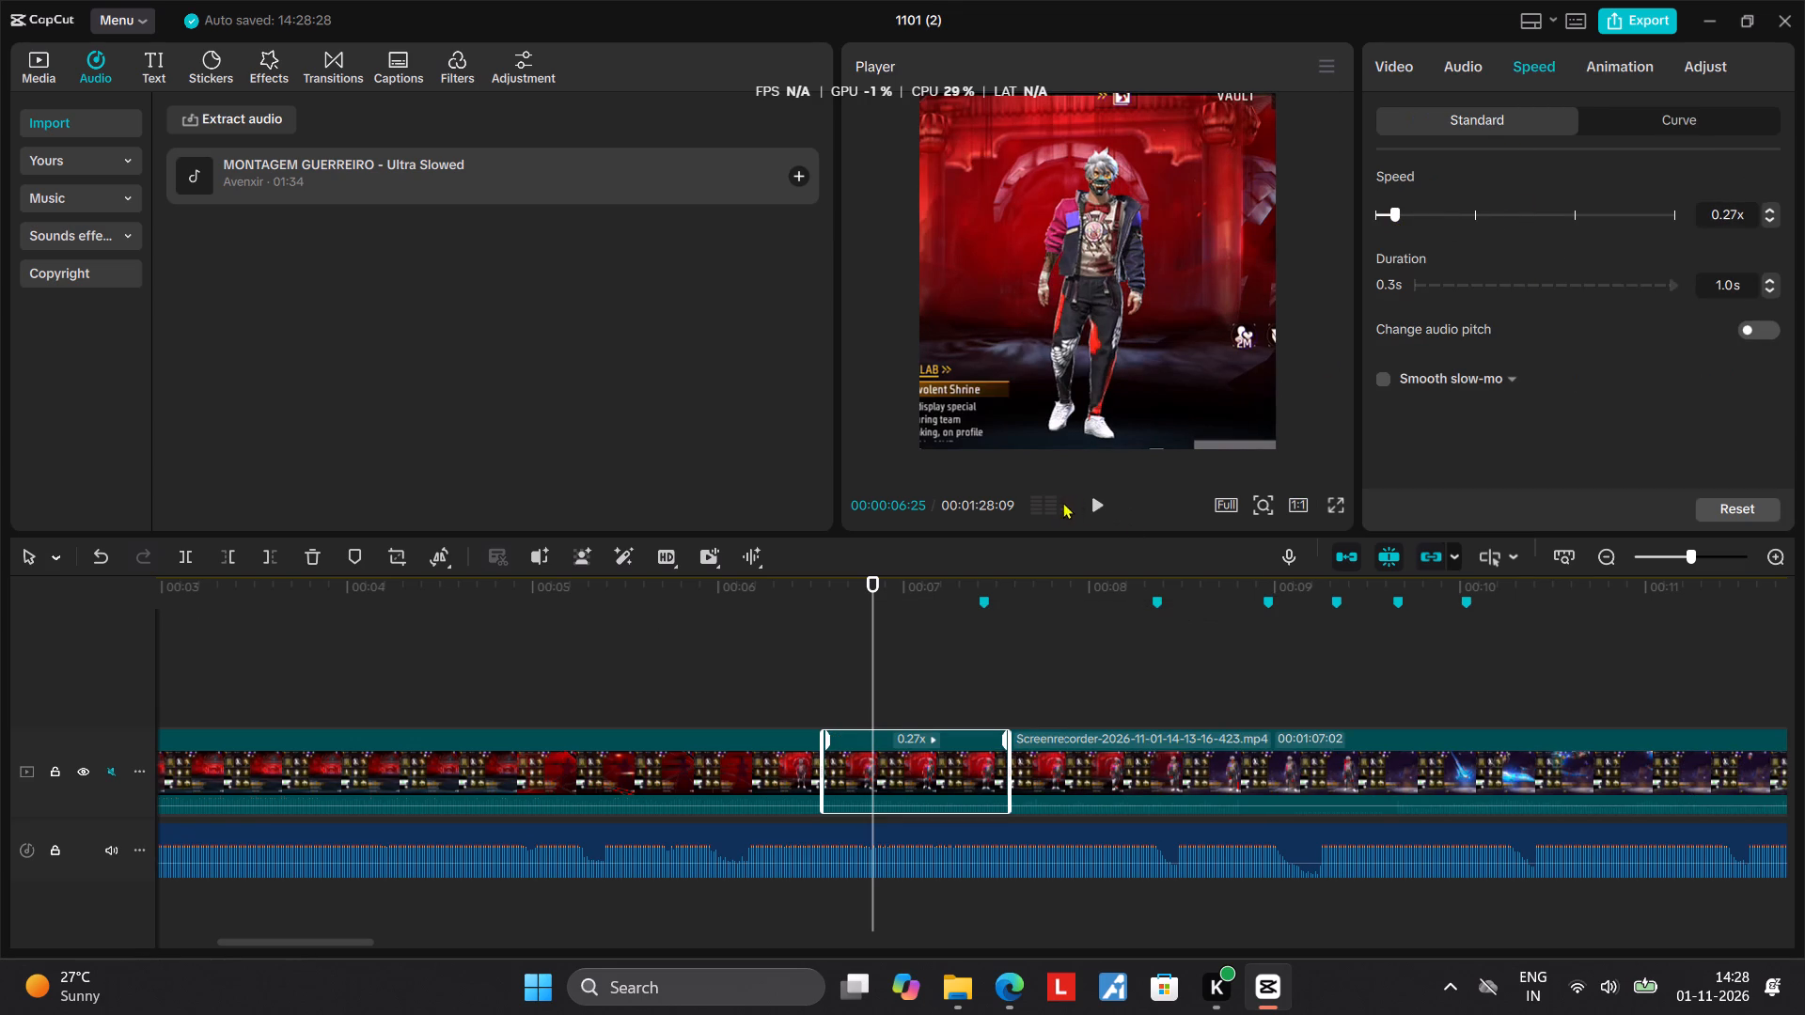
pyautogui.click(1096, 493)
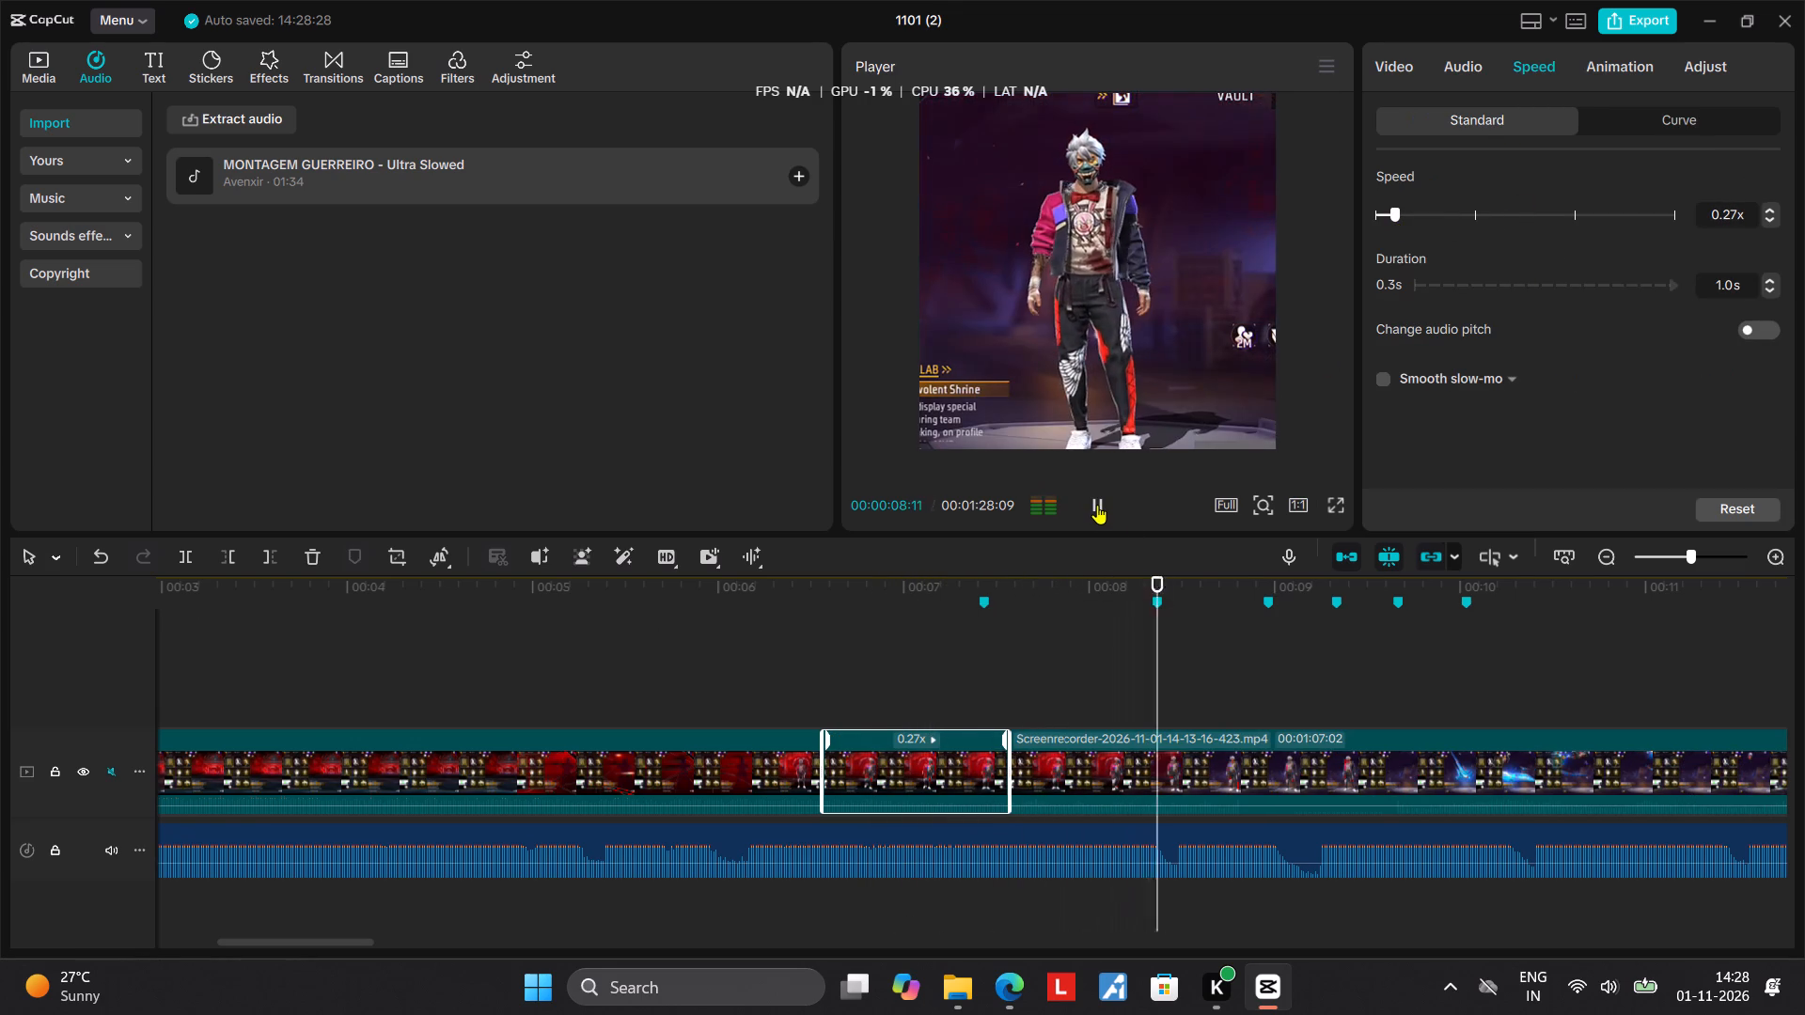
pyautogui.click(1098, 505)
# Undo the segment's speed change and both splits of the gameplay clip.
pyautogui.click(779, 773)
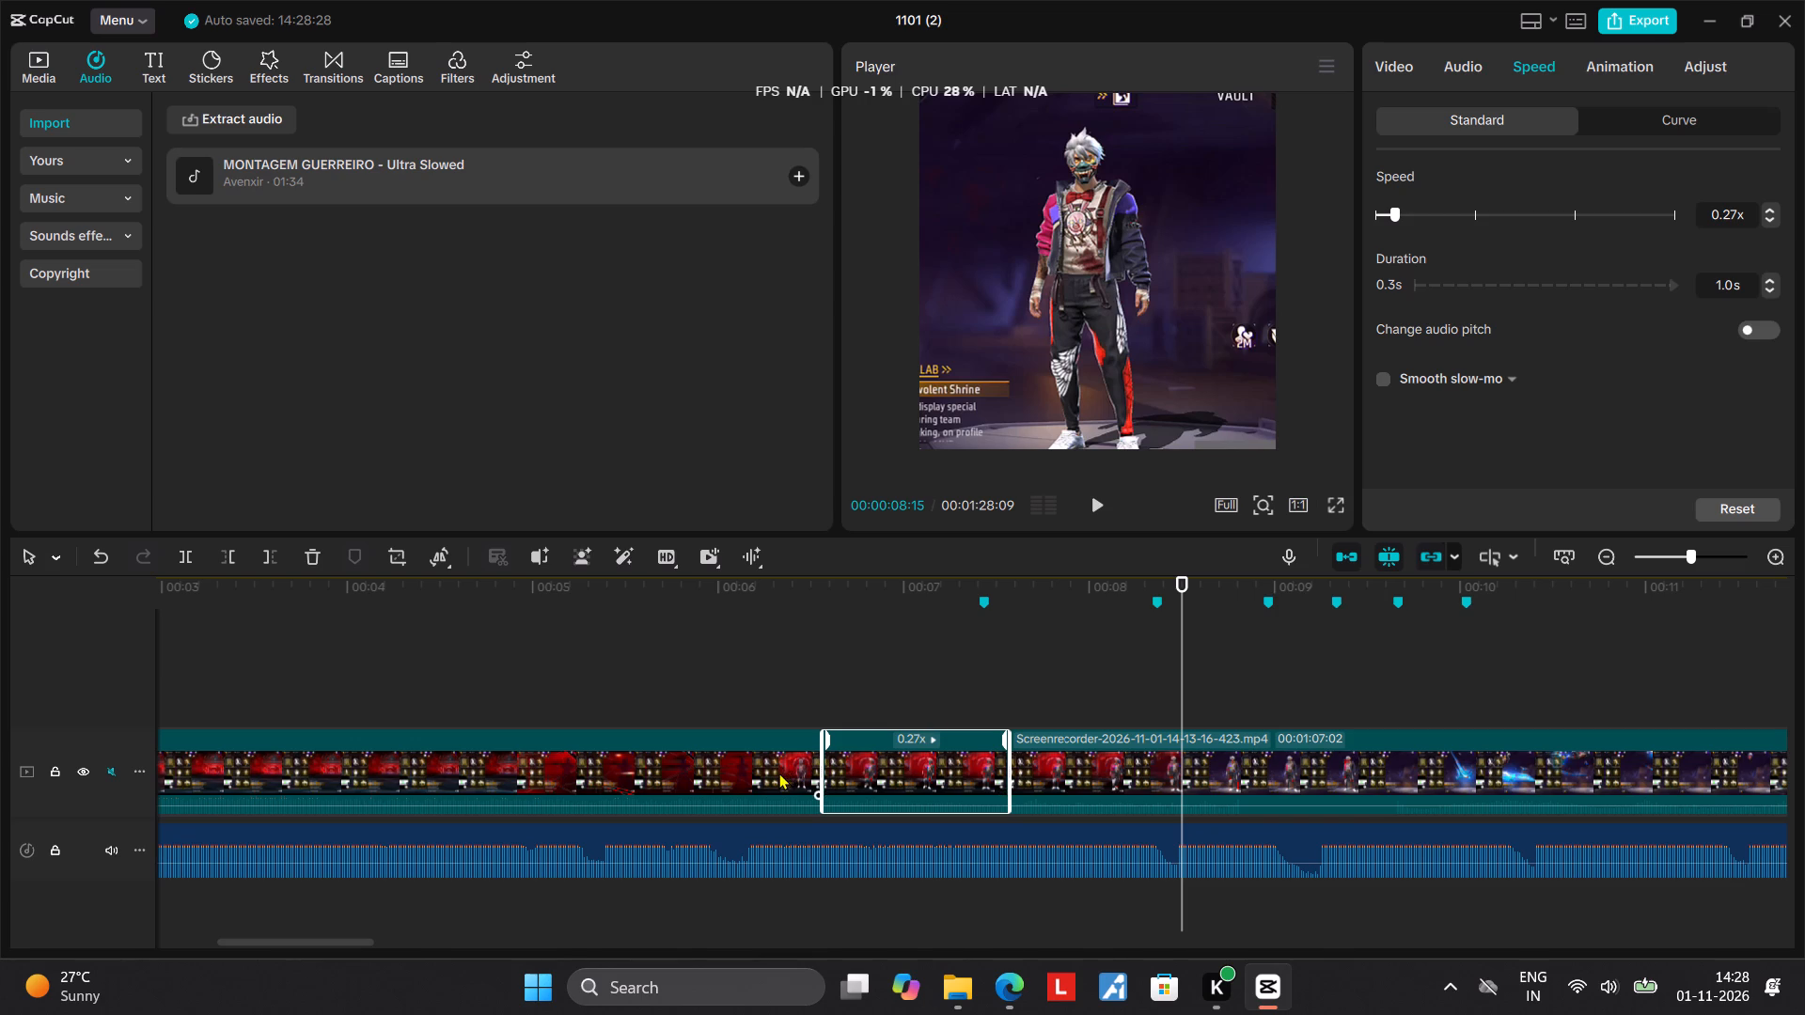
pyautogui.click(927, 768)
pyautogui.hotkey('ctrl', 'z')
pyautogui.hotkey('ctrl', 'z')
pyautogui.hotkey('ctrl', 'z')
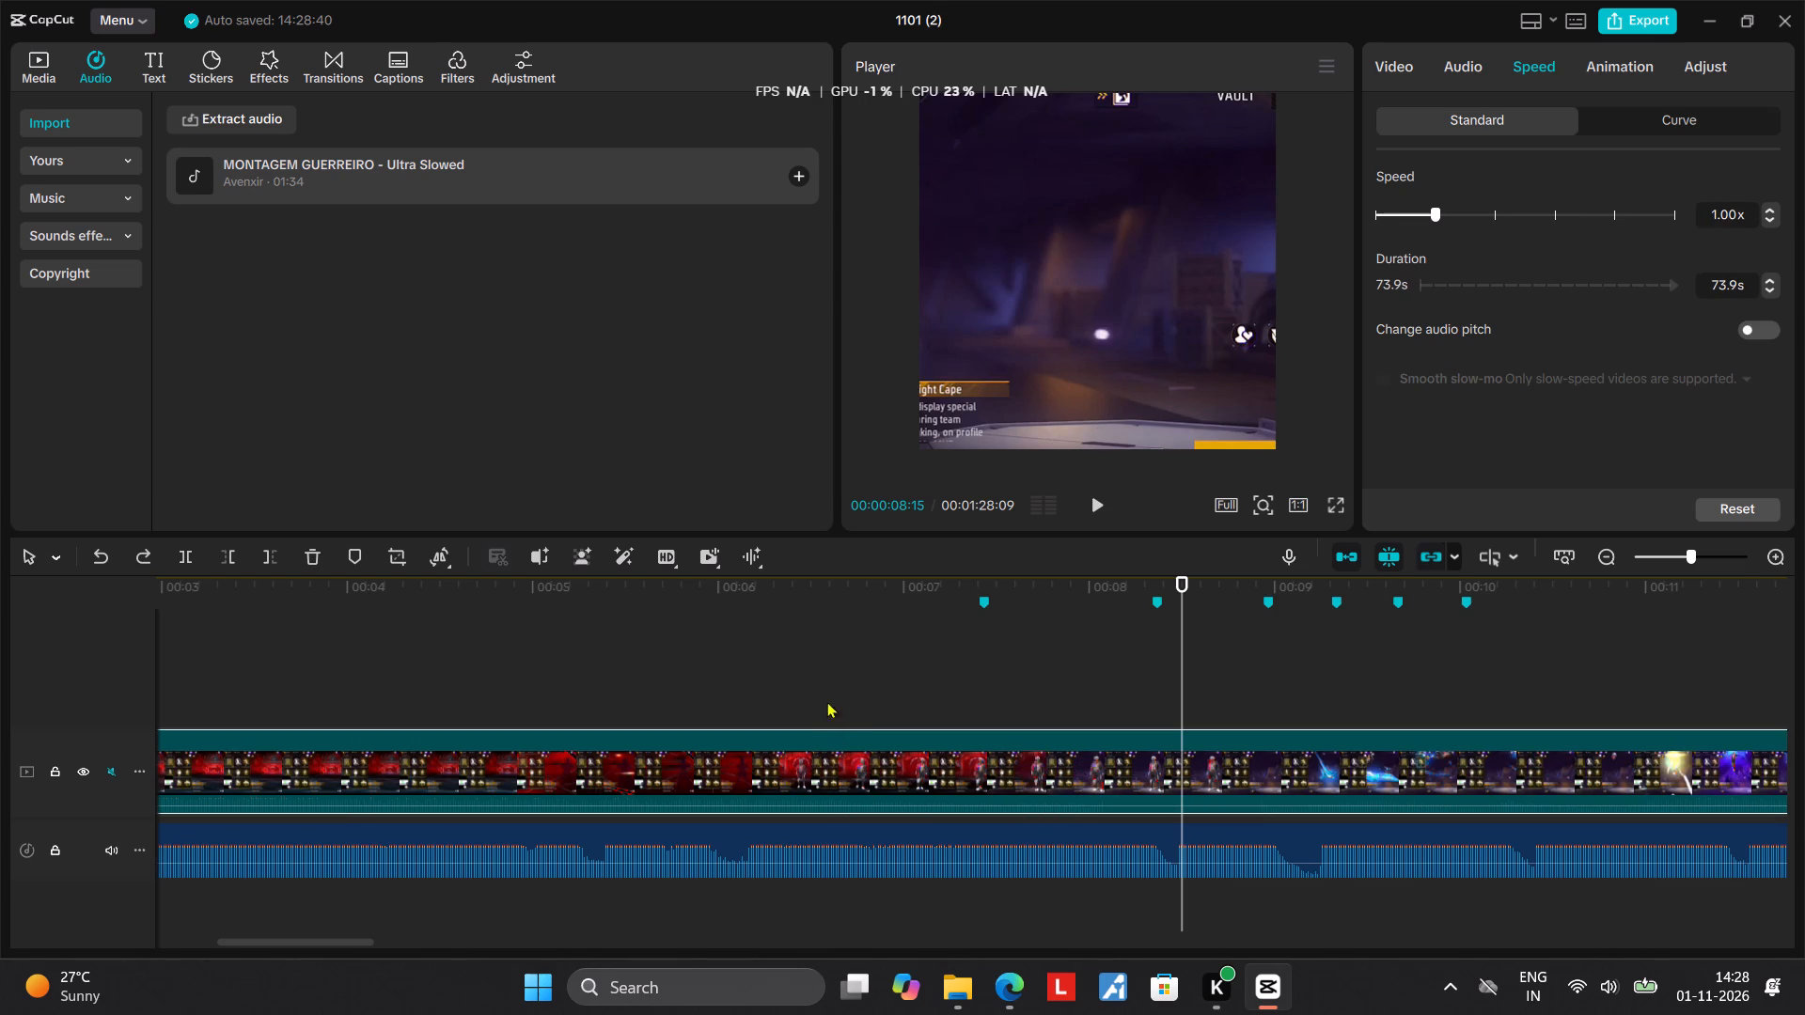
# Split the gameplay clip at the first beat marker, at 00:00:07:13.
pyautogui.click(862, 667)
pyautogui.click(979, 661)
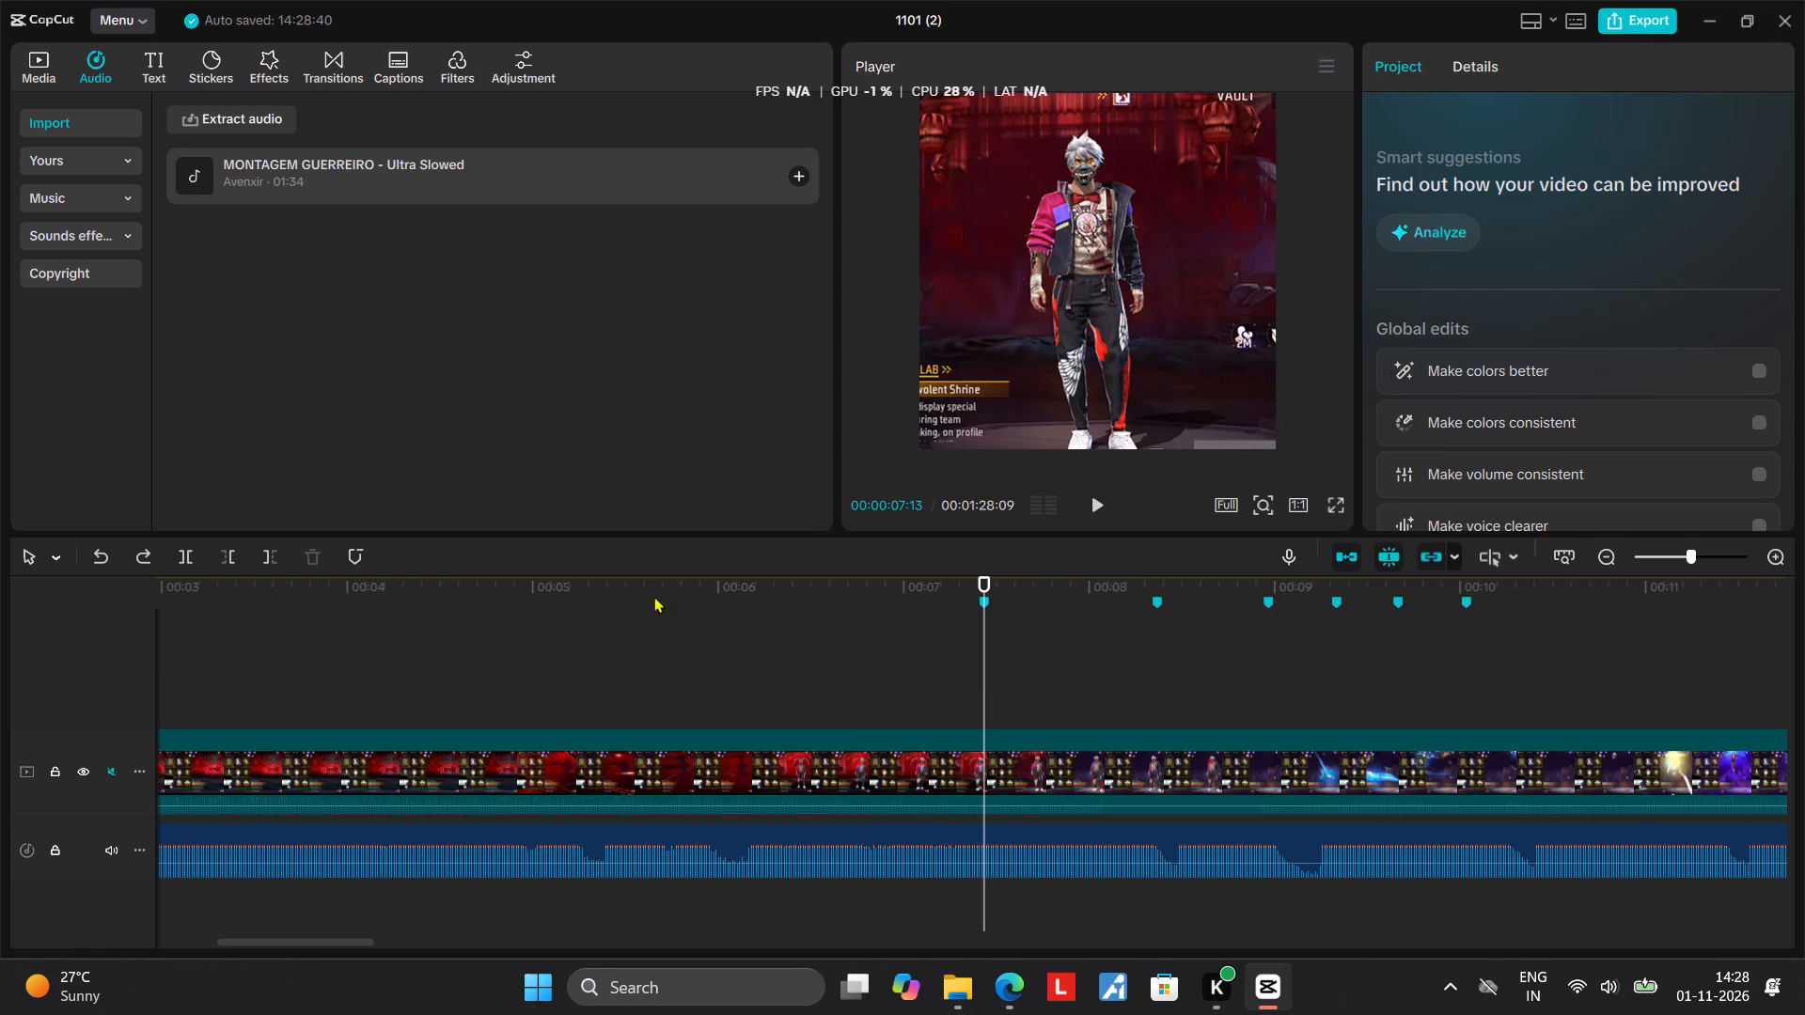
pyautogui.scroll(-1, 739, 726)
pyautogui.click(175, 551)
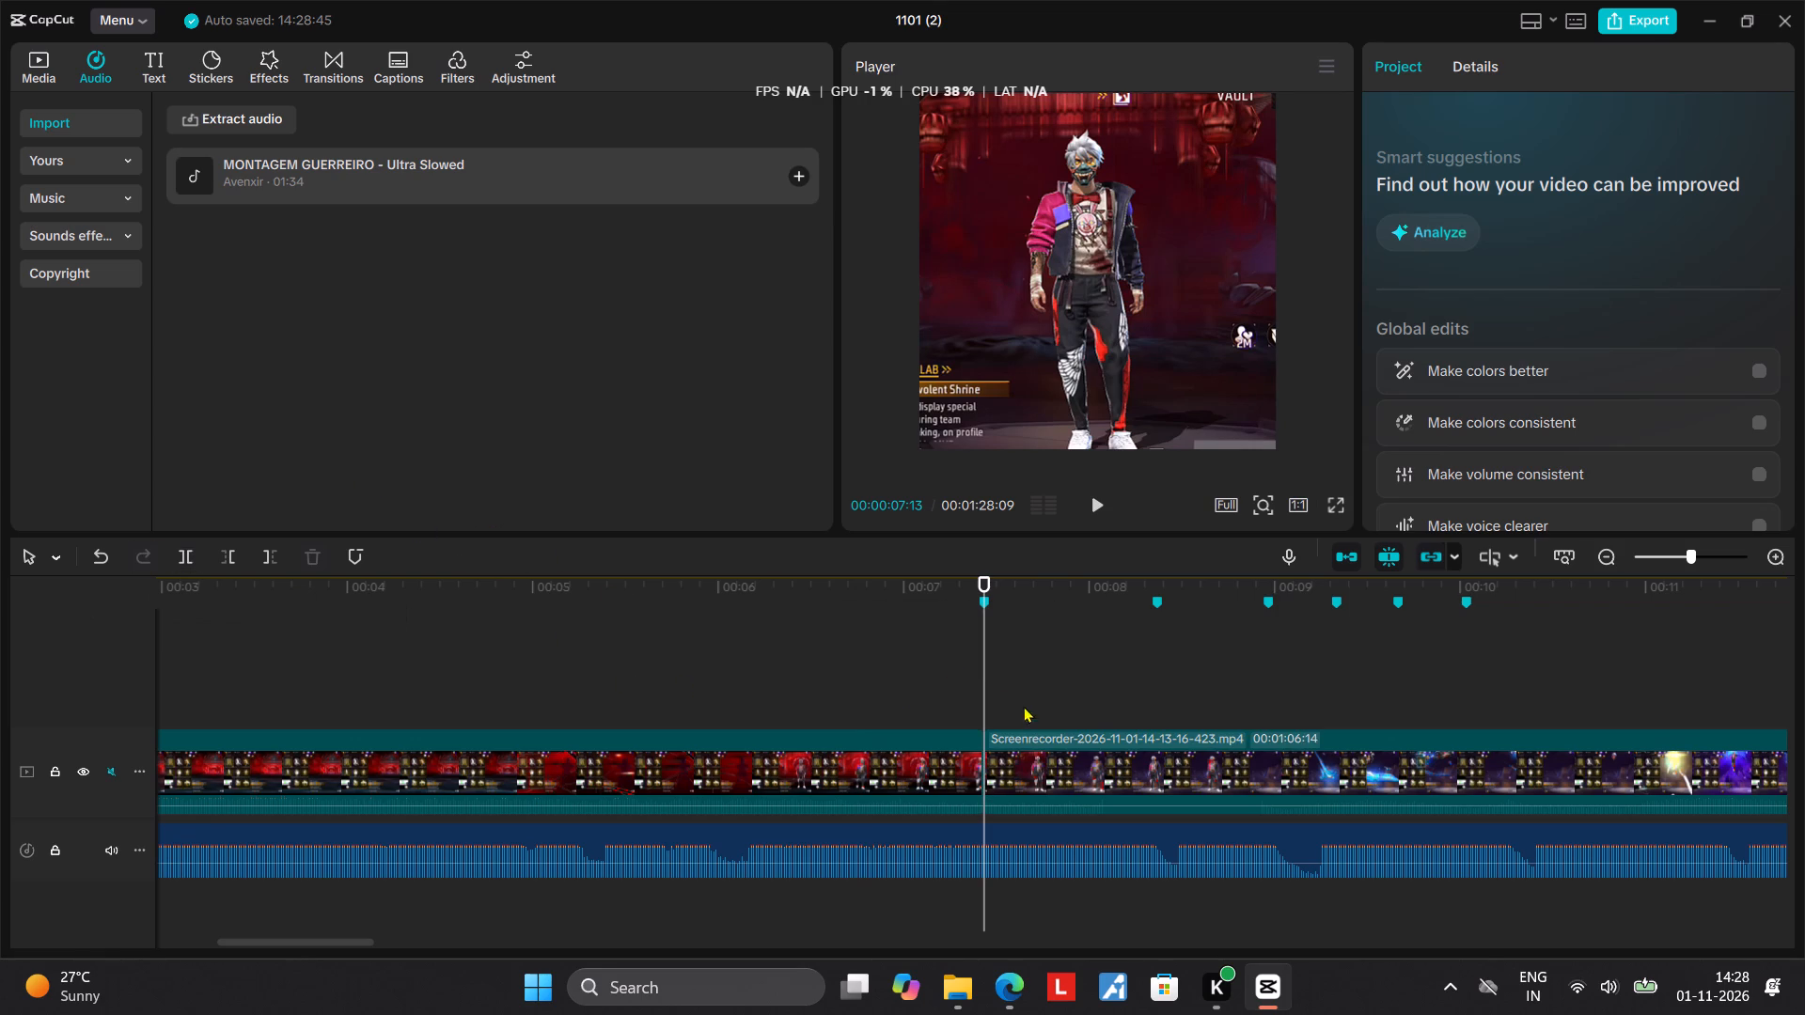
# Scrub back and forth around the cut to examine how the end of the Malevolent Shrine emote meets the first marker.
pyautogui.click(1003, 695)
pyautogui.moveTo(1003, 695); pyautogui.dragTo(871, 687)
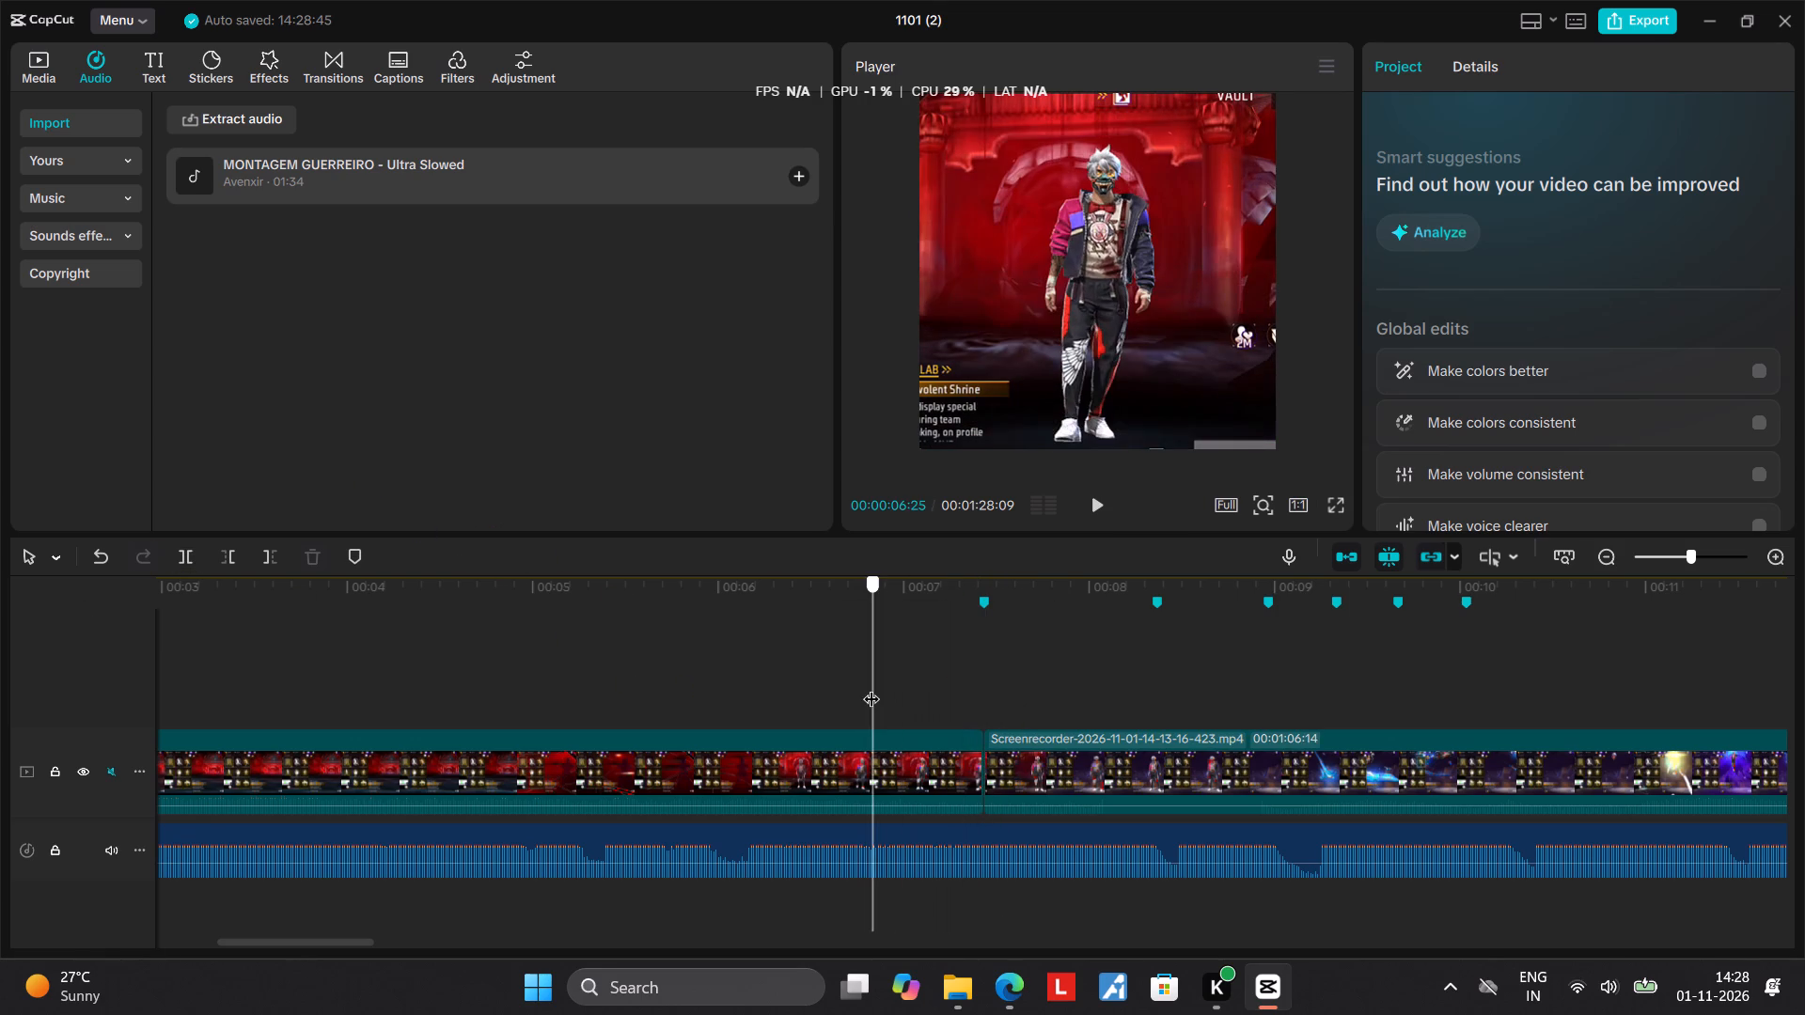
pyautogui.moveTo(871, 687); pyautogui.dragTo(997, 680)
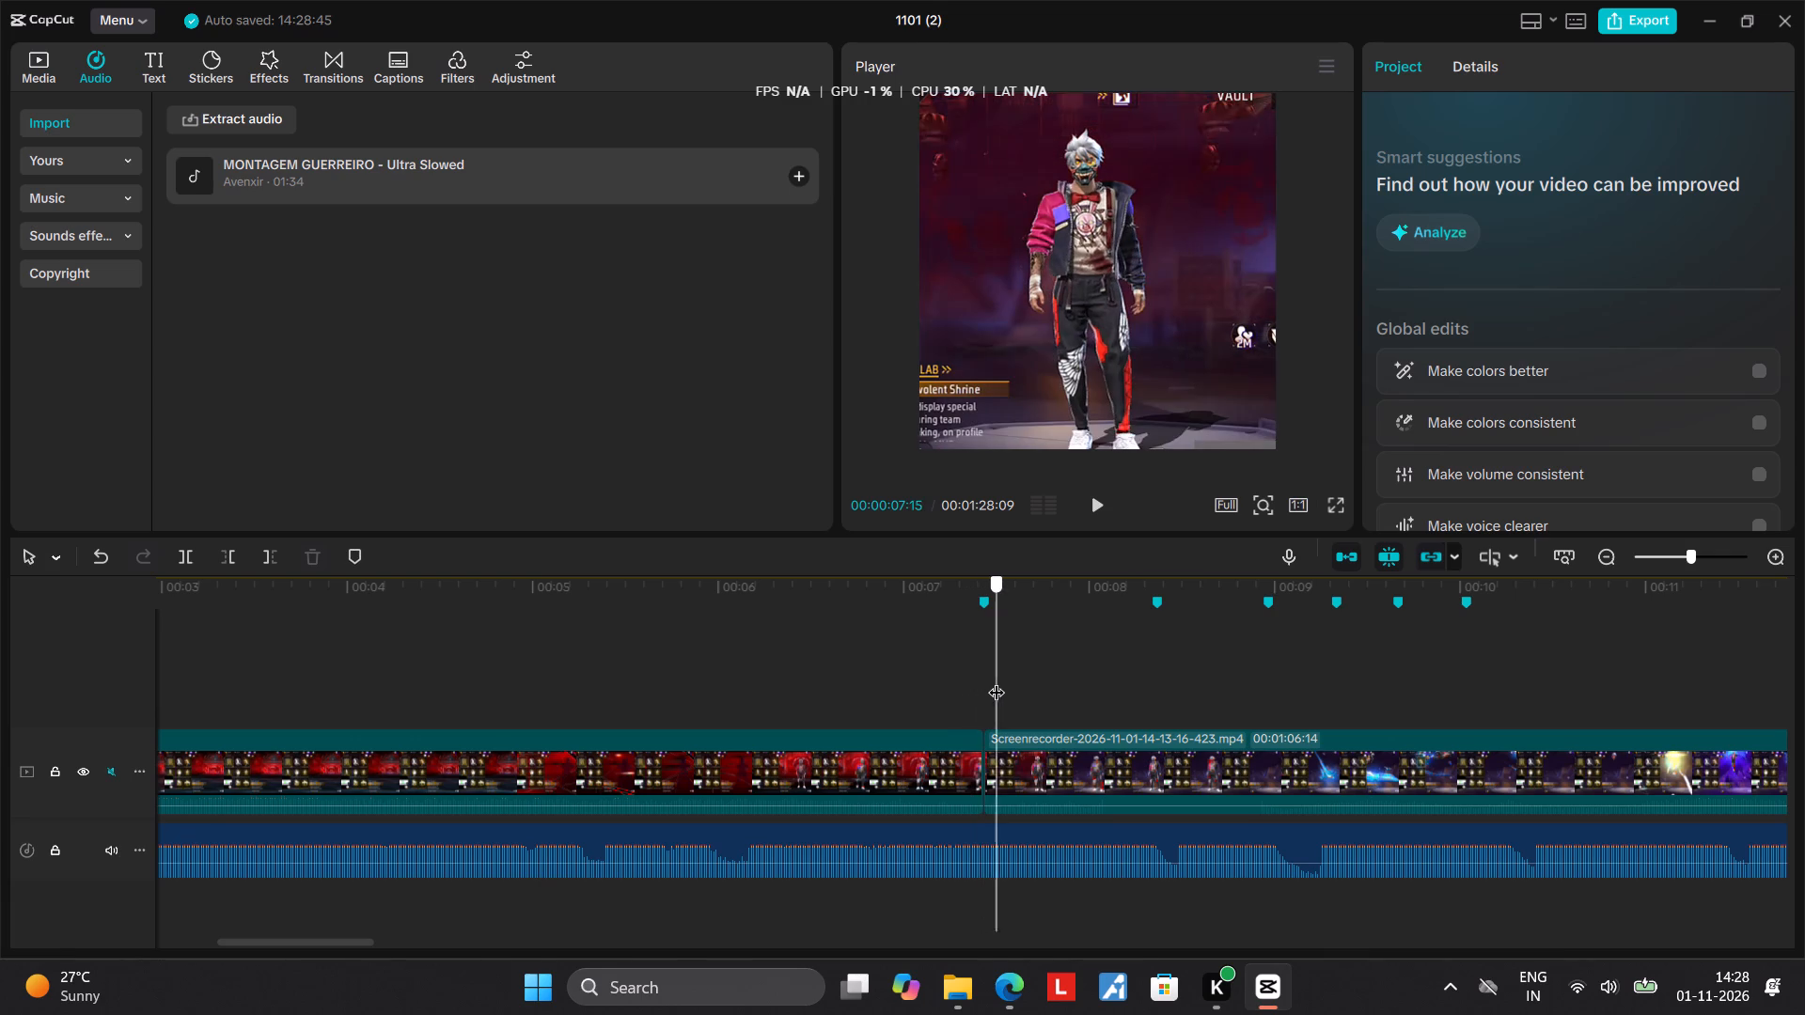
pyautogui.moveTo(997, 680); pyautogui.dragTo(986, 682)
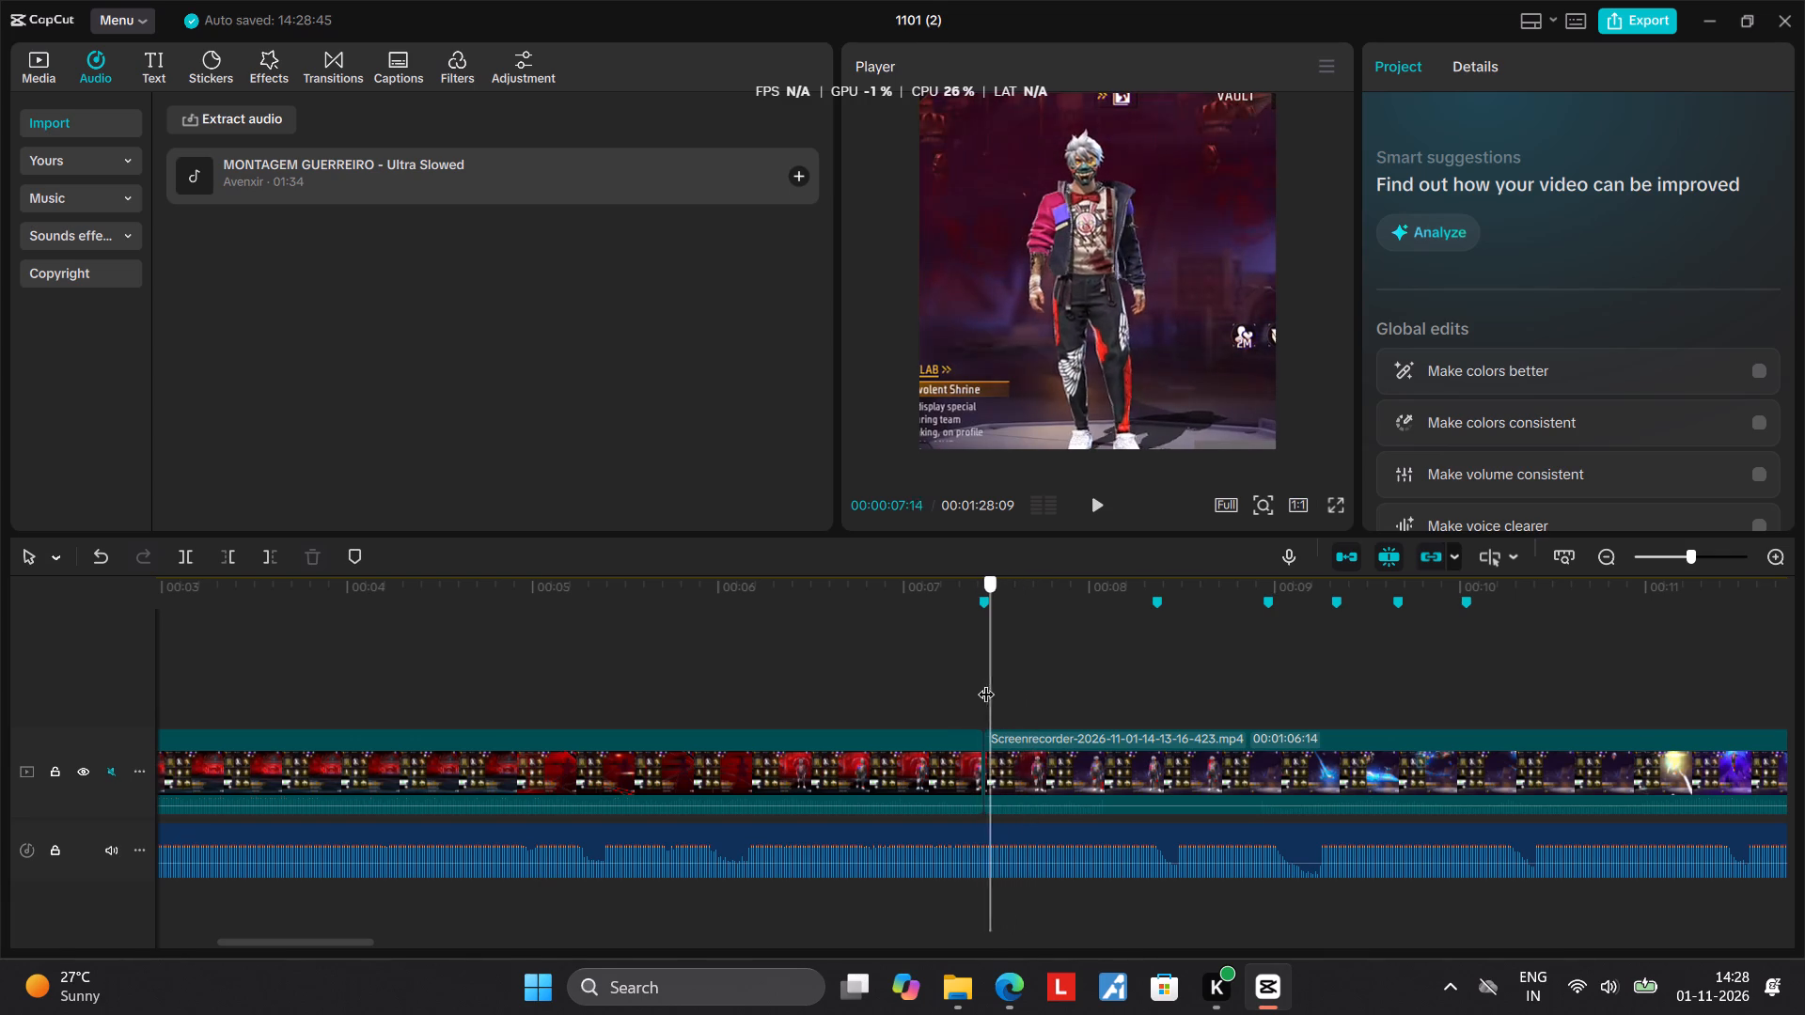
pyautogui.moveTo(986, 682); pyautogui.dragTo(1045, 679)
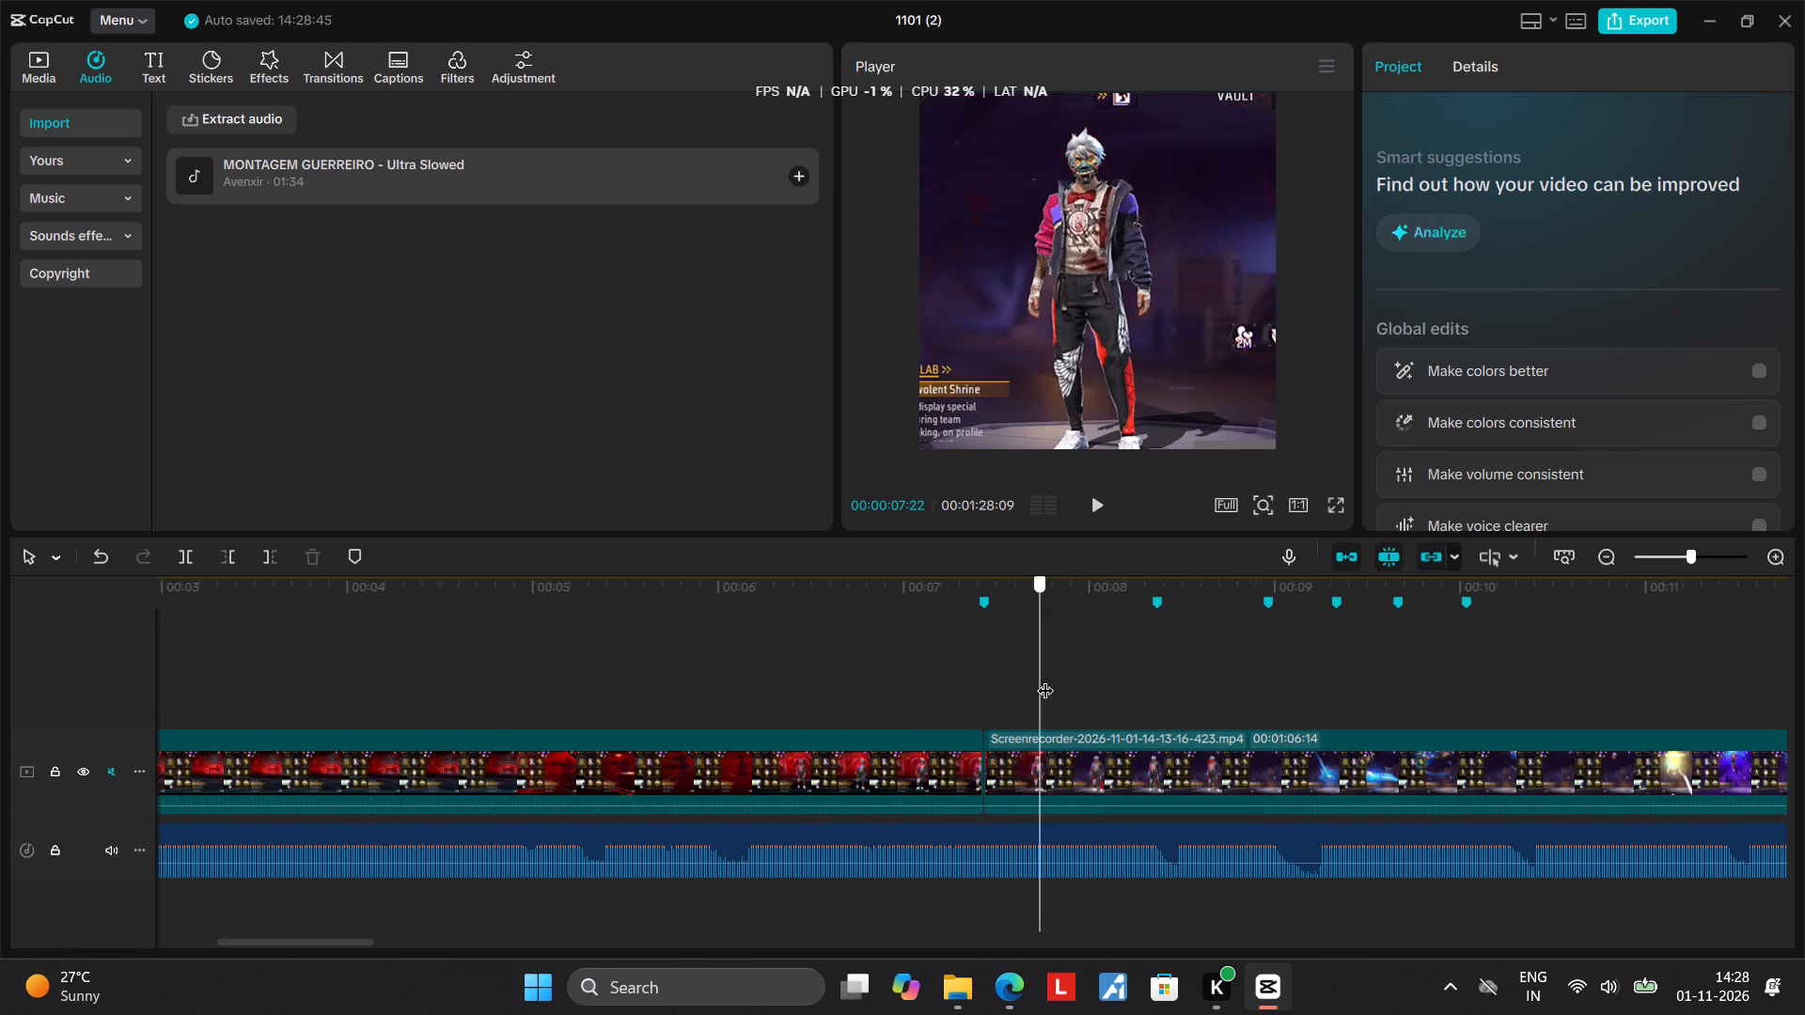
pyautogui.moveTo(1045, 679); pyautogui.dragTo(887, 679)
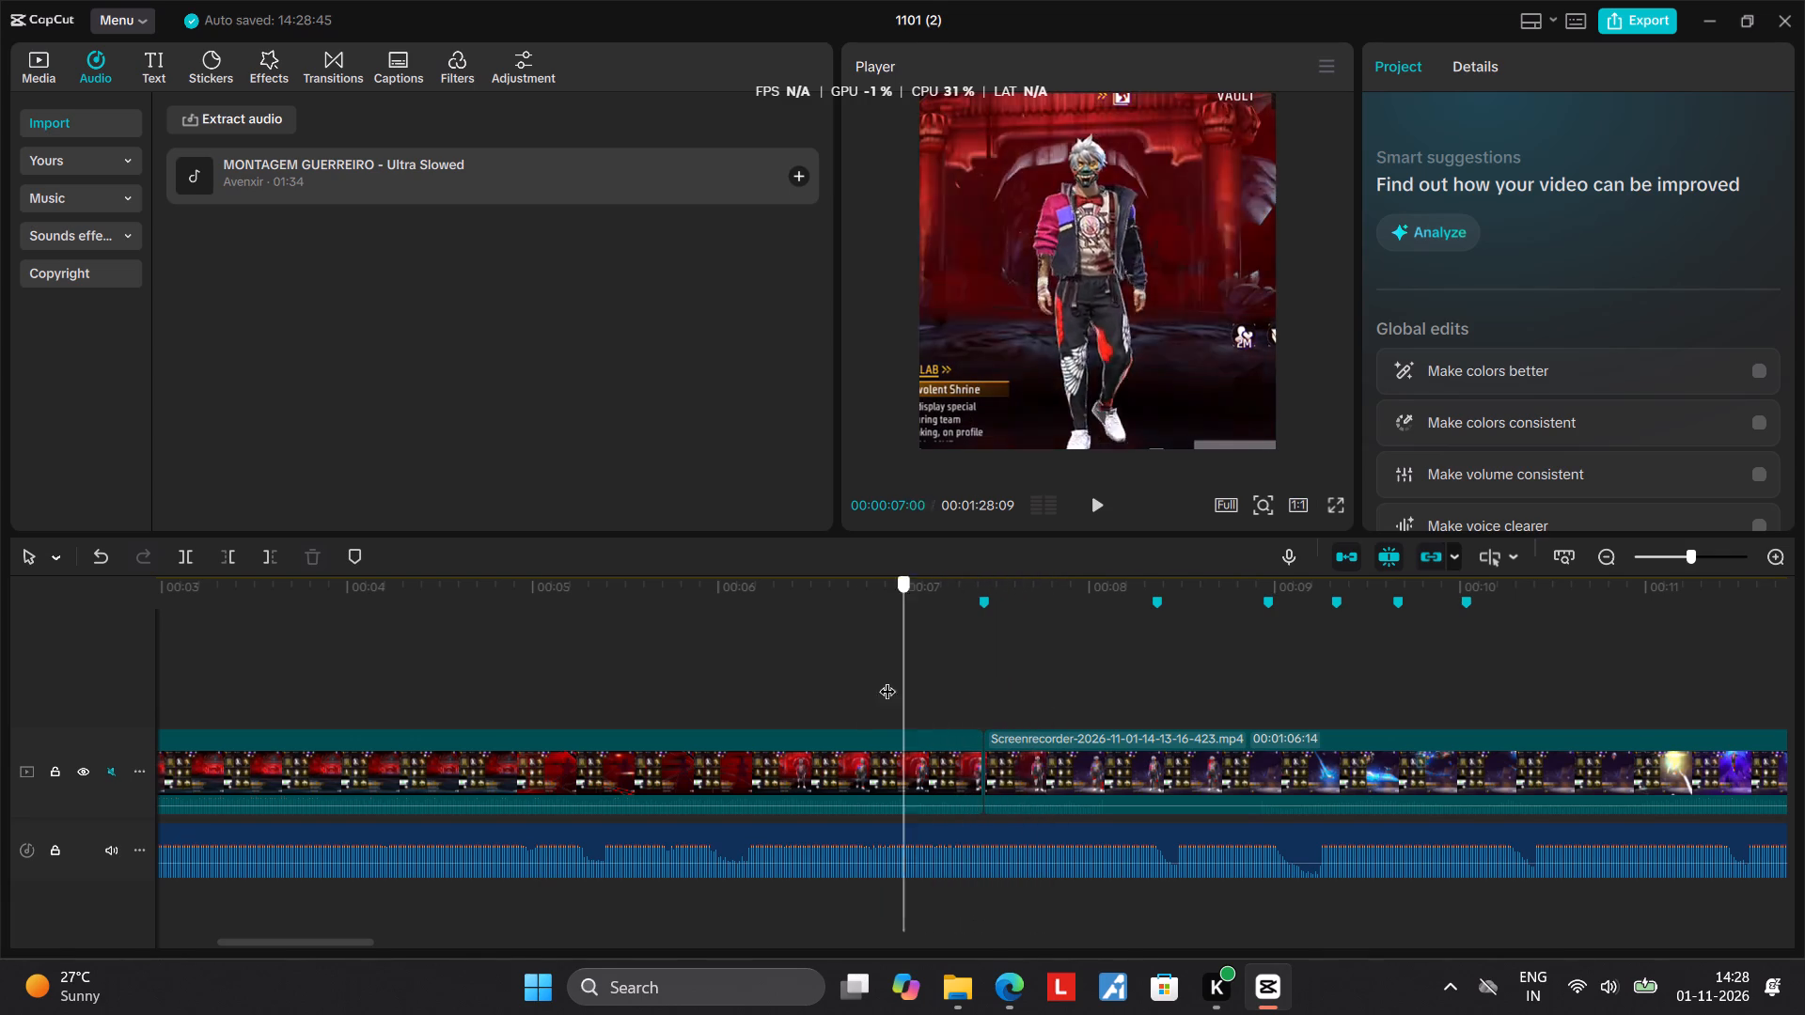
pyautogui.moveTo(887, 679); pyautogui.dragTo(934, 677)
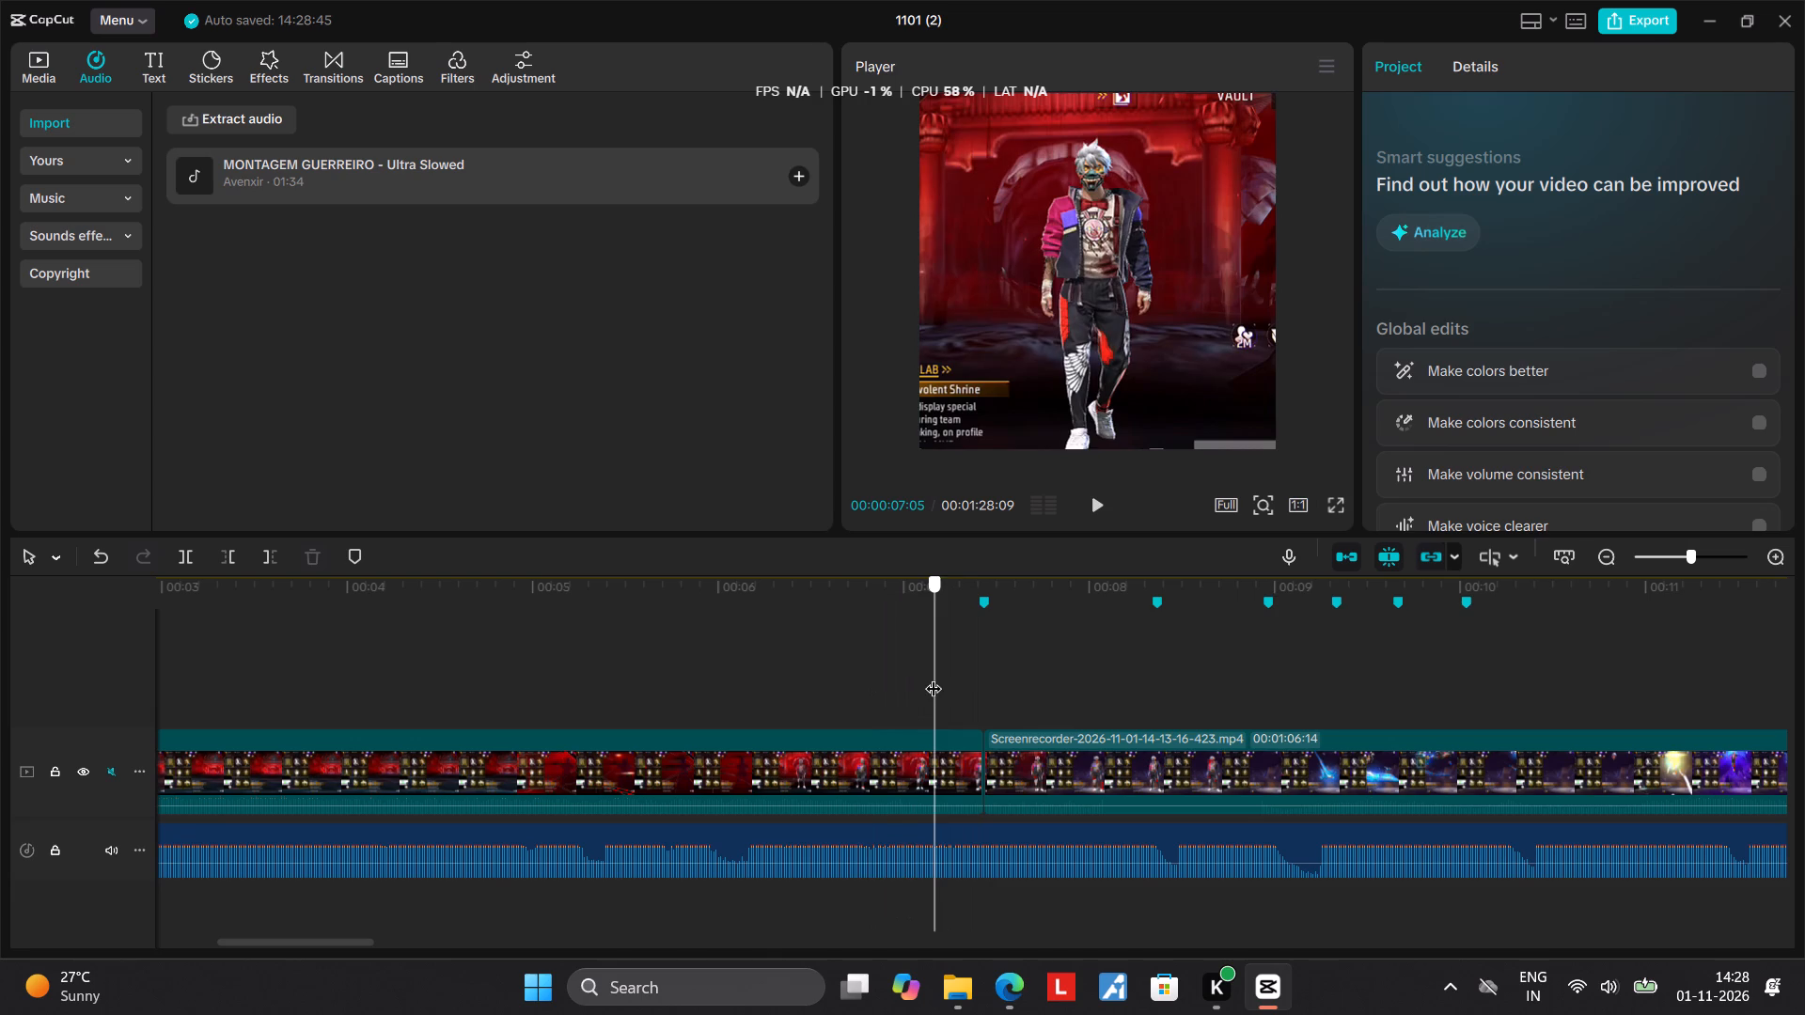
pyautogui.moveTo(934, 677); pyautogui.dragTo(863, 676)
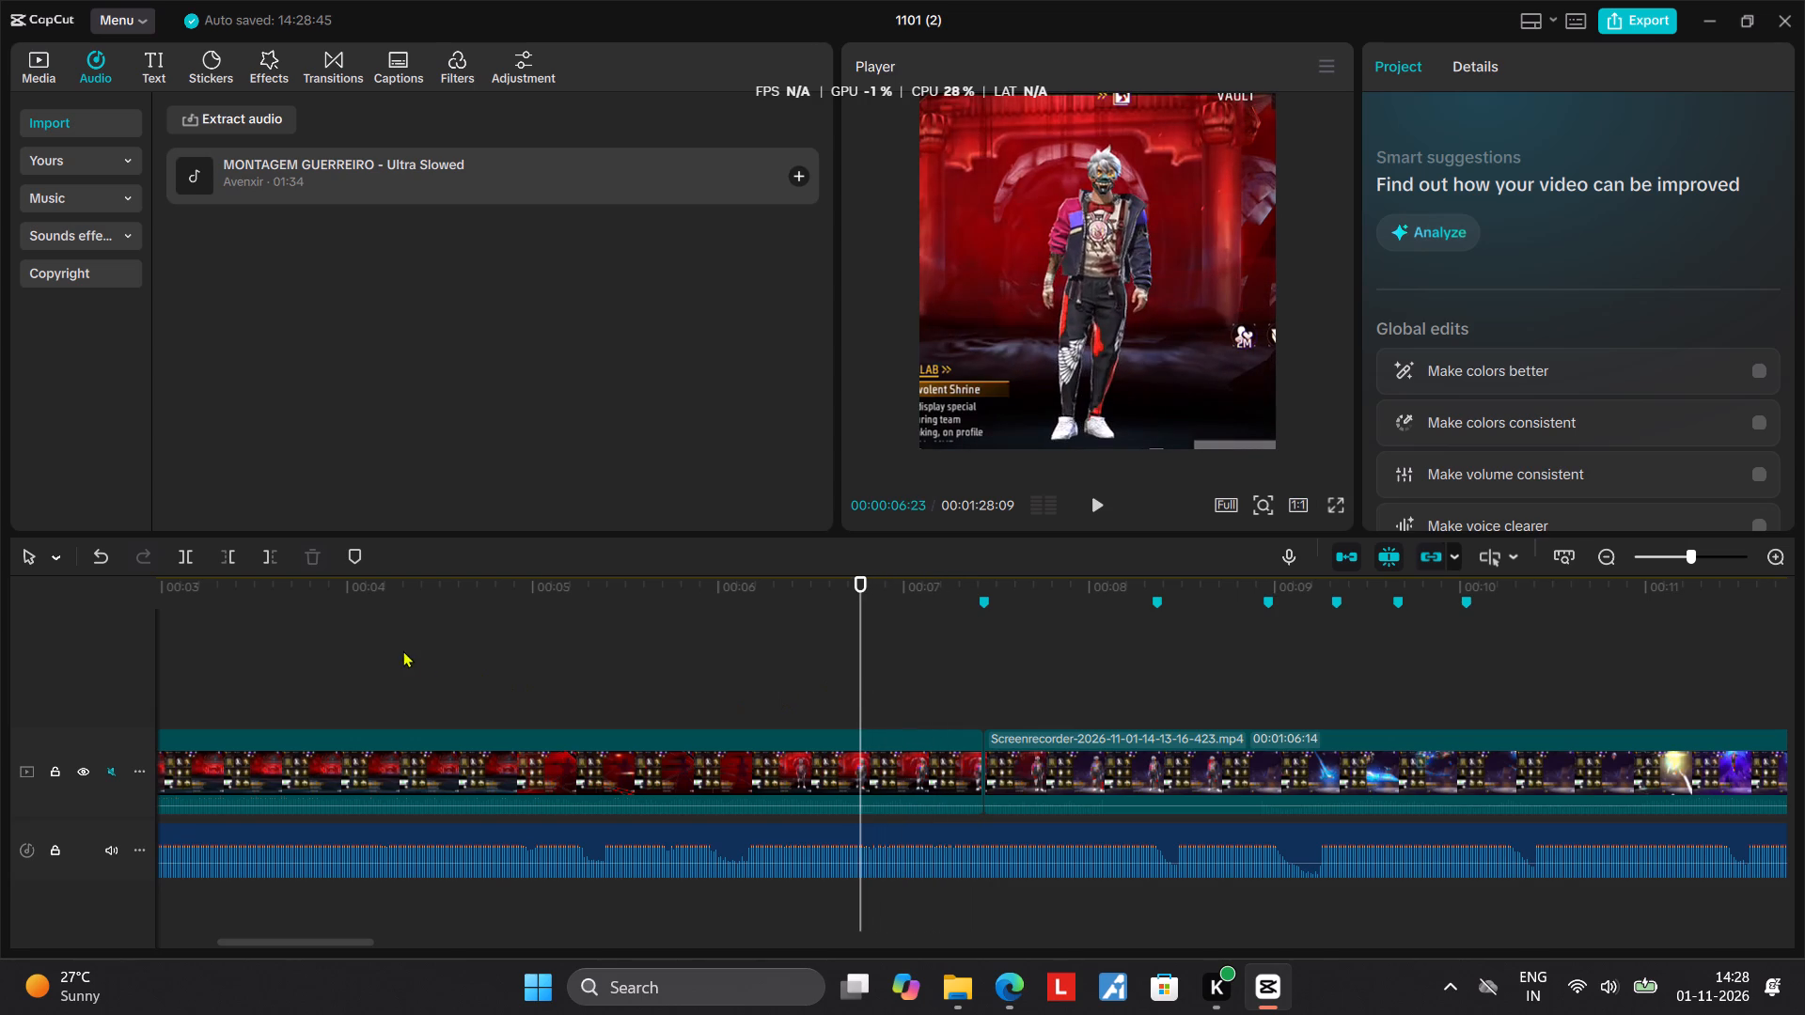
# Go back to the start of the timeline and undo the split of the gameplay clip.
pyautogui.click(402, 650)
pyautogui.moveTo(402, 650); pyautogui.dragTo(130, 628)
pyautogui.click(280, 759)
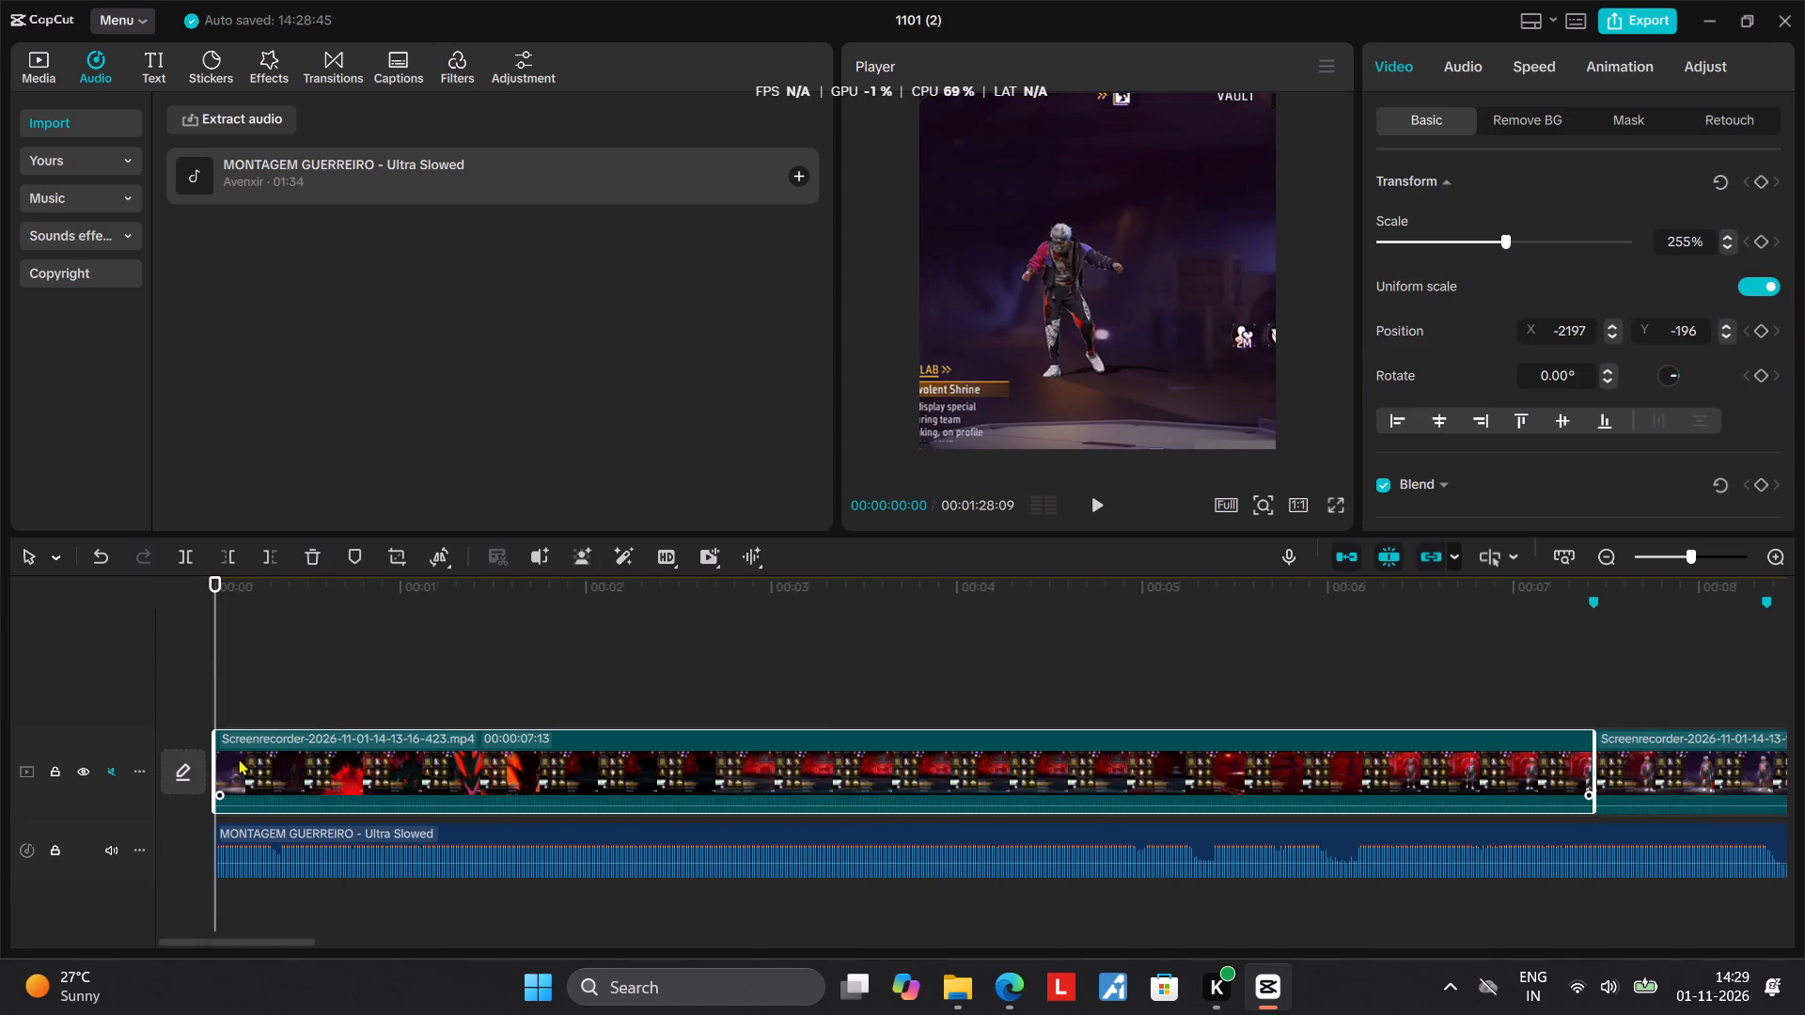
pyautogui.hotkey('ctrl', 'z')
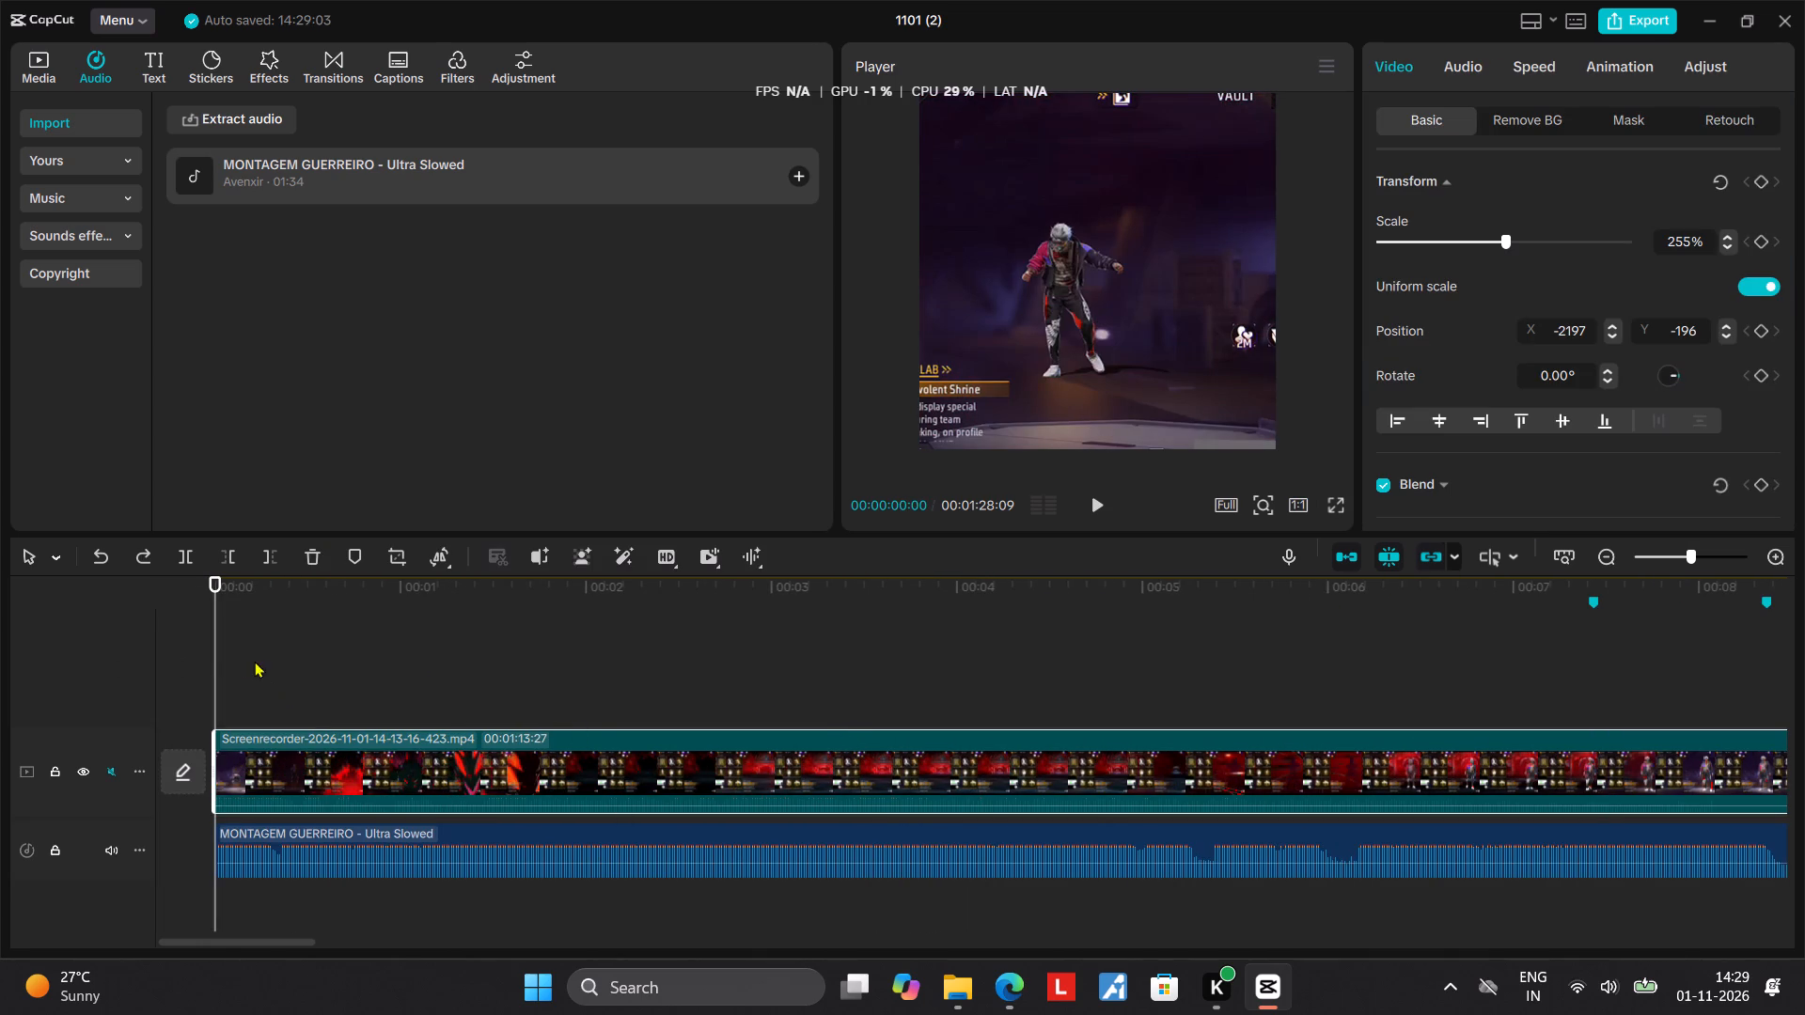
# Extend the beginning of the gameplay clip by a few frames so its duration is 00:01:14:05.
pyautogui.moveTo(212, 769); pyautogui.dragTo(196, 769)
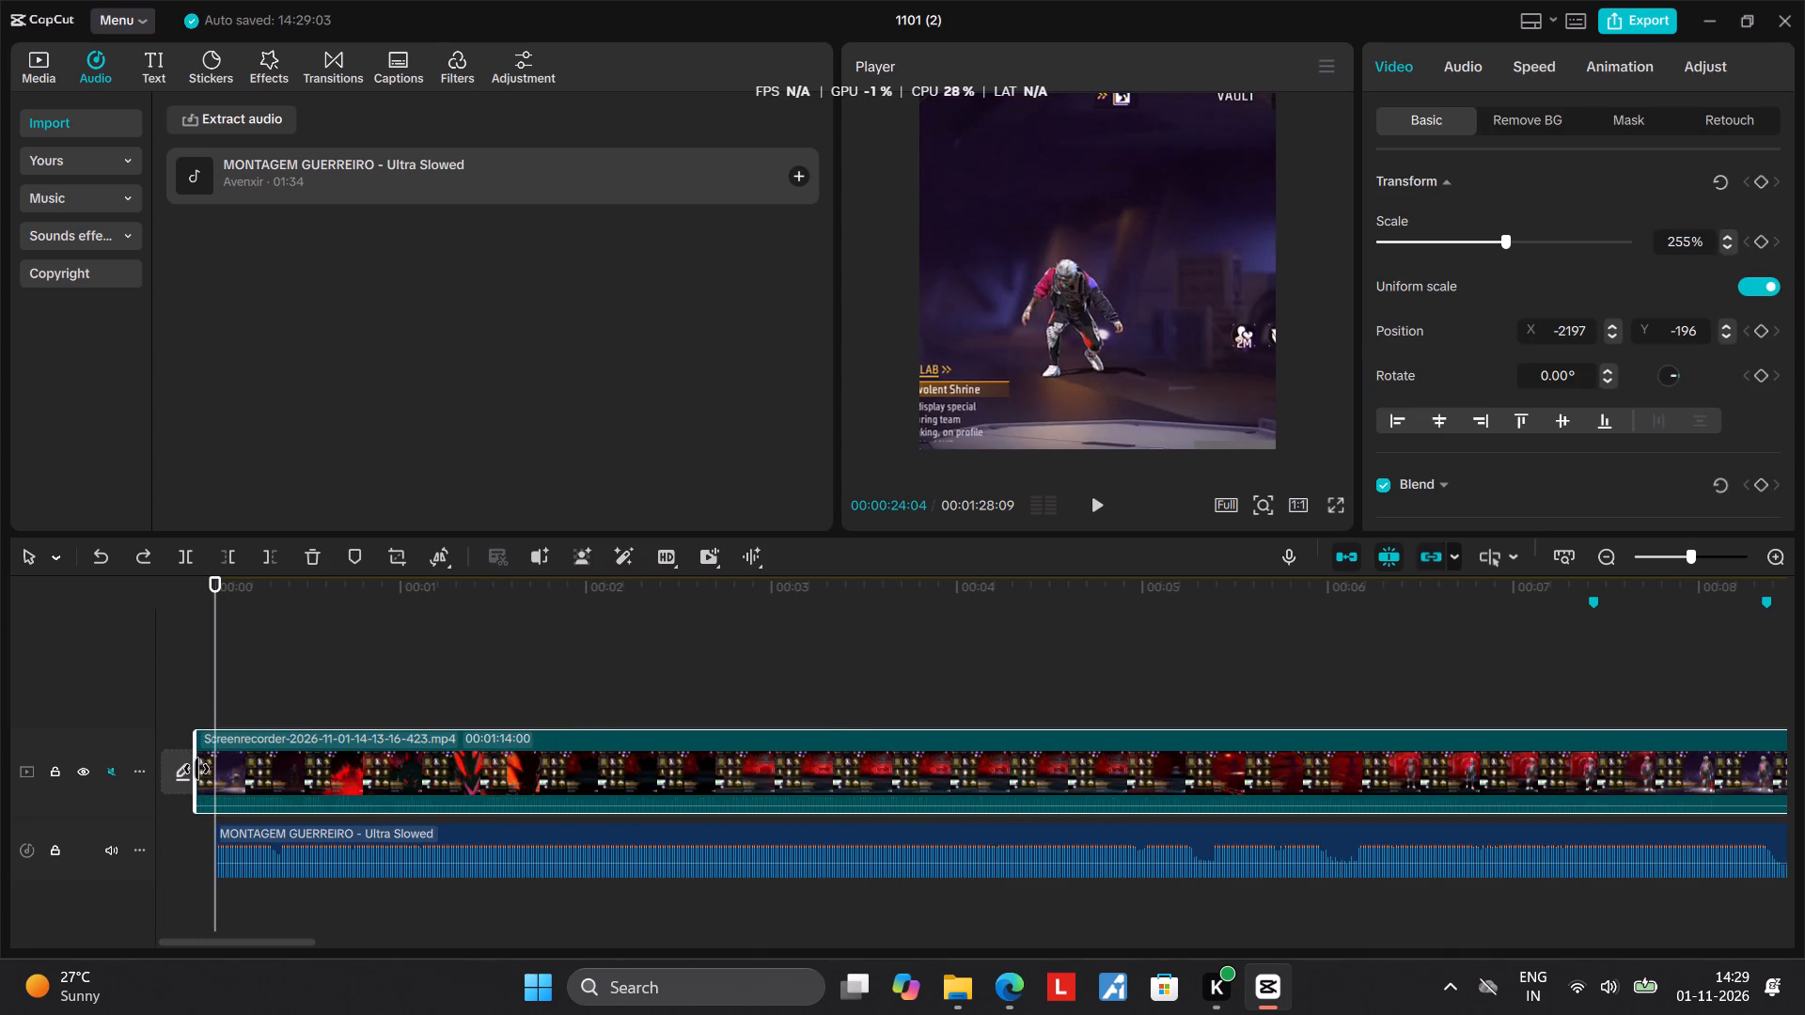
pyautogui.moveTo(196, 769); pyautogui.dragTo(165, 769)
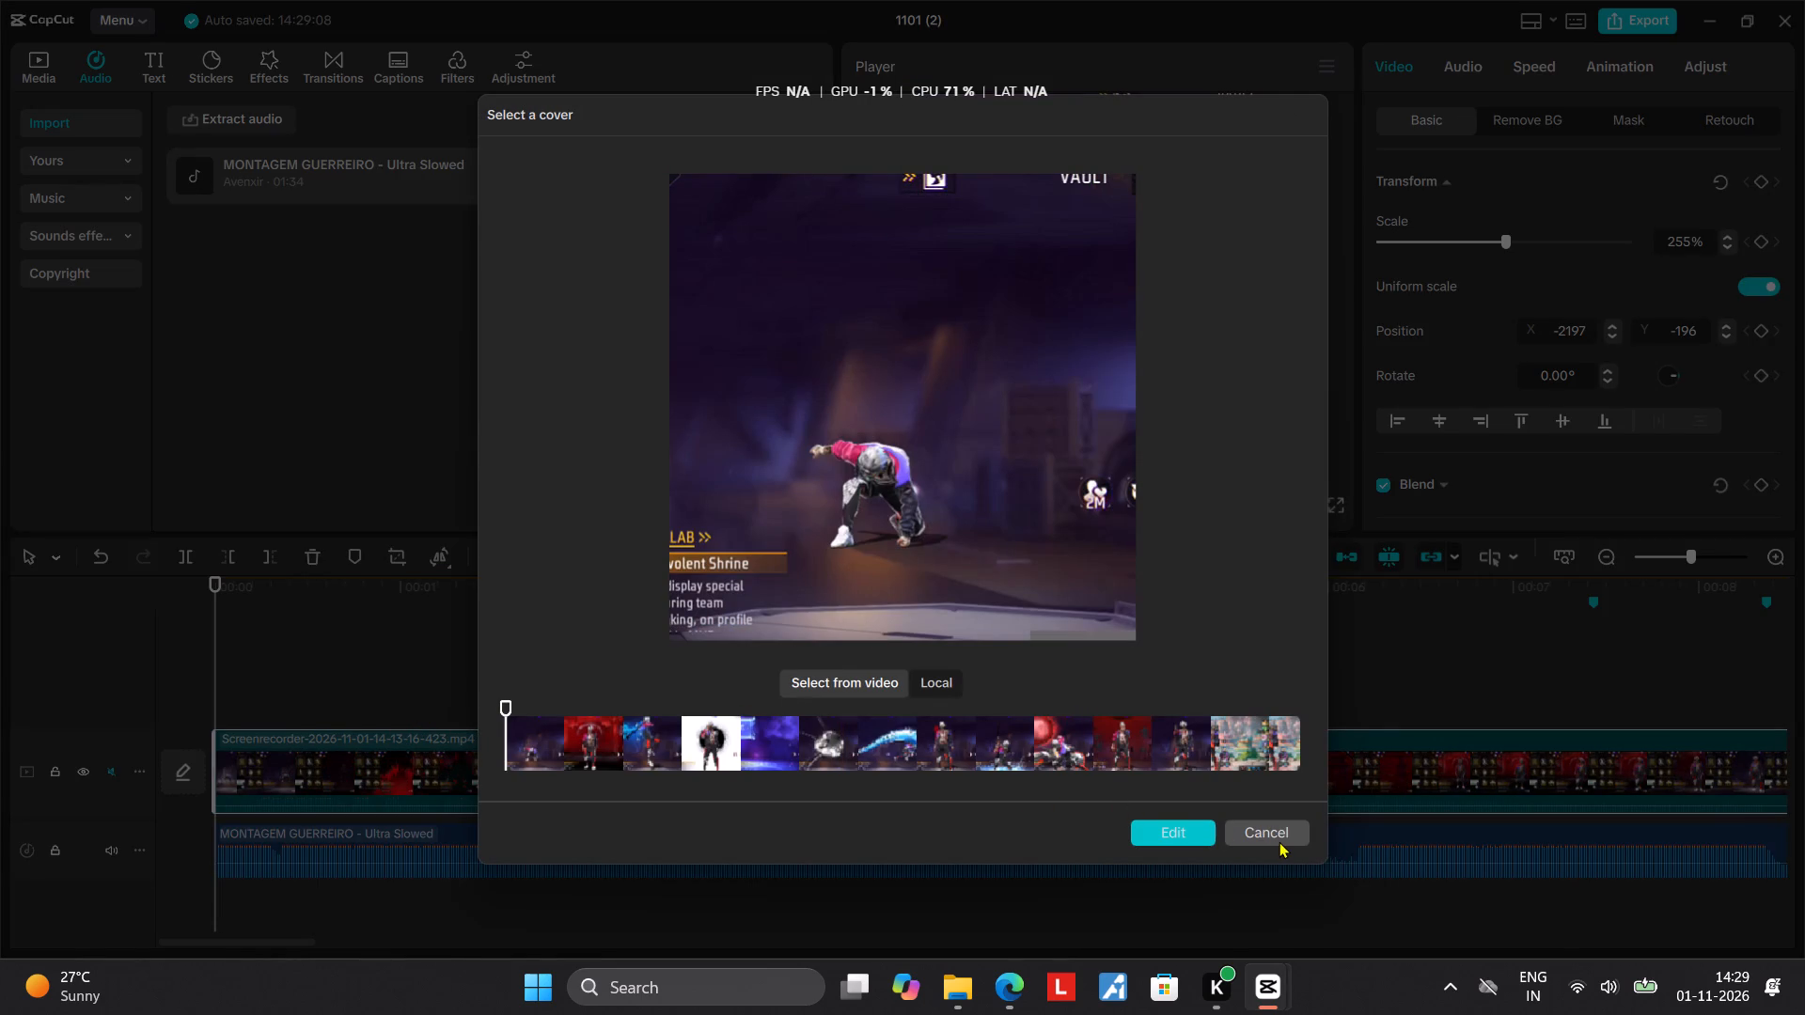
pyautogui.click(1279, 839)
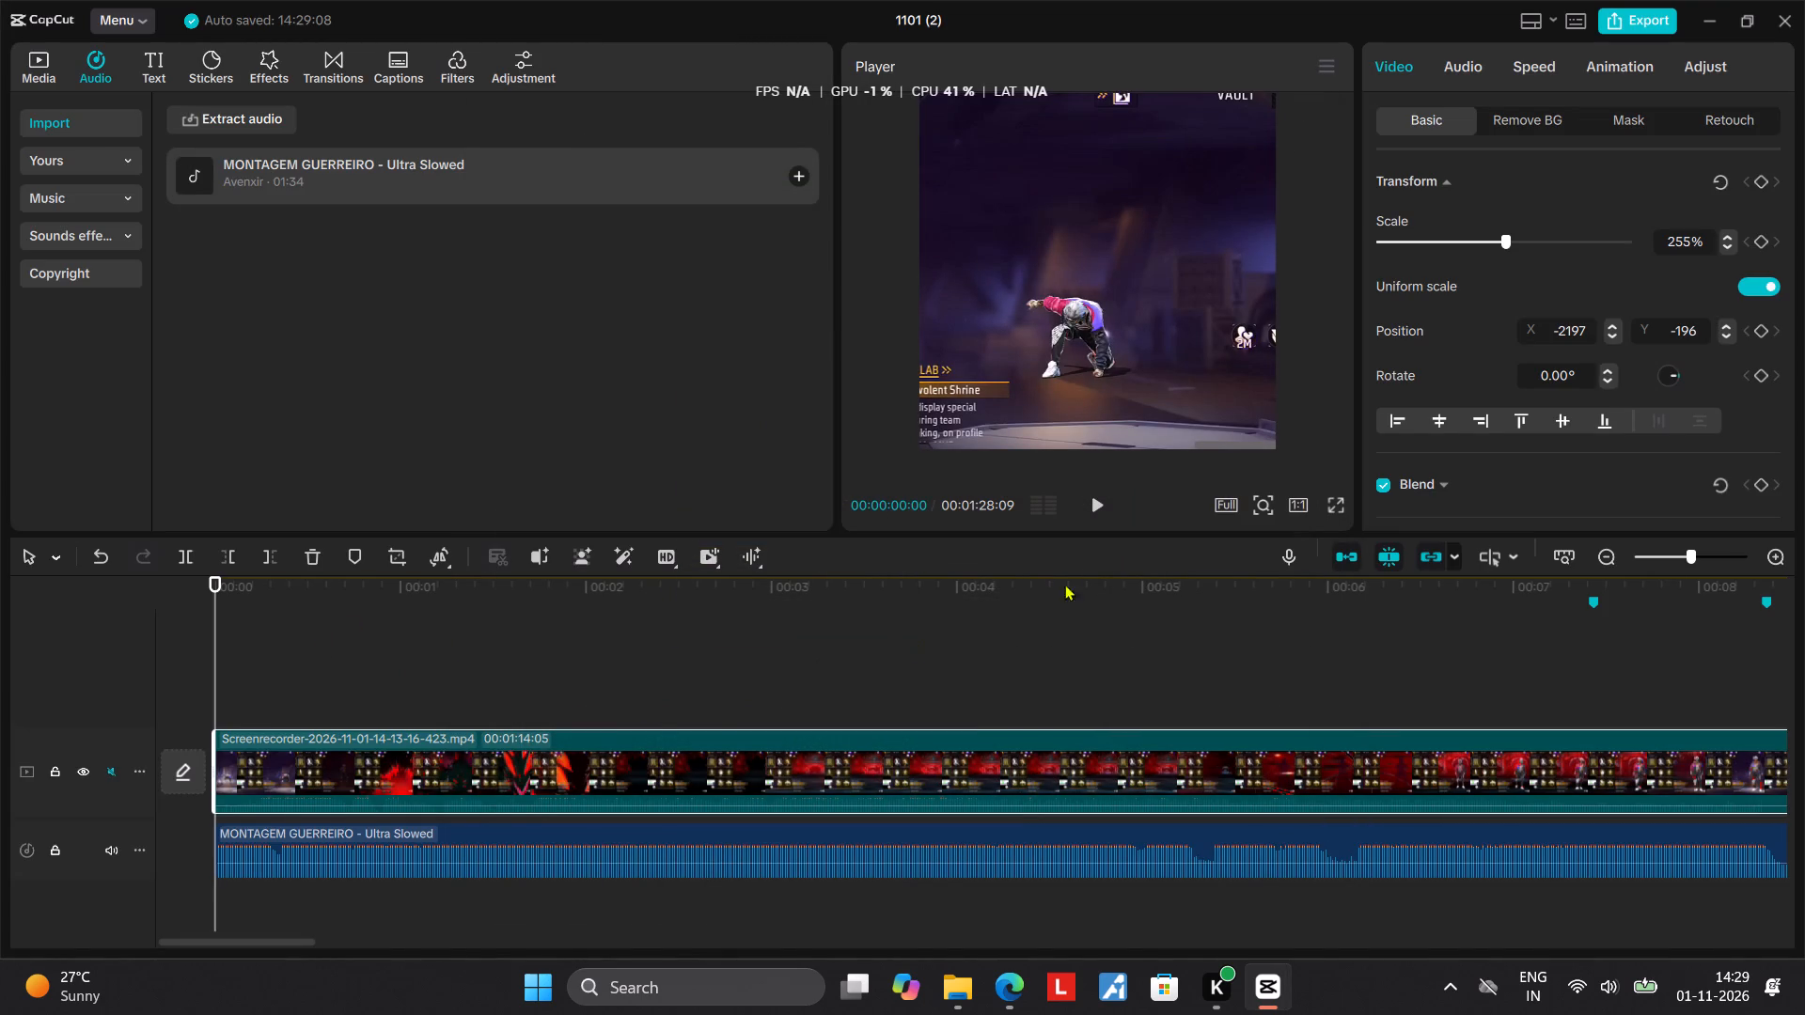
# Play and scrub the extended clip to examine how the Malevolent Shrine emote lines up with the first beat markers.
pyautogui.click(1100, 504)
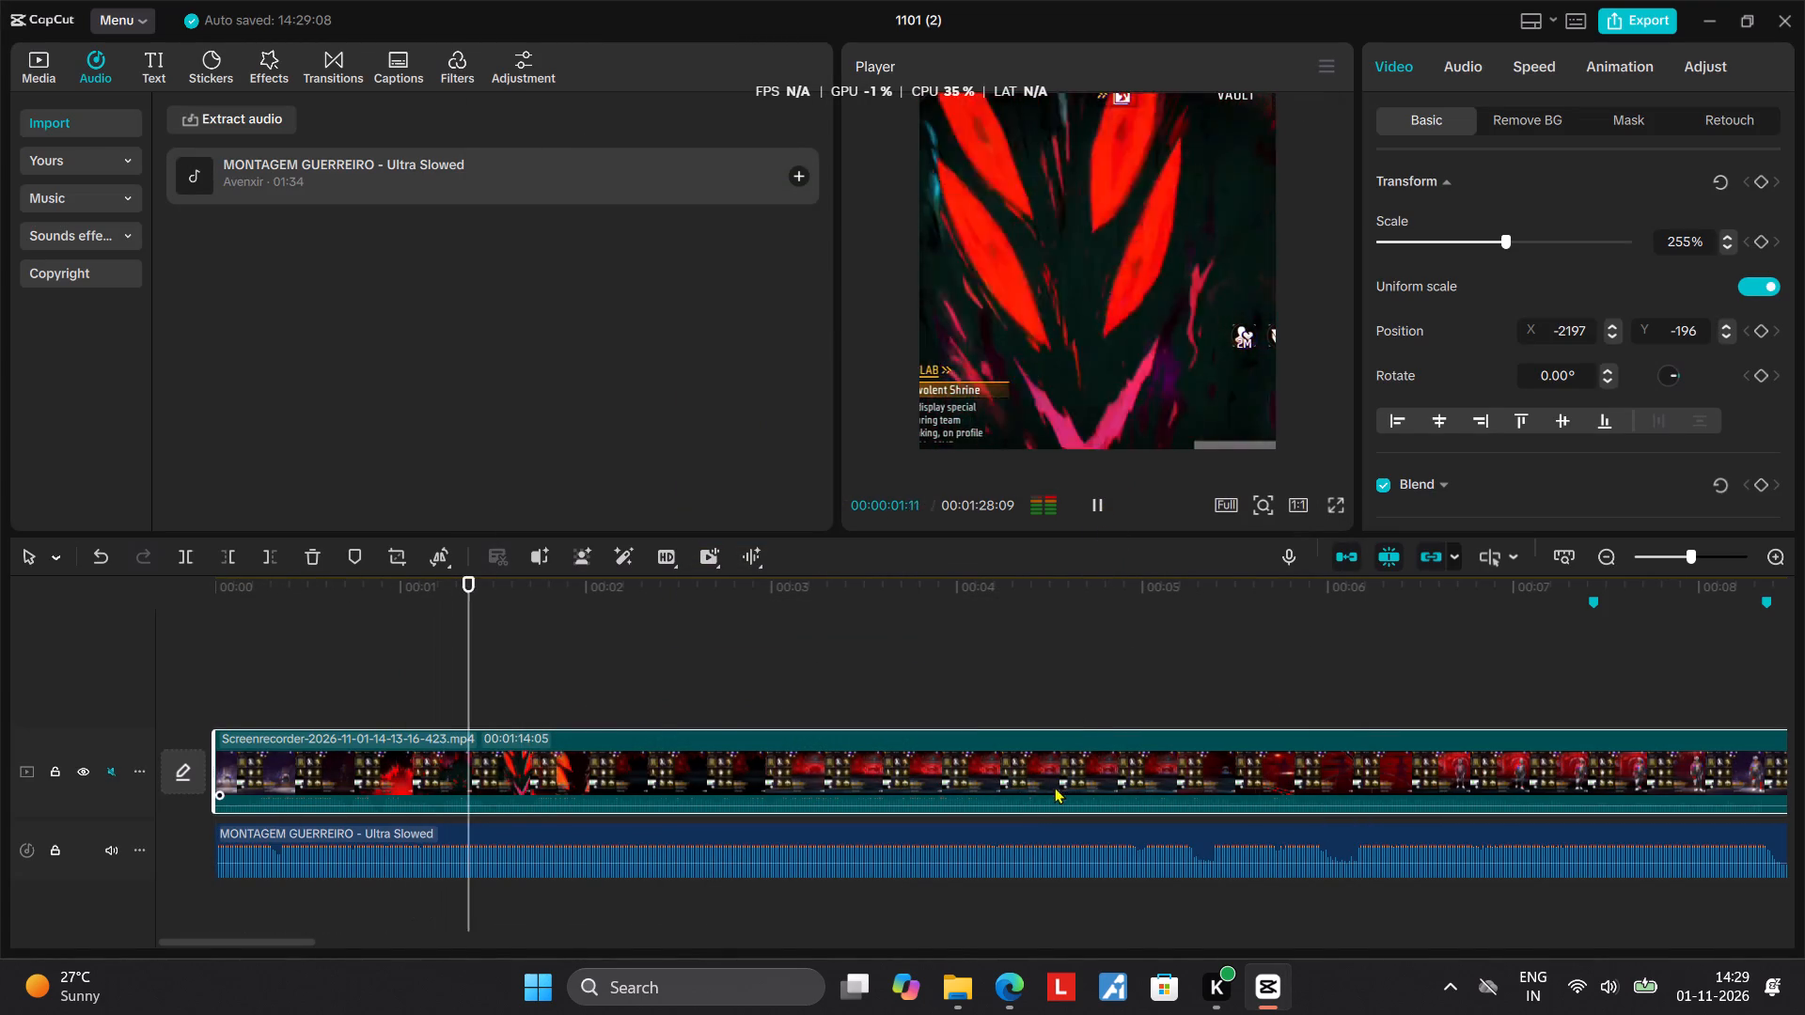
pyautogui.click(1259, 687)
pyautogui.moveTo(1259, 687); pyautogui.dragTo(1804, 718)
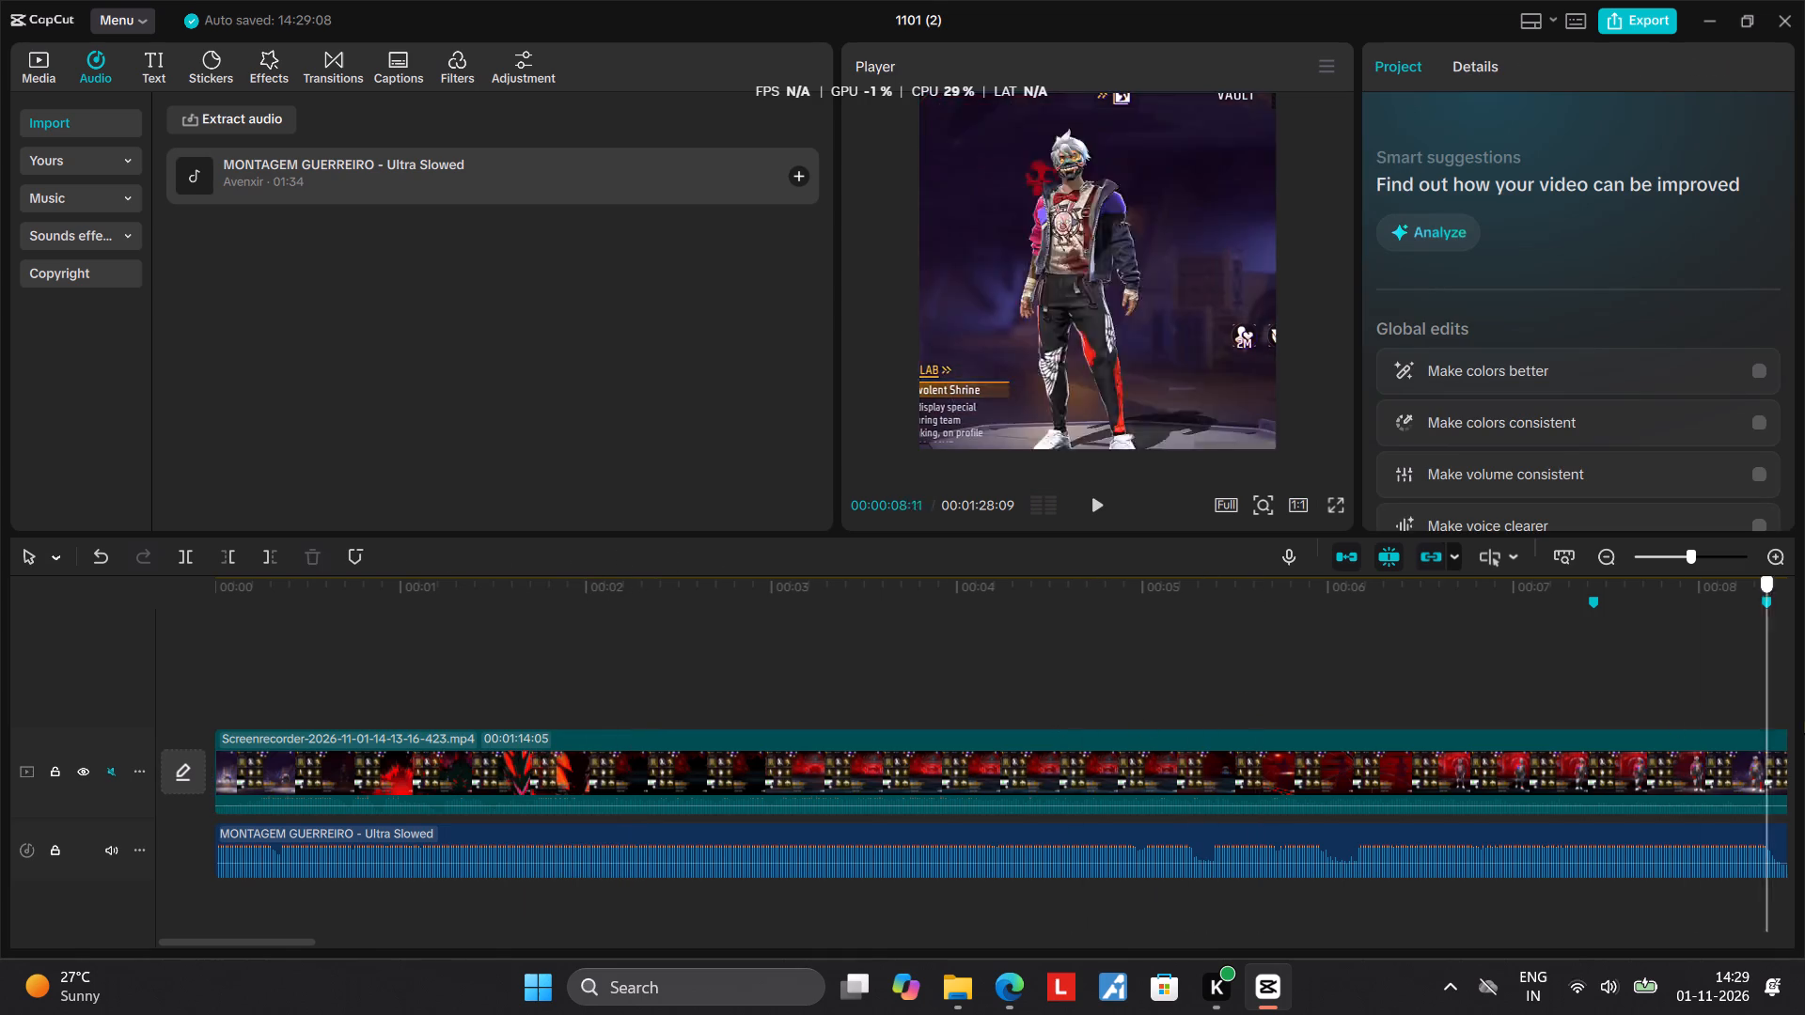
pyautogui.moveTo(1804, 718); pyautogui.dragTo(963, 722)
pyautogui.click(278, 642)
pyautogui.press('space')
pyautogui.scroll(1, 304, 651)
pyautogui.scroll(-1, 304, 651)
pyautogui.keyDown('ctrl'); pyautogui.scroll(-3, 304, 651); pyautogui.keyUp('ctrl')
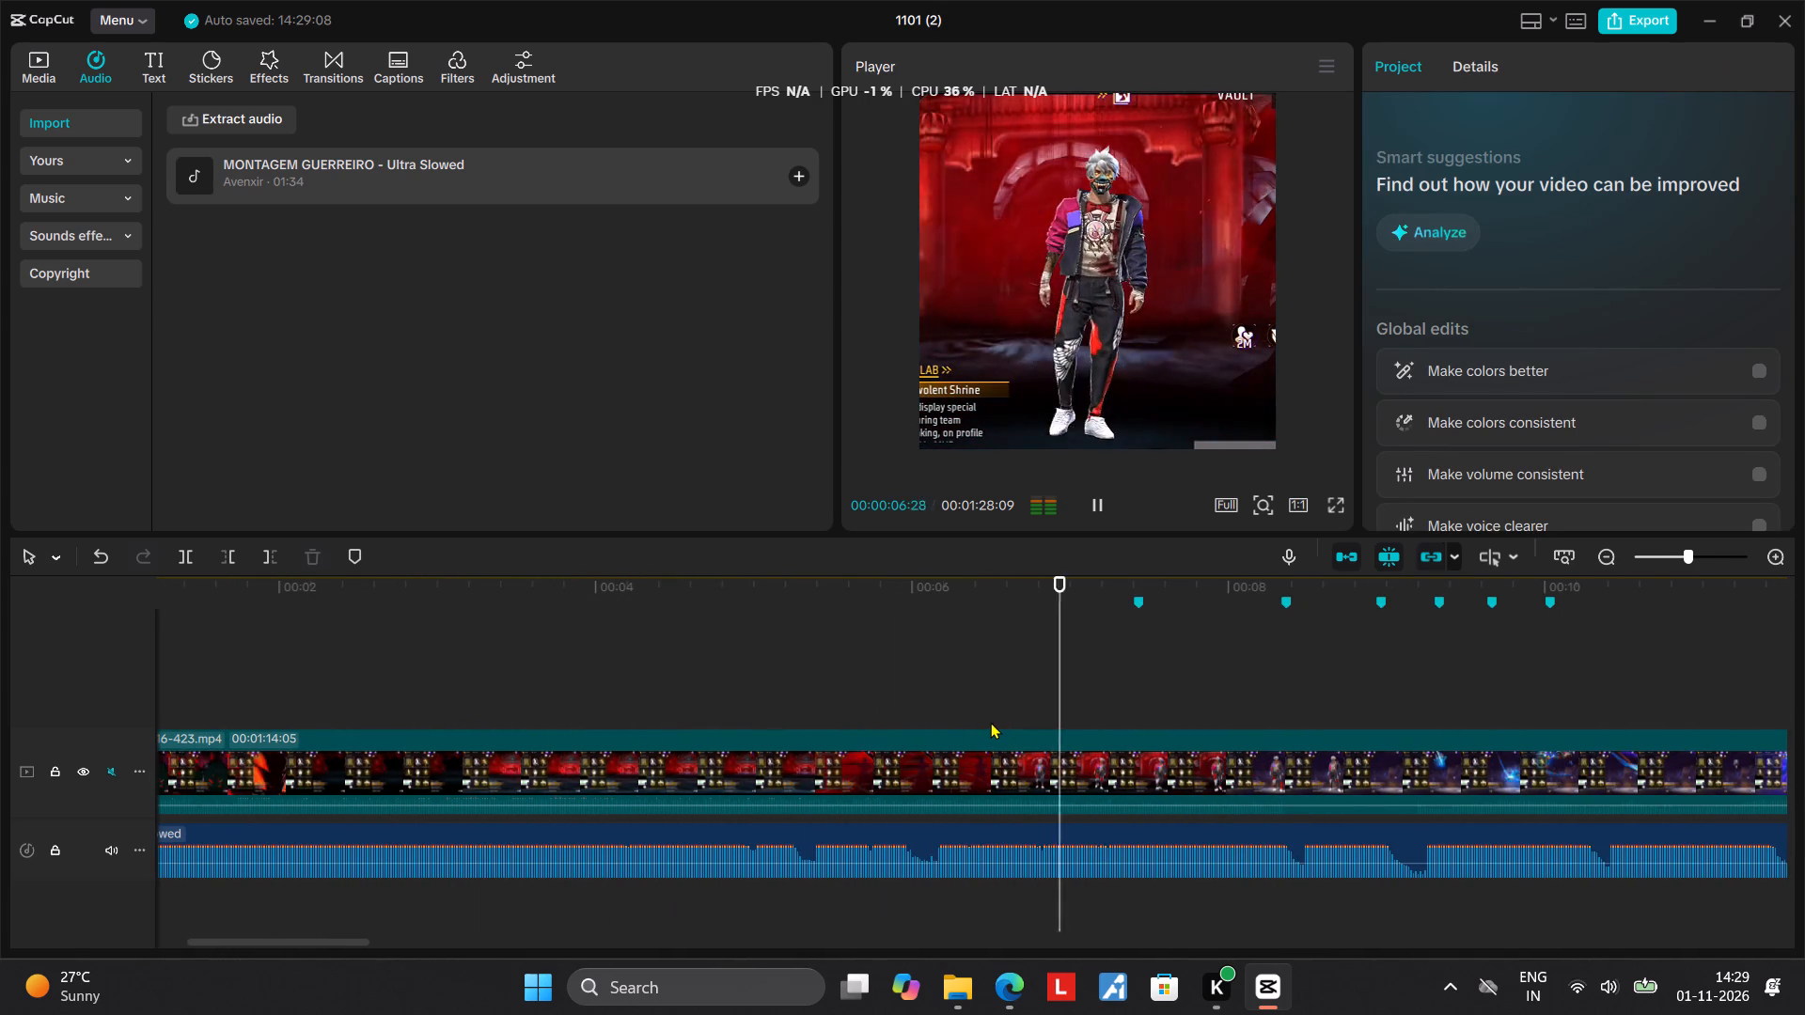
# Split the extended gameplay clip at the first beat marker, at 00:00:07:13.
pyautogui.click(1041, 666)
pyautogui.click(1111, 662)
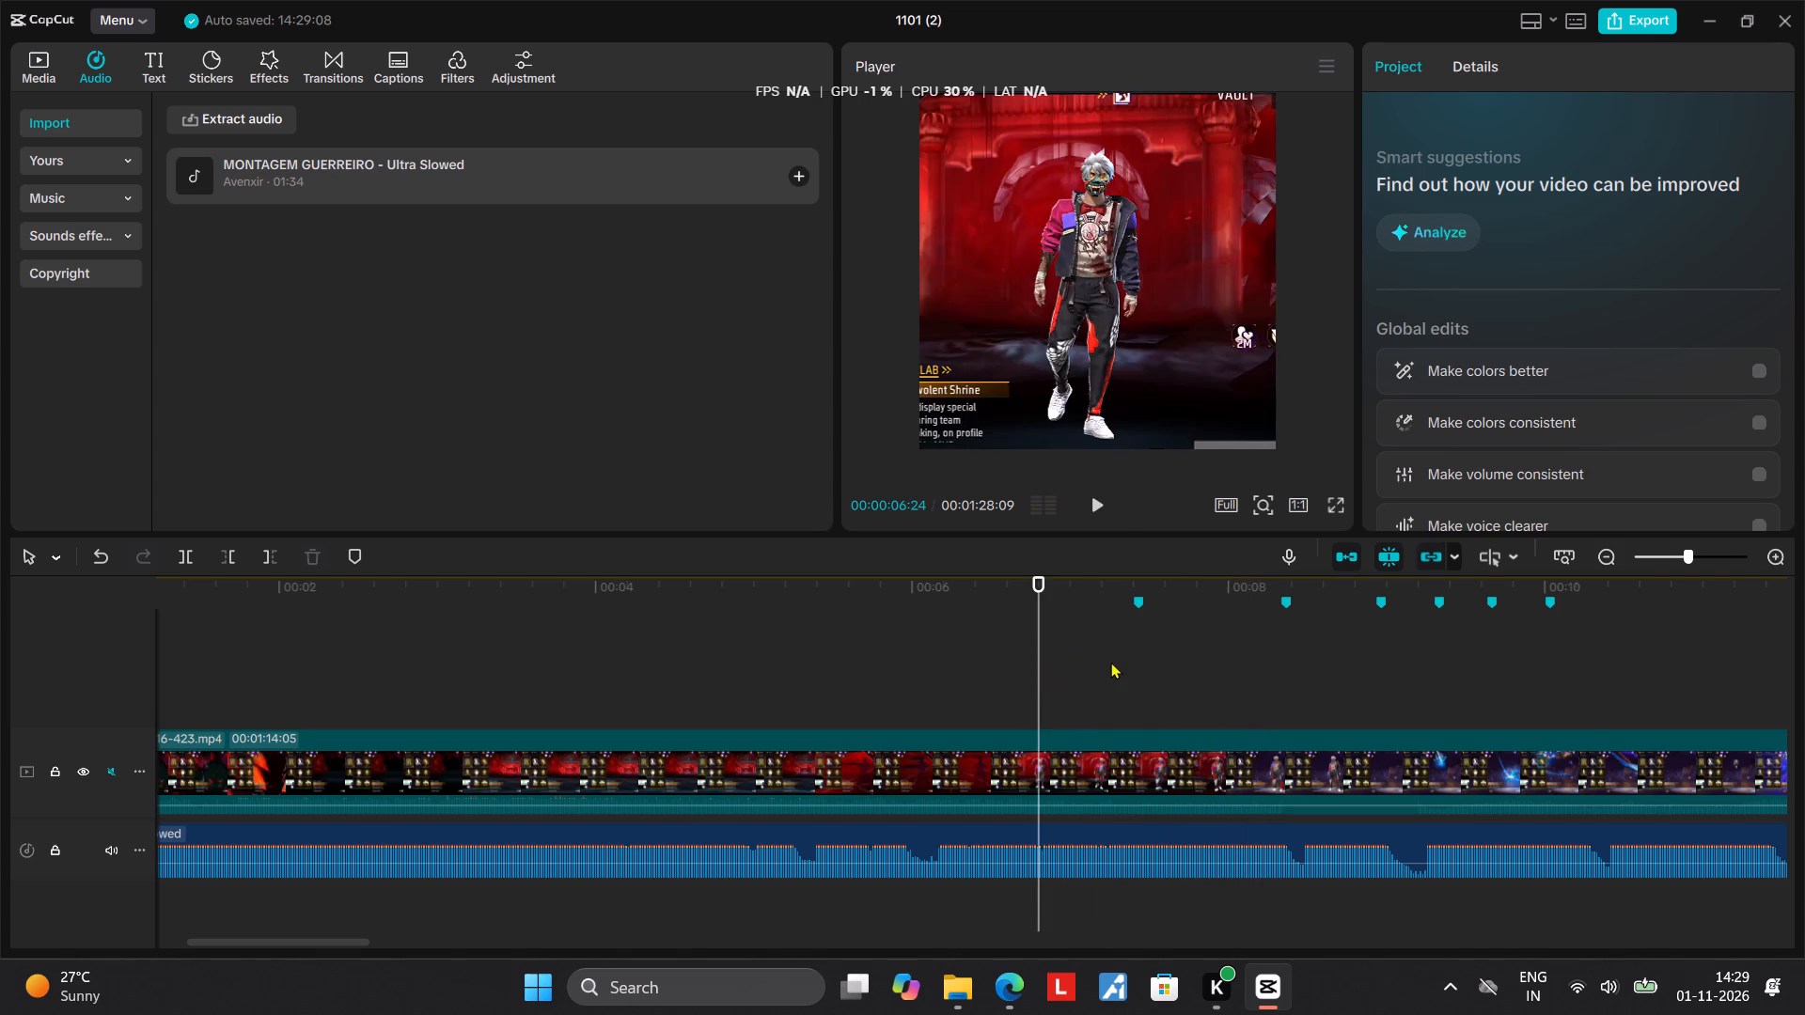
pyautogui.moveTo(1117, 660); pyautogui.dragTo(1141, 657)
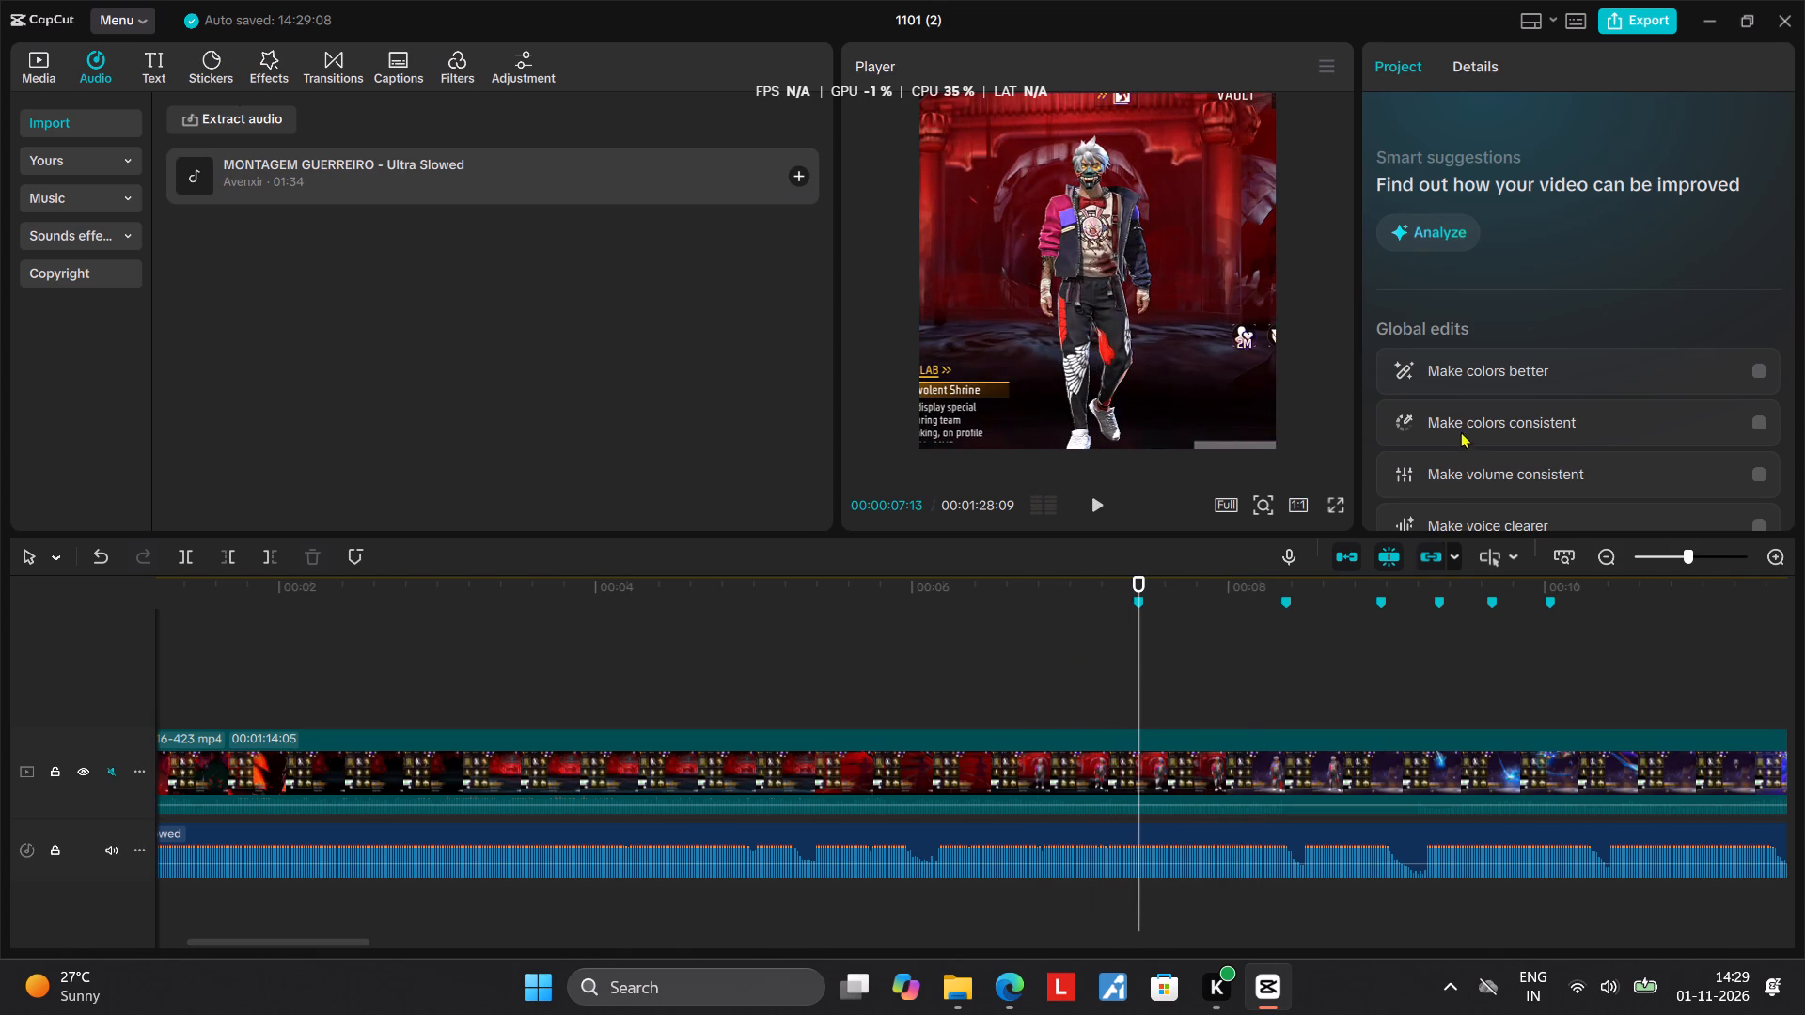
pyautogui.click(176, 553)
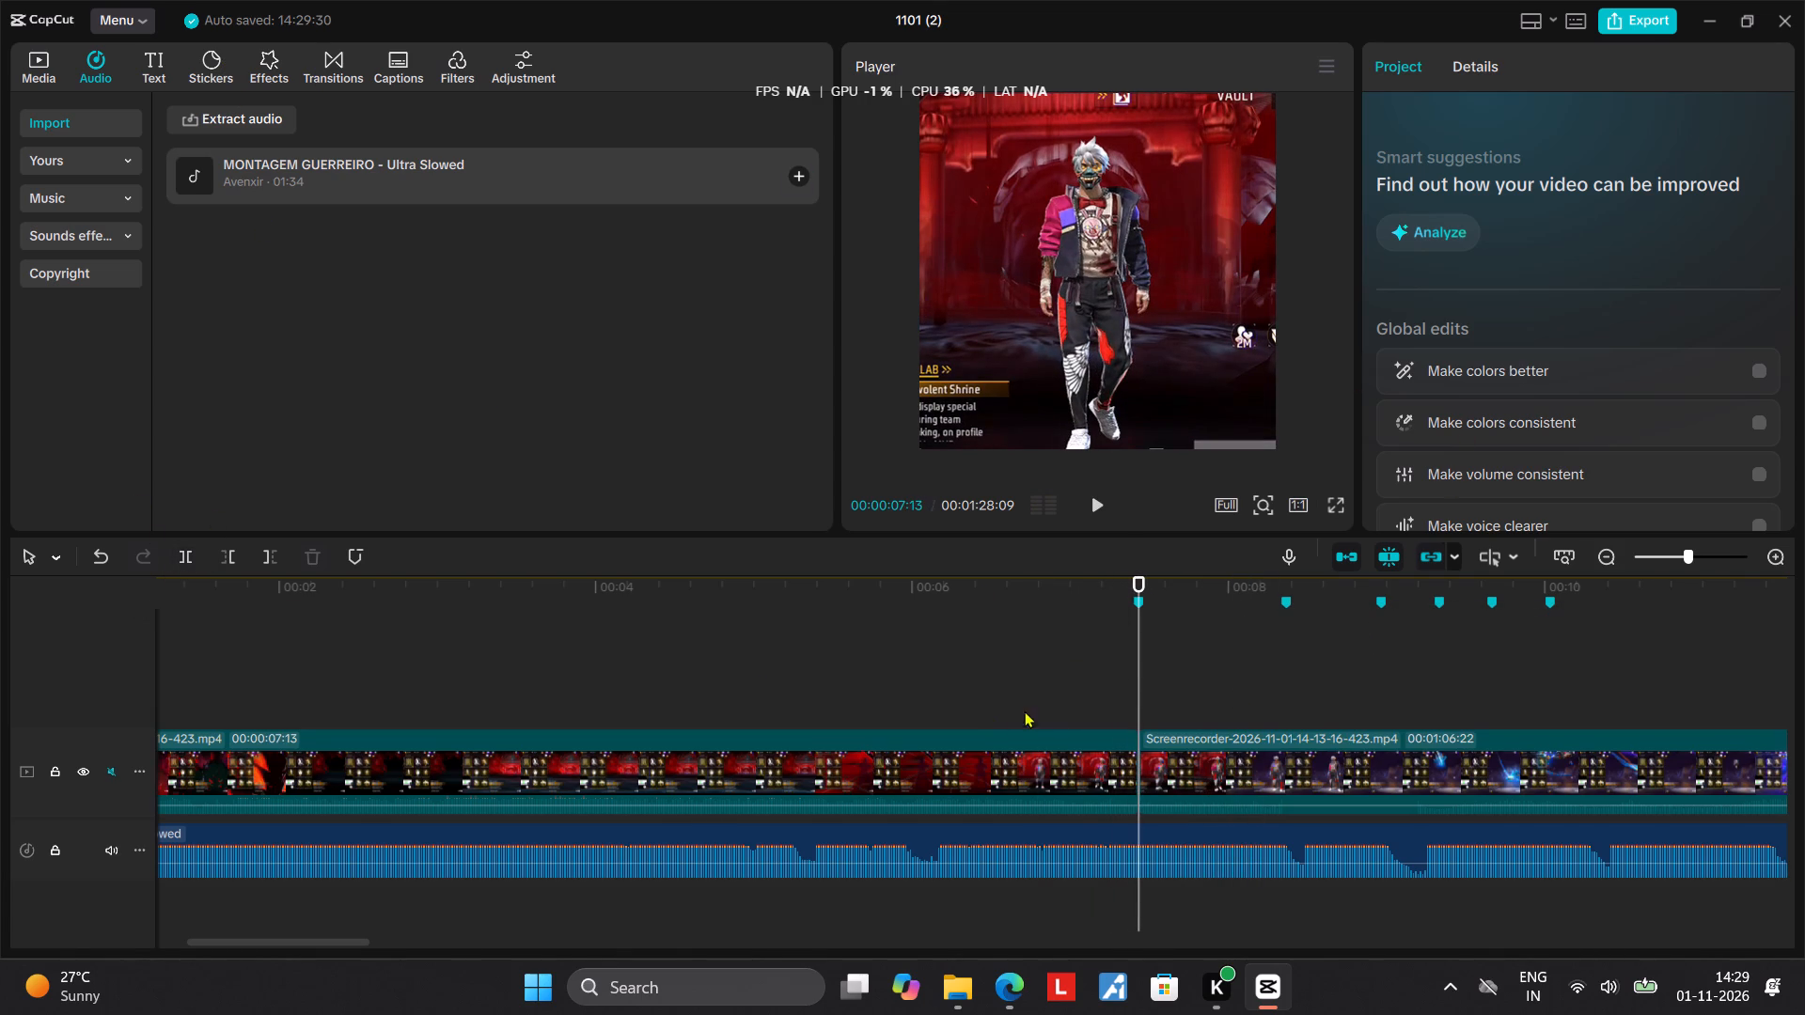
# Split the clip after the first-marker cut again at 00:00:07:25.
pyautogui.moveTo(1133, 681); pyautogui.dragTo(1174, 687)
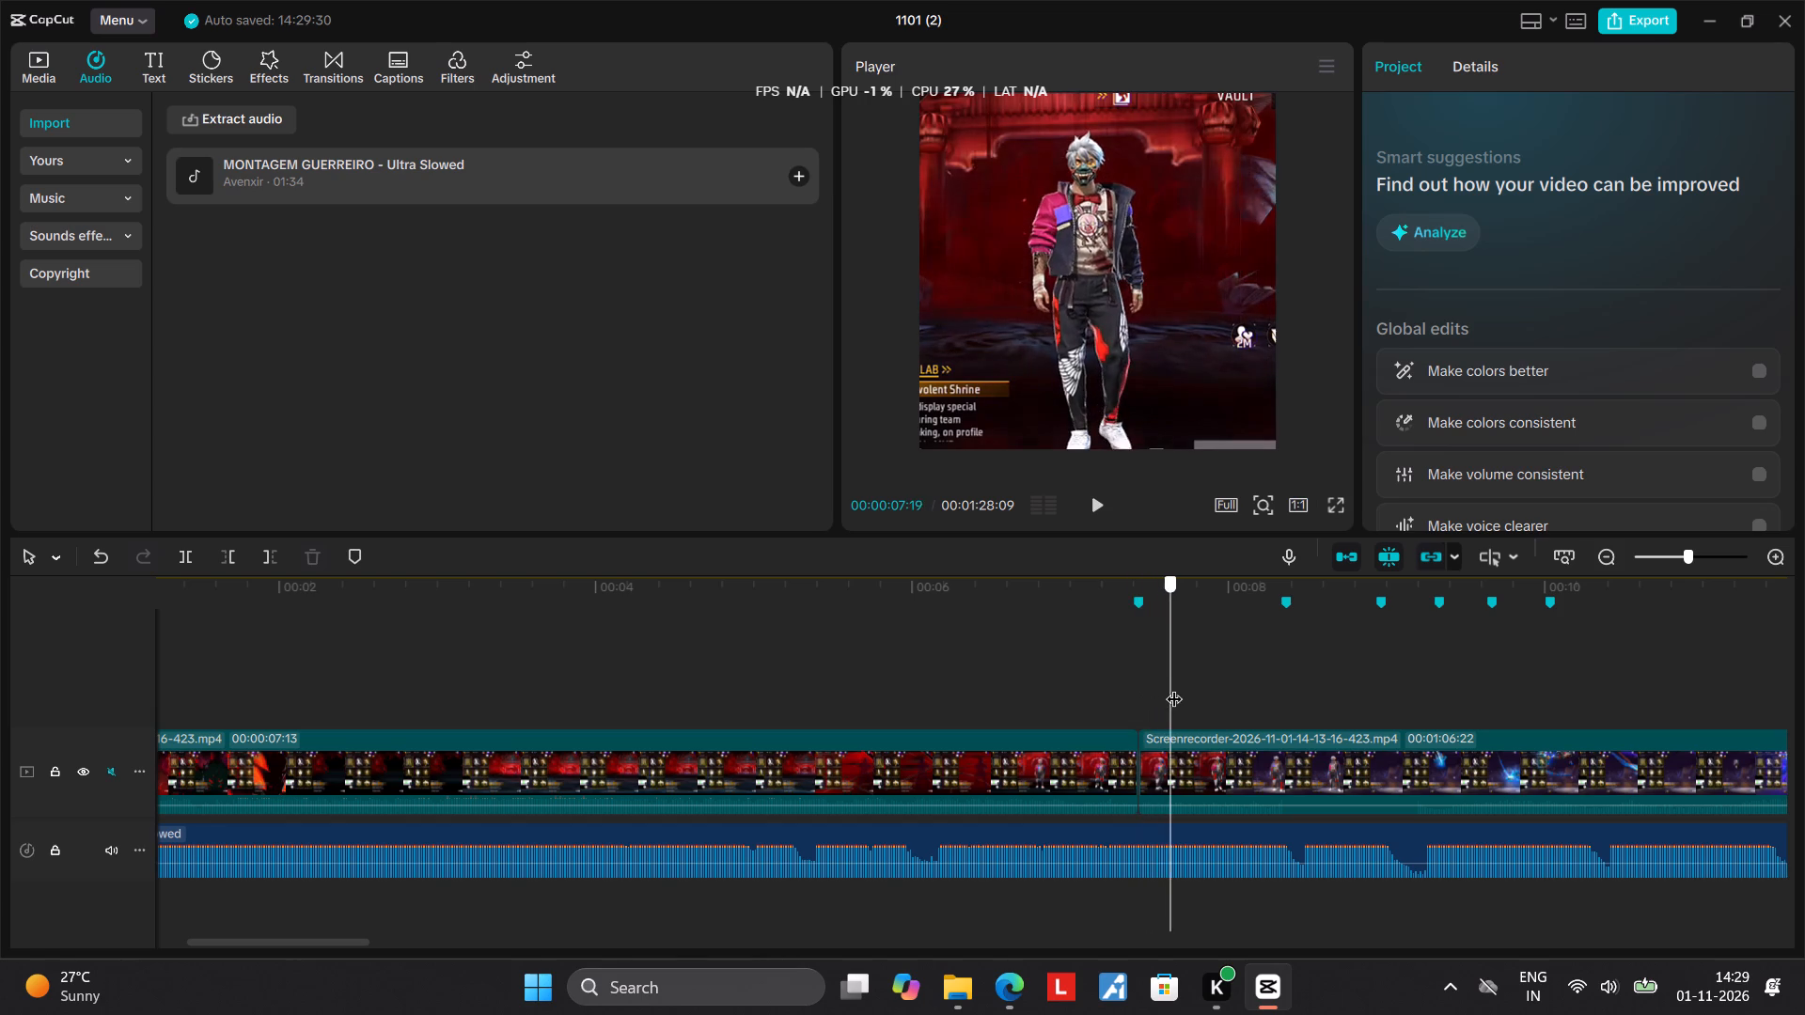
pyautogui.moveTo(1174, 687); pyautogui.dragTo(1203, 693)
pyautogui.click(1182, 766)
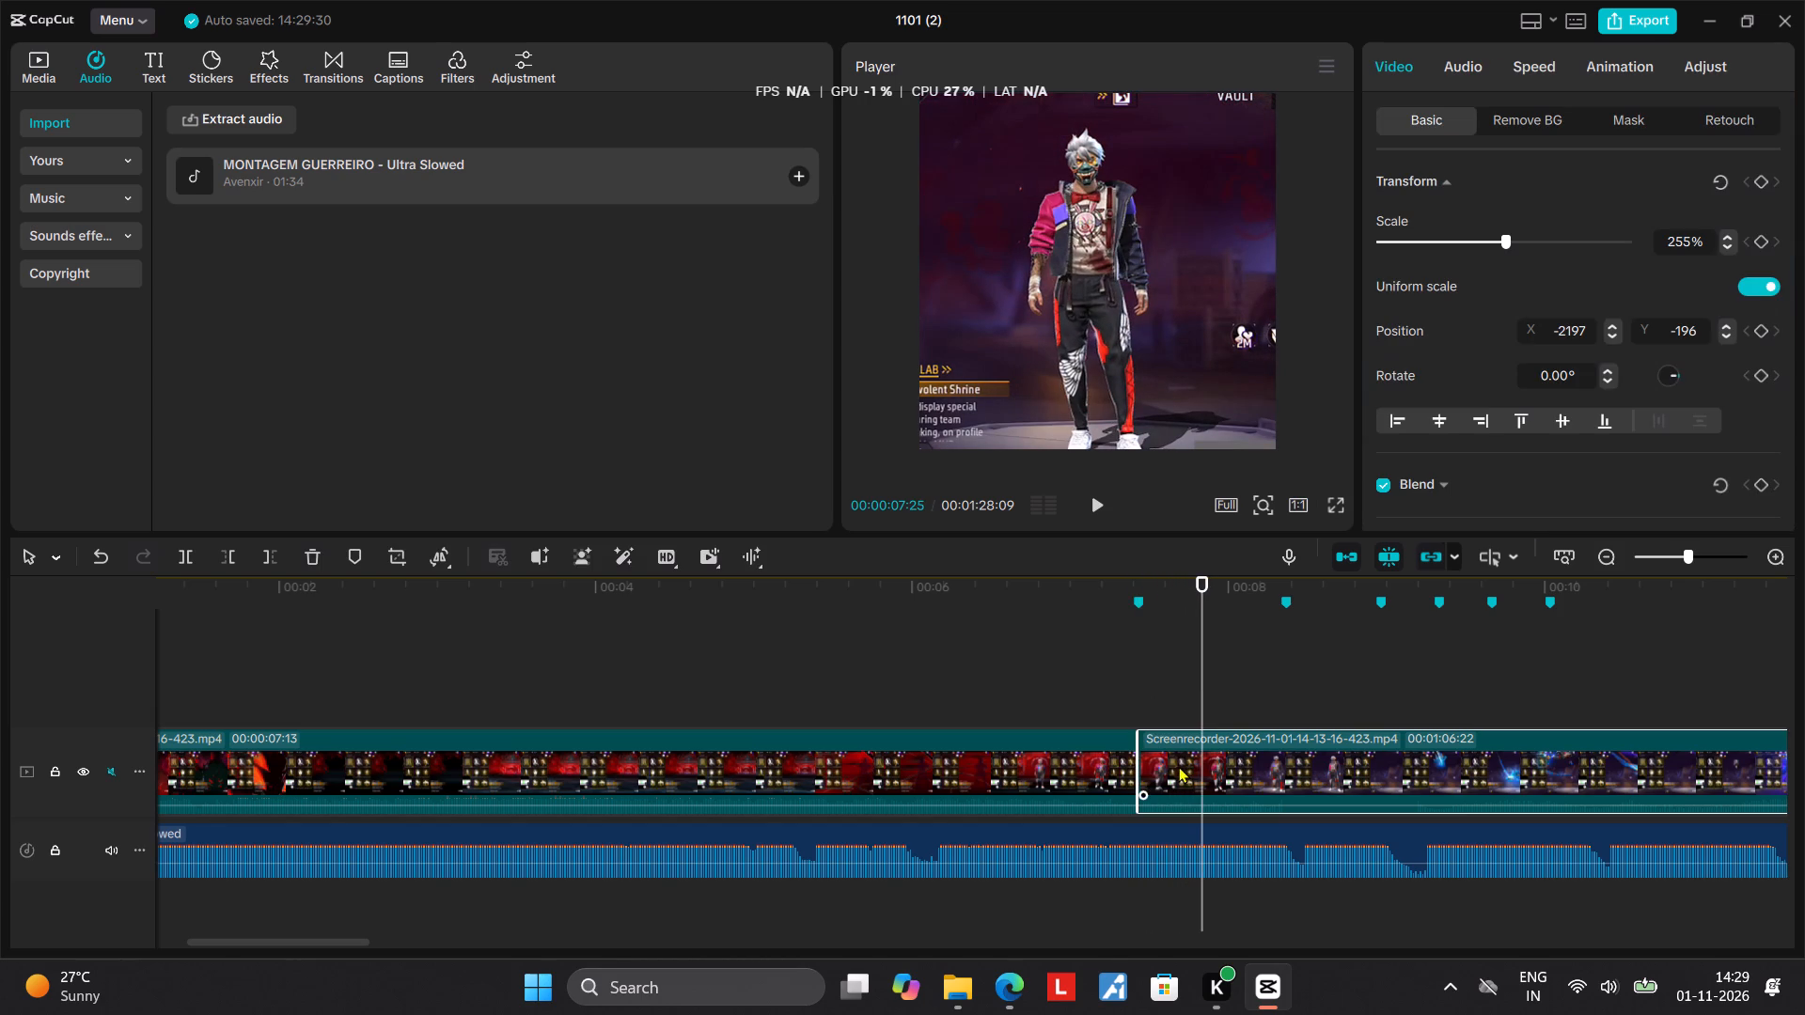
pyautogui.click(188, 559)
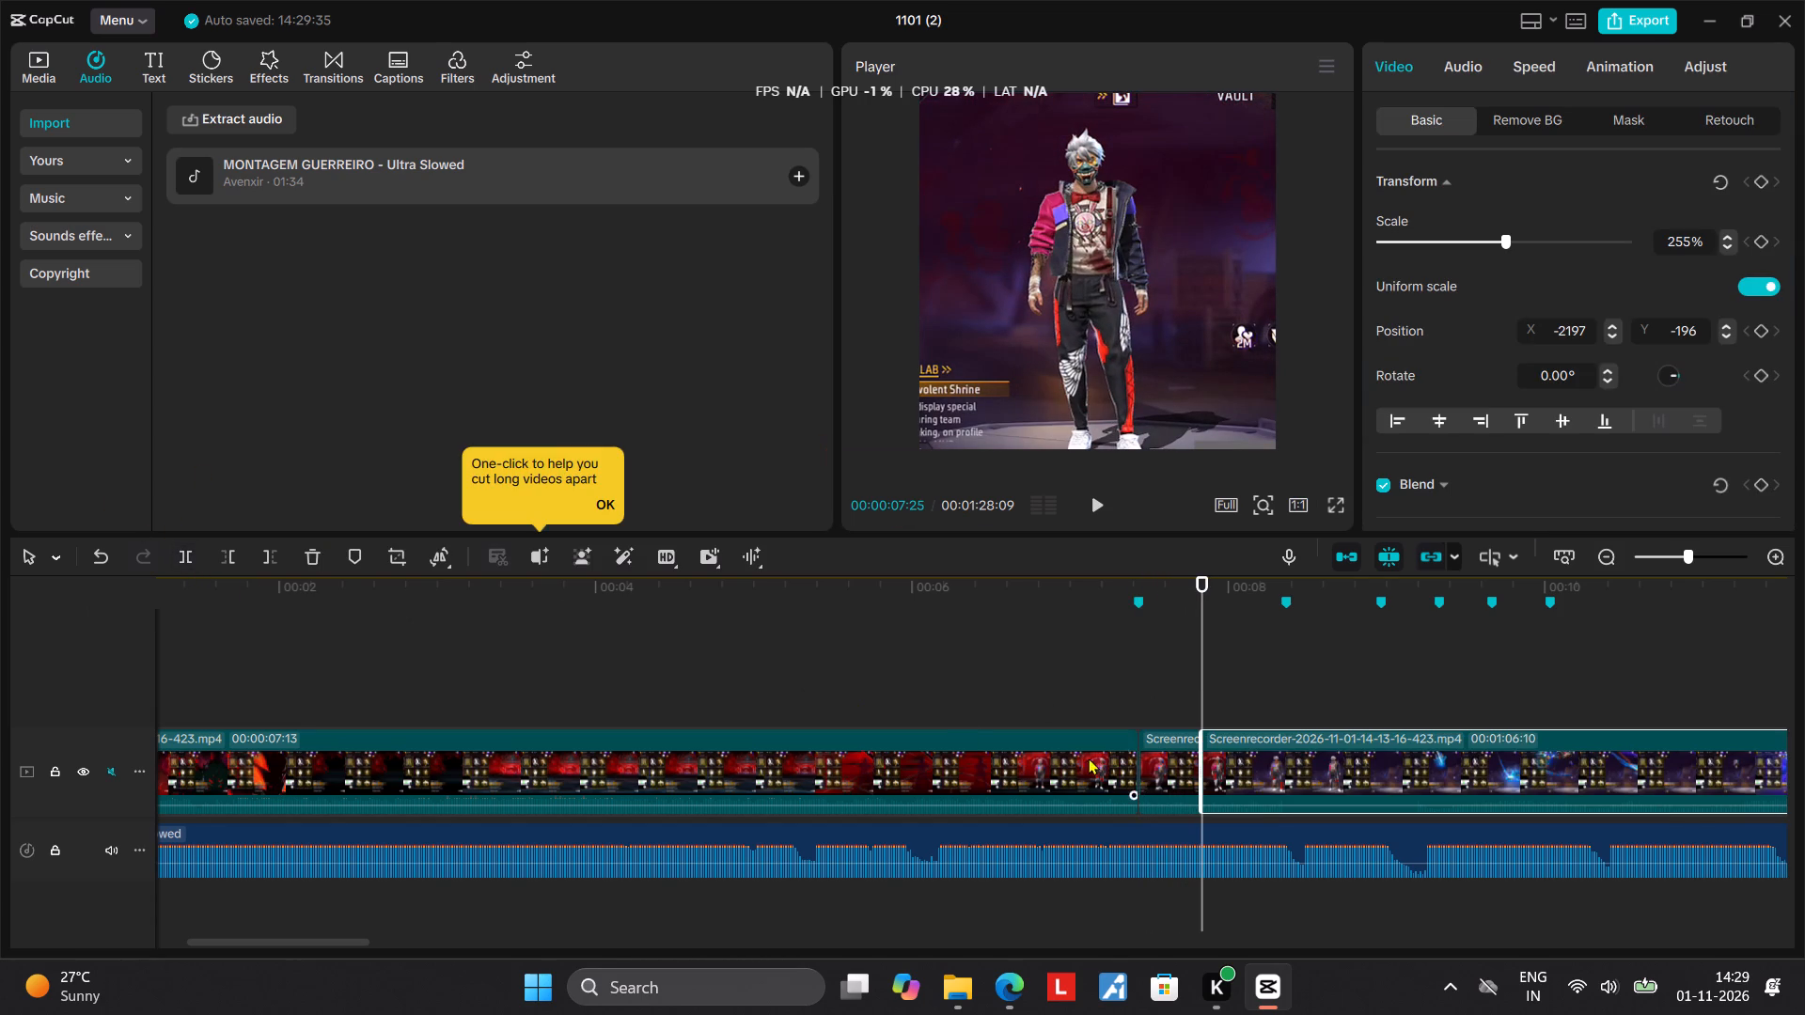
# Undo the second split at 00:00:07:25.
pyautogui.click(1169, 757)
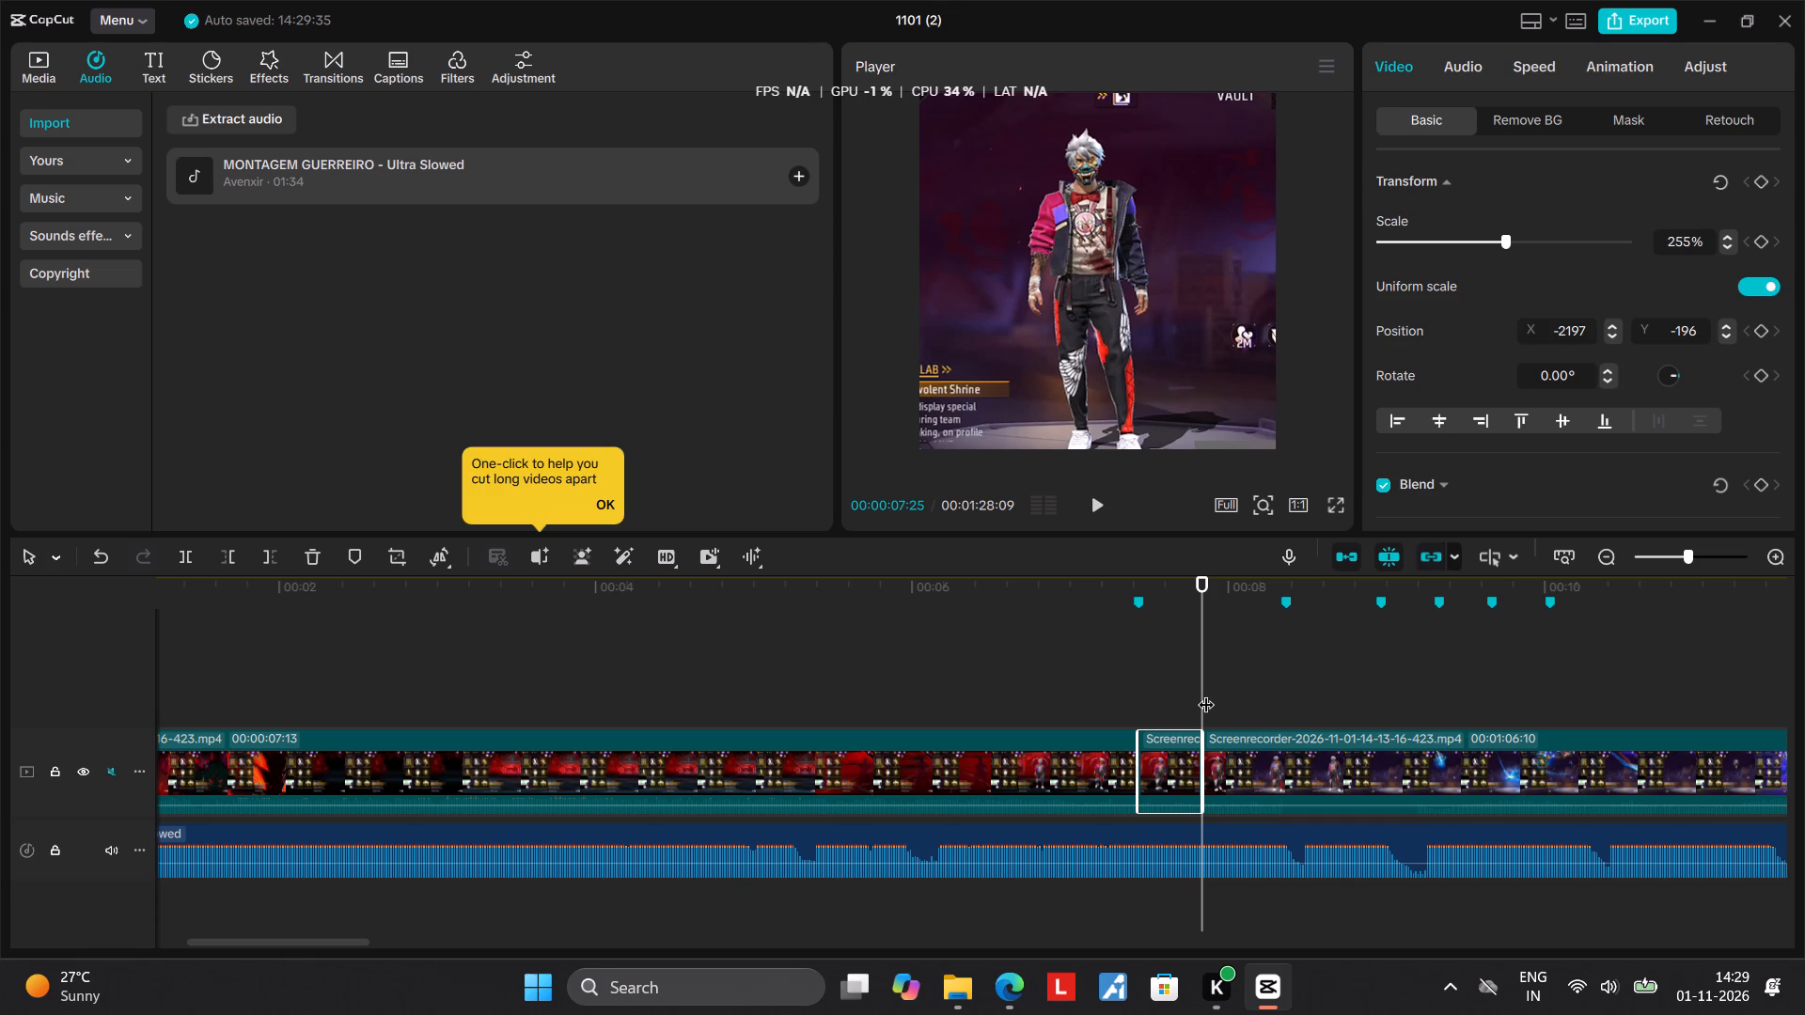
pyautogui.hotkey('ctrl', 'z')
# Split the clip after the first-marker cut at 00:00:07:20 to isolate a shorter segment.
pyautogui.moveTo(1200, 708); pyautogui.dragTo(1181, 708)
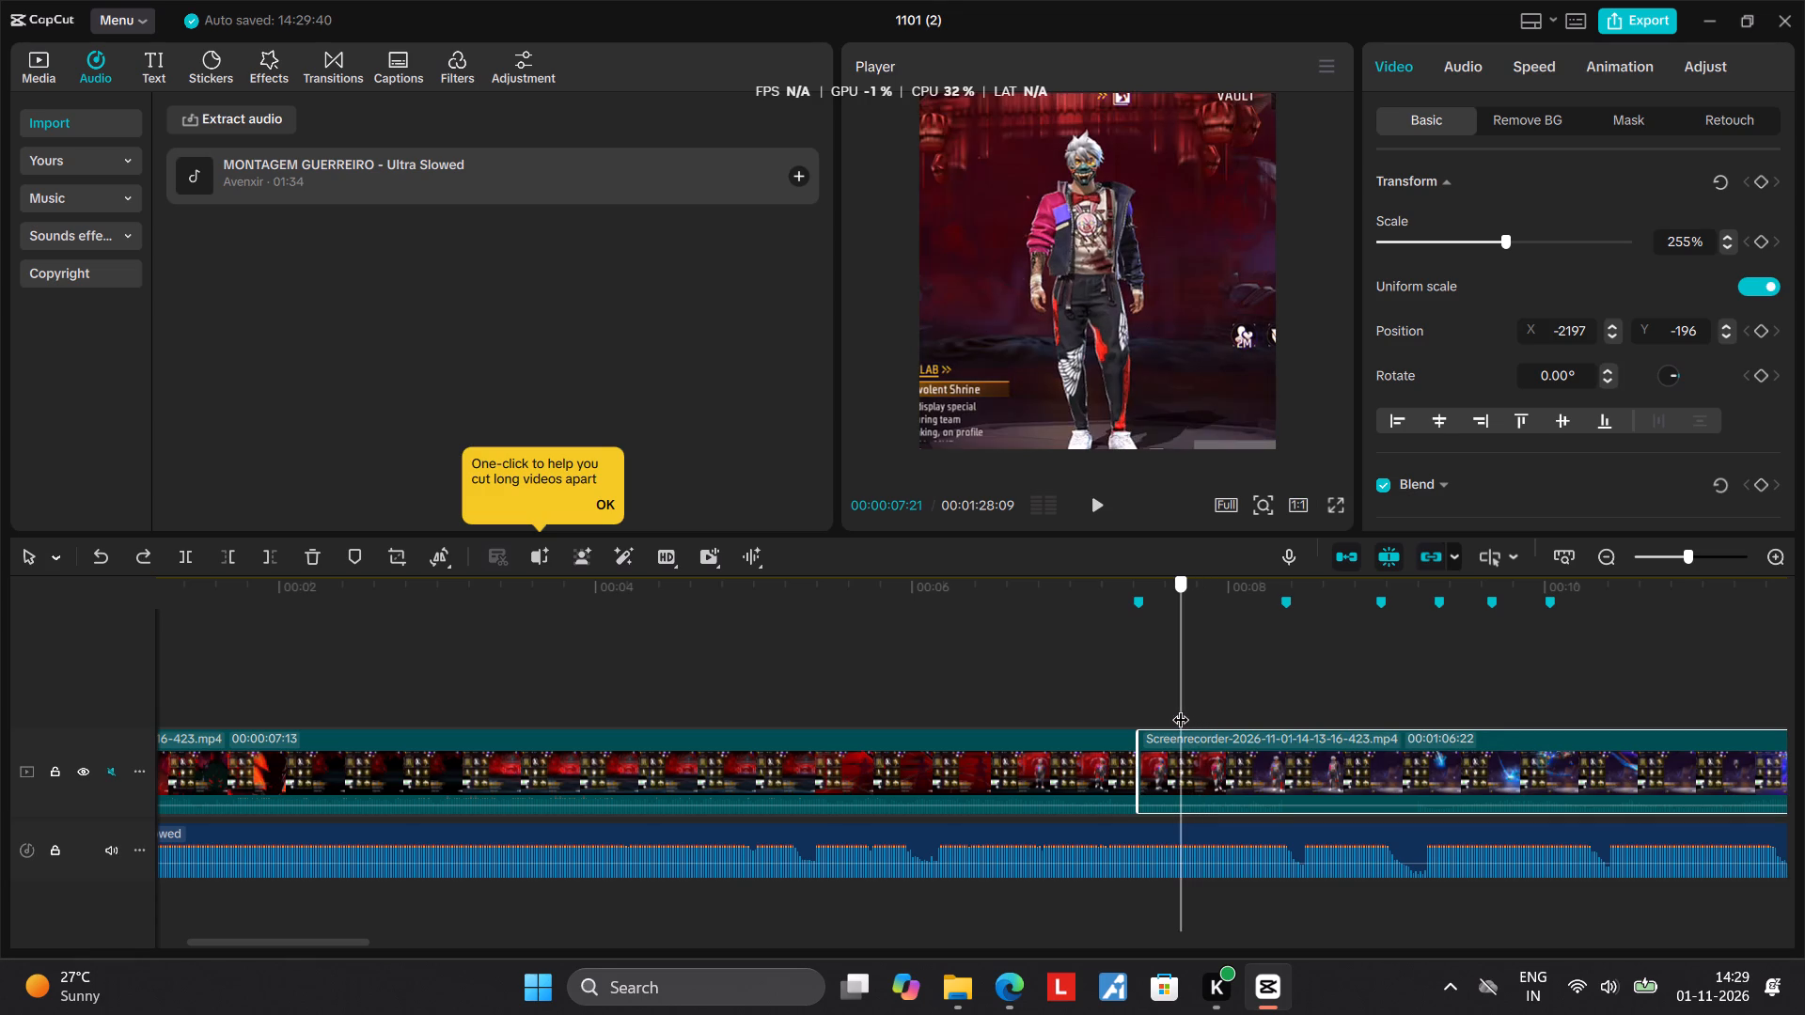
pyautogui.moveTo(1181, 708); pyautogui.dragTo(1178, 708)
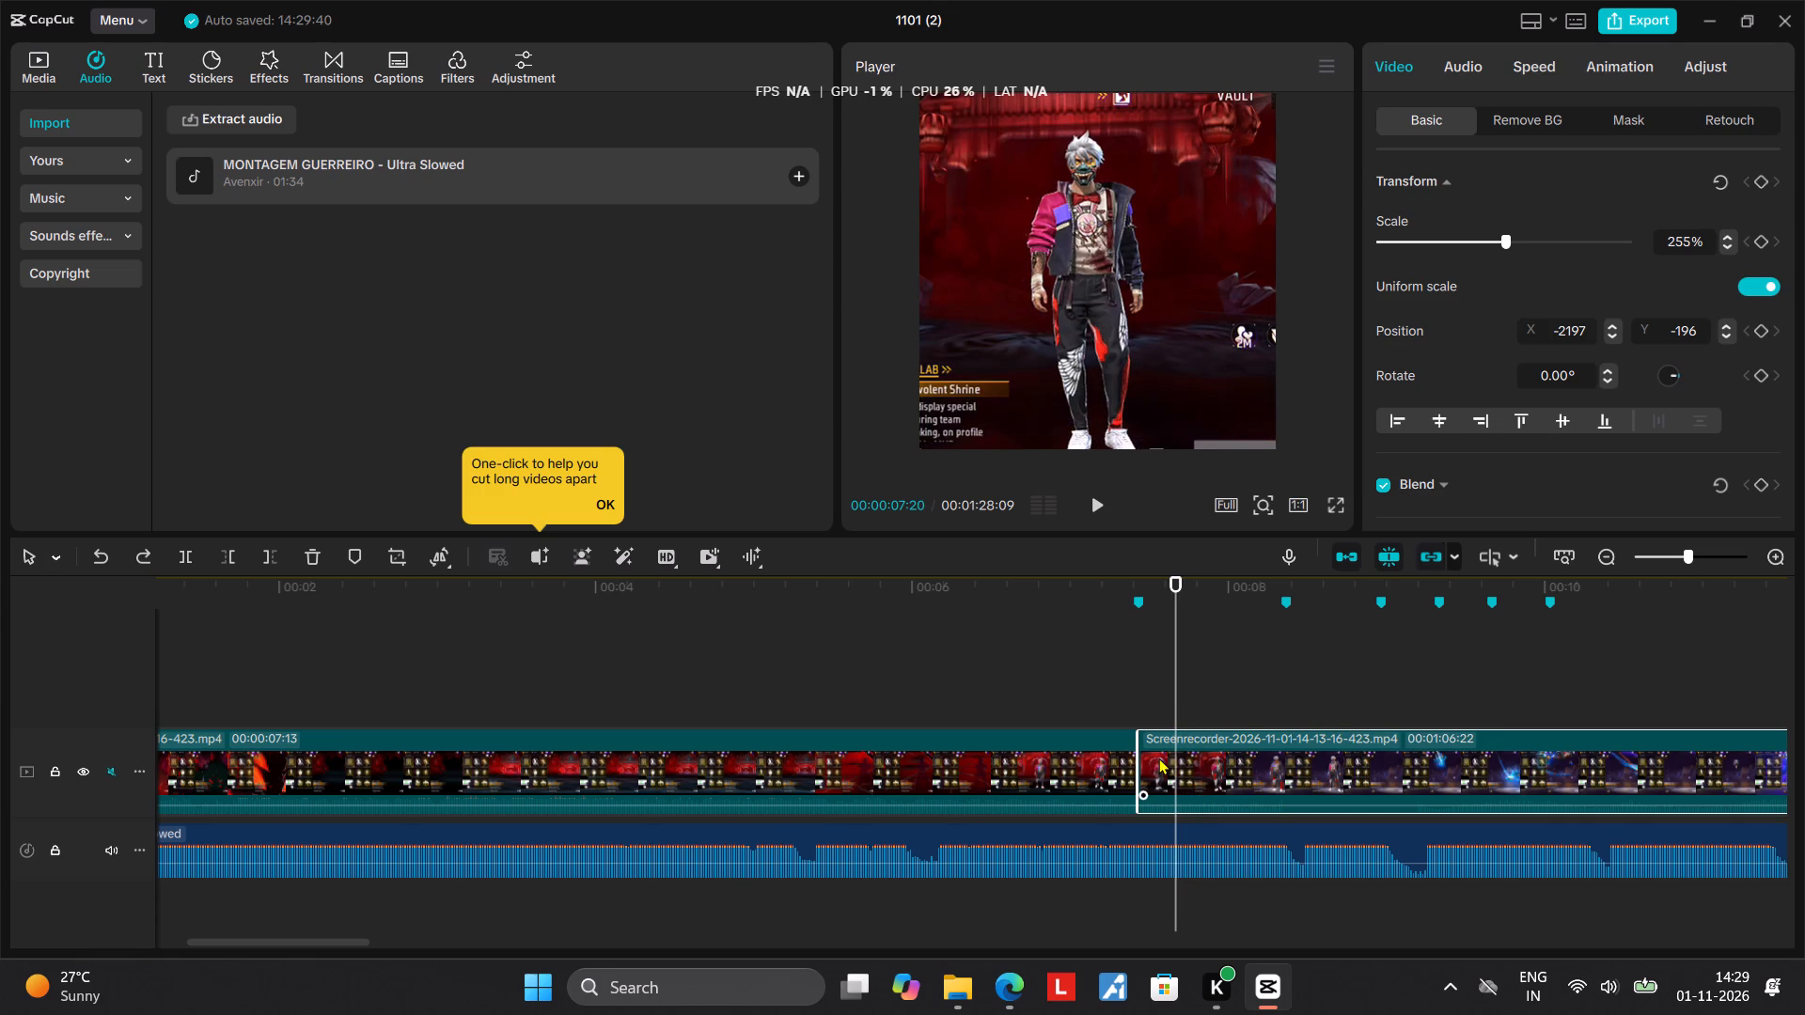
pyautogui.click(171, 551)
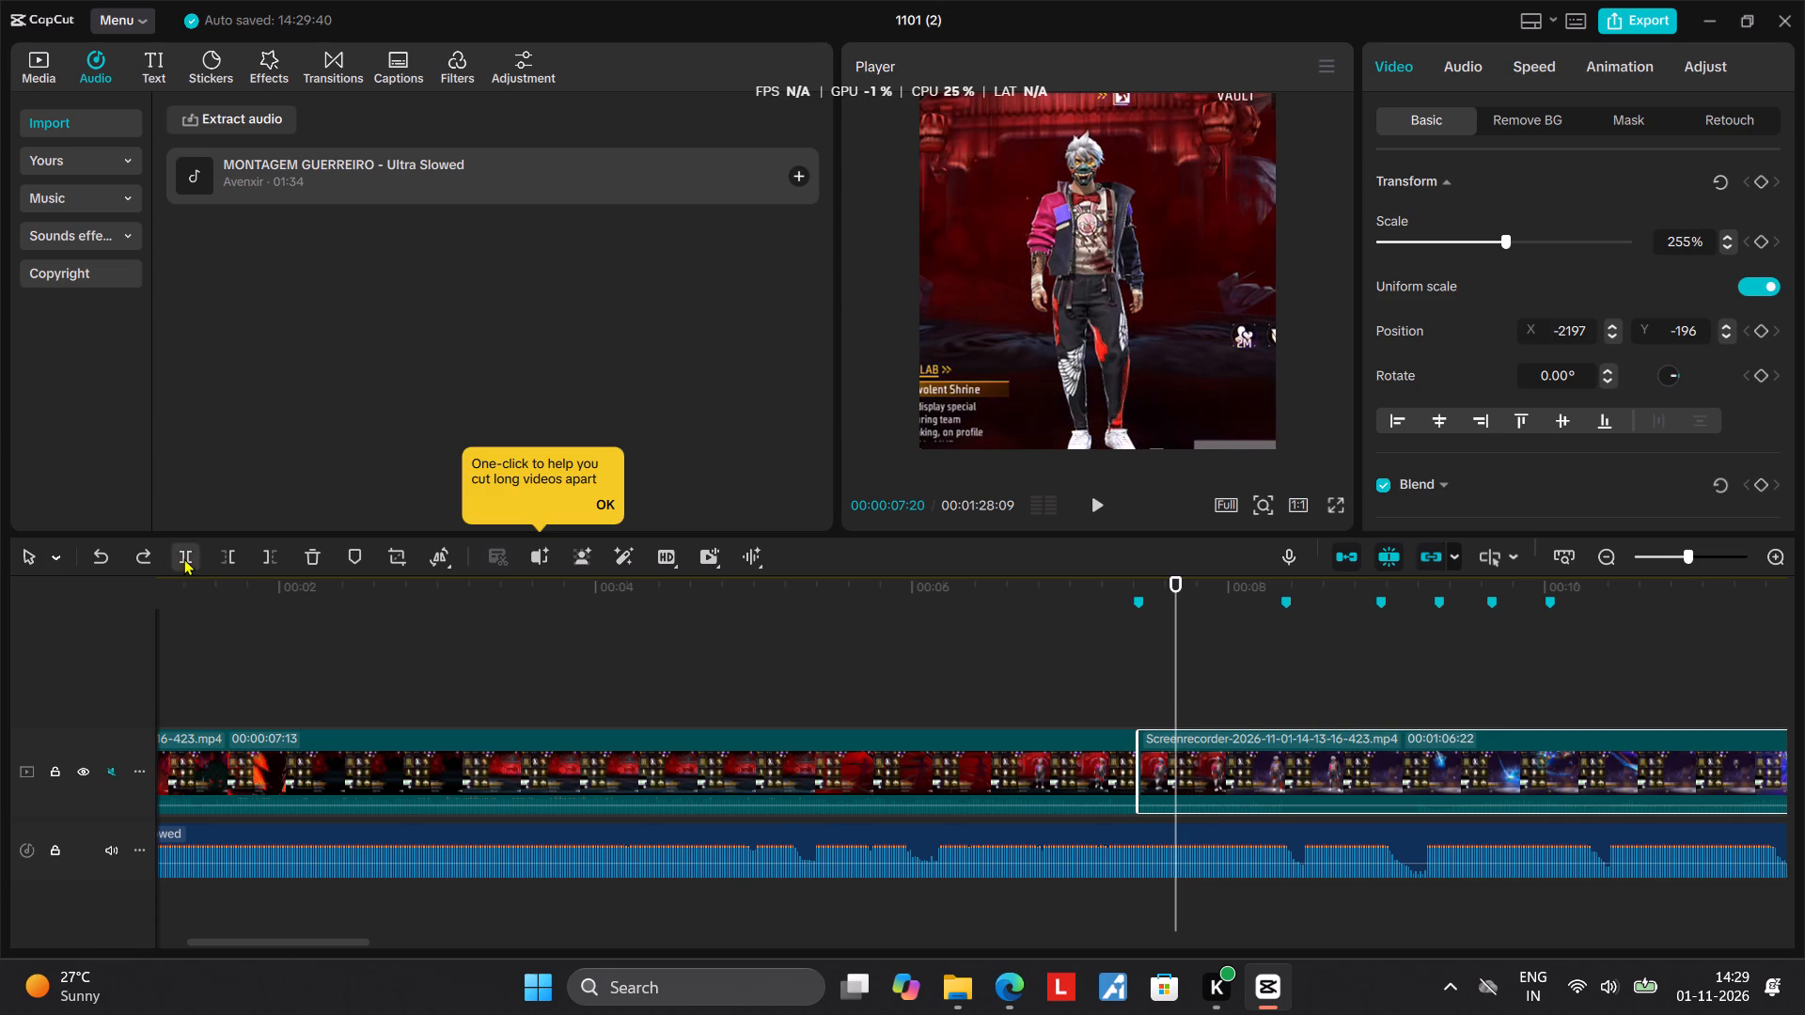
pyautogui.click(184, 558)
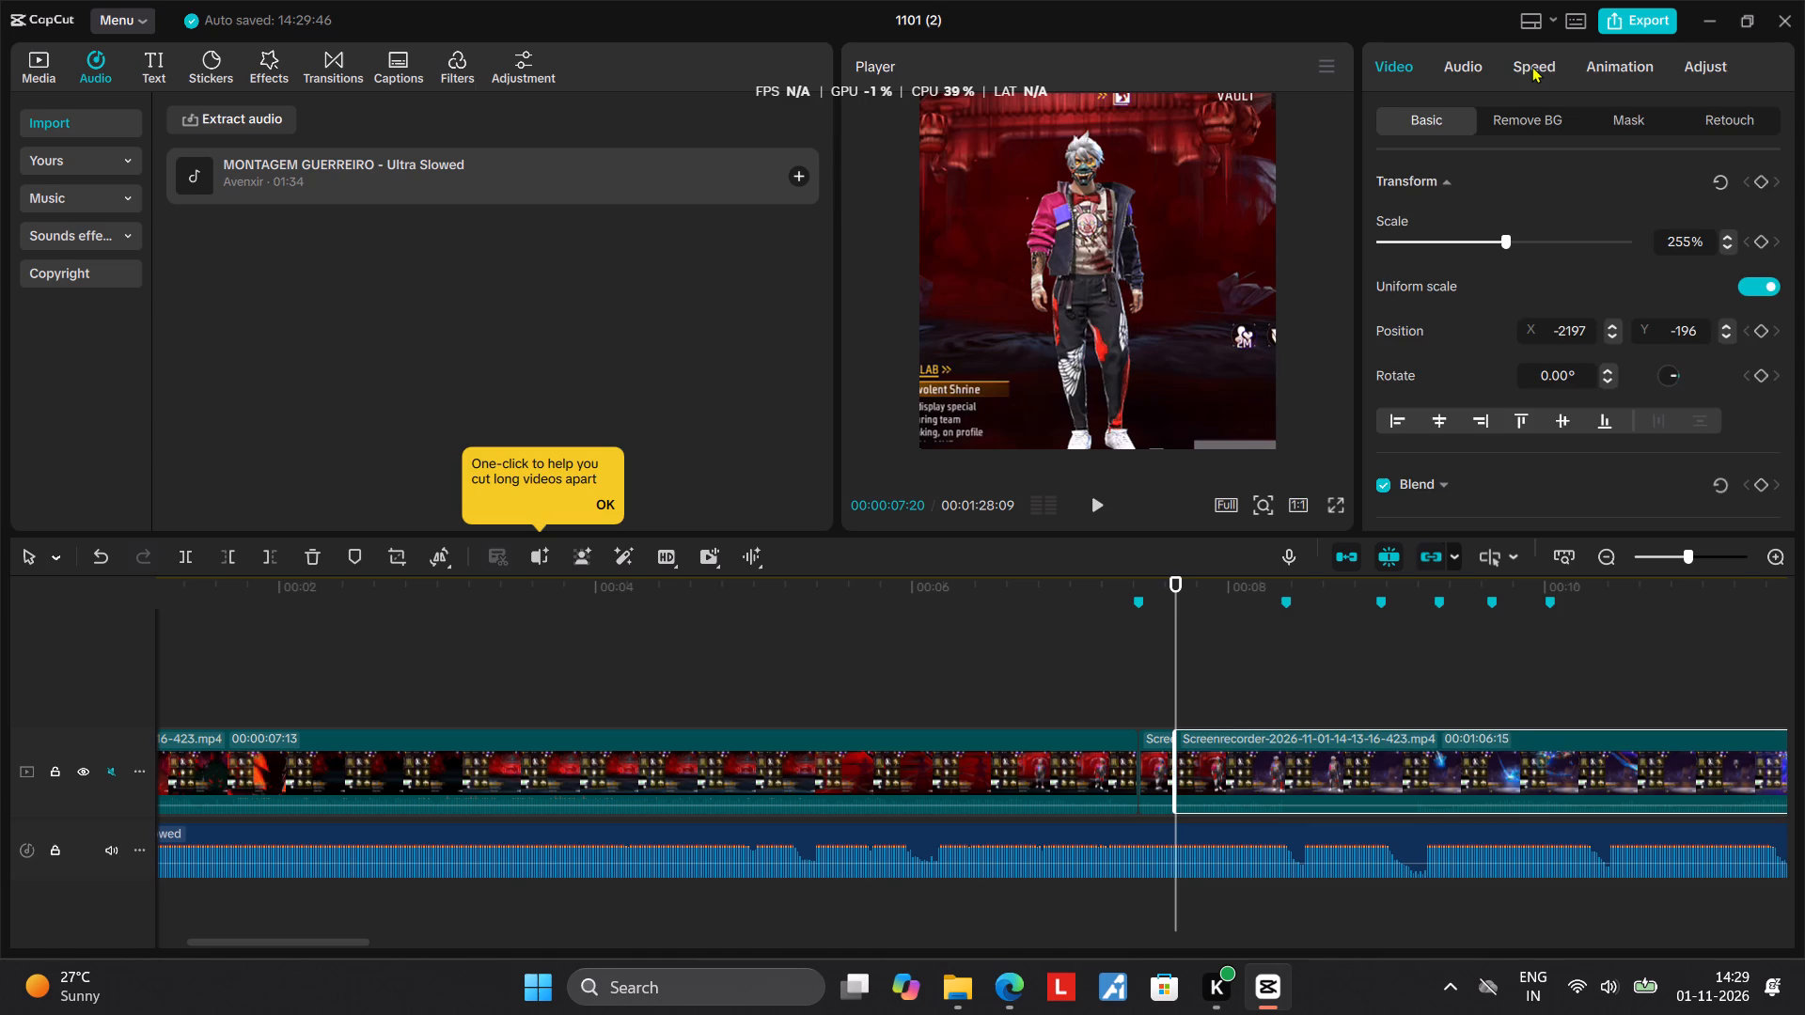
# Slow the short segment between the two cuts to 0.46x speed and play it back across the first two markers.
pyautogui.click(1532, 66)
pyautogui.click(1148, 748)
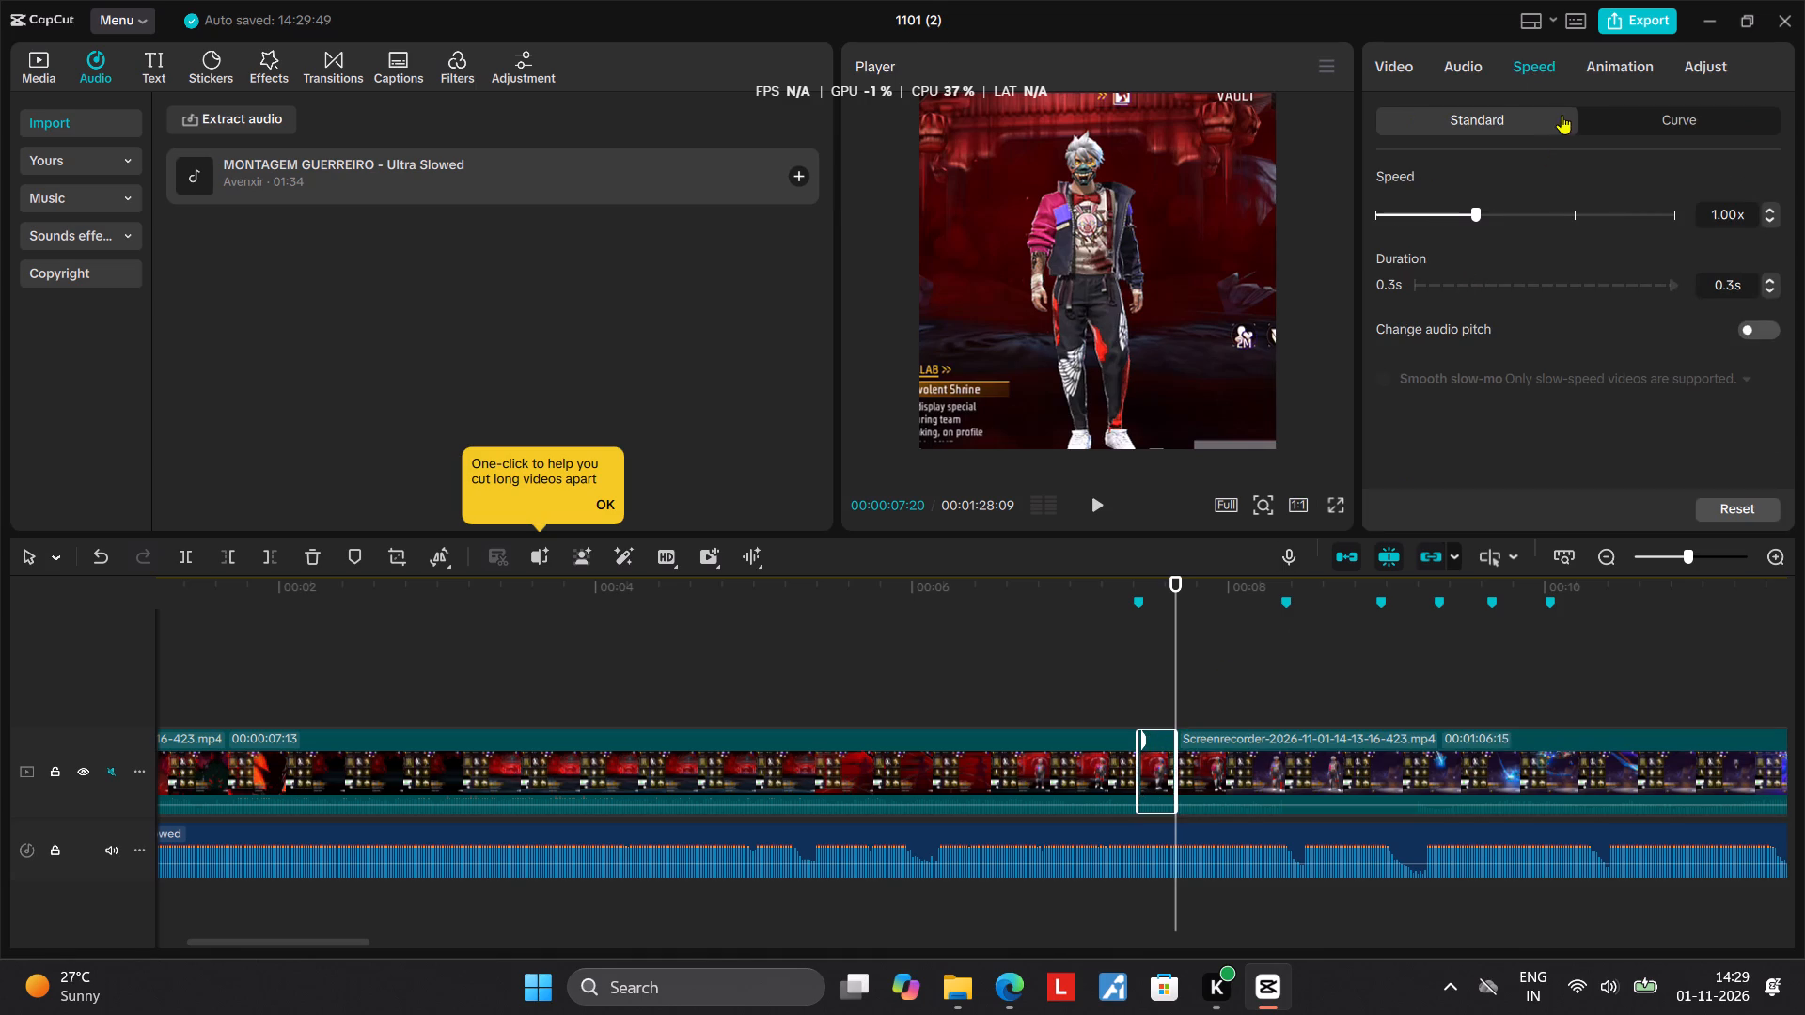
pyautogui.moveTo(1474, 210); pyautogui.dragTo(1436, 212)
pyautogui.moveTo(1436, 212); pyautogui.dragTo(1416, 217)
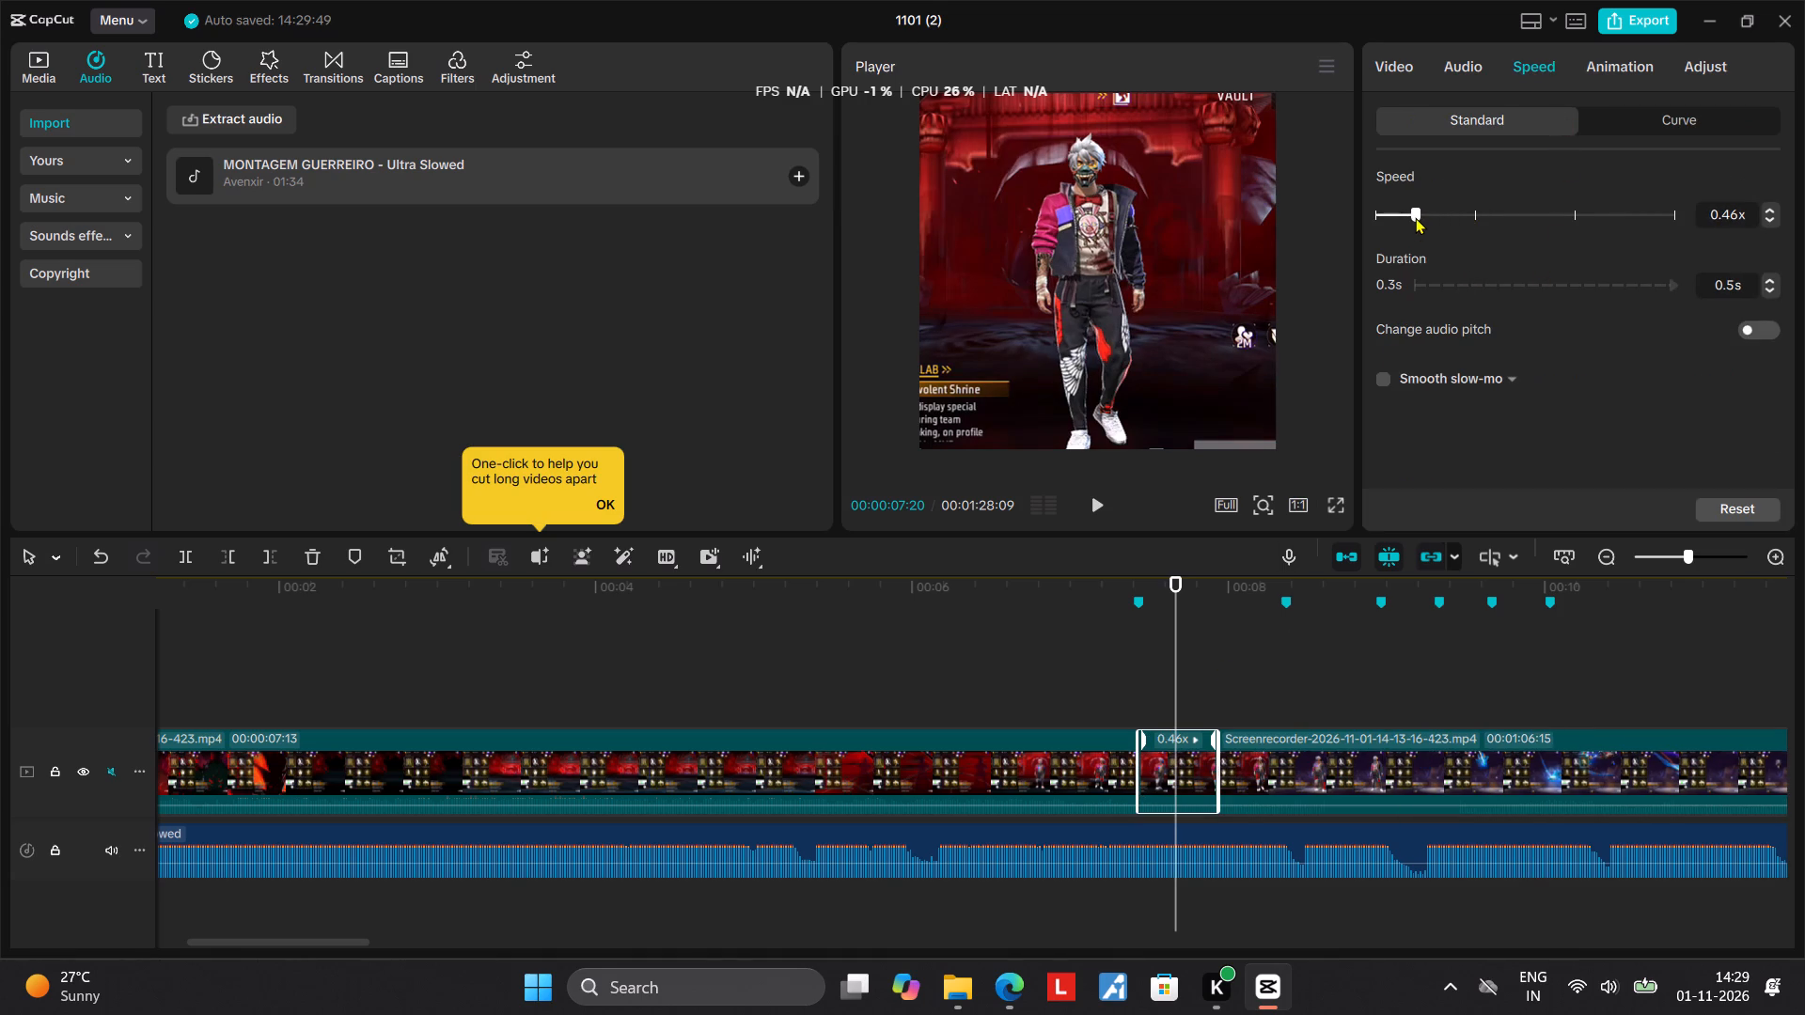
pyautogui.click(1256, 655)
pyautogui.click(1113, 650)
pyautogui.press('space')
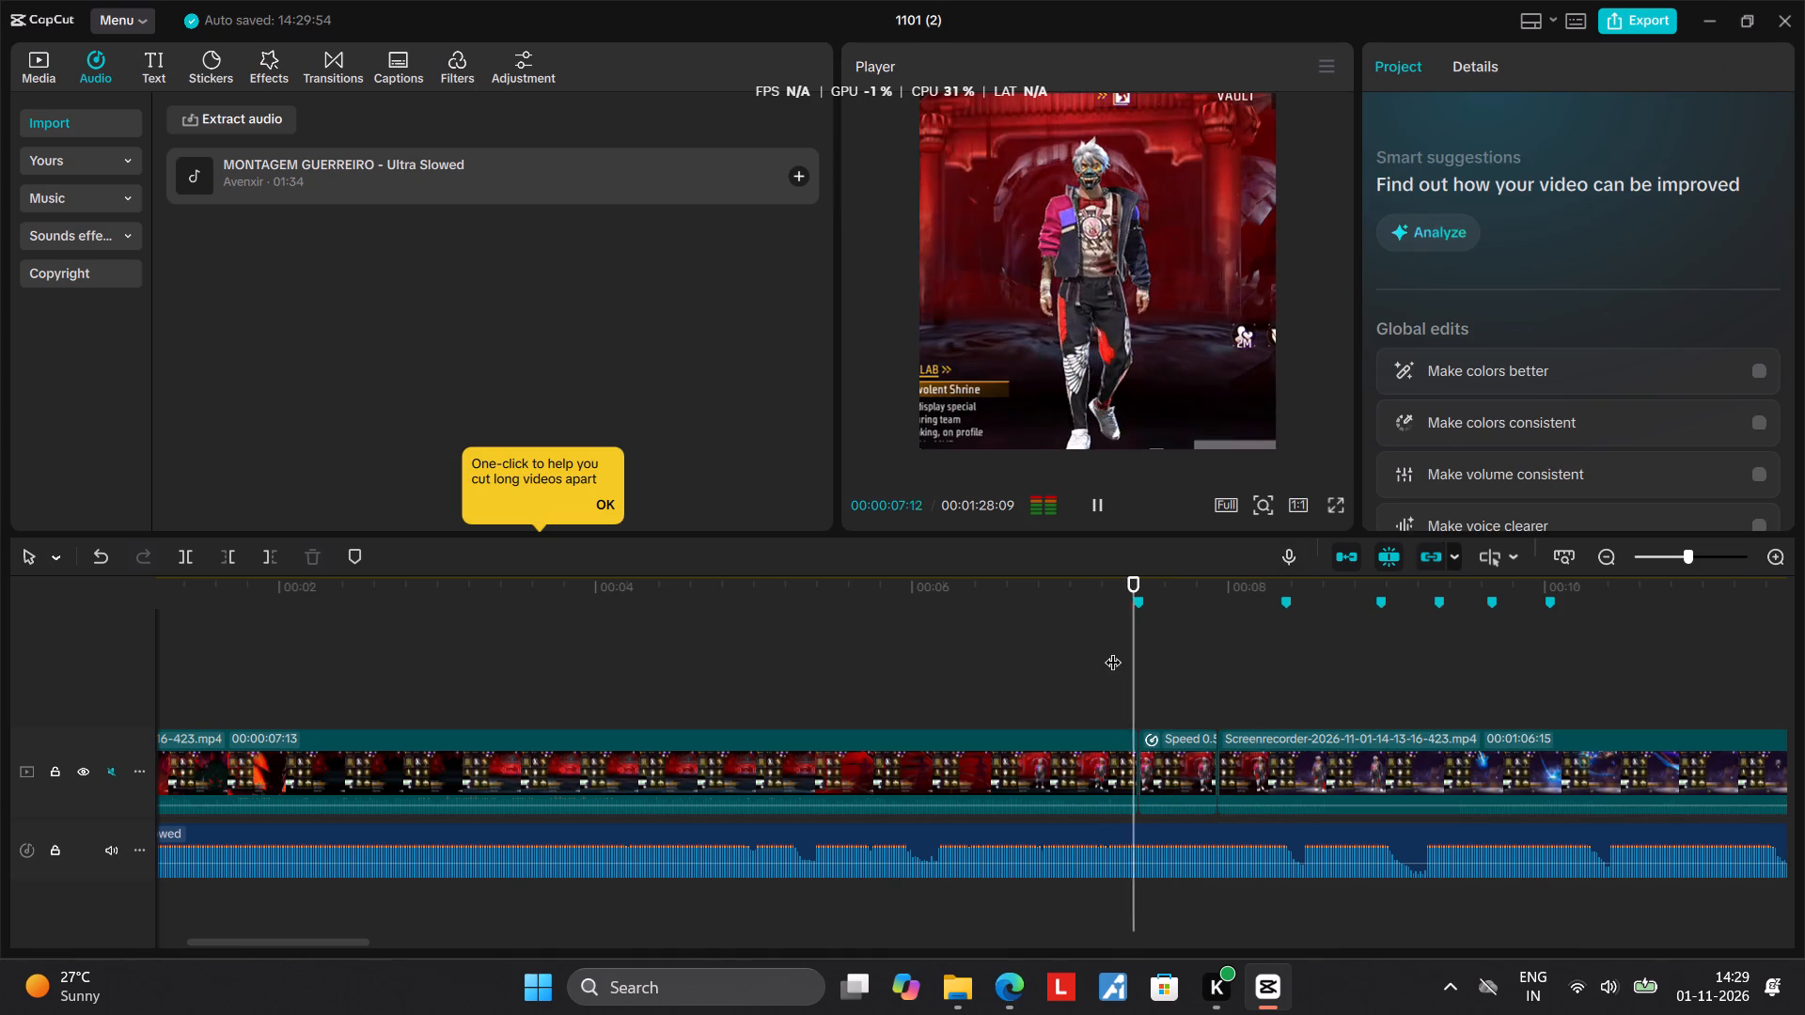
pyautogui.press('space')
# Slow the short segment between the two cuts to 0.25x speed and play it back up to the second marker.
pyautogui.click(1169, 765)
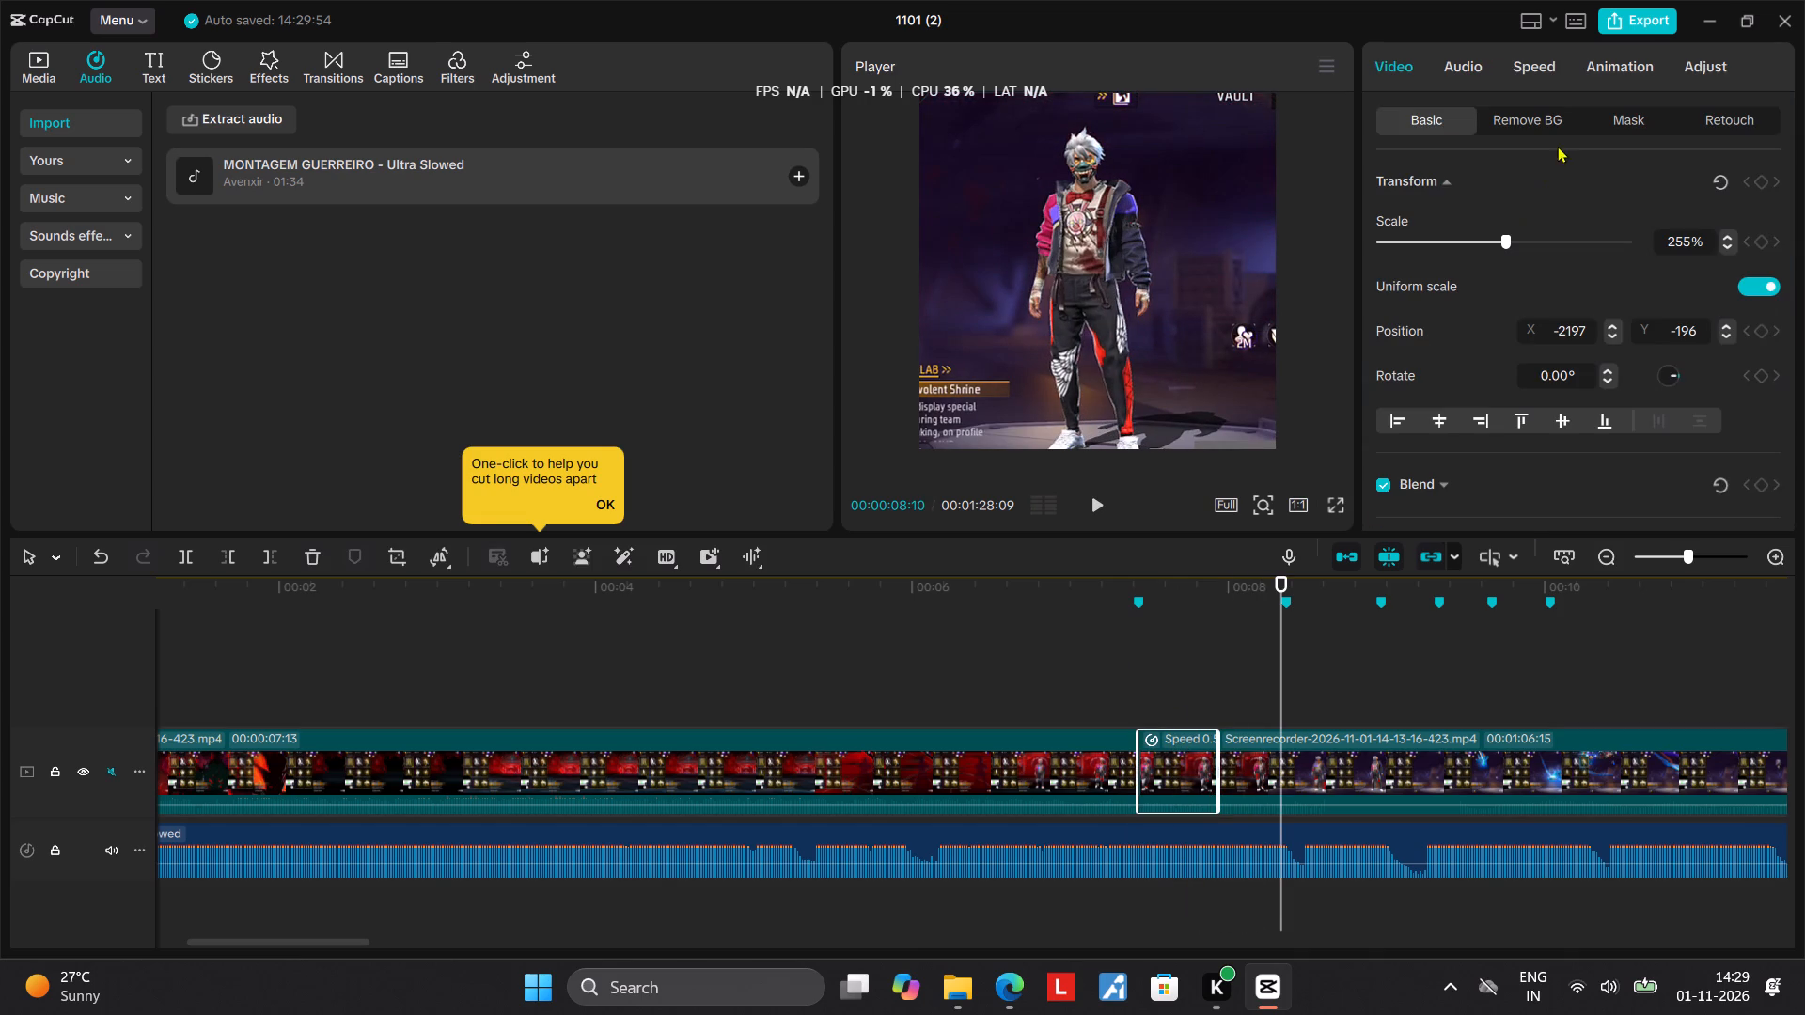
pyautogui.click(1541, 67)
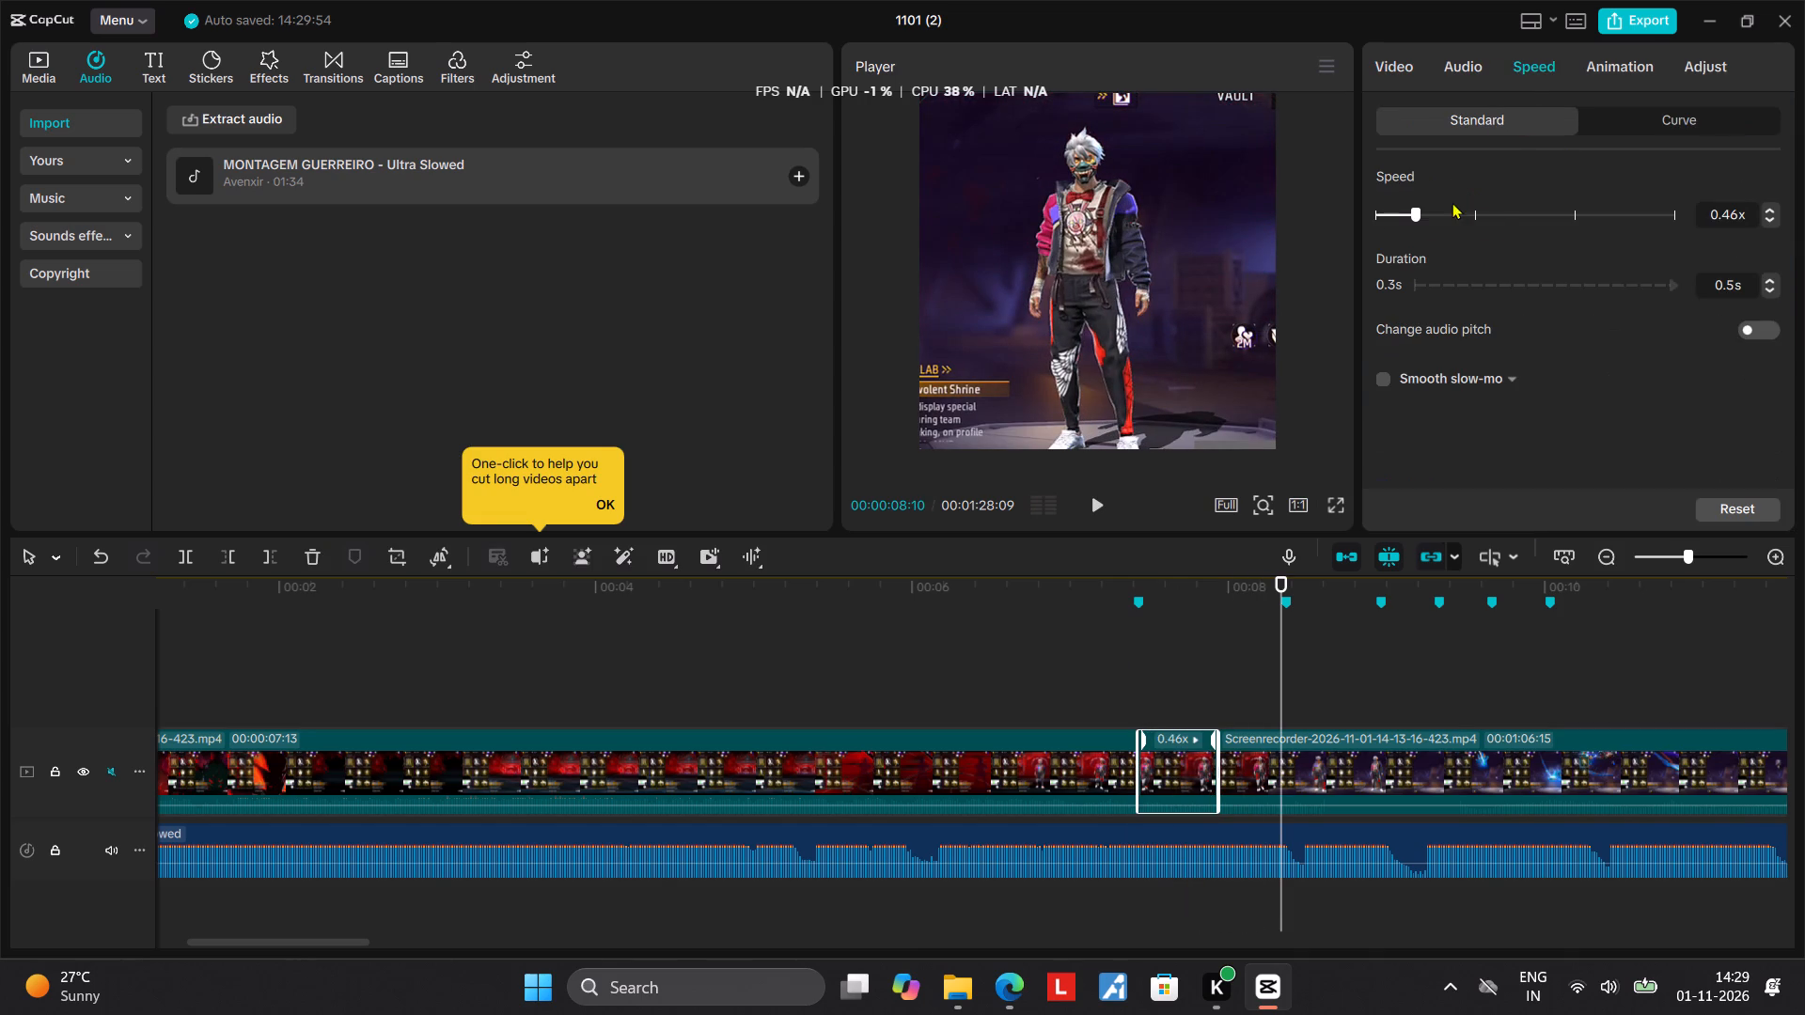
pyautogui.moveTo(1416, 210); pyautogui.dragTo(1339, 222)
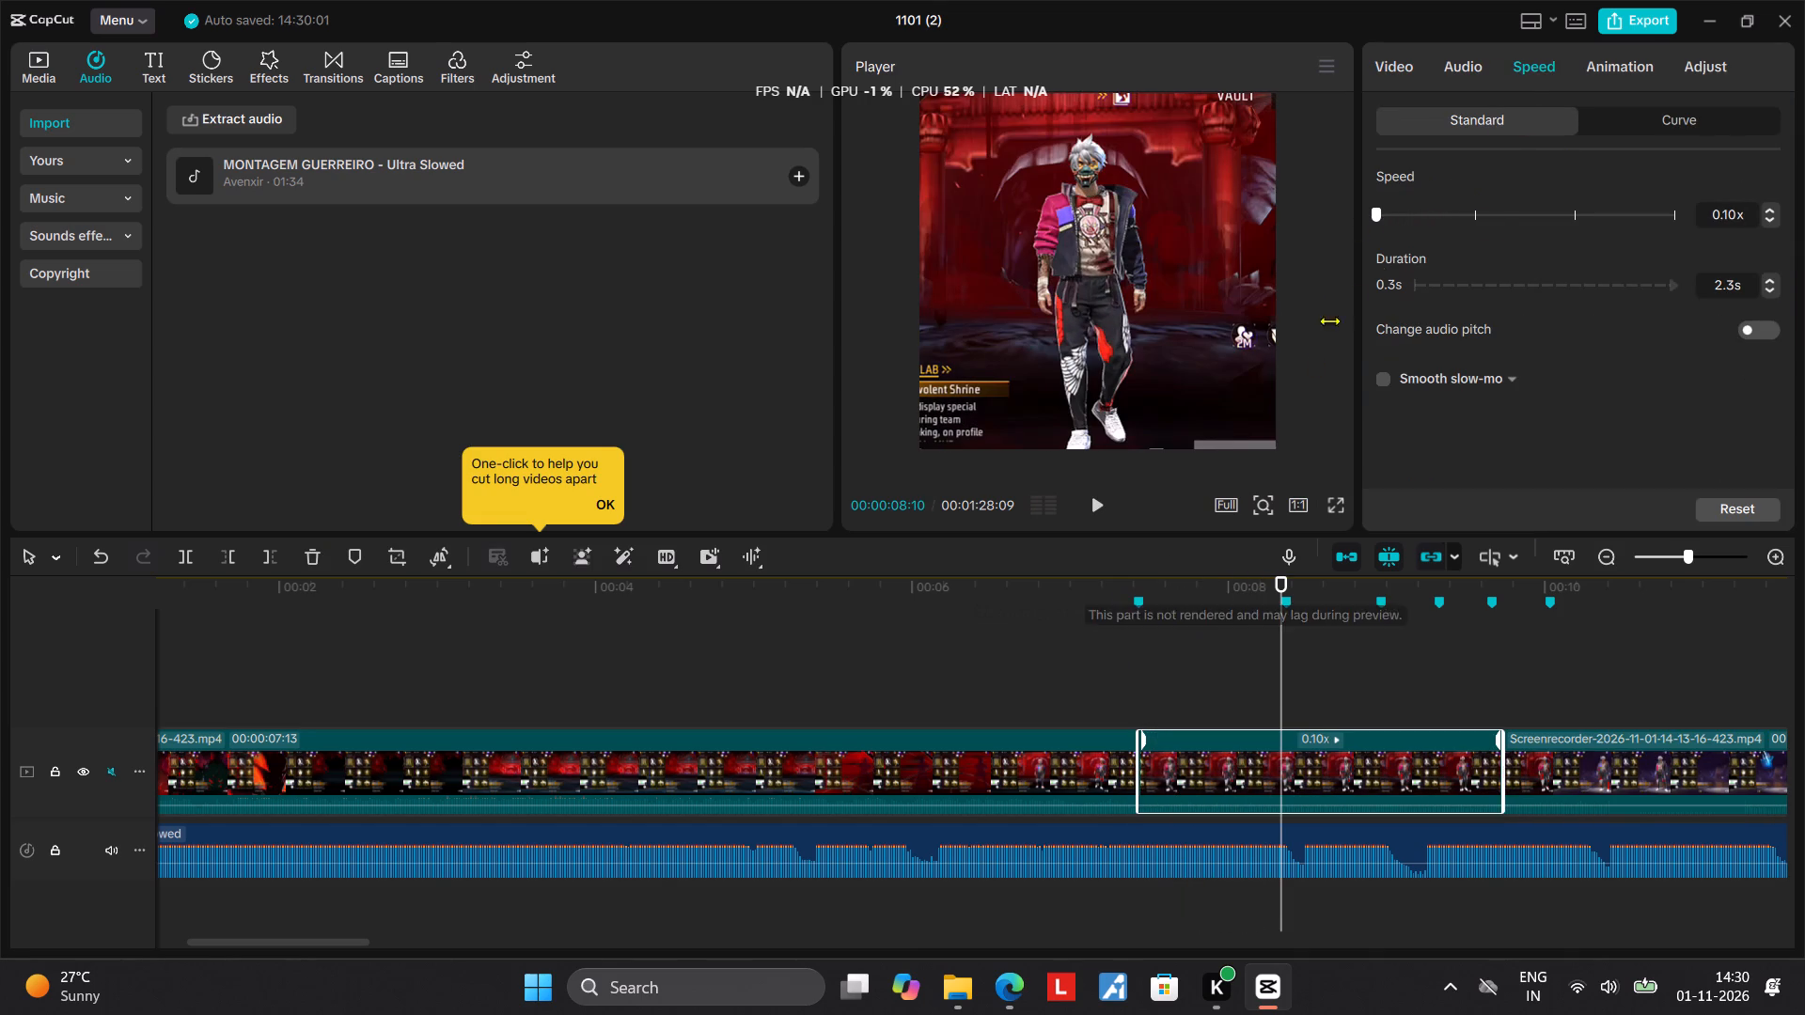
pyautogui.click(1367, 217)
pyautogui.moveTo(1371, 217); pyautogui.dragTo(1382, 214)
pyautogui.click(1382, 214)
pyautogui.click(1387, 211)
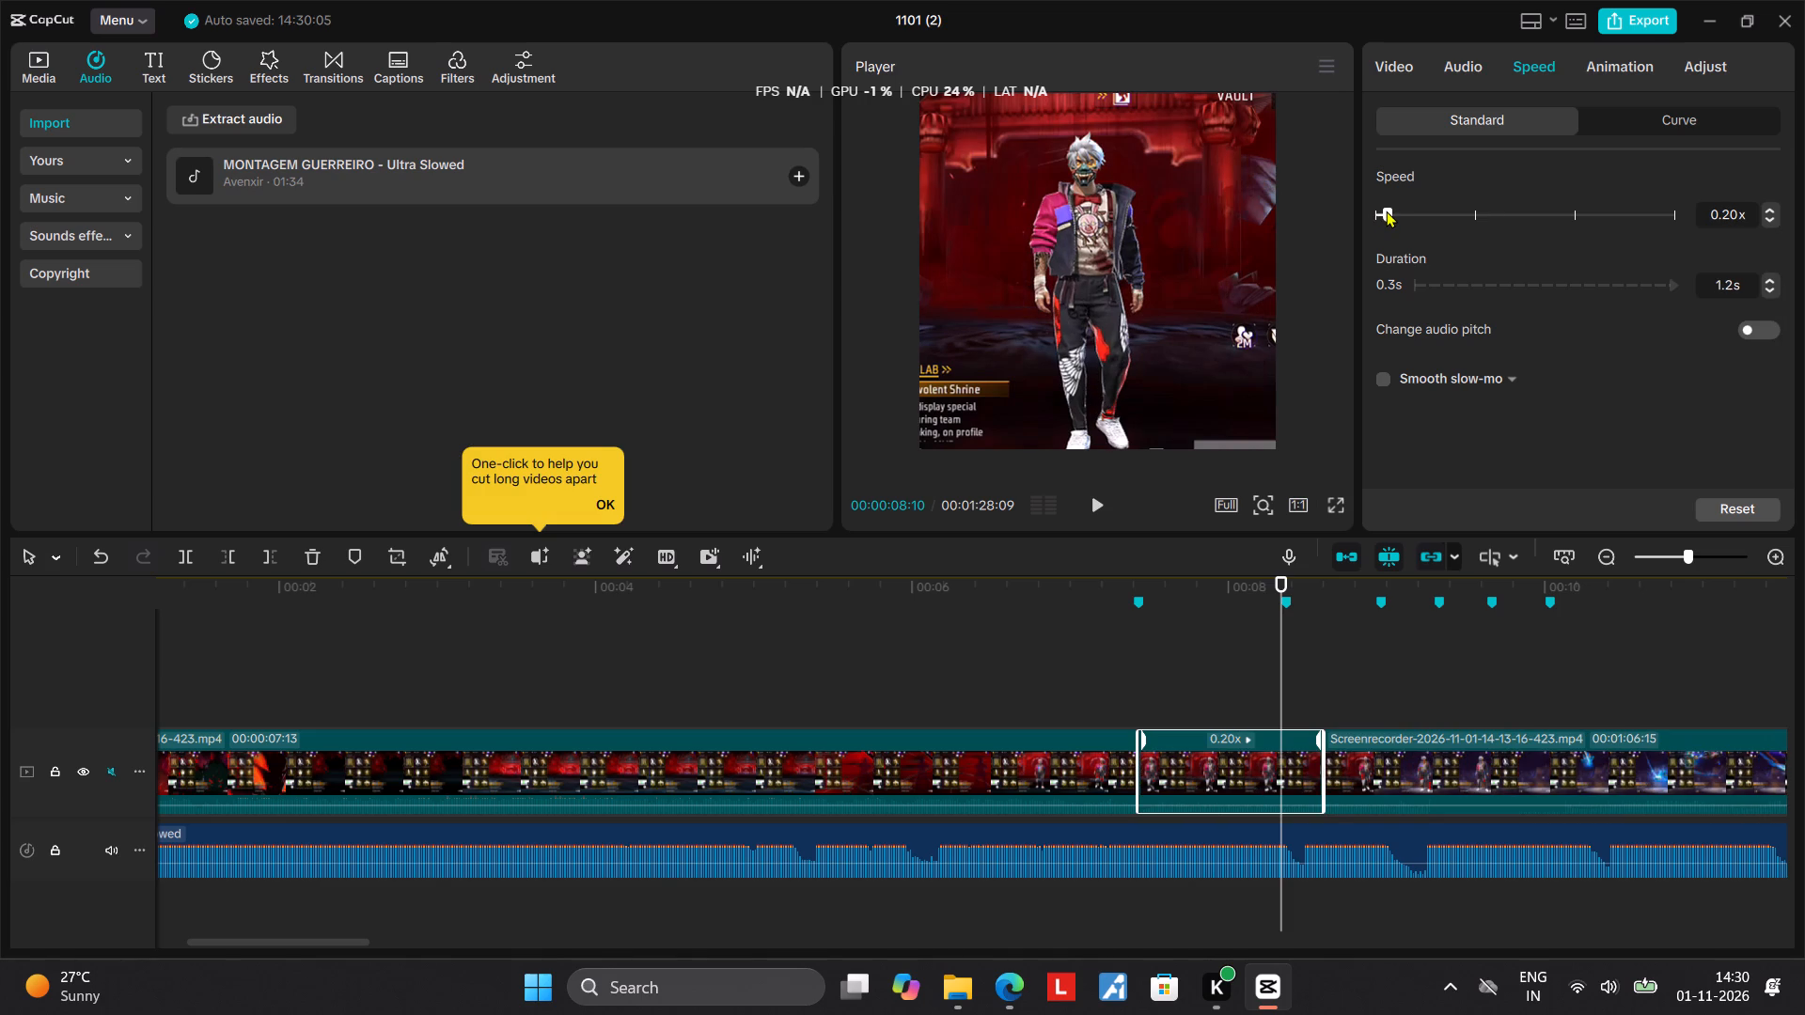
pyautogui.click(1397, 211)
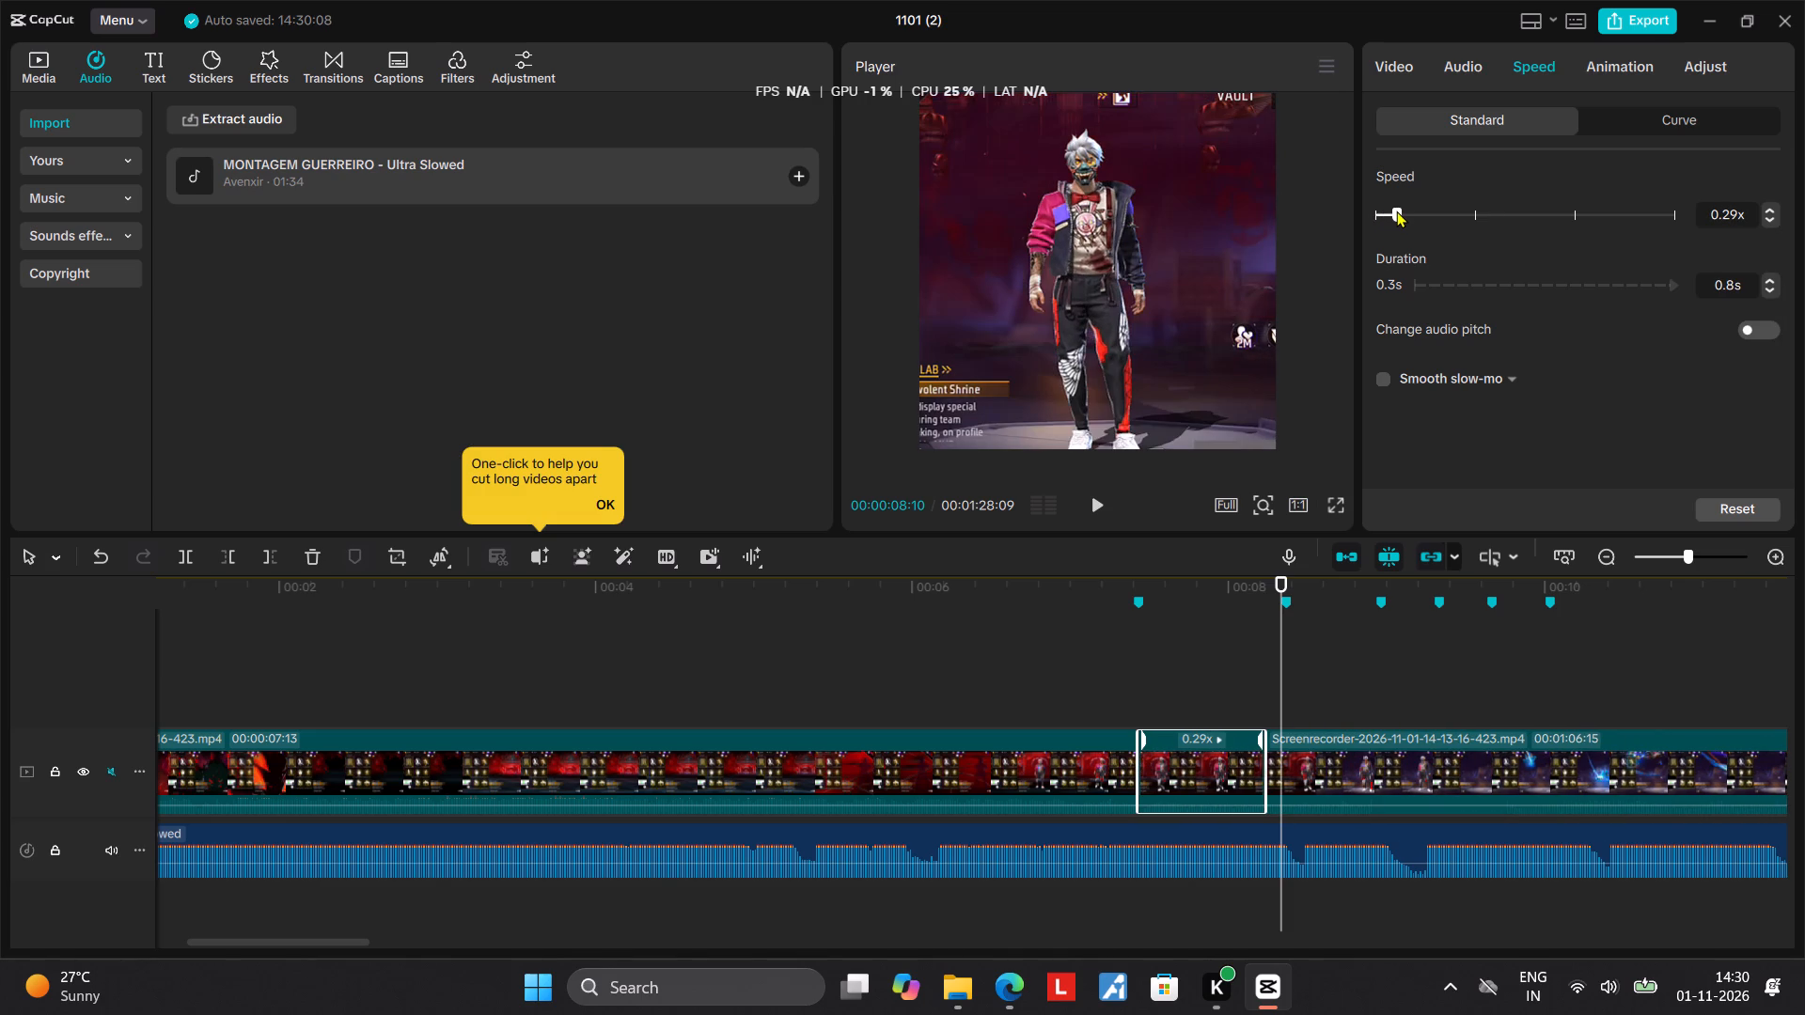
pyautogui.click(1727, 214)
pyautogui.press('Right')
pyautogui.press('BackSpace')
pyautogui.press('5')
pyautogui.press('Return')
pyautogui.click(991, 715)
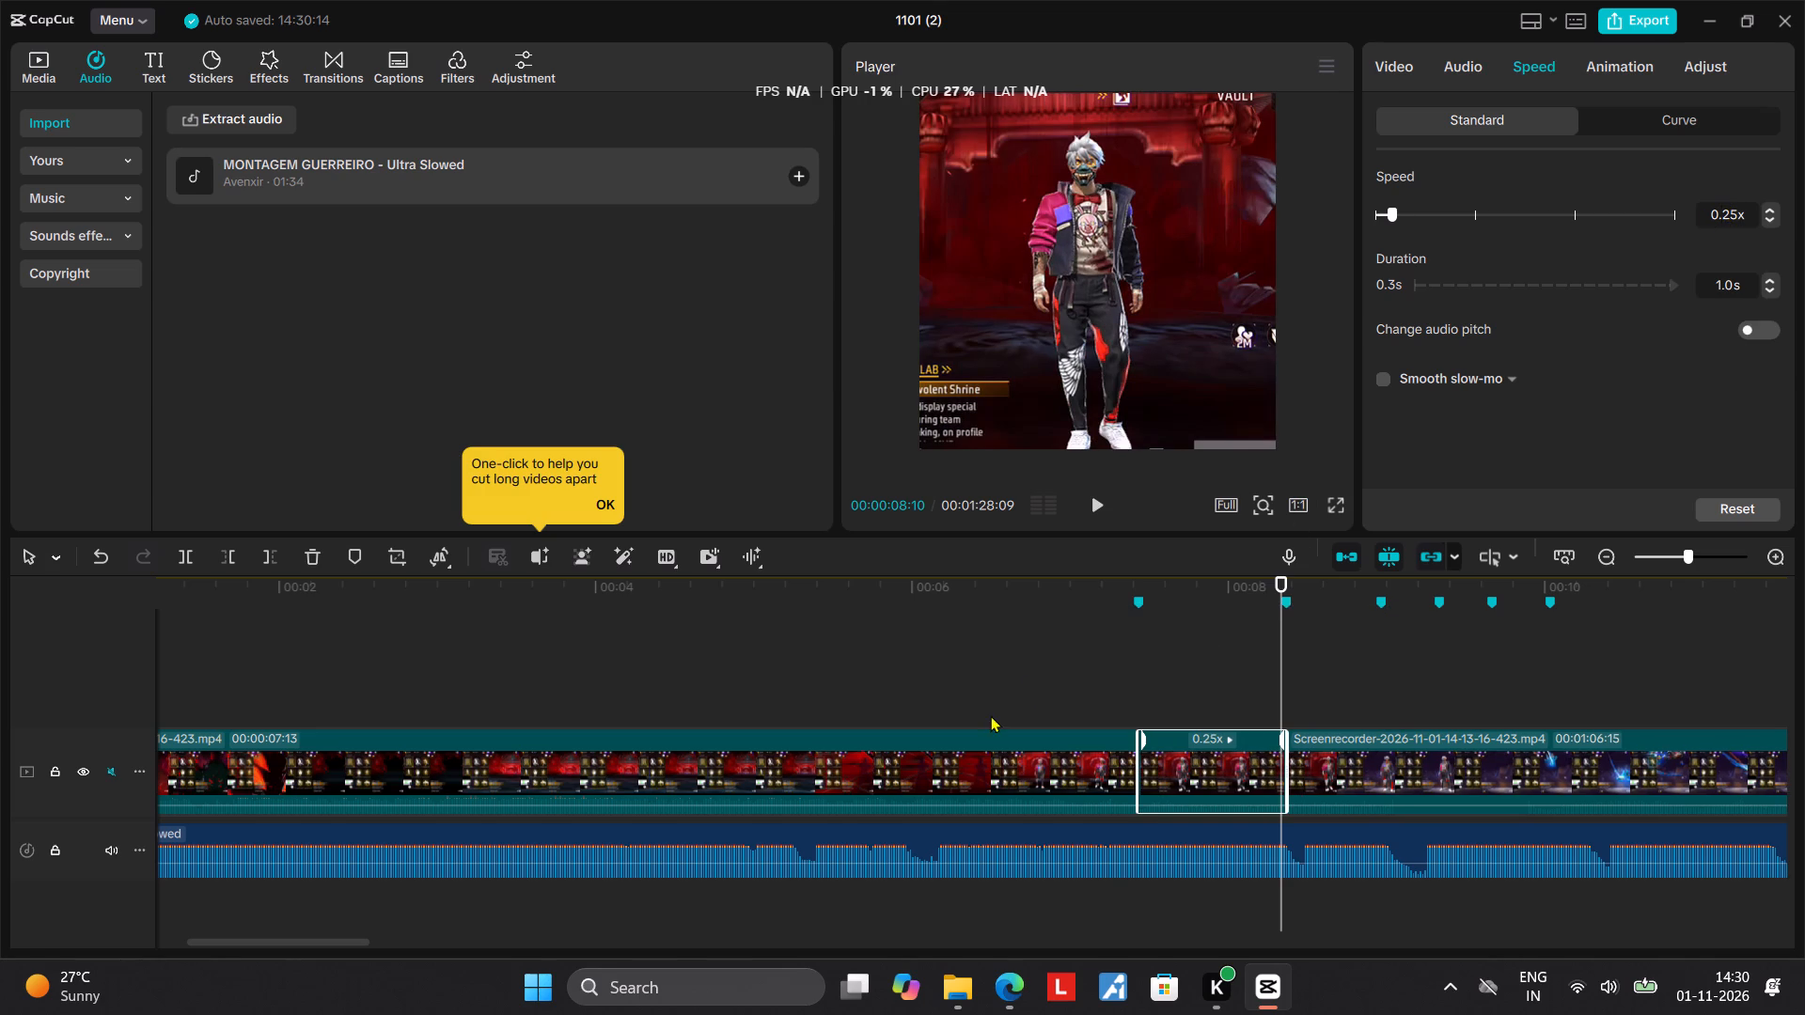
pyautogui.press('space')
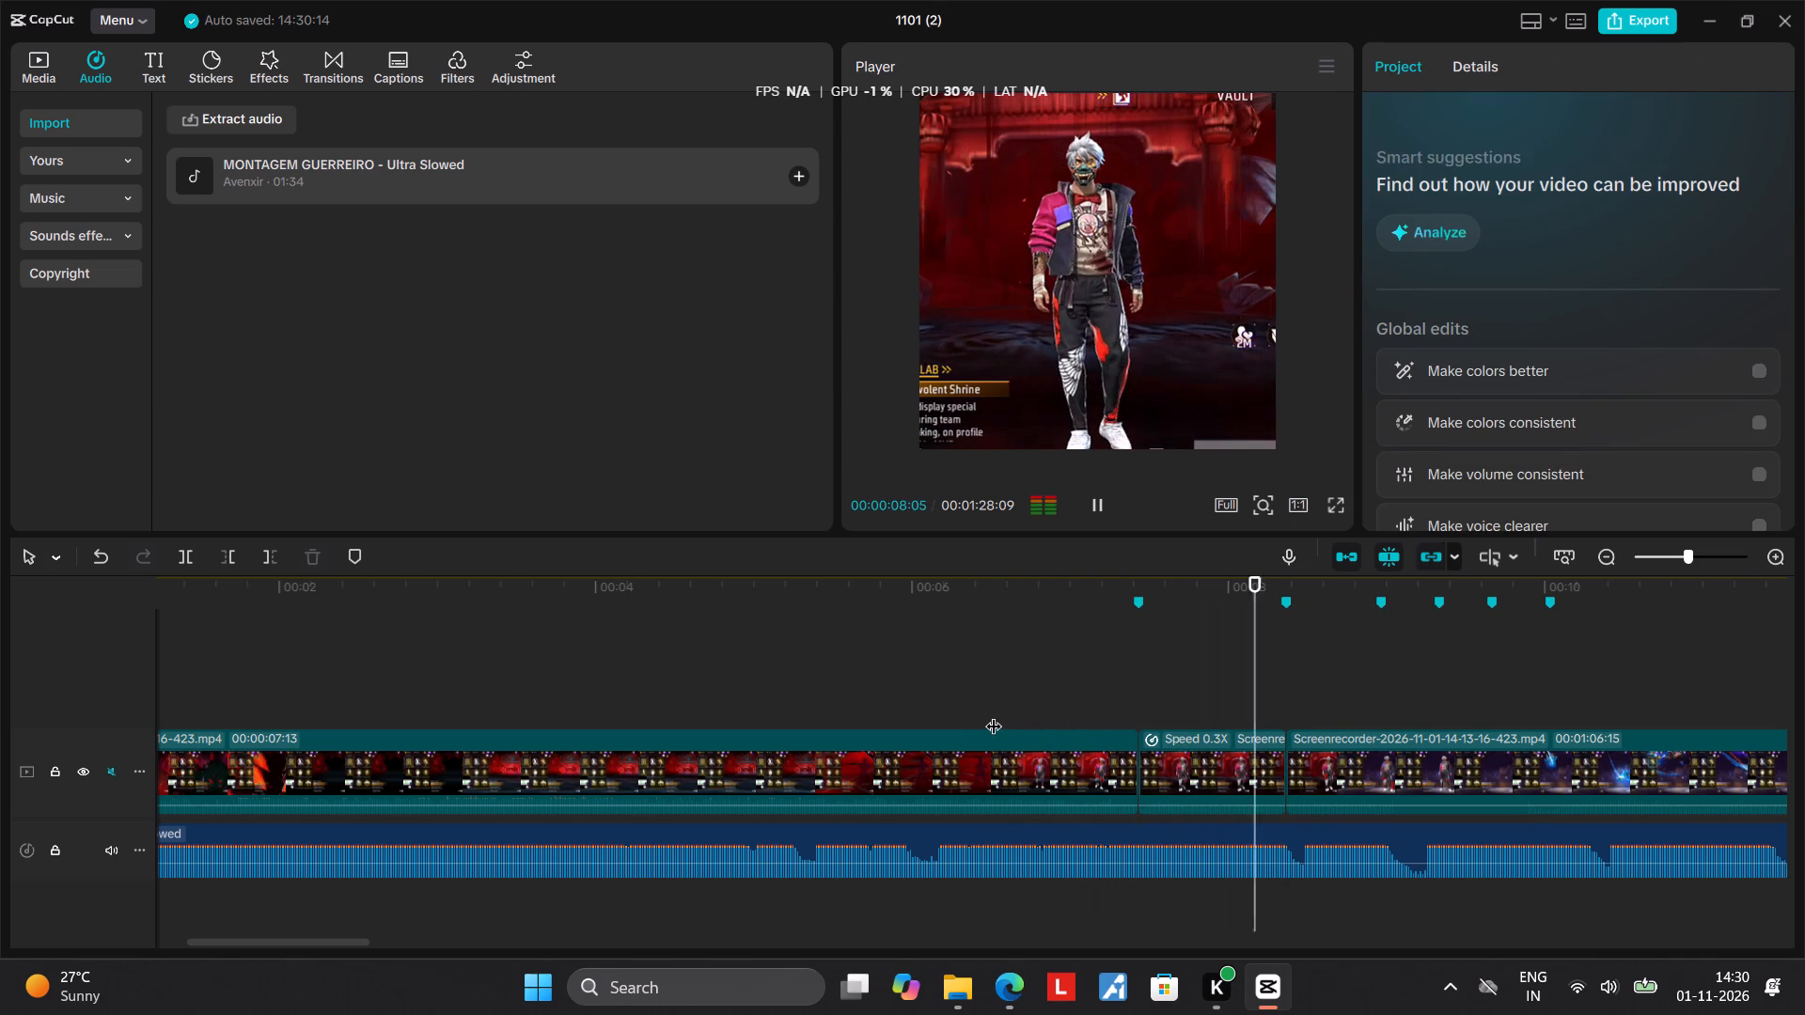
pyautogui.press('space')
# Copy the 0.25x segment and paste the duplicate at the second marker, 00:00:08:11.
pyautogui.click(1246, 747)
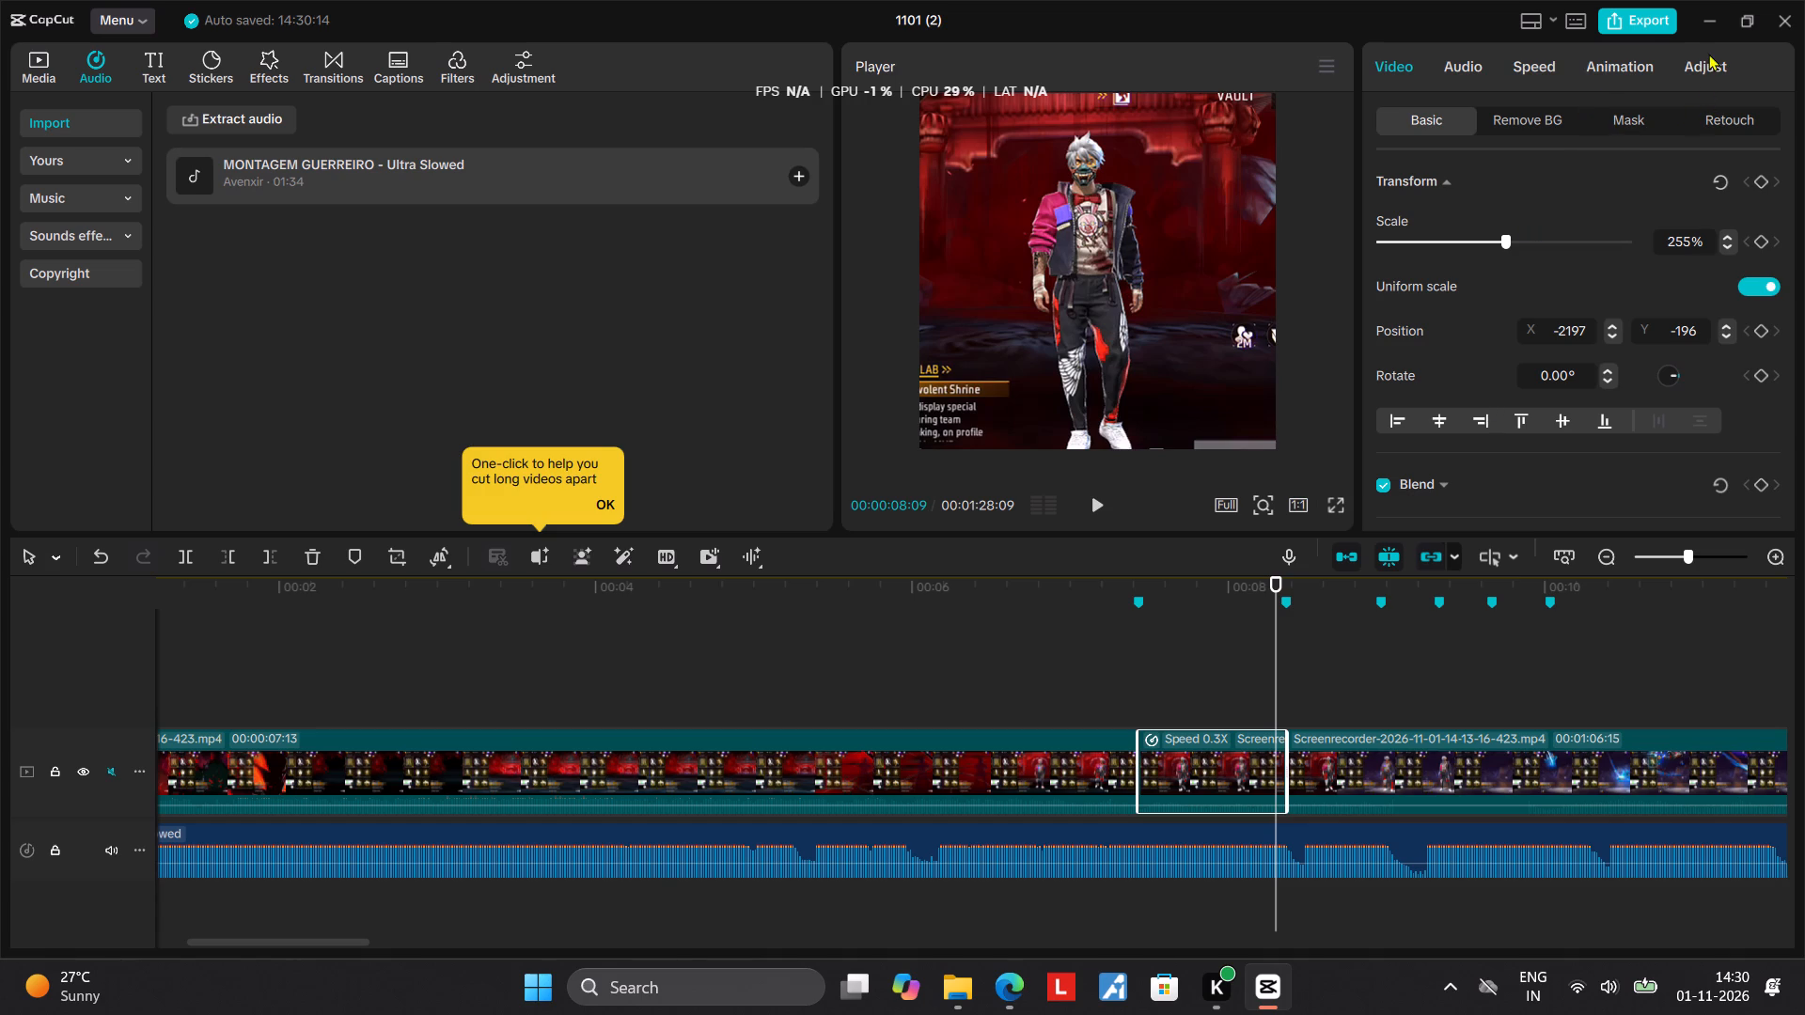
pyautogui.click(1605, 117)
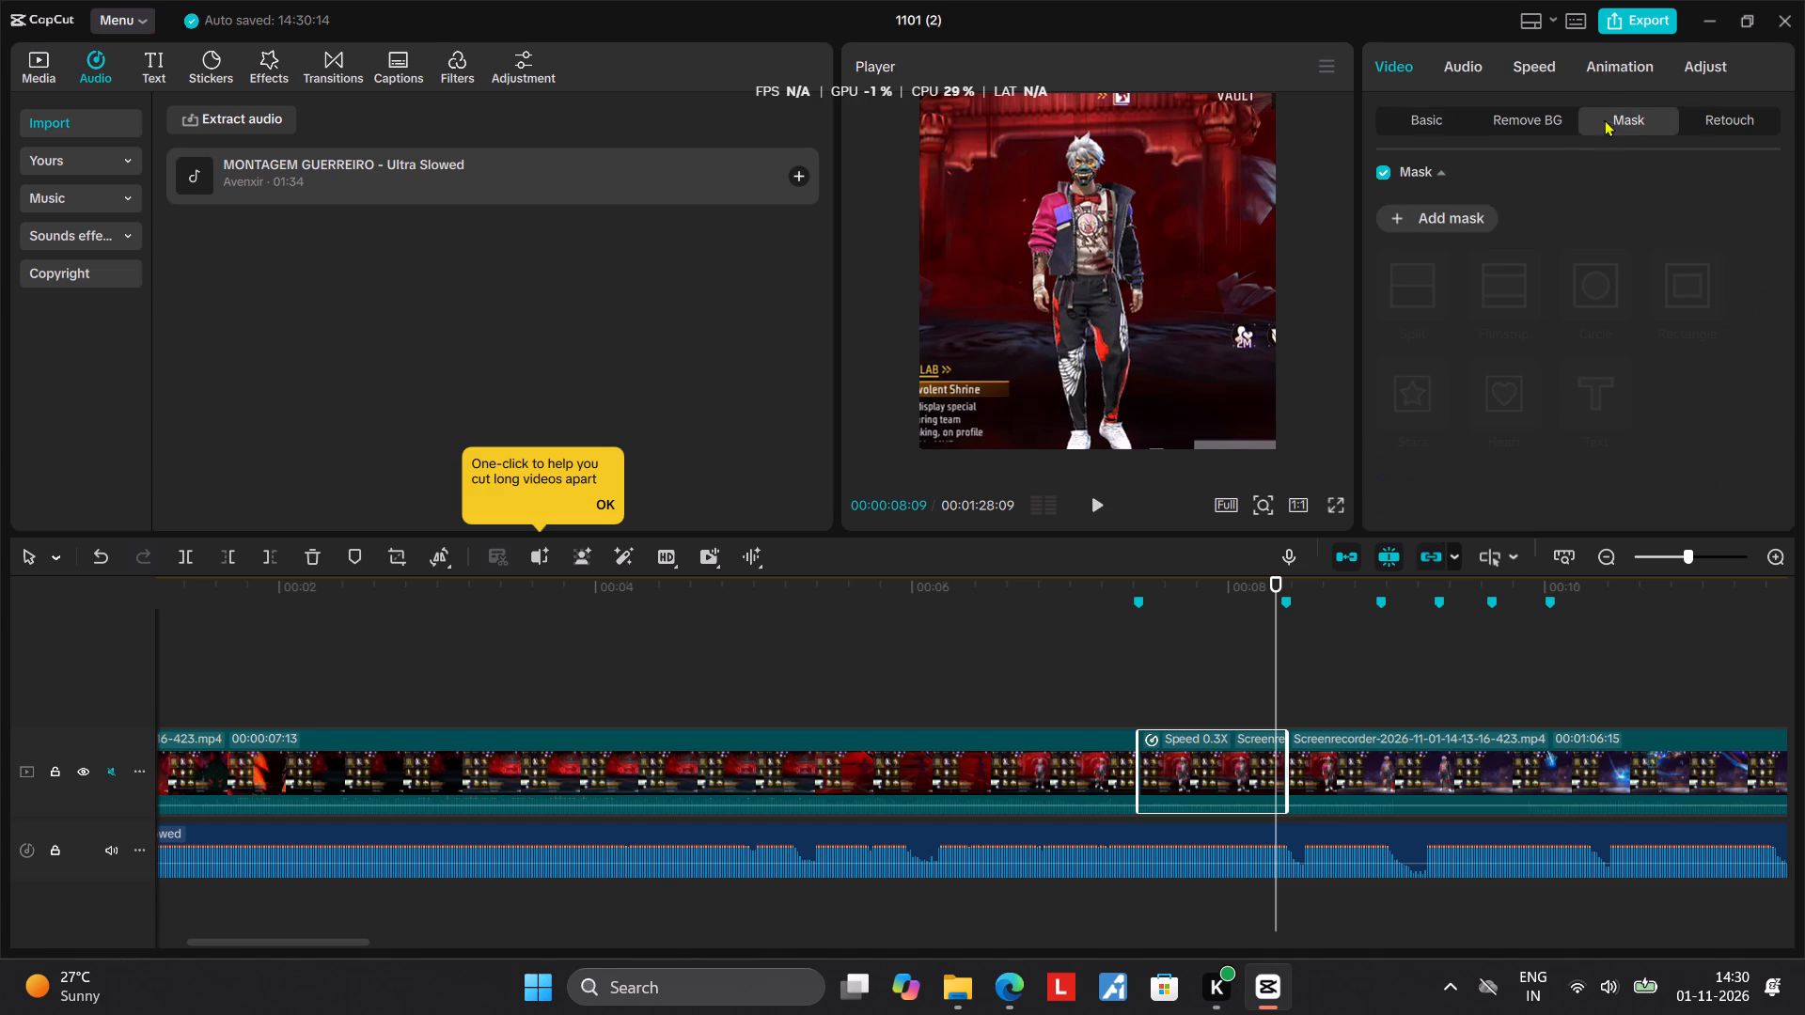
pyautogui.click(1427, 114)
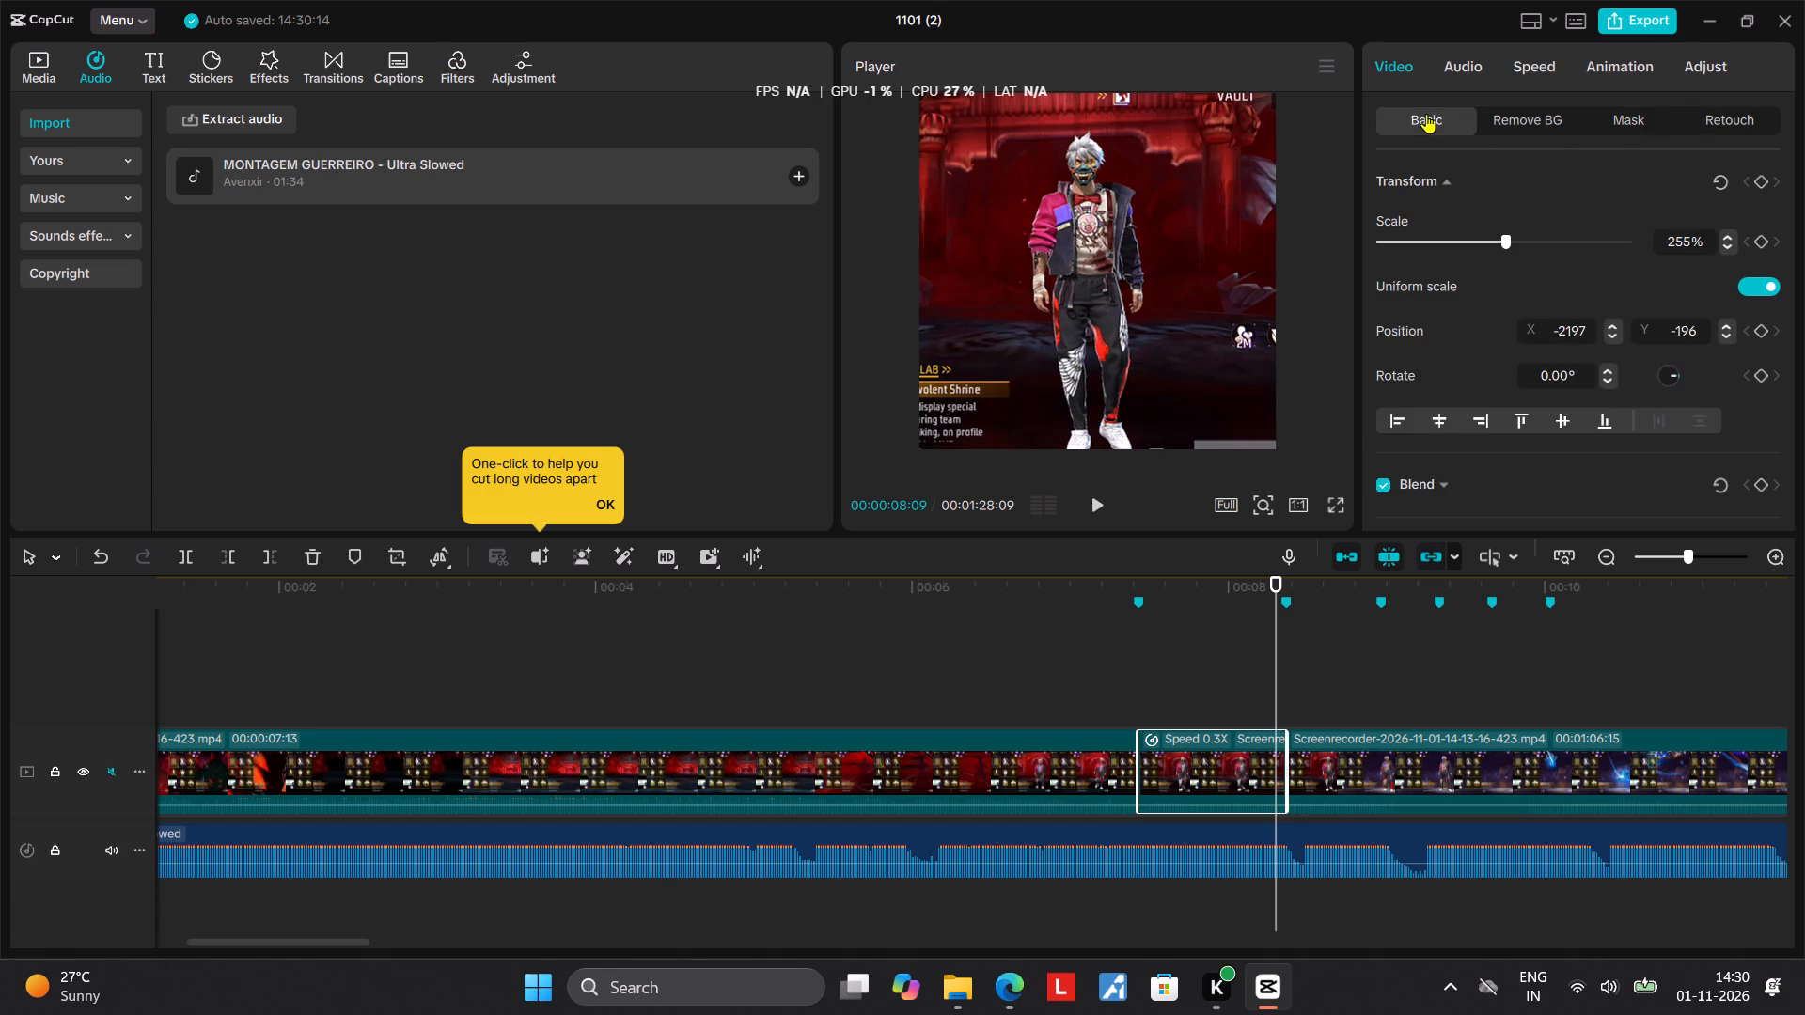
pyautogui.hotkey('ctrl', 'c')
pyautogui.click(1290, 757)
pyautogui.click(1291, 662)
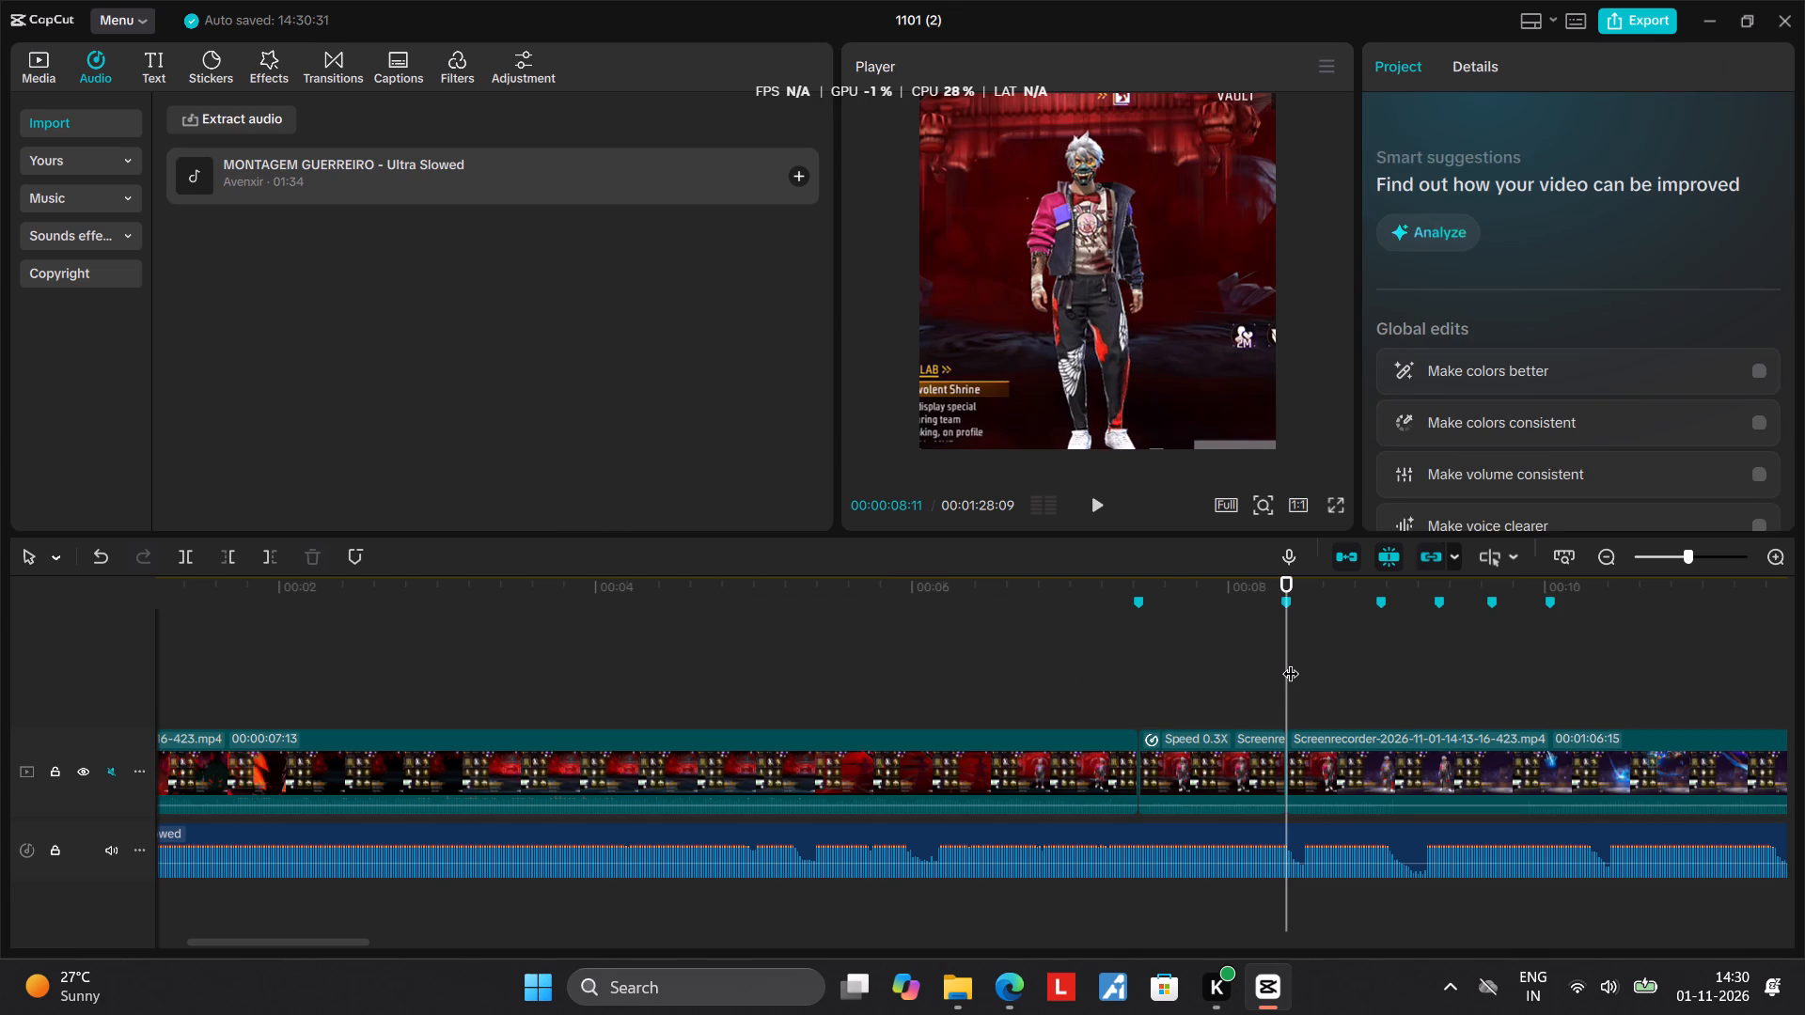
pyautogui.hotkey('ctrl', 'v')
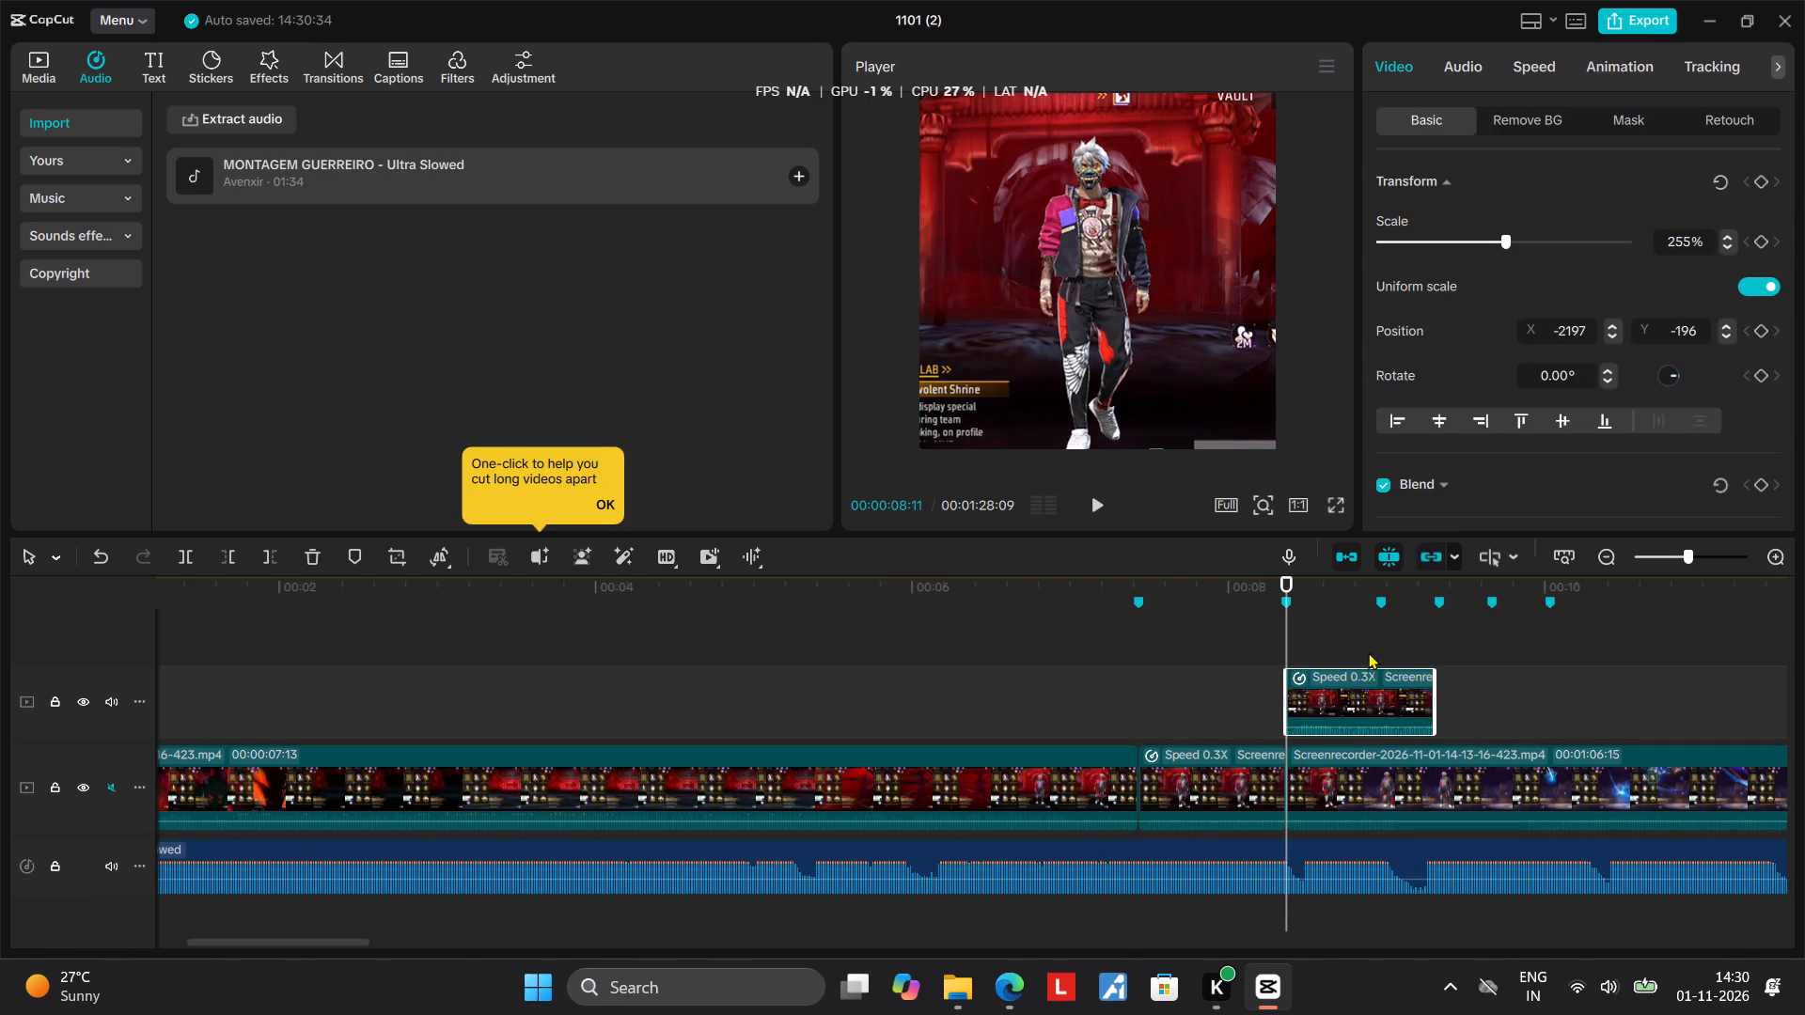
# Shift the remaining main-track clip later and insert the pasted segment into the gap, directly after the original slowed segment.
pyautogui.click(1347, 775)
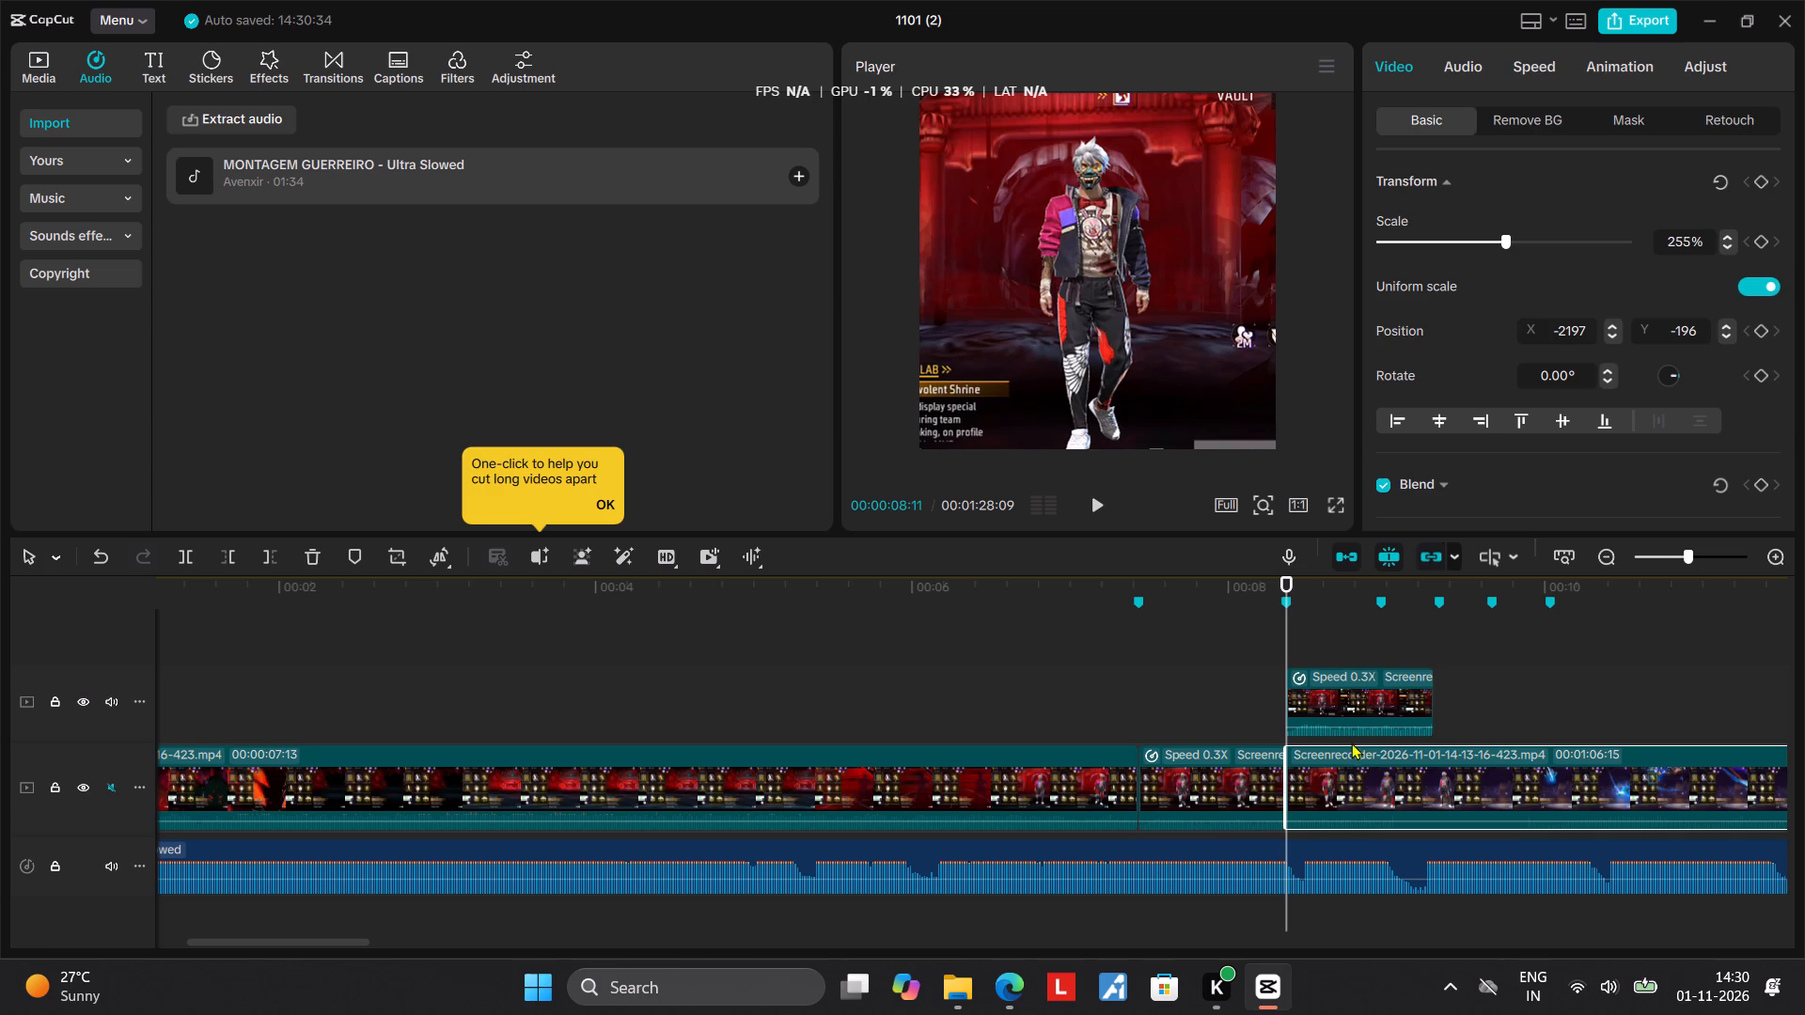
pyautogui.moveTo(1359, 763); pyautogui.dragTo(1512, 755)
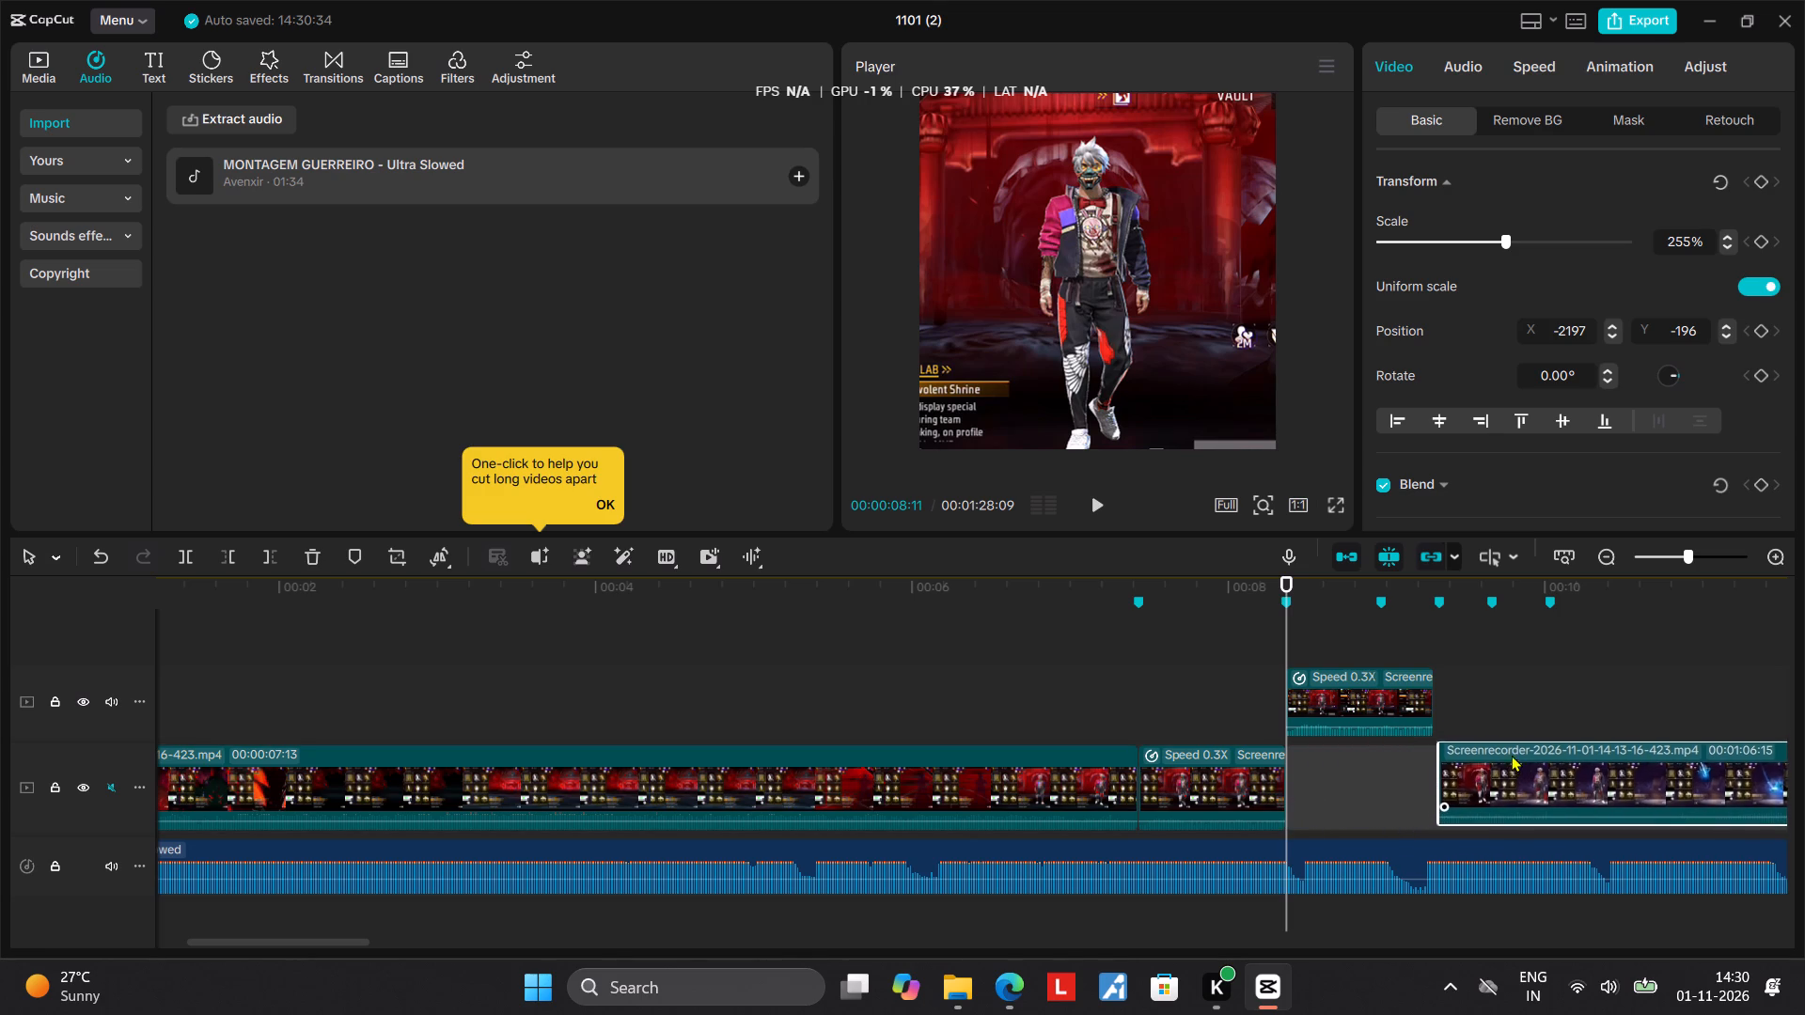
pyautogui.moveTo(1512, 755); pyautogui.dragTo(1512, 754)
pyautogui.moveTo(1365, 788); pyautogui.dragTo(1567, 790)
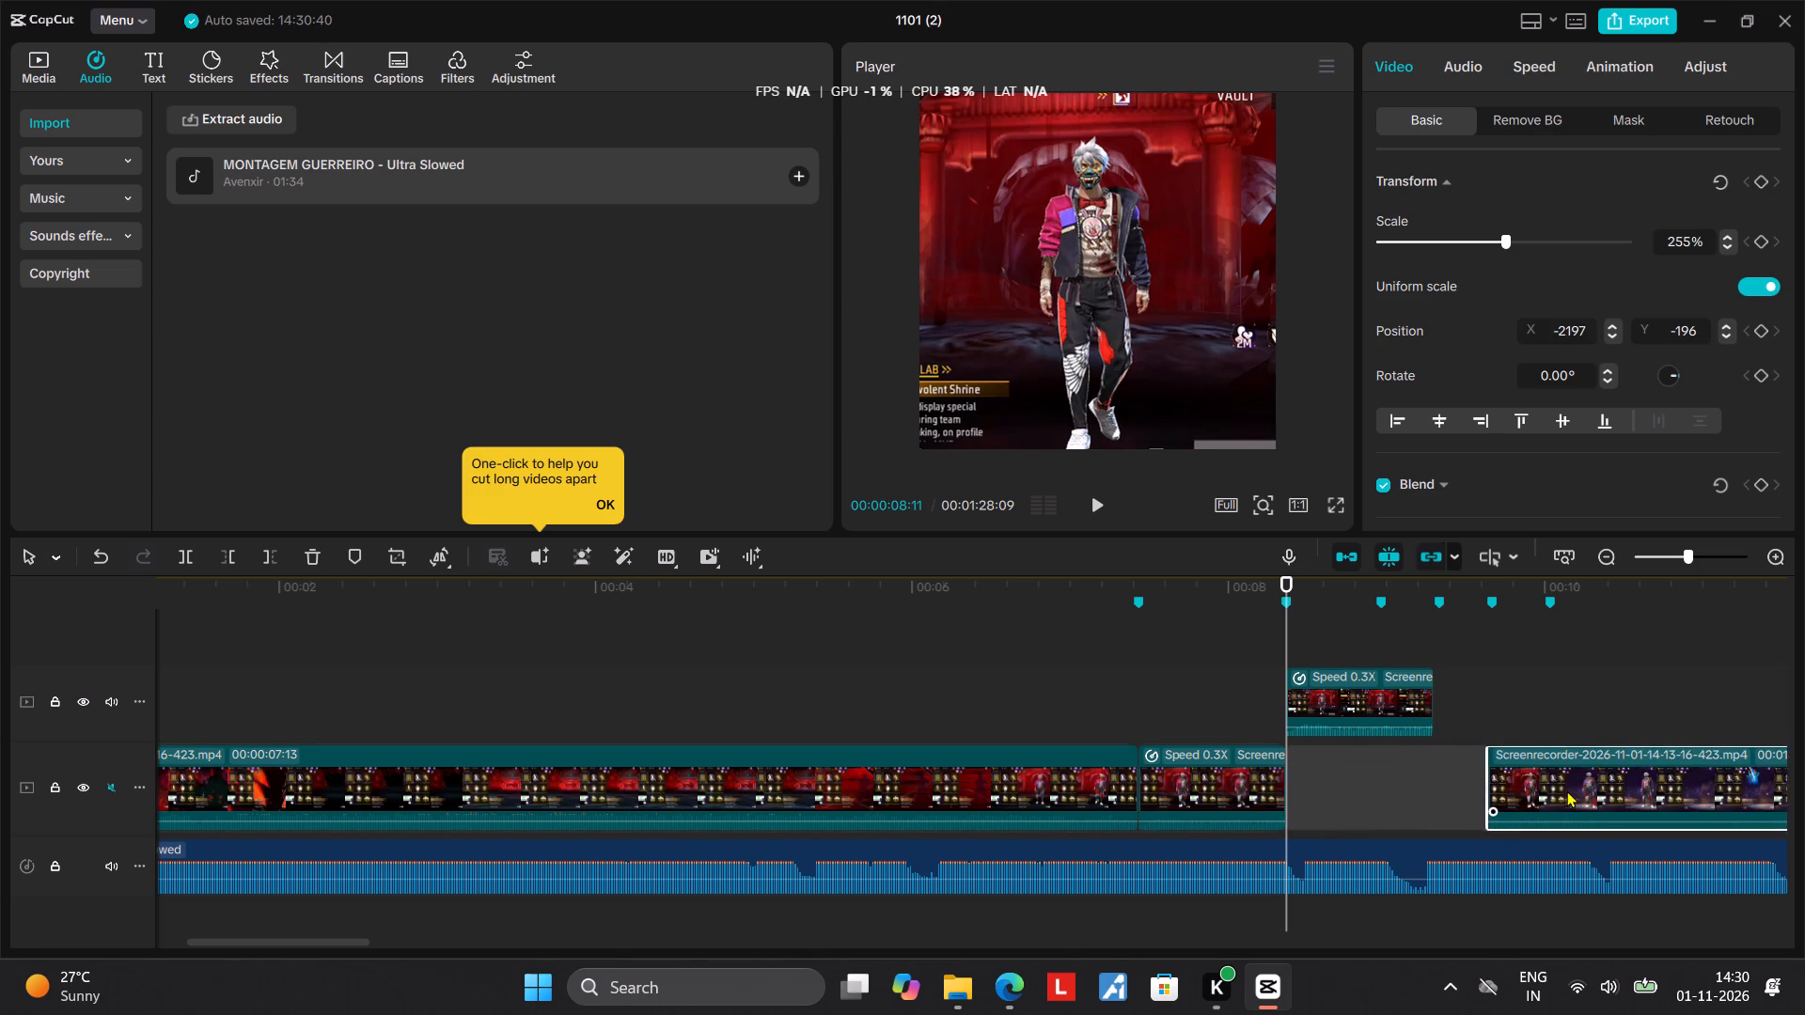
pyautogui.moveTo(1385, 708); pyautogui.dragTo(1384, 792)
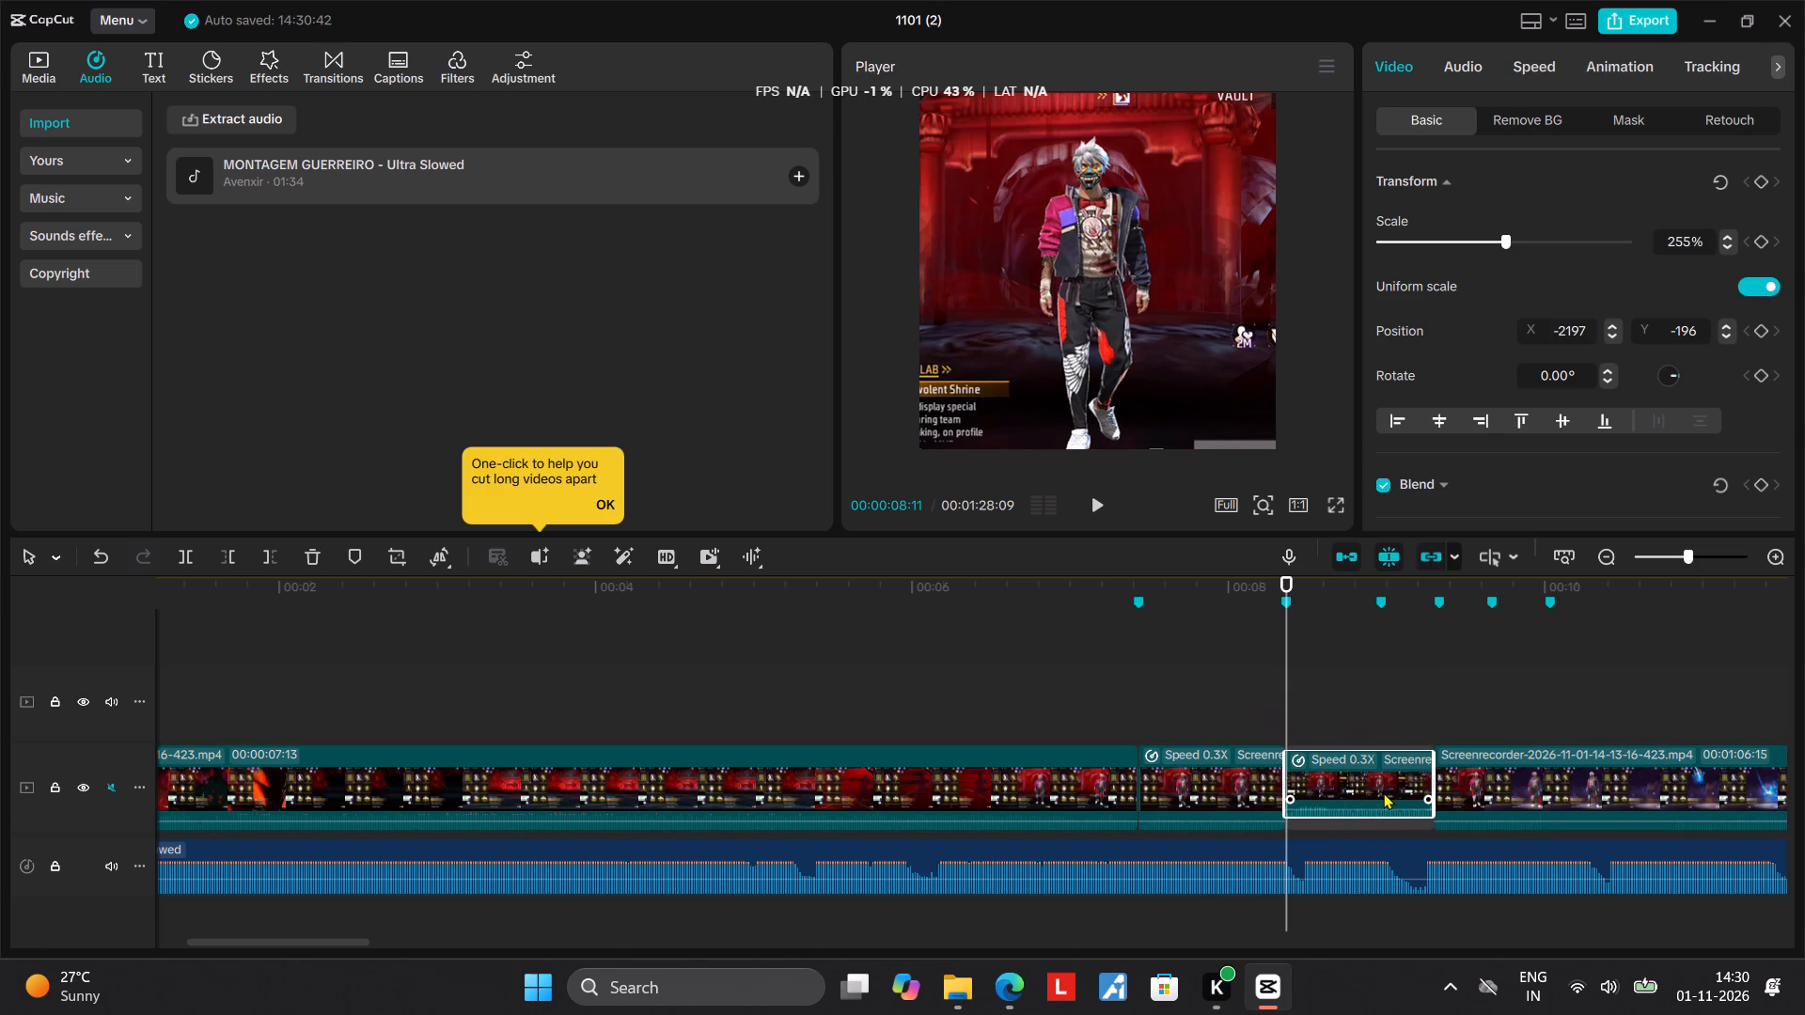
pyautogui.moveTo(1384, 792); pyautogui.dragTo(1385, 792)
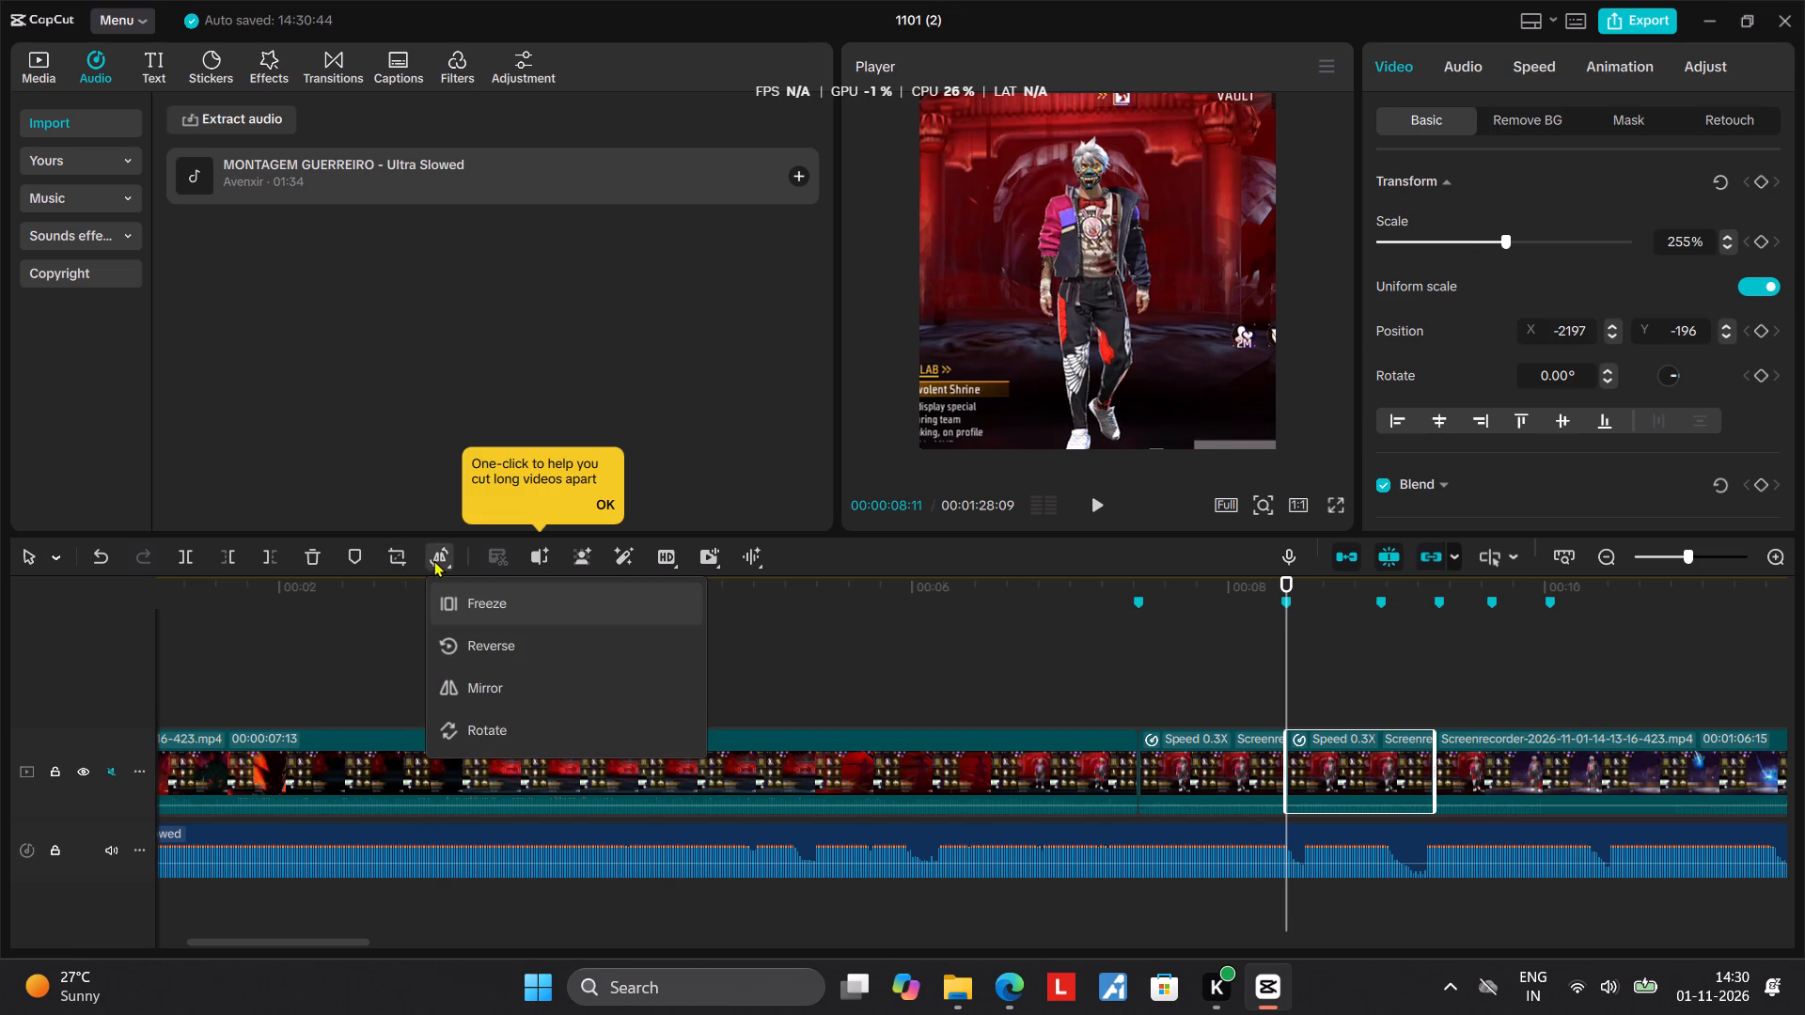
# Reverse the duplicated slow segment that starts at the second marker.
pyautogui.click(495, 635)
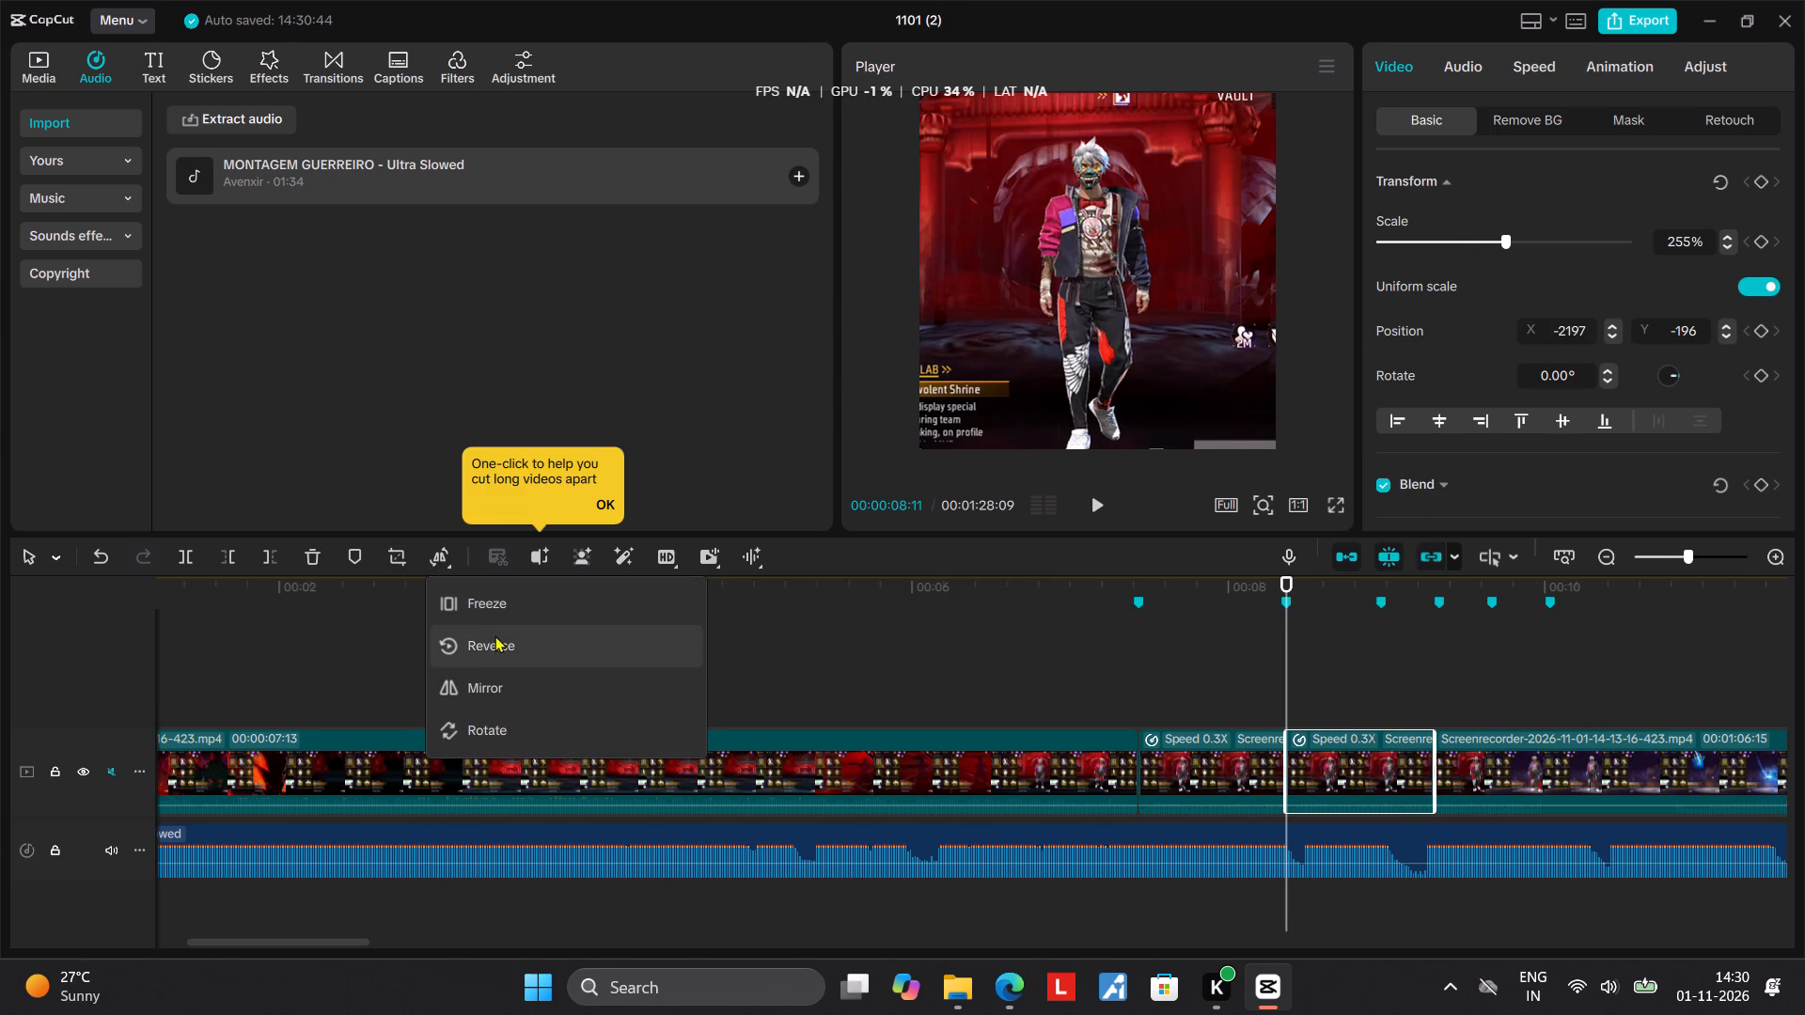
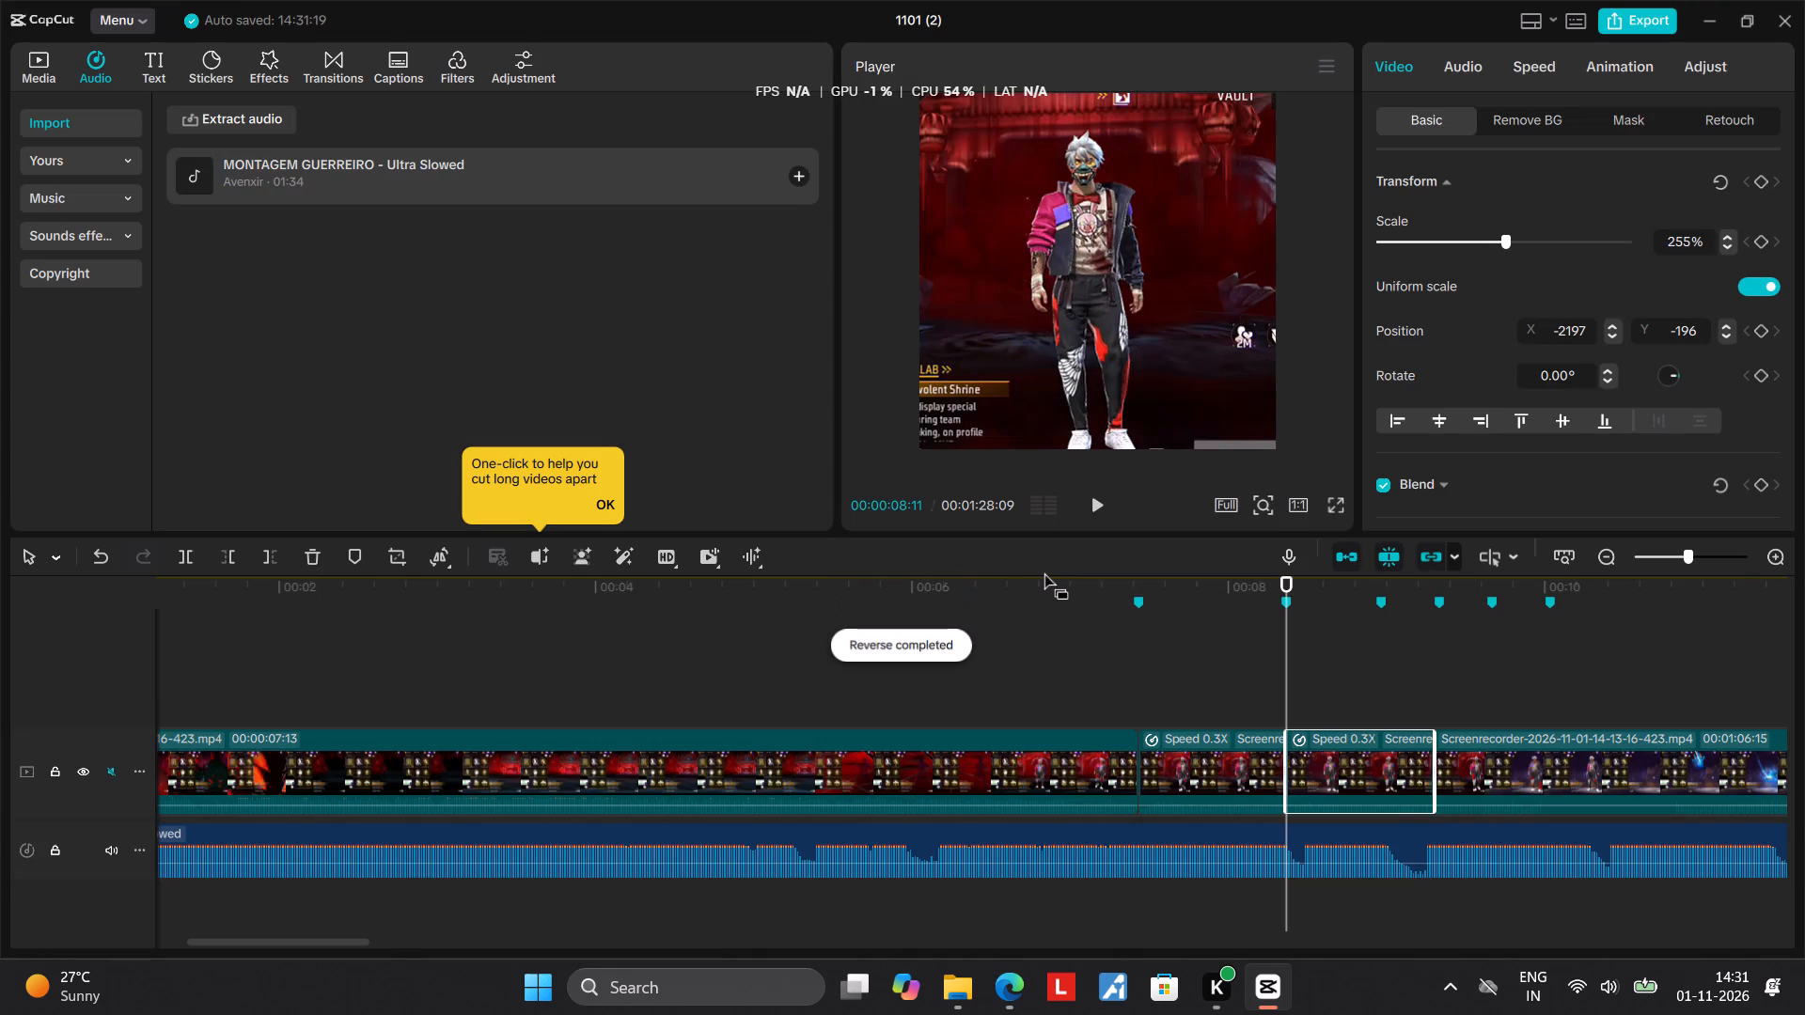
# Play back the slowed segment and its reversed duplicate to check the motion across the second marker.
pyautogui.click(959, 695)
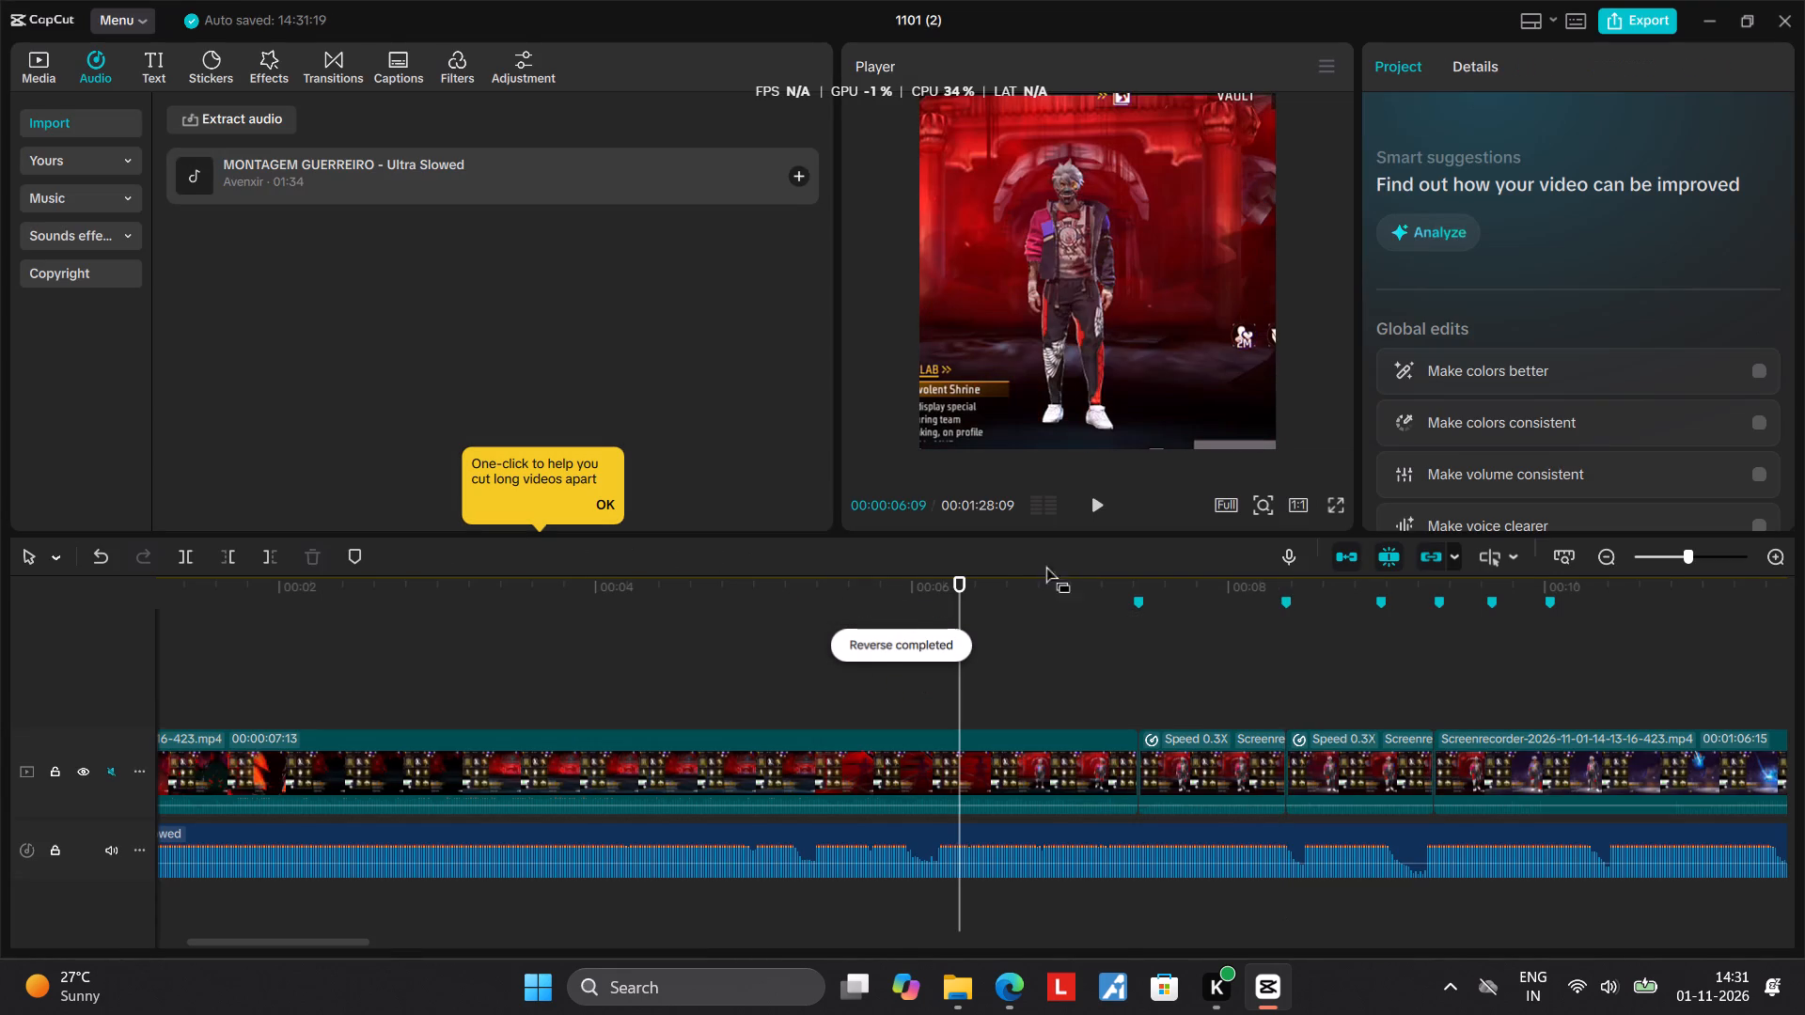
pyautogui.click(1095, 499)
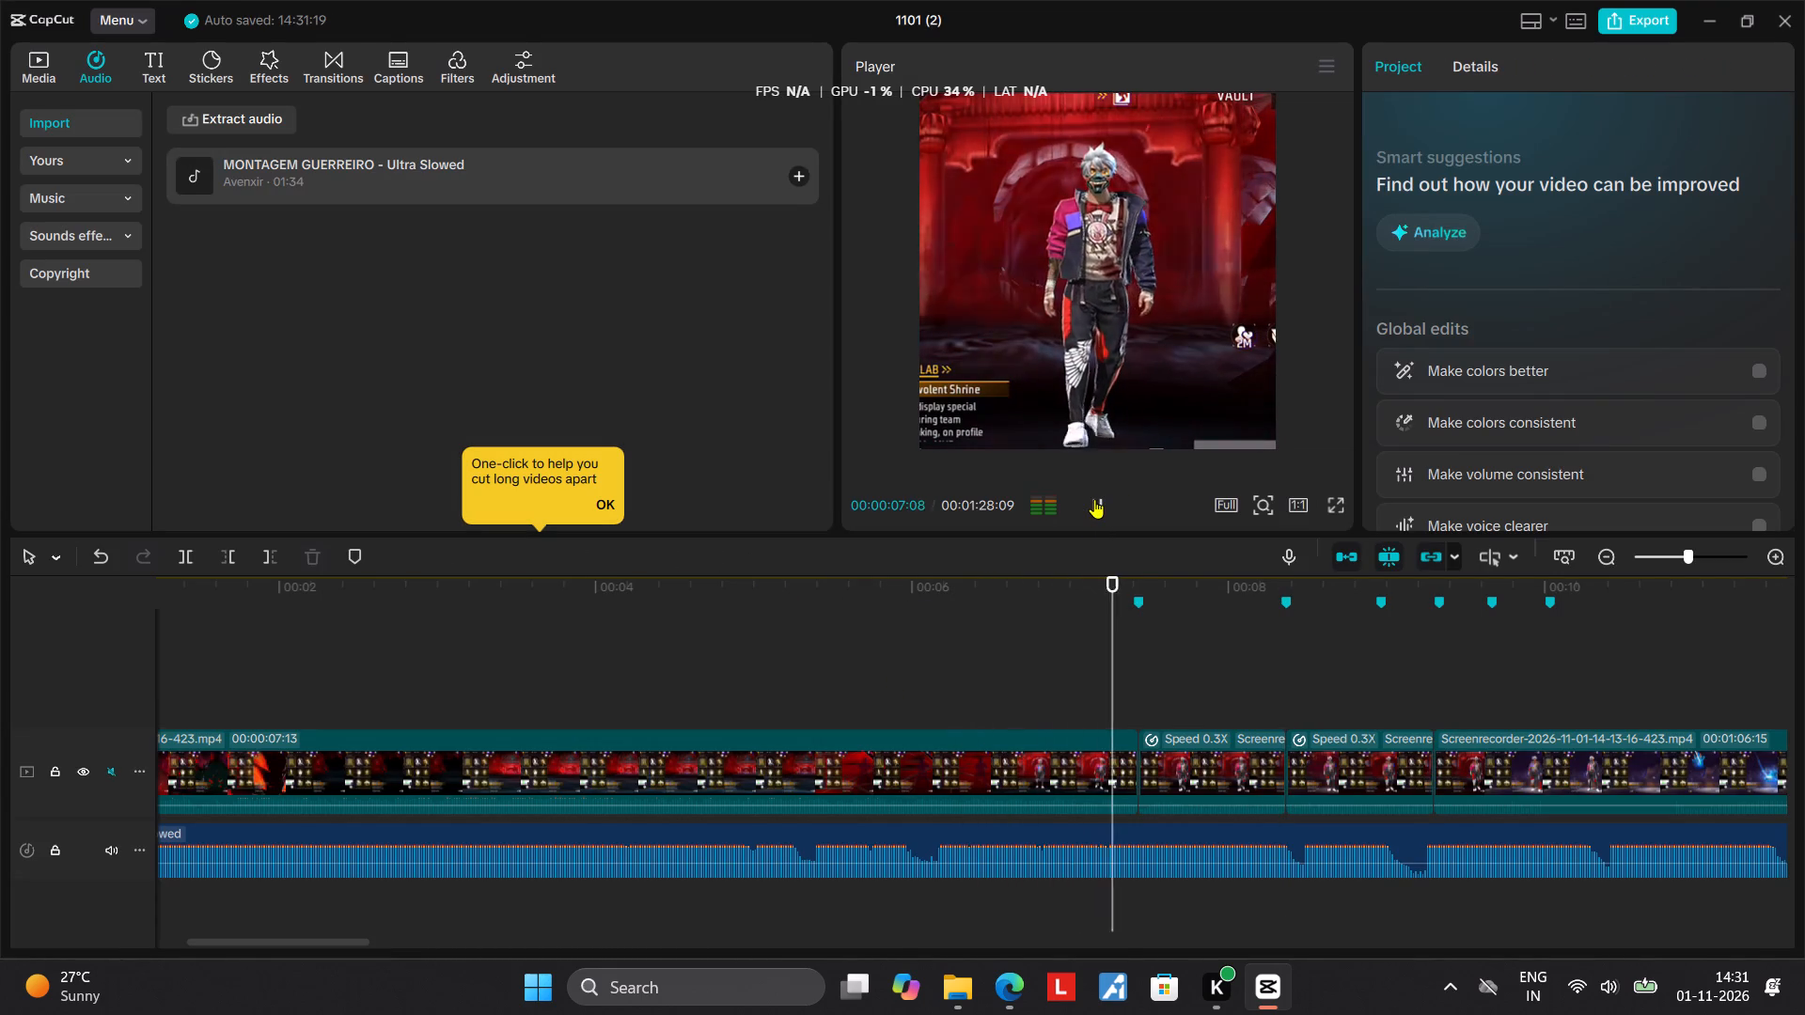
pyautogui.click(1095, 499)
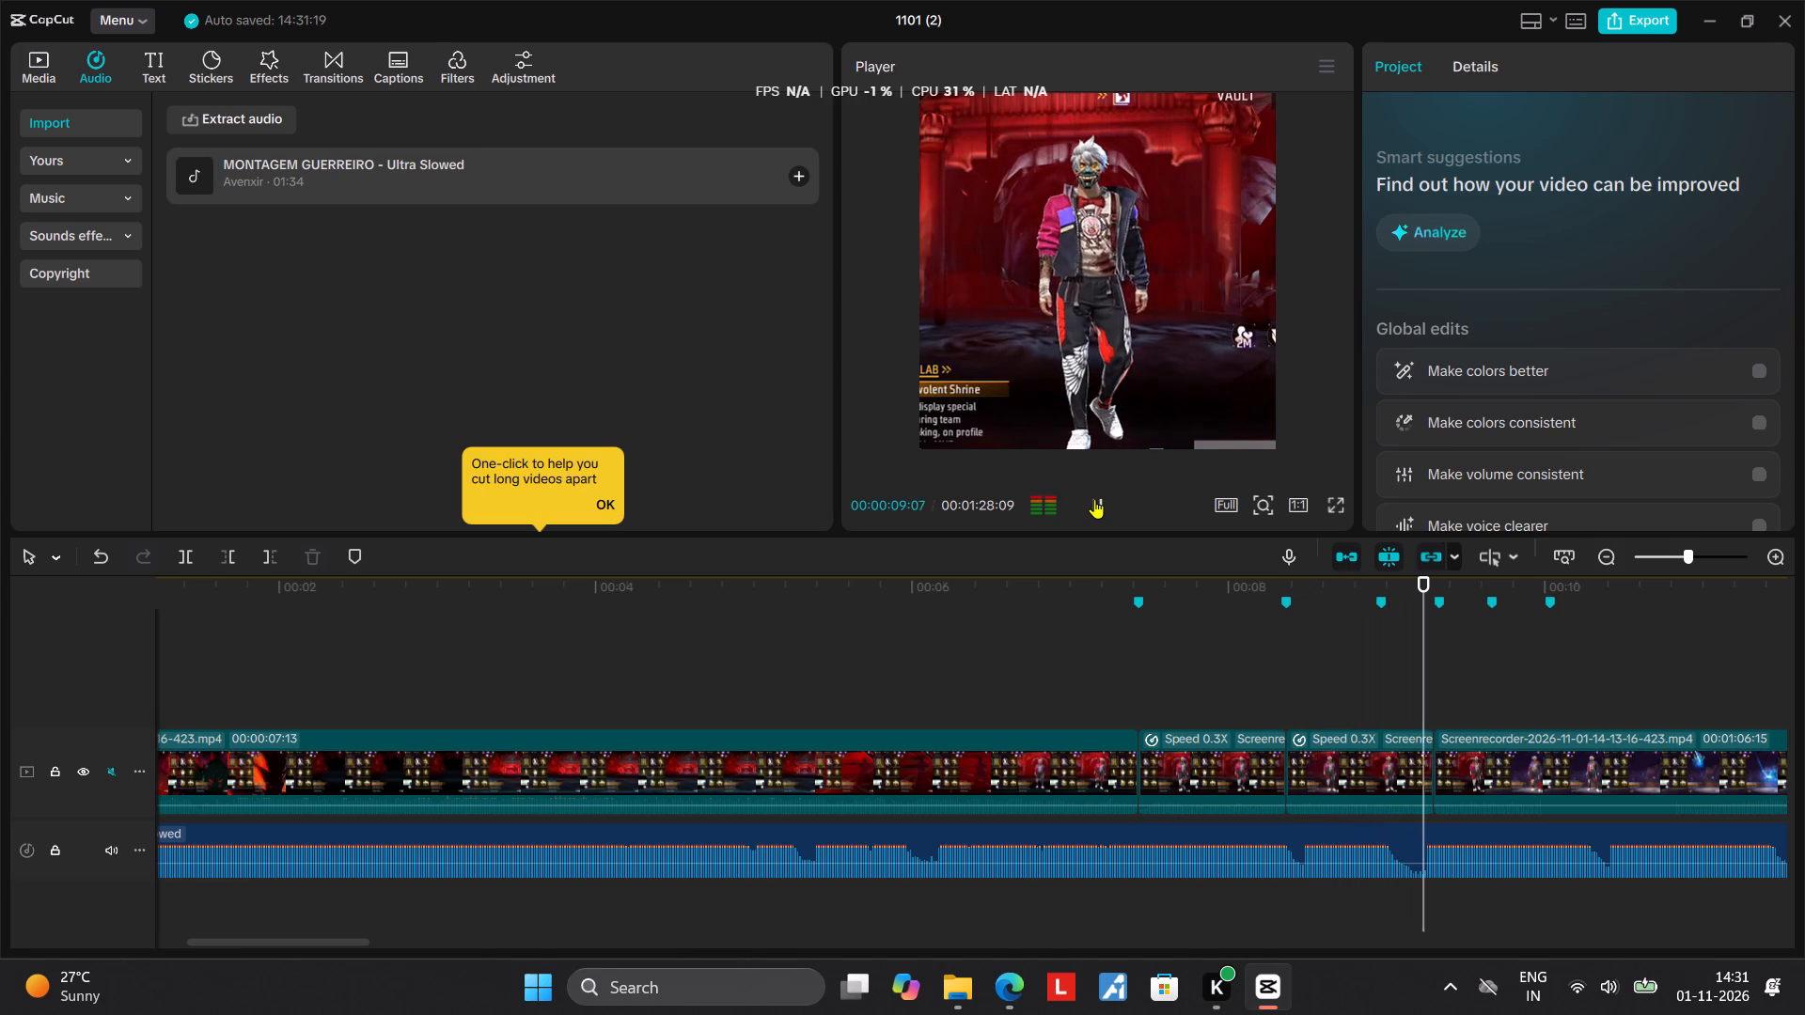
pyautogui.click(1117, 703)
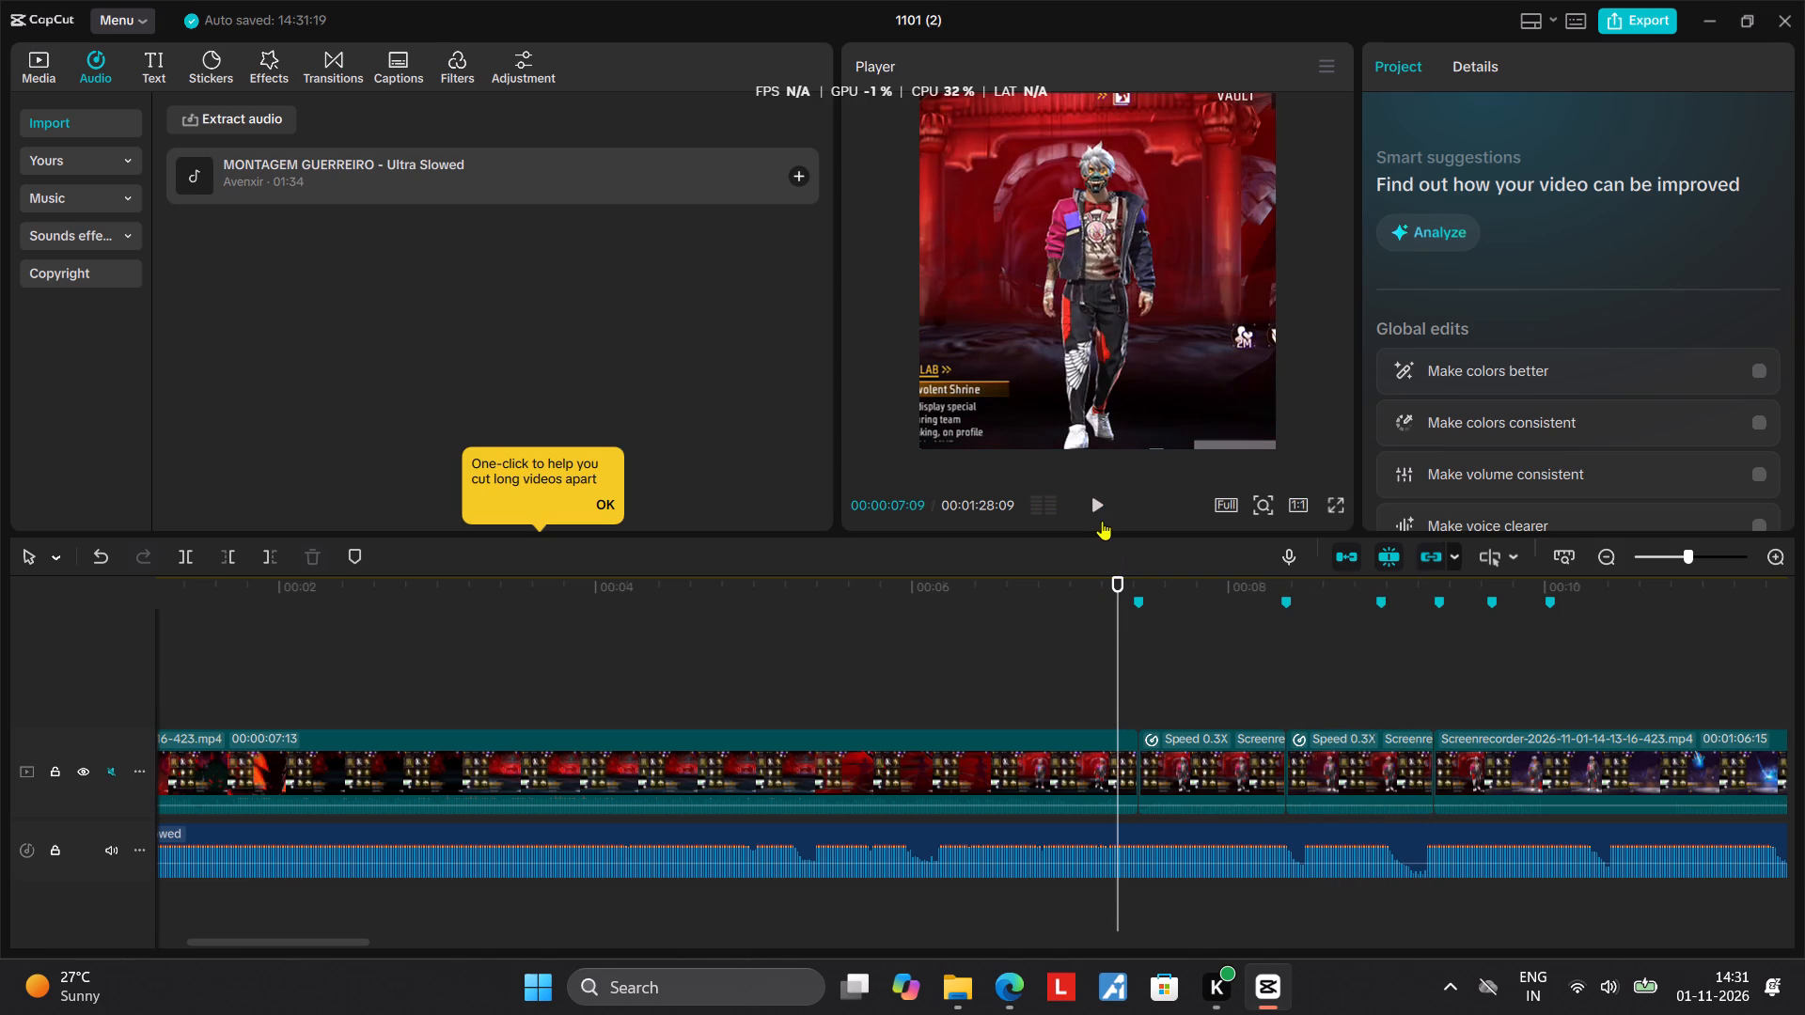
pyautogui.click(1098, 507)
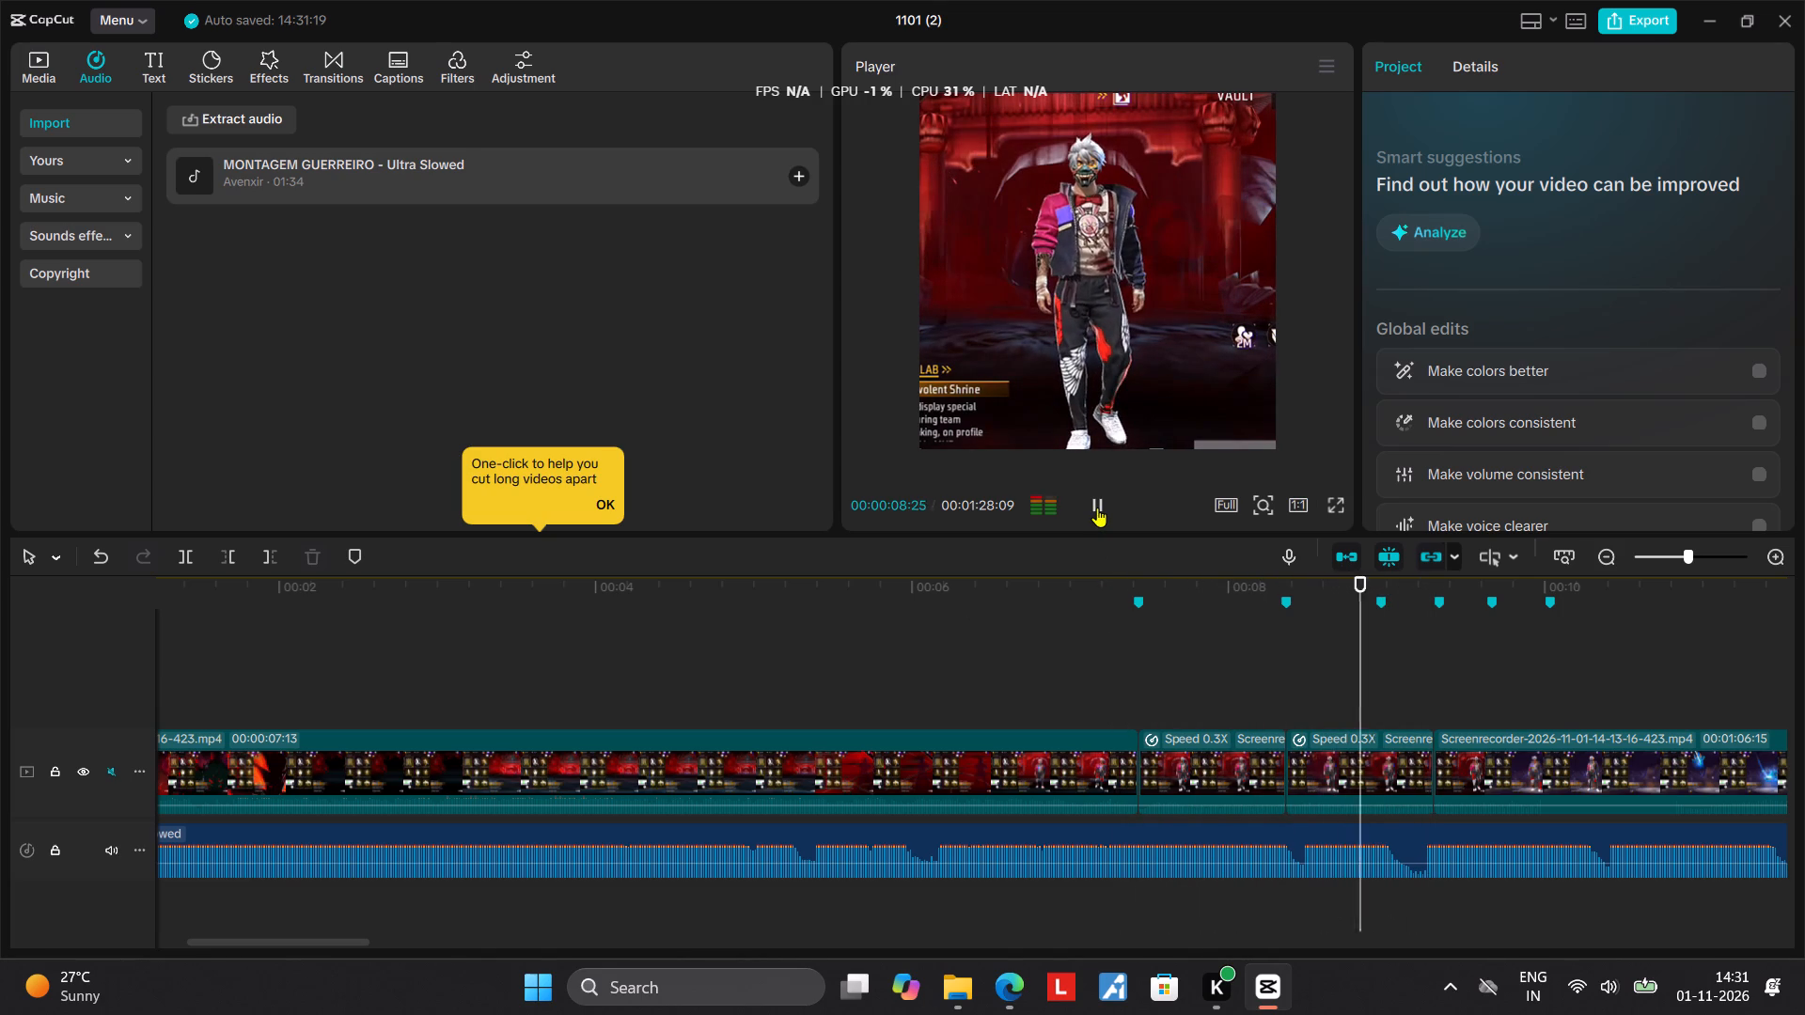
pyautogui.click(1098, 507)
# Undo the duplicate's reversal and trim the end of the first 0.25x segment to just before the second marker, 00:00:08:11.
pyautogui.click(1279, 613)
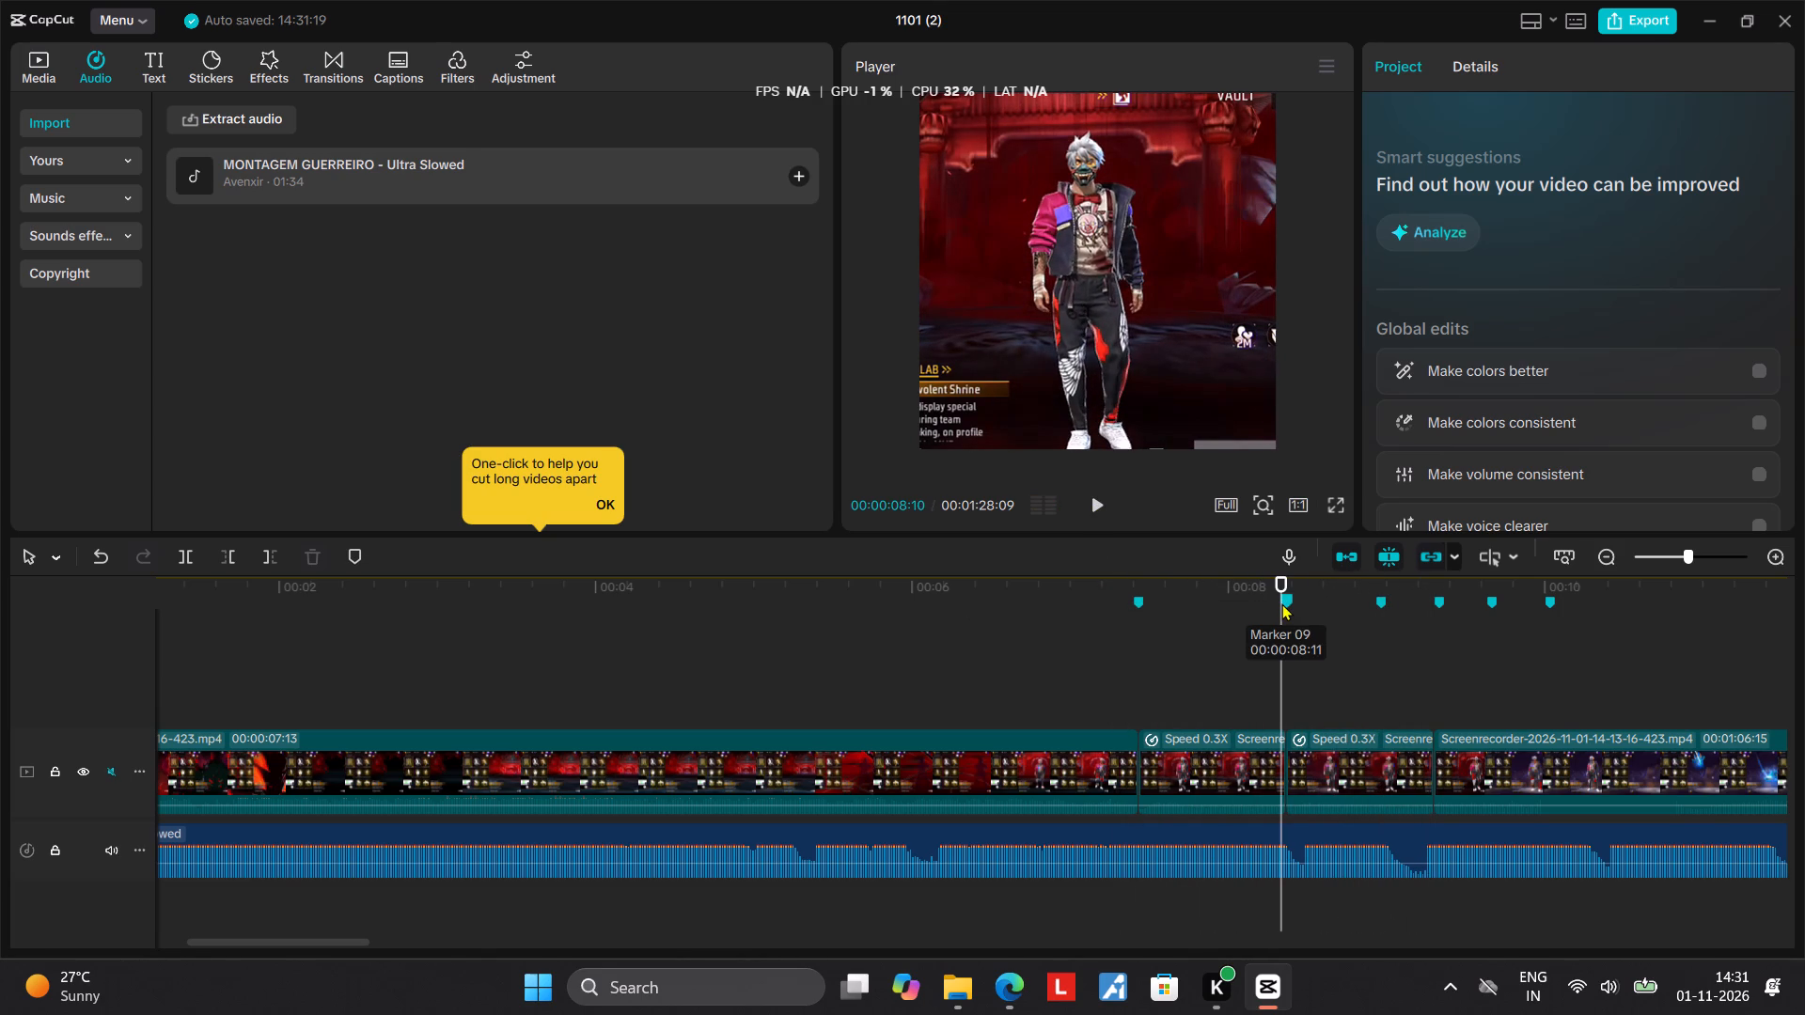
pyautogui.click(1242, 745)
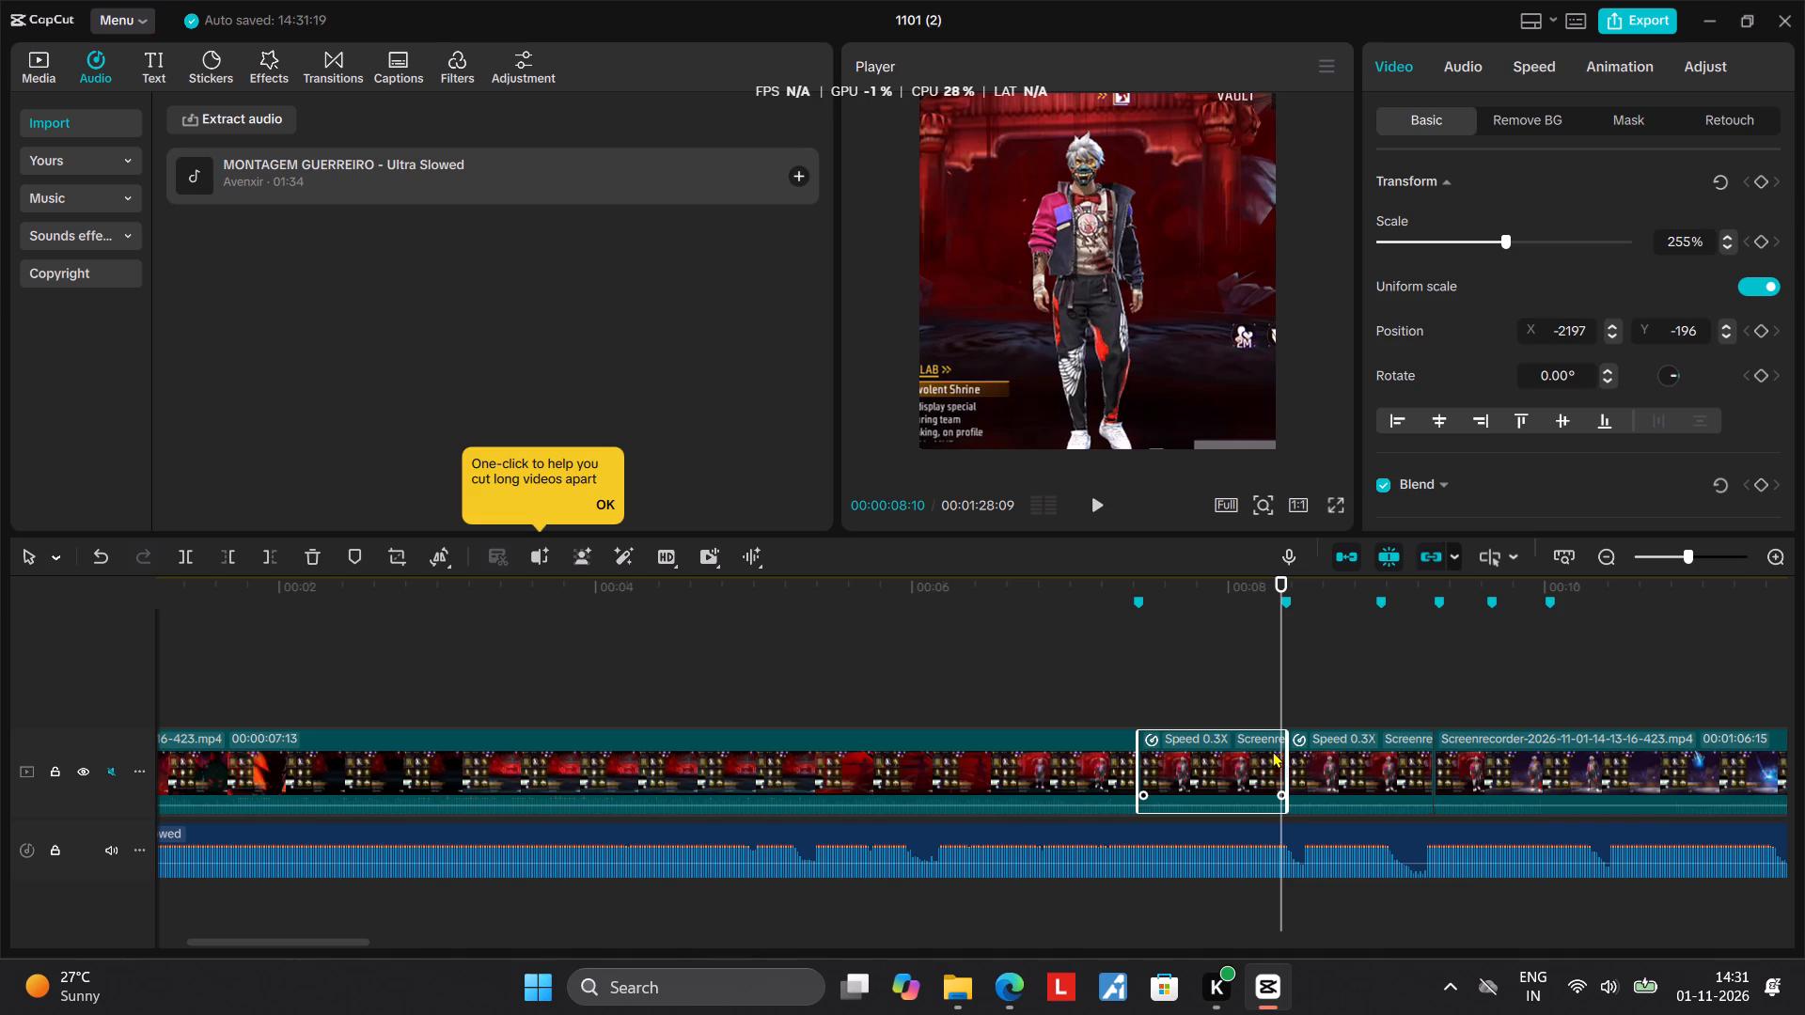
pyautogui.hotkey('ctrl', 'z')
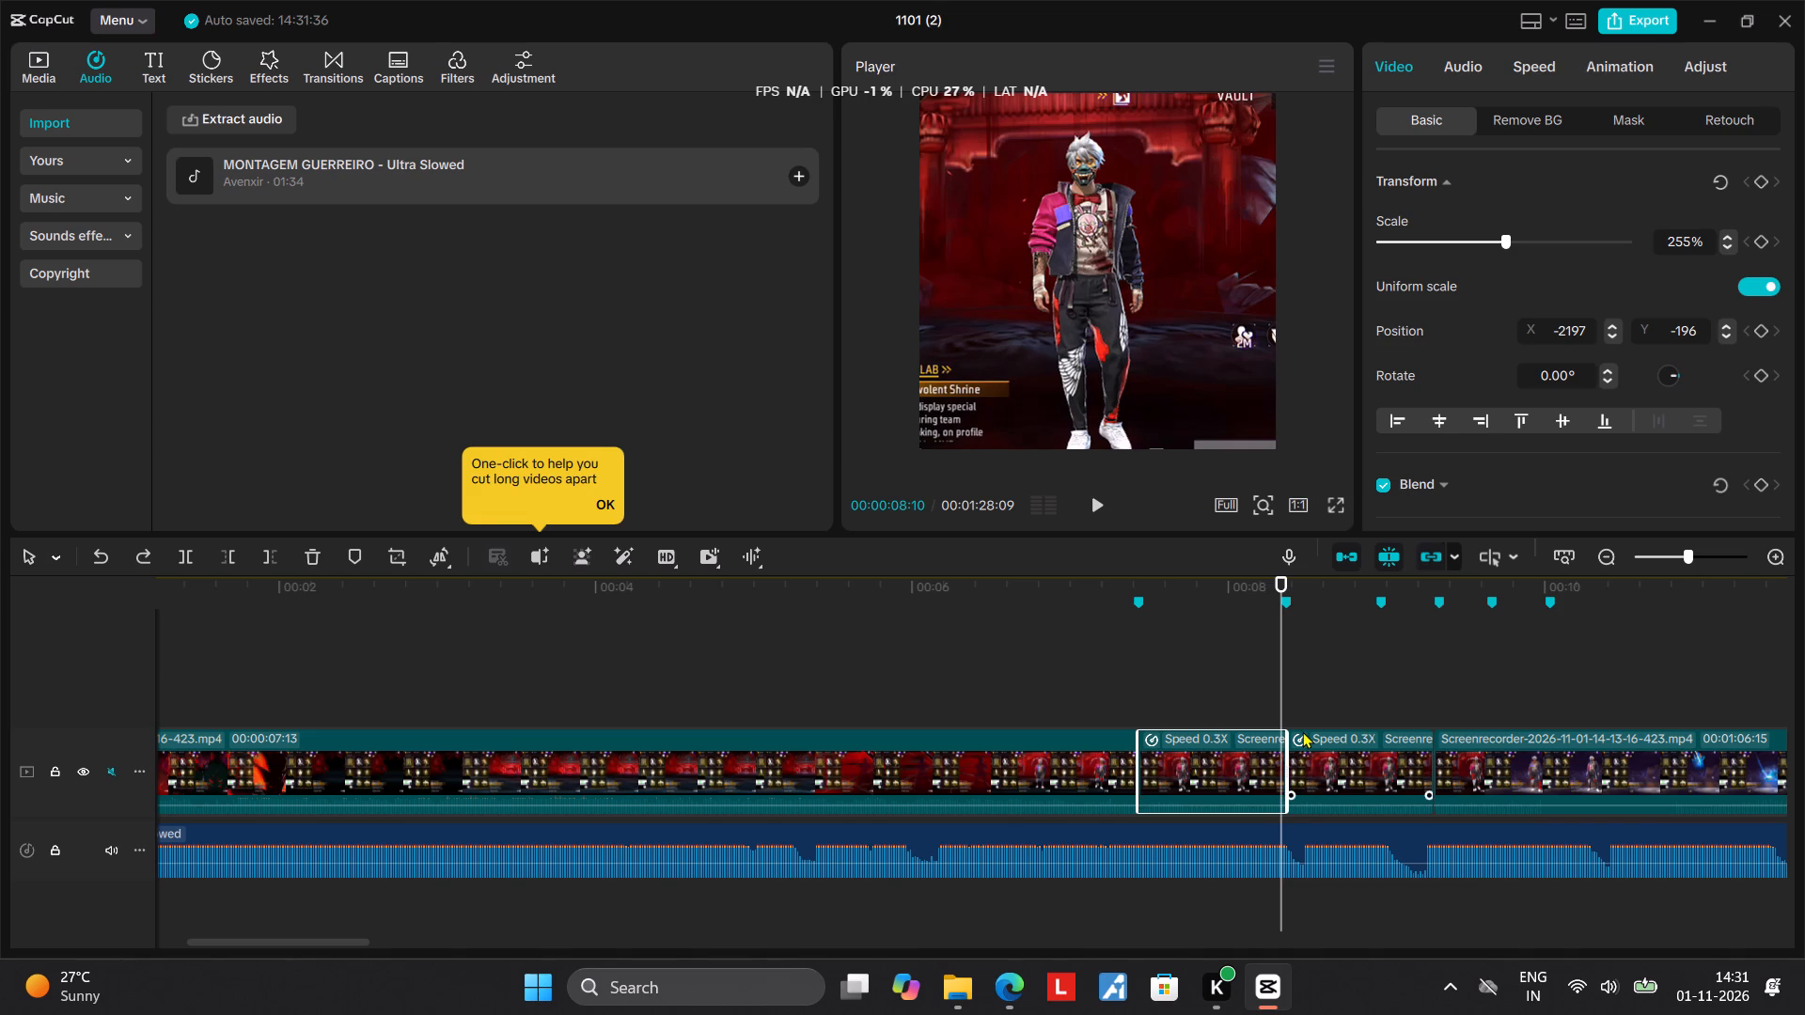
pyautogui.moveTo(1285, 736); pyautogui.dragTo(1273, 736)
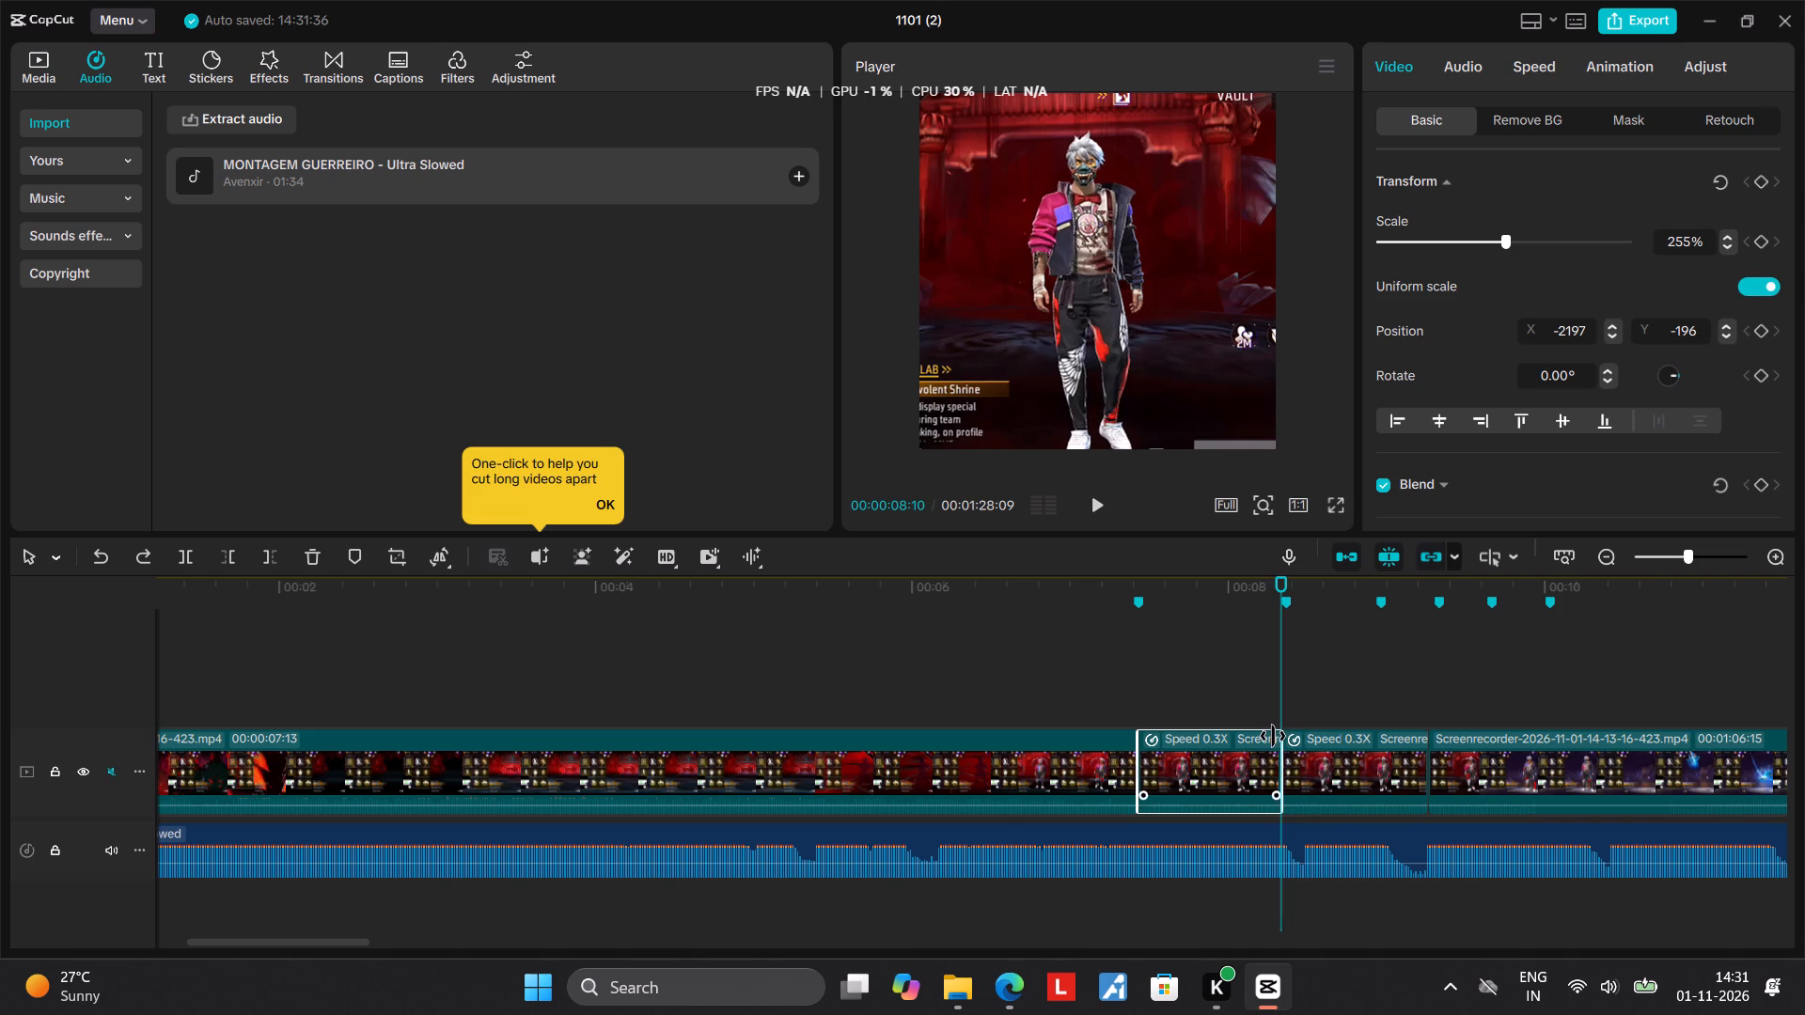
pyautogui.moveTo(1273, 736); pyautogui.dragTo(1269, 736)
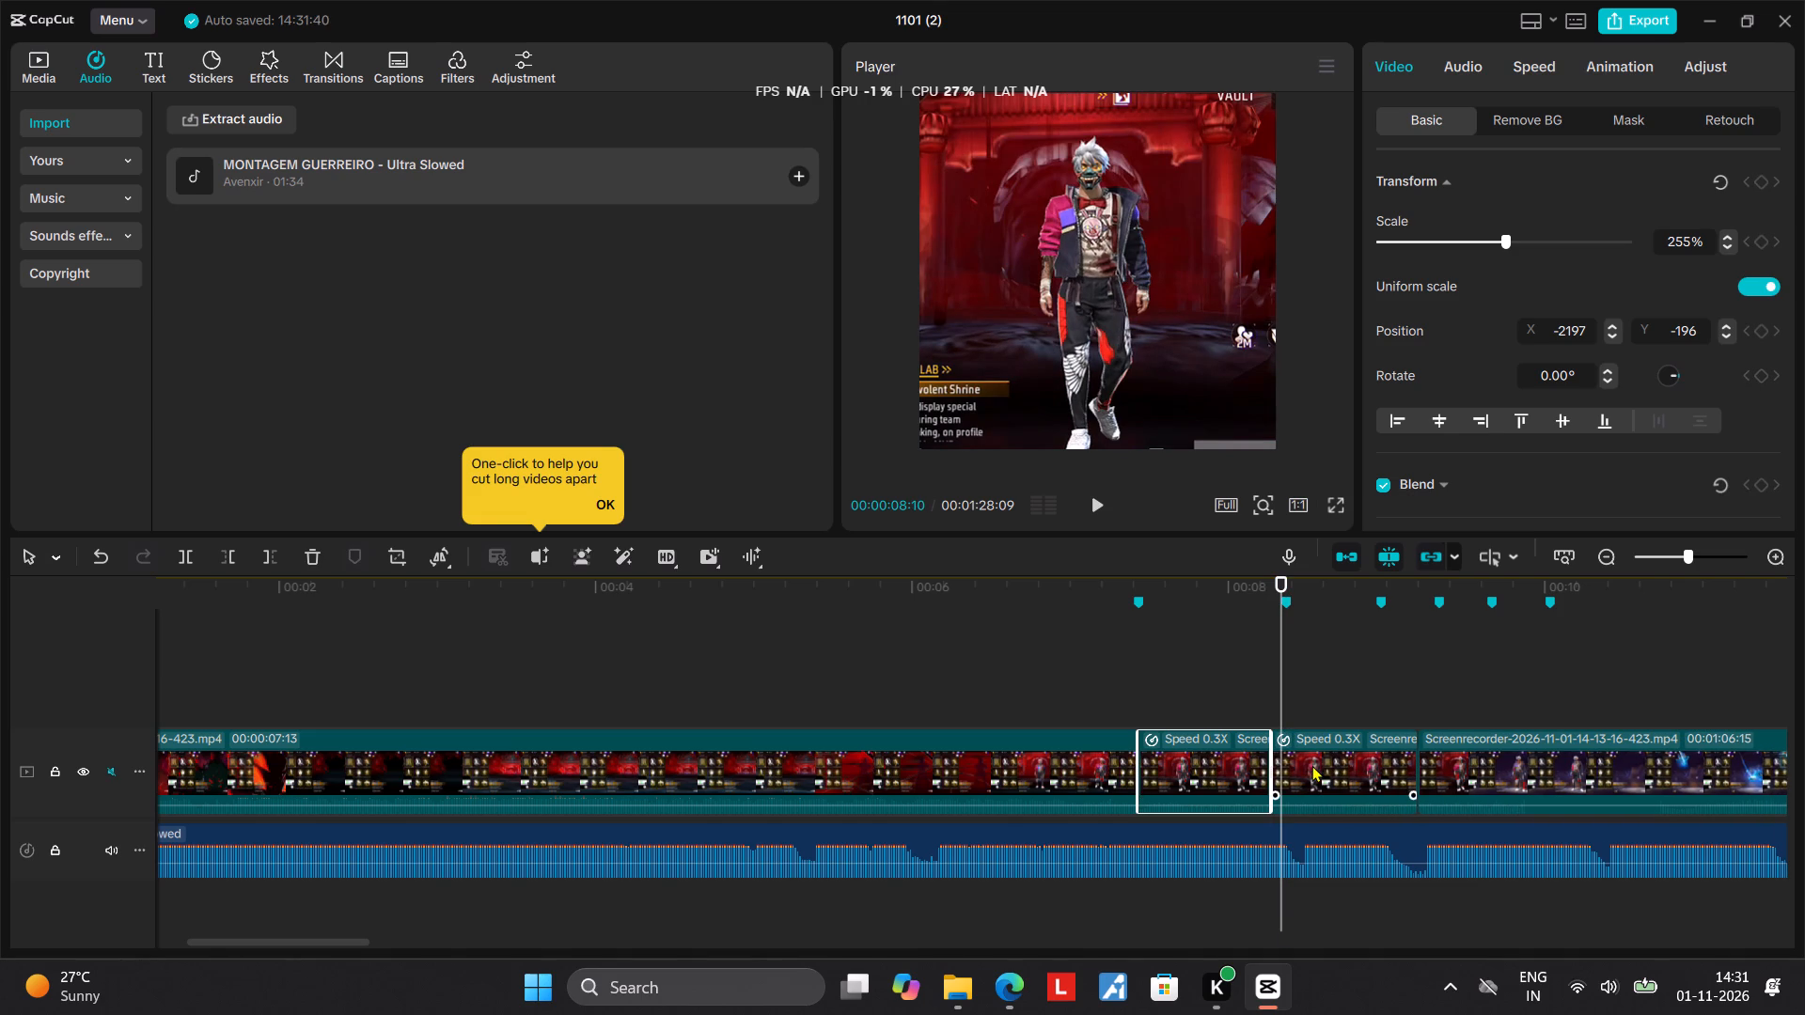
# Replace the old duplicate with a fresh copy of the trimmed 0.25x segment, inserted directly after the original on the main track.
pyautogui.hotkey('ctrl', 'c')
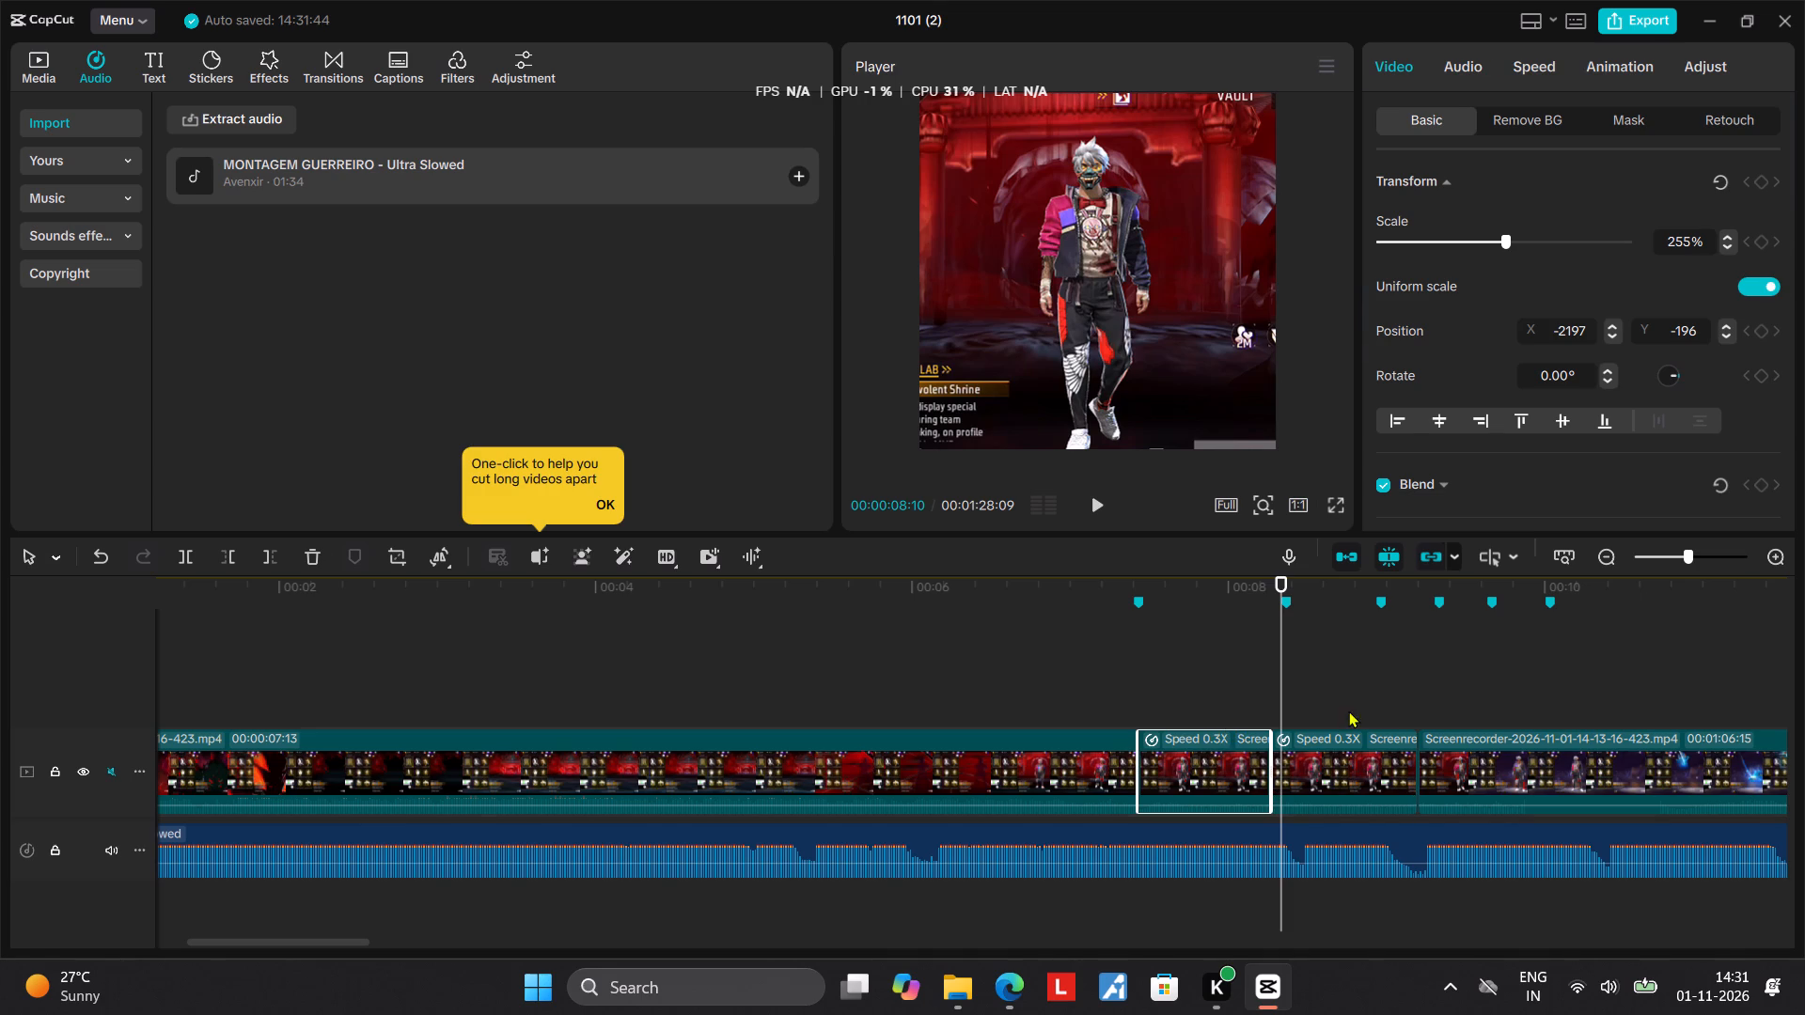
pyautogui.click(1349, 710)
pyautogui.hotkey('ctrl', 'v')
pyautogui.click(1343, 755)
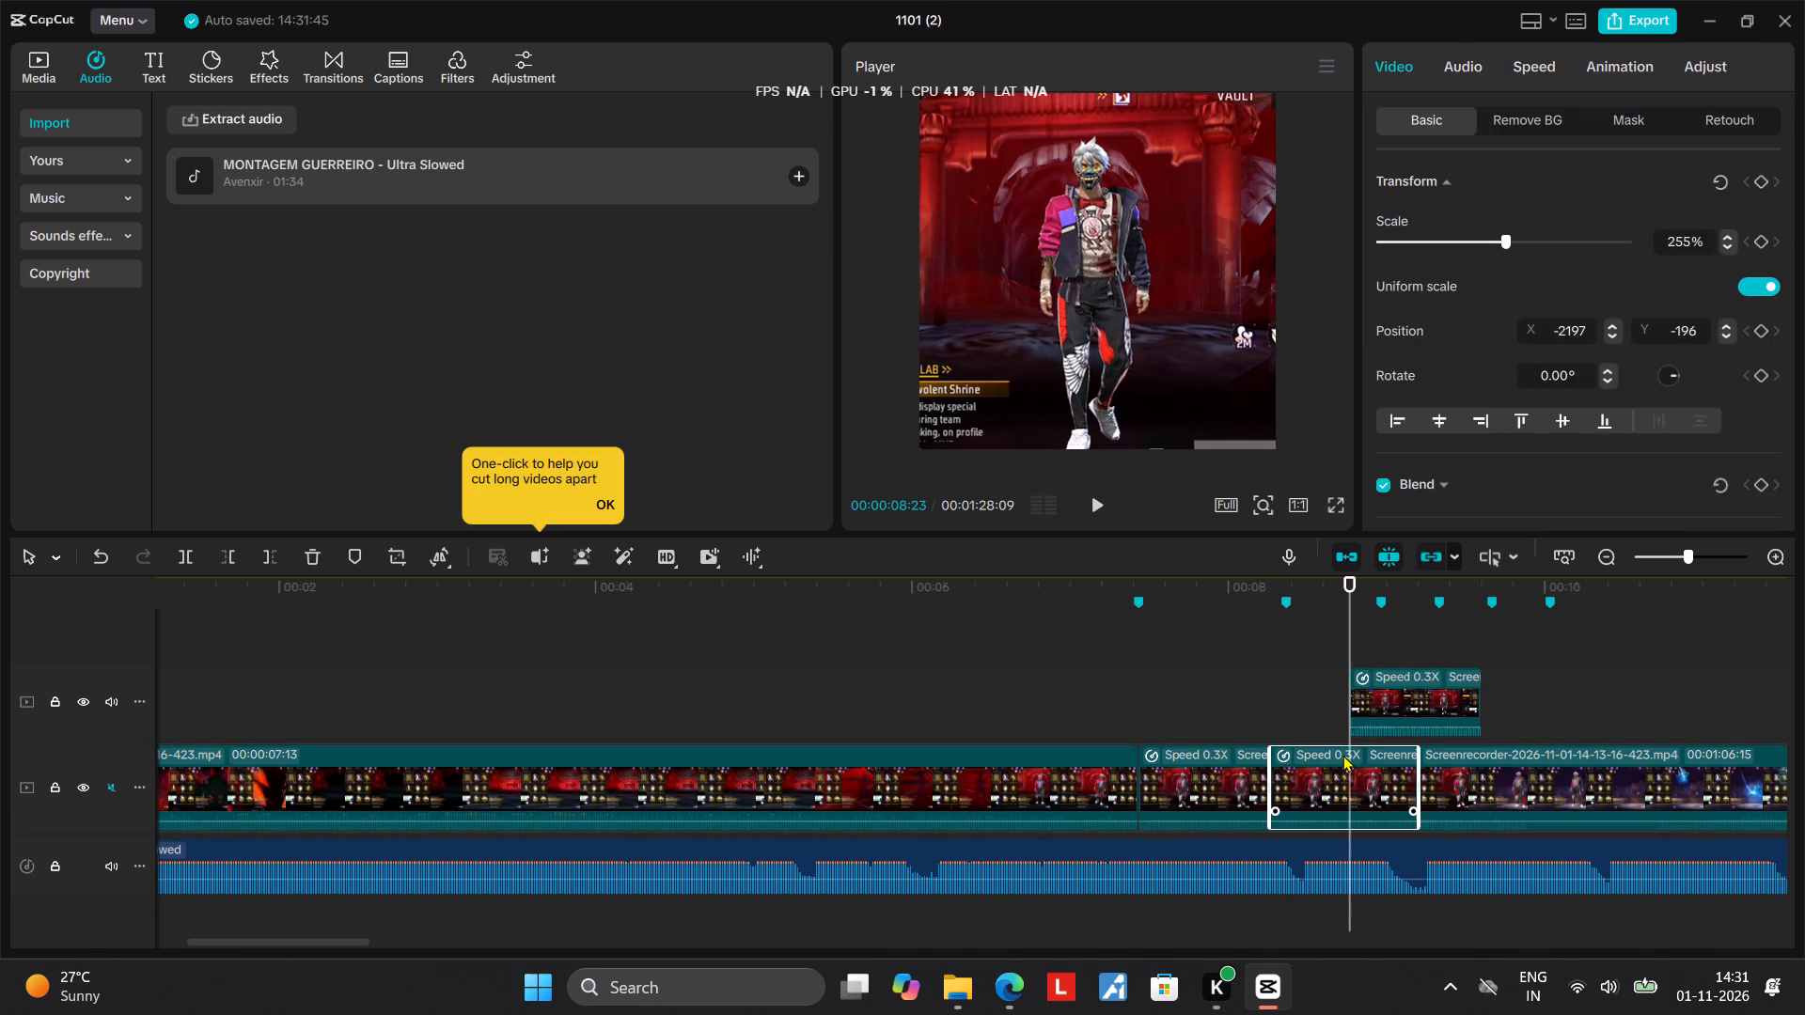
pyautogui.click(303, 552)
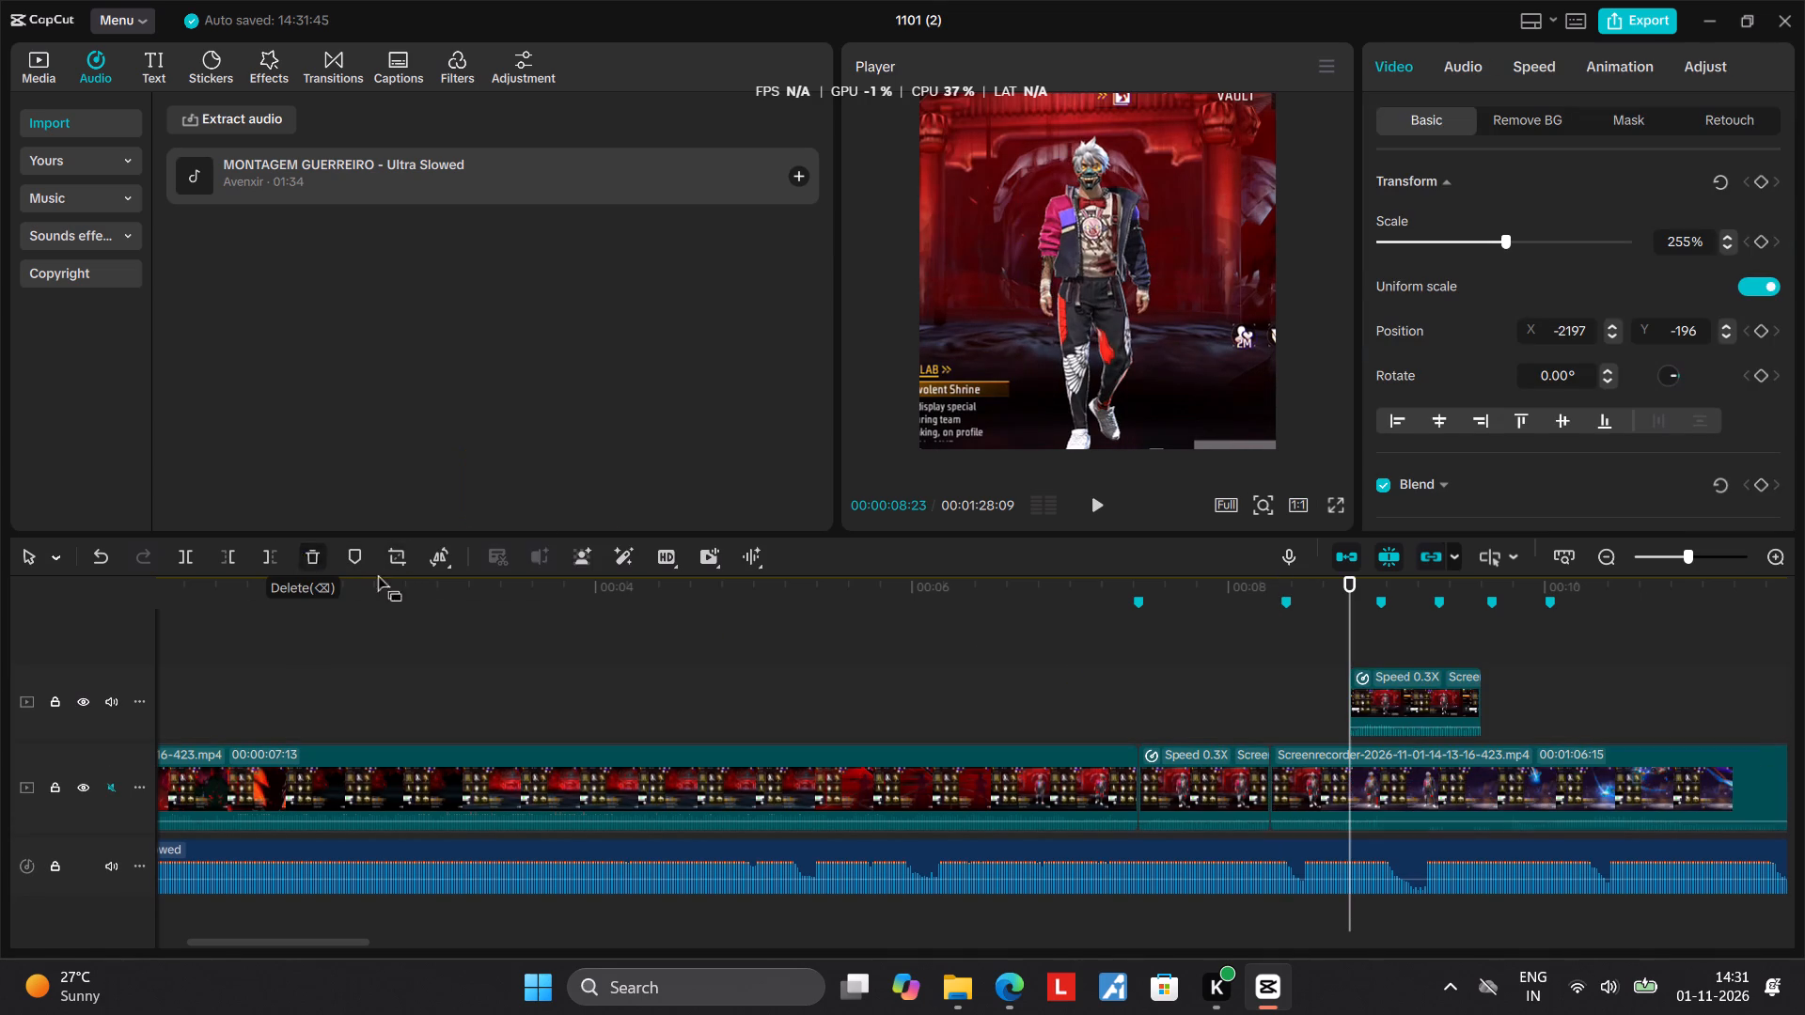
pyautogui.moveTo(1377, 699); pyautogui.dragTo(1284, 767)
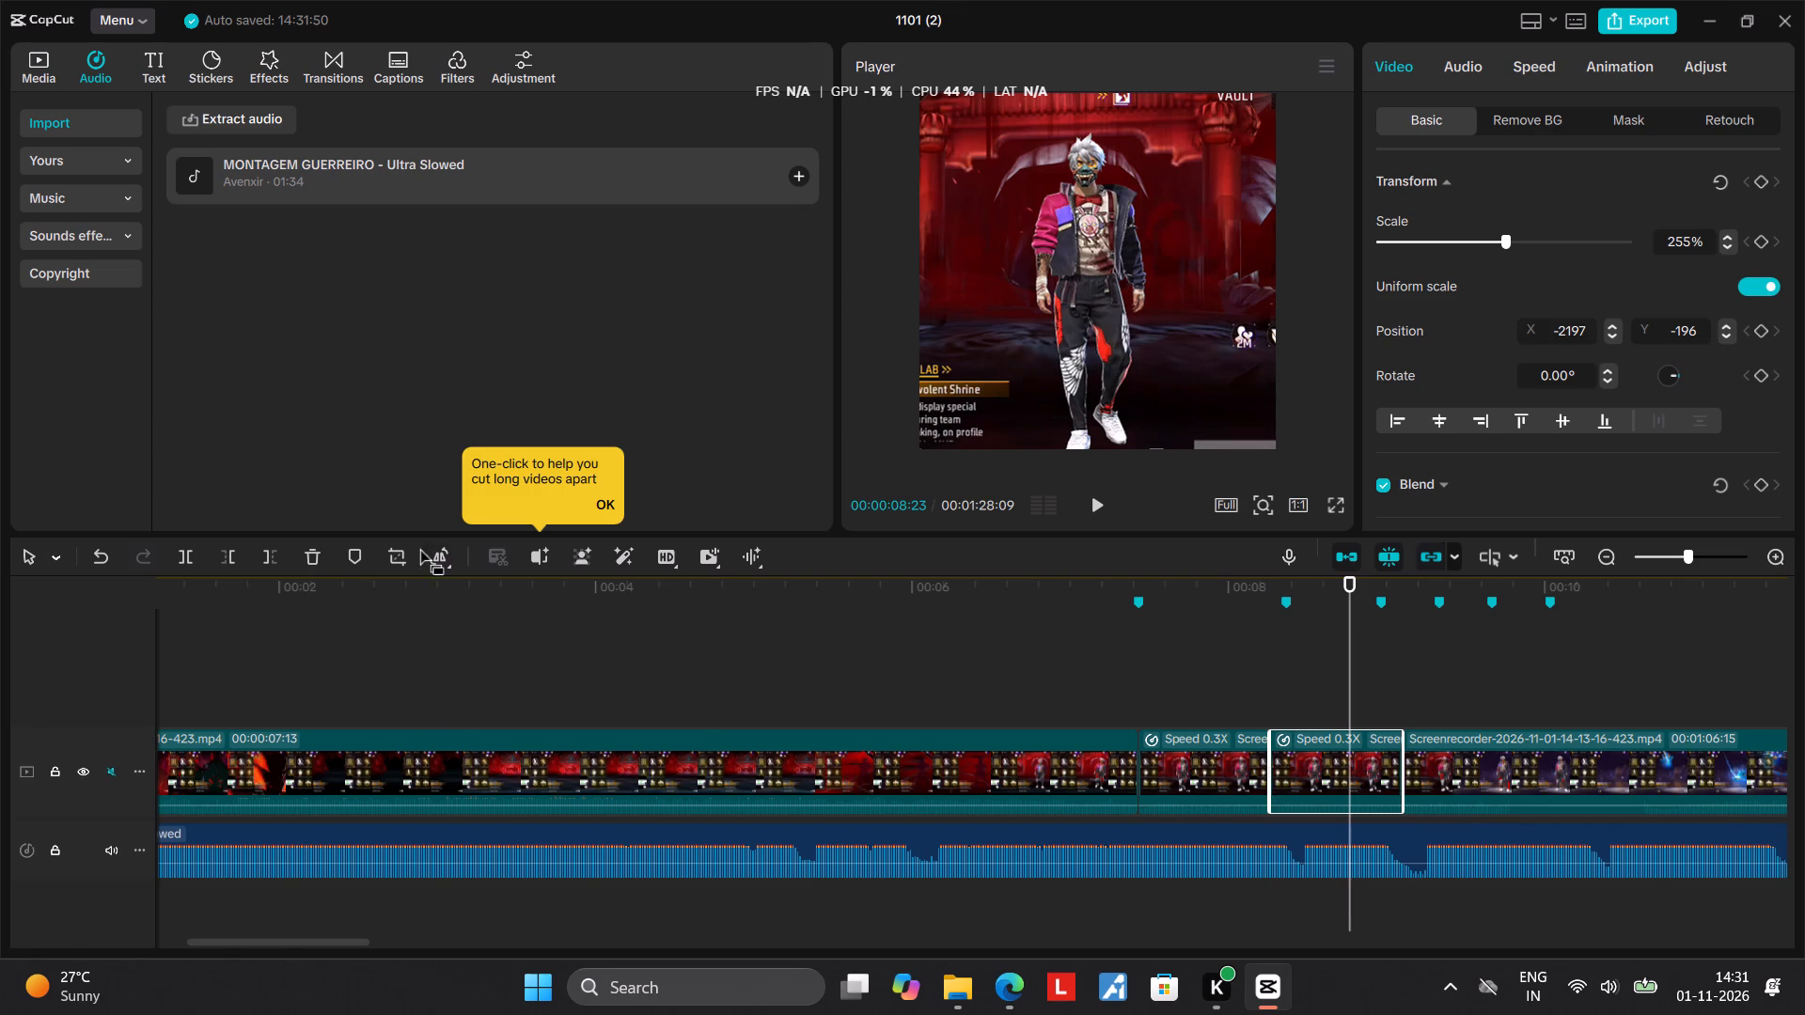
# Reverse the newly inserted slow segment and play back the slowed pair to check the motion against the beat.
pyautogui.click(485, 642)
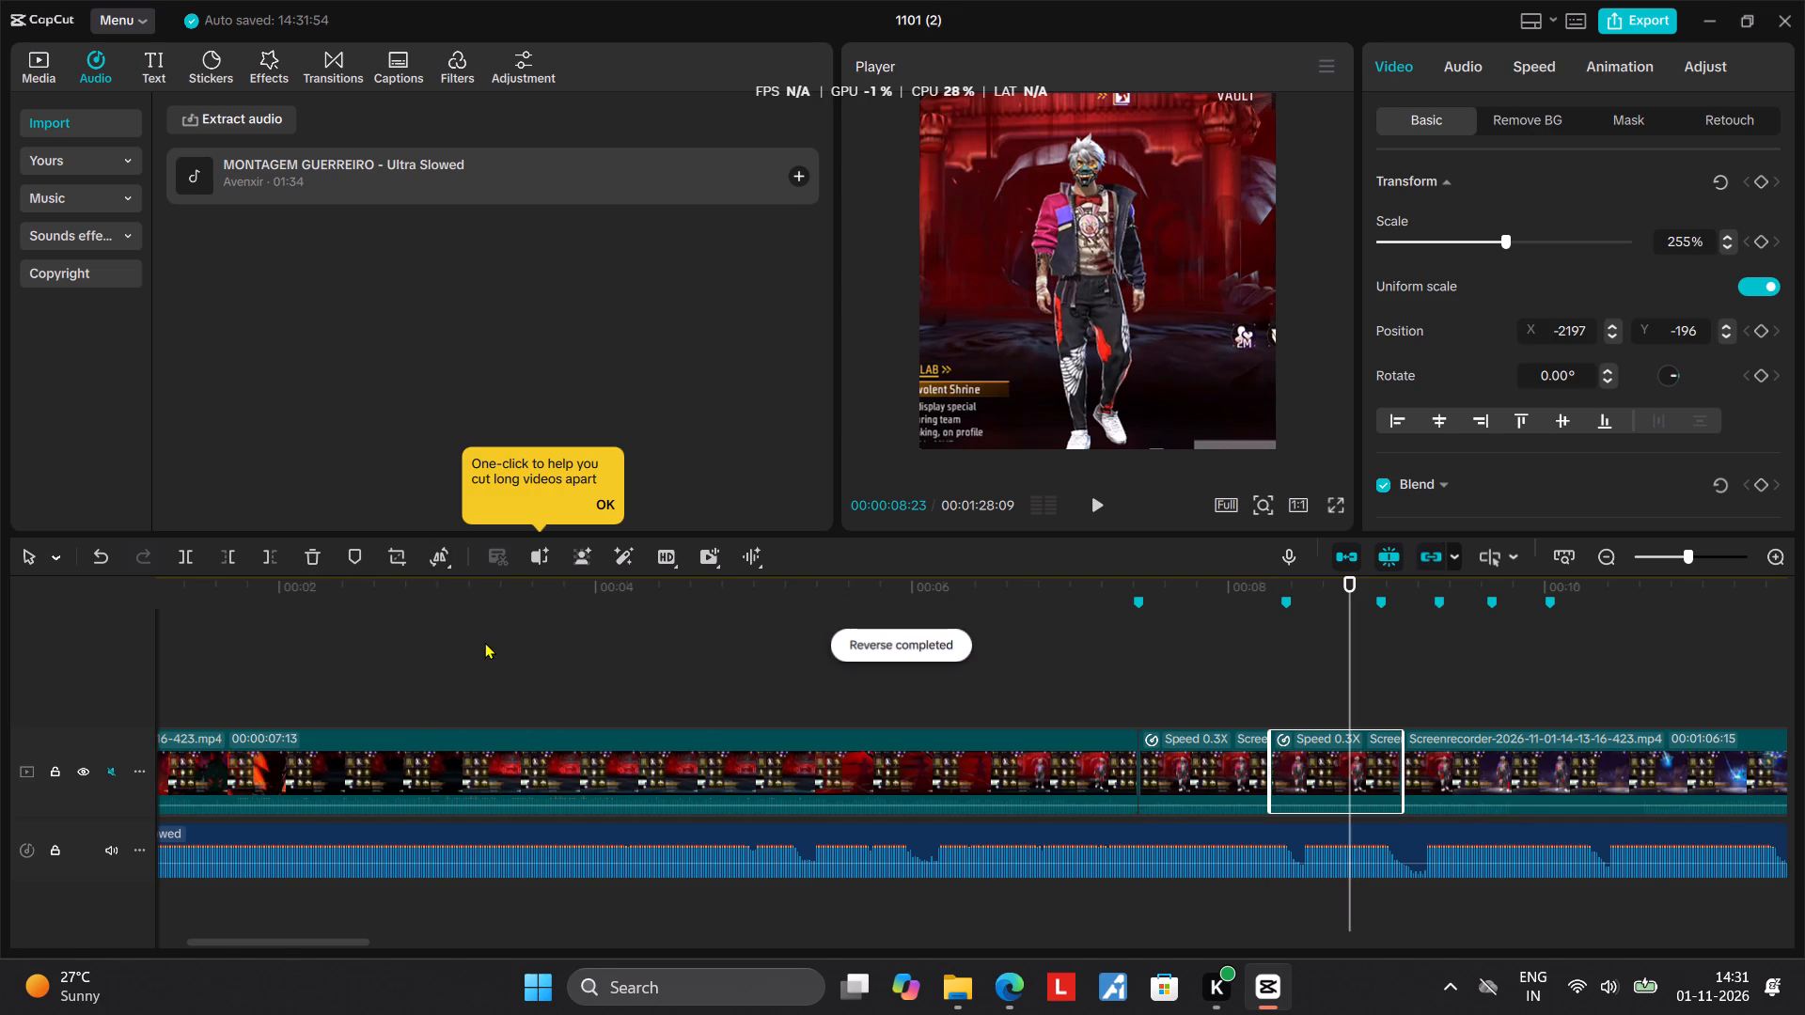
pyautogui.click(1069, 688)
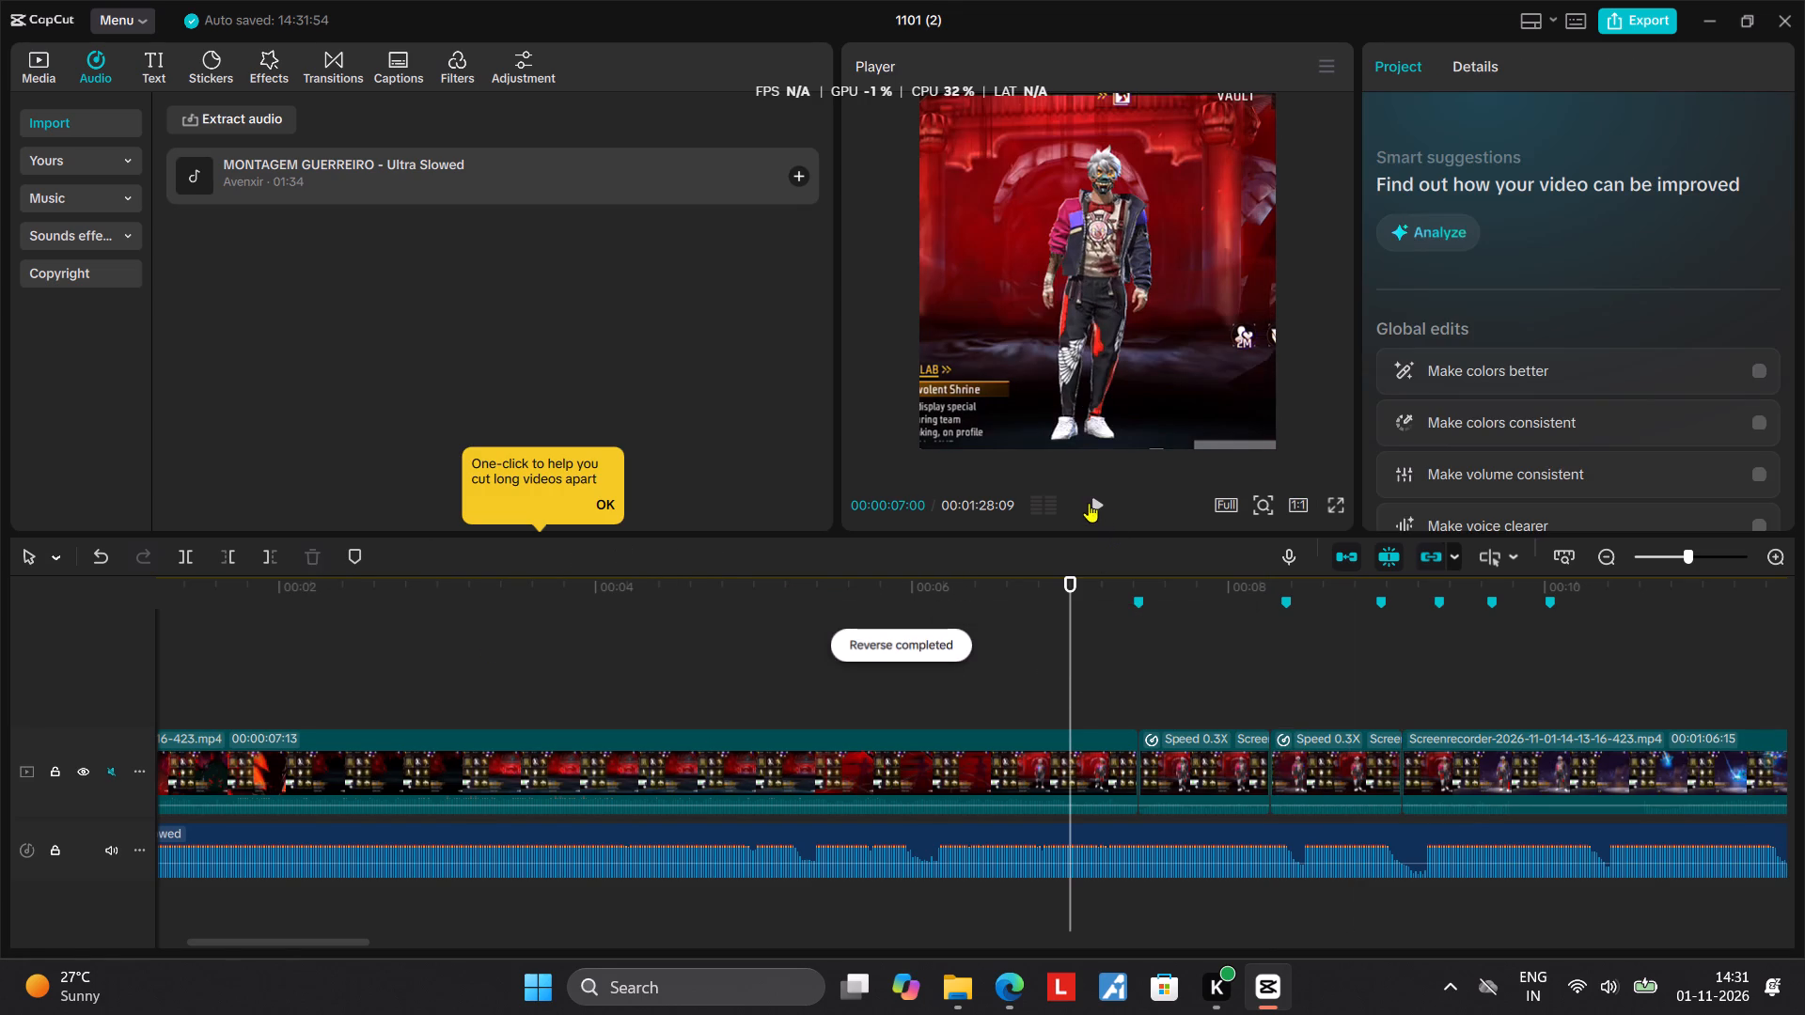
pyautogui.click(1090, 503)
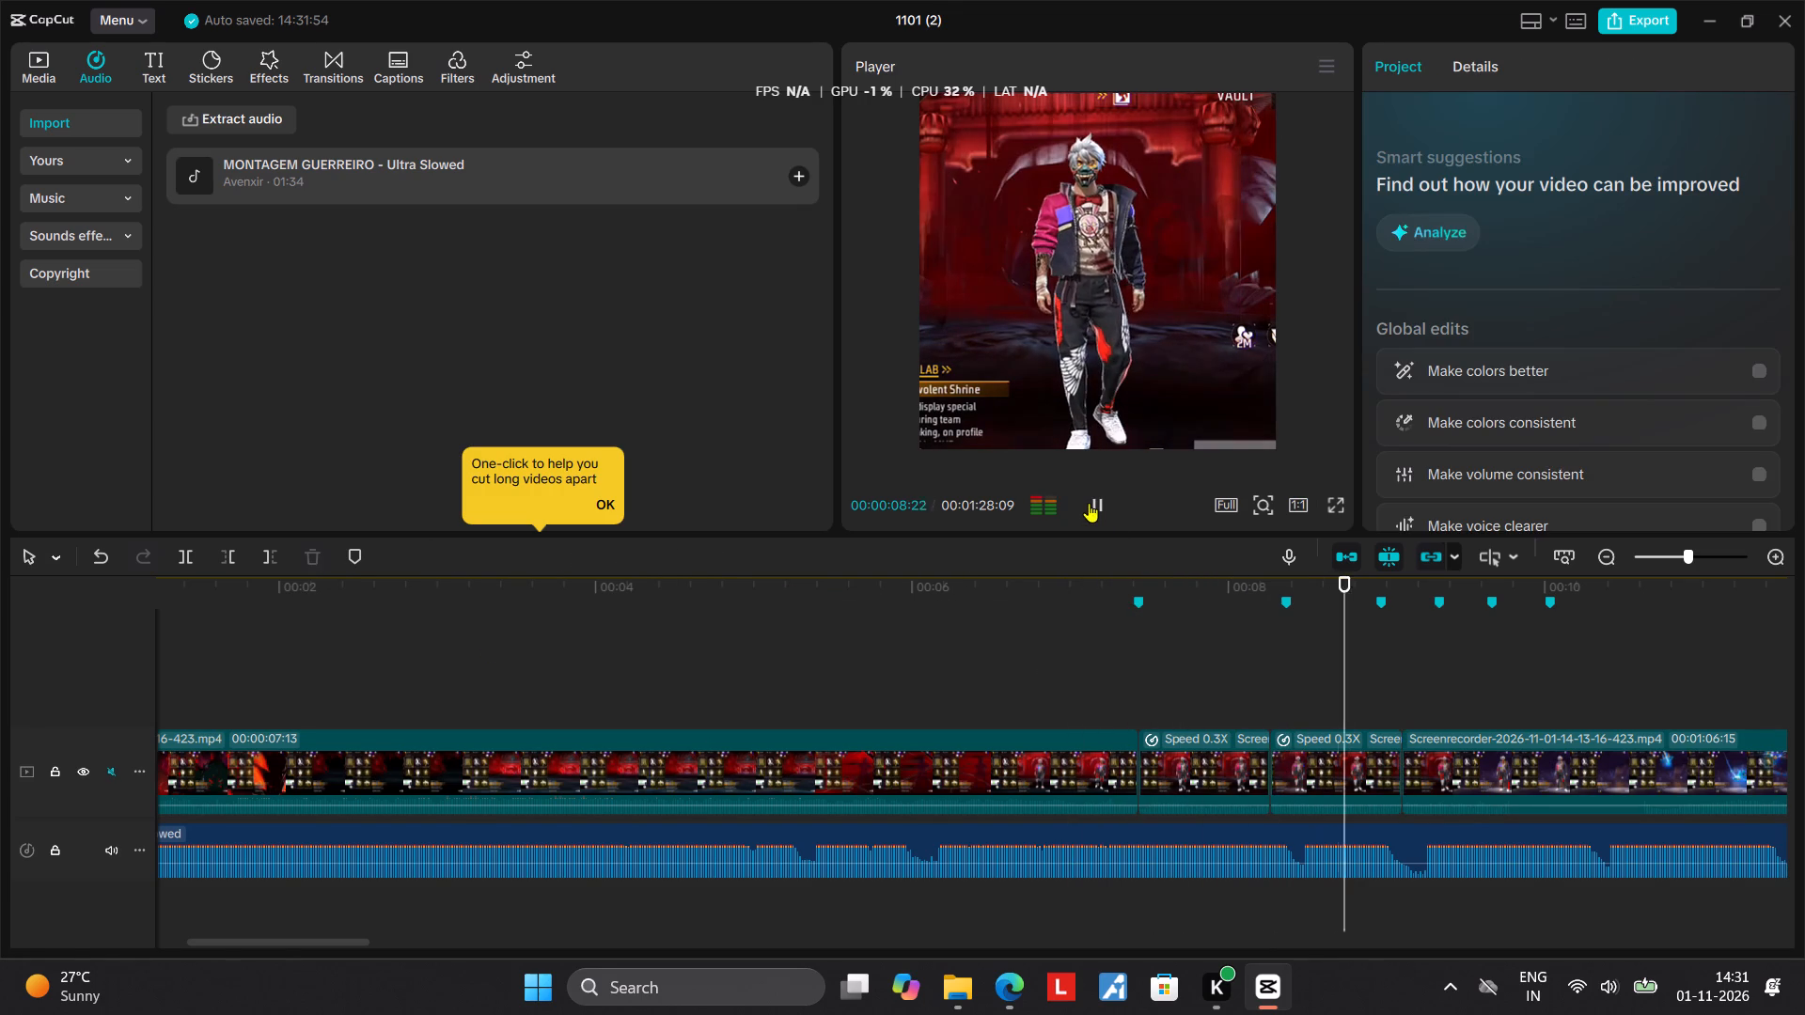
pyautogui.click(1090, 503)
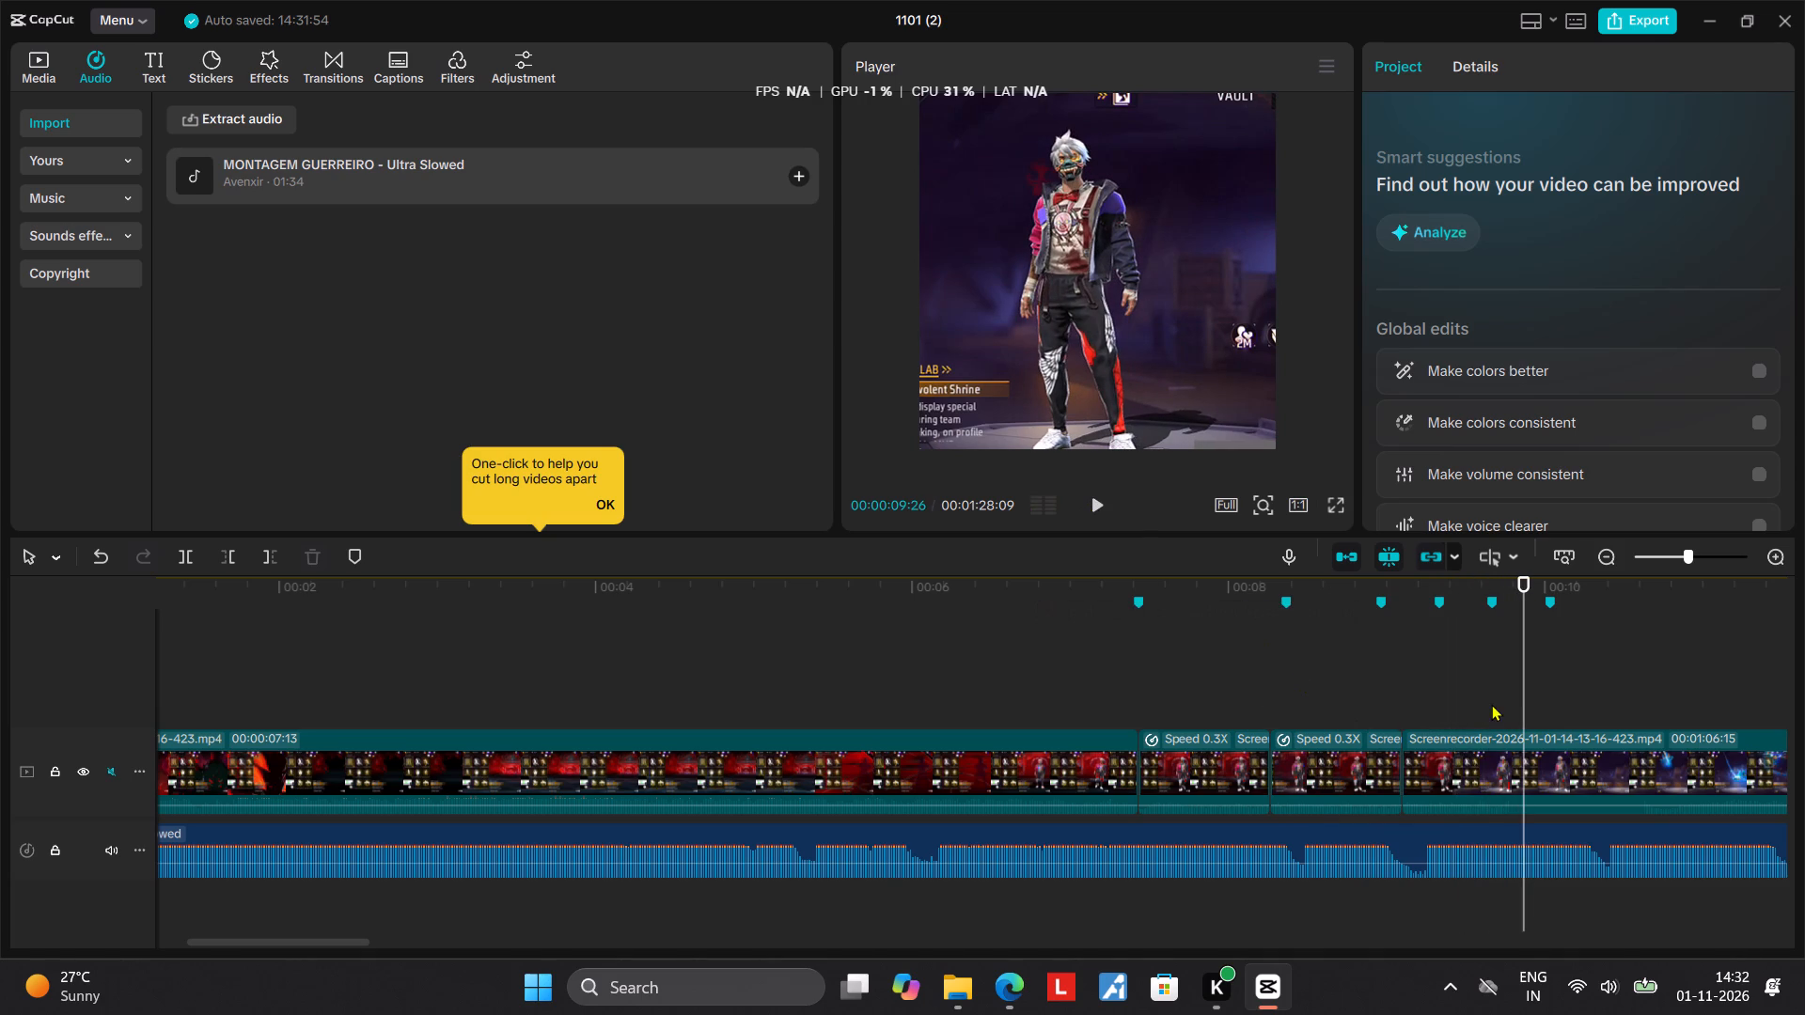
# Examine the blue cape emote footage between about 00:00:12 and 00:00:16 to find the start and end of the move.
pyautogui.moveTo(1518, 693); pyautogui.dragTo(1702, 712)
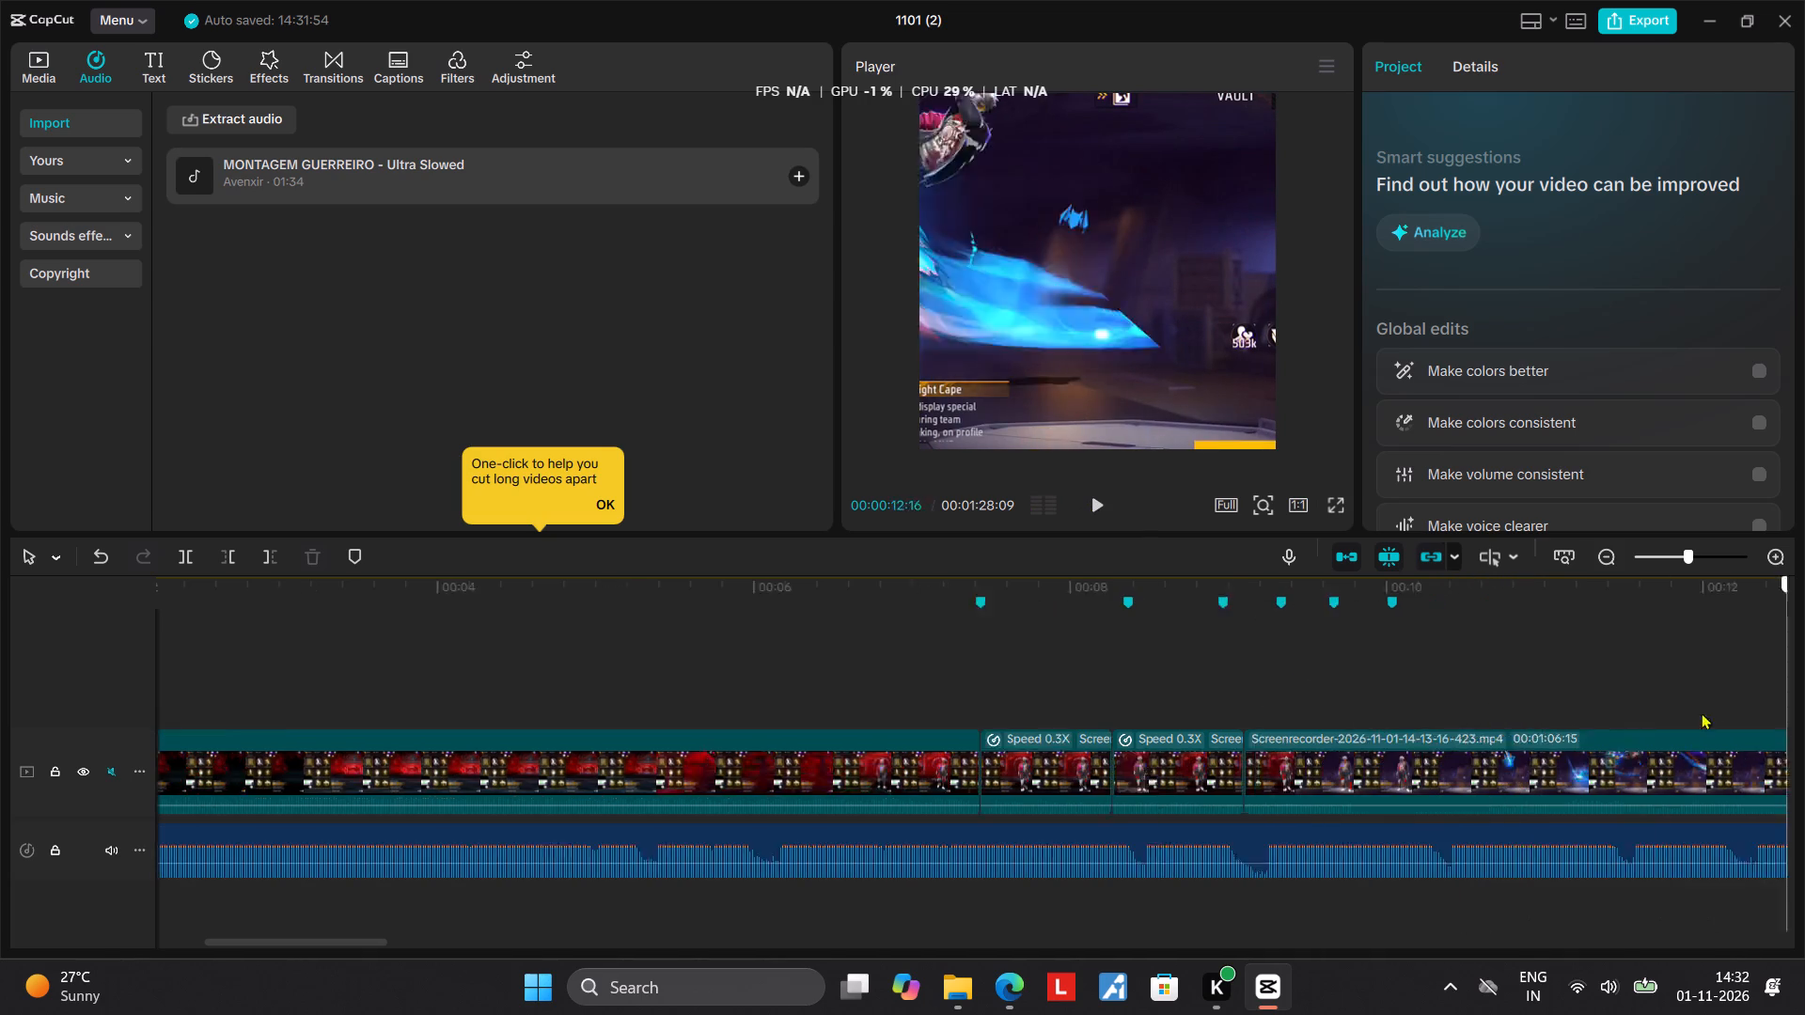
pyautogui.moveTo(1702, 712); pyautogui.dragTo(1292, 697)
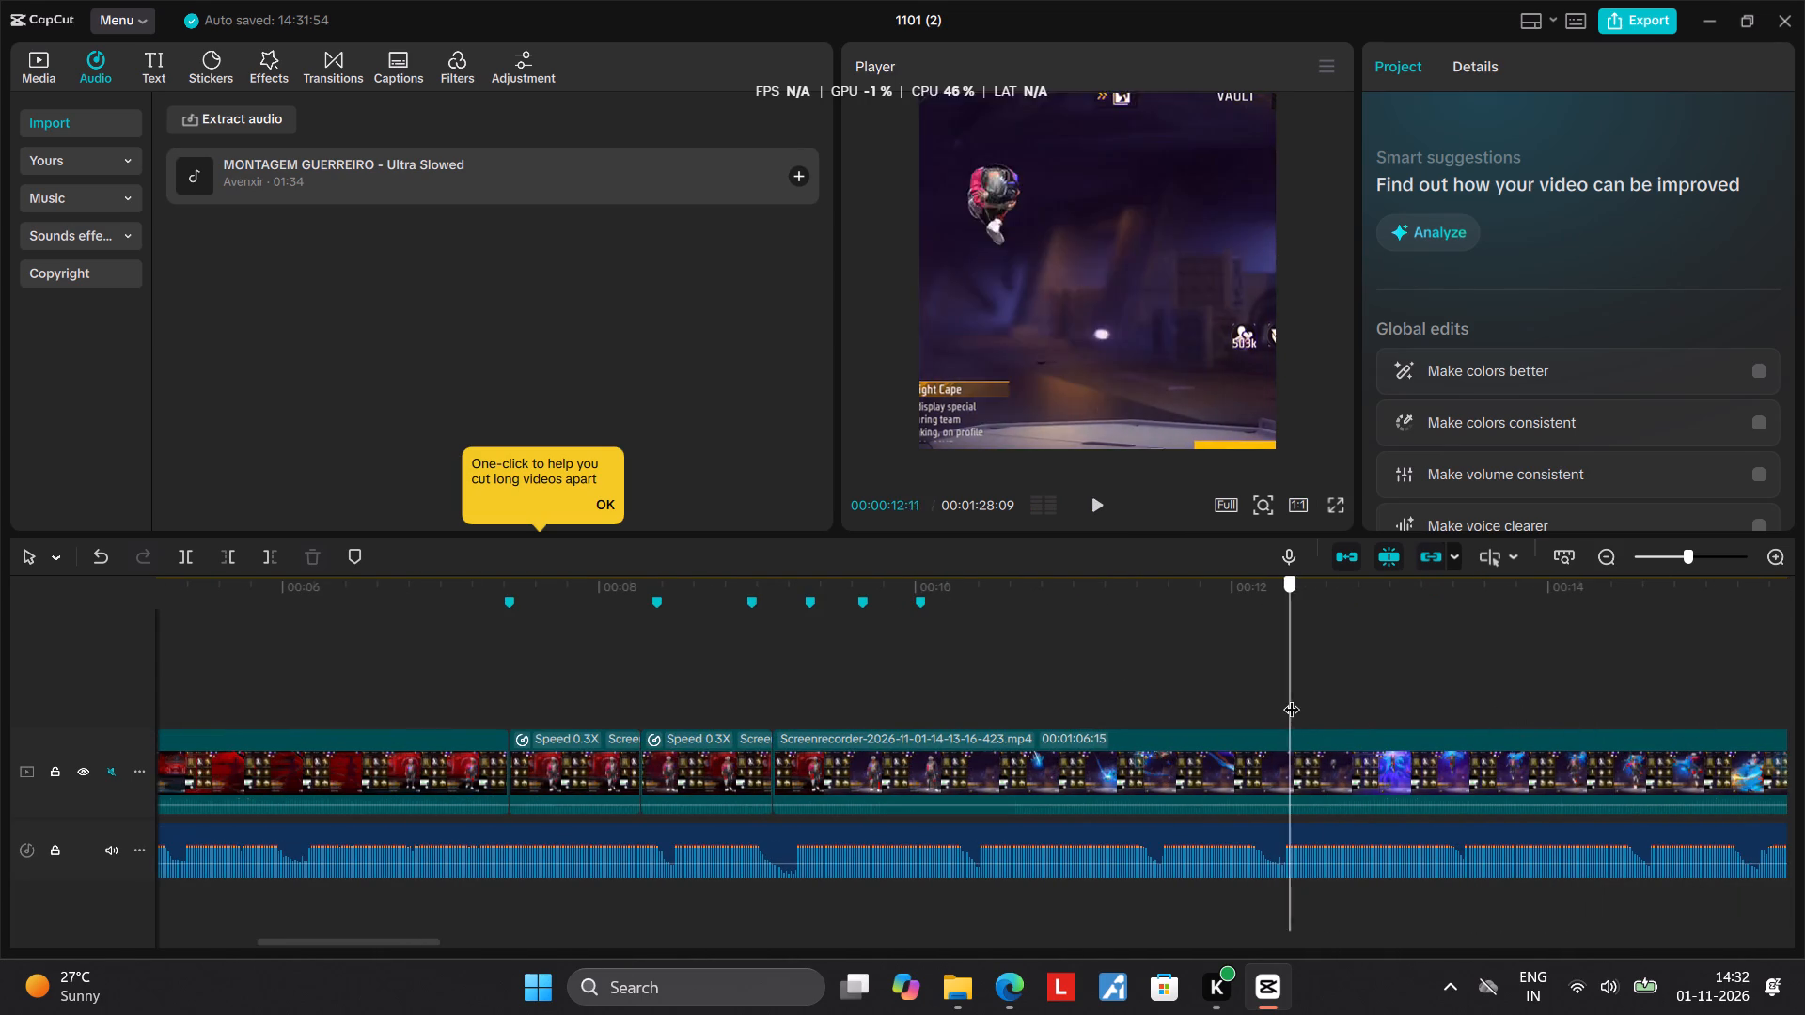
pyautogui.moveTo(1292, 697); pyautogui.dragTo(1632, 762)
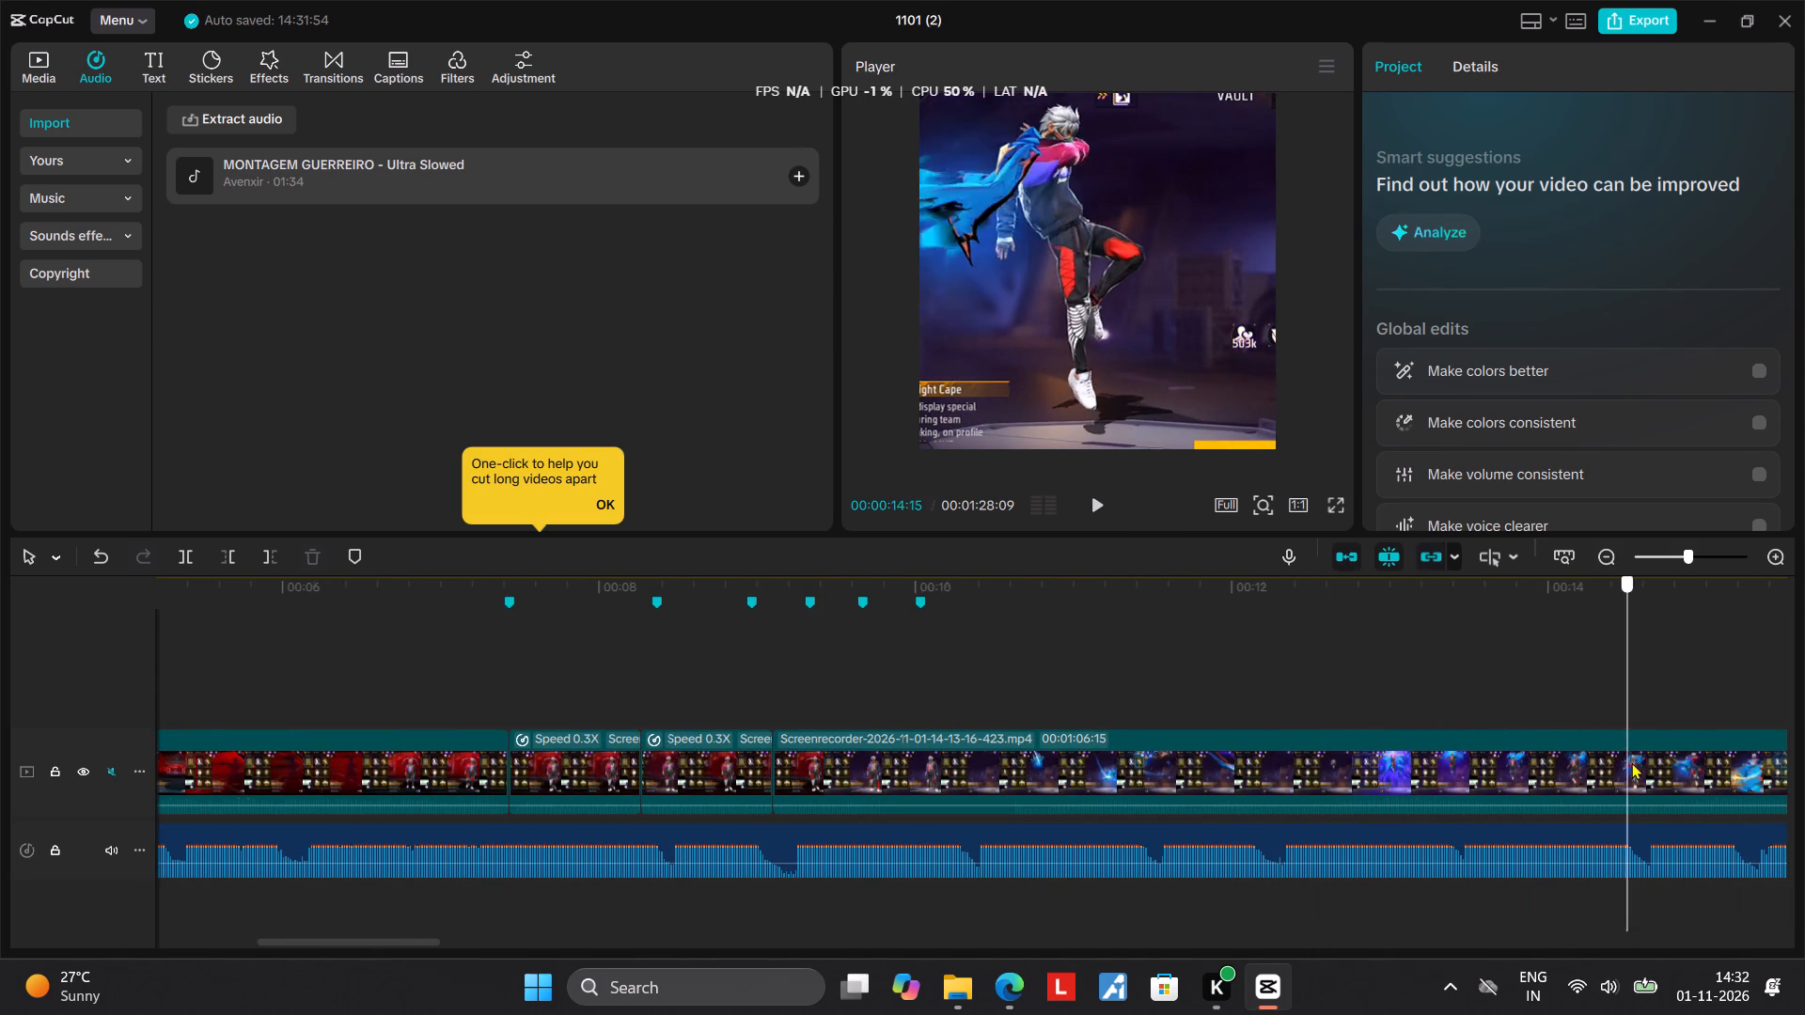
pyautogui.moveTo(1632, 762); pyautogui.dragTo(1686, 768)
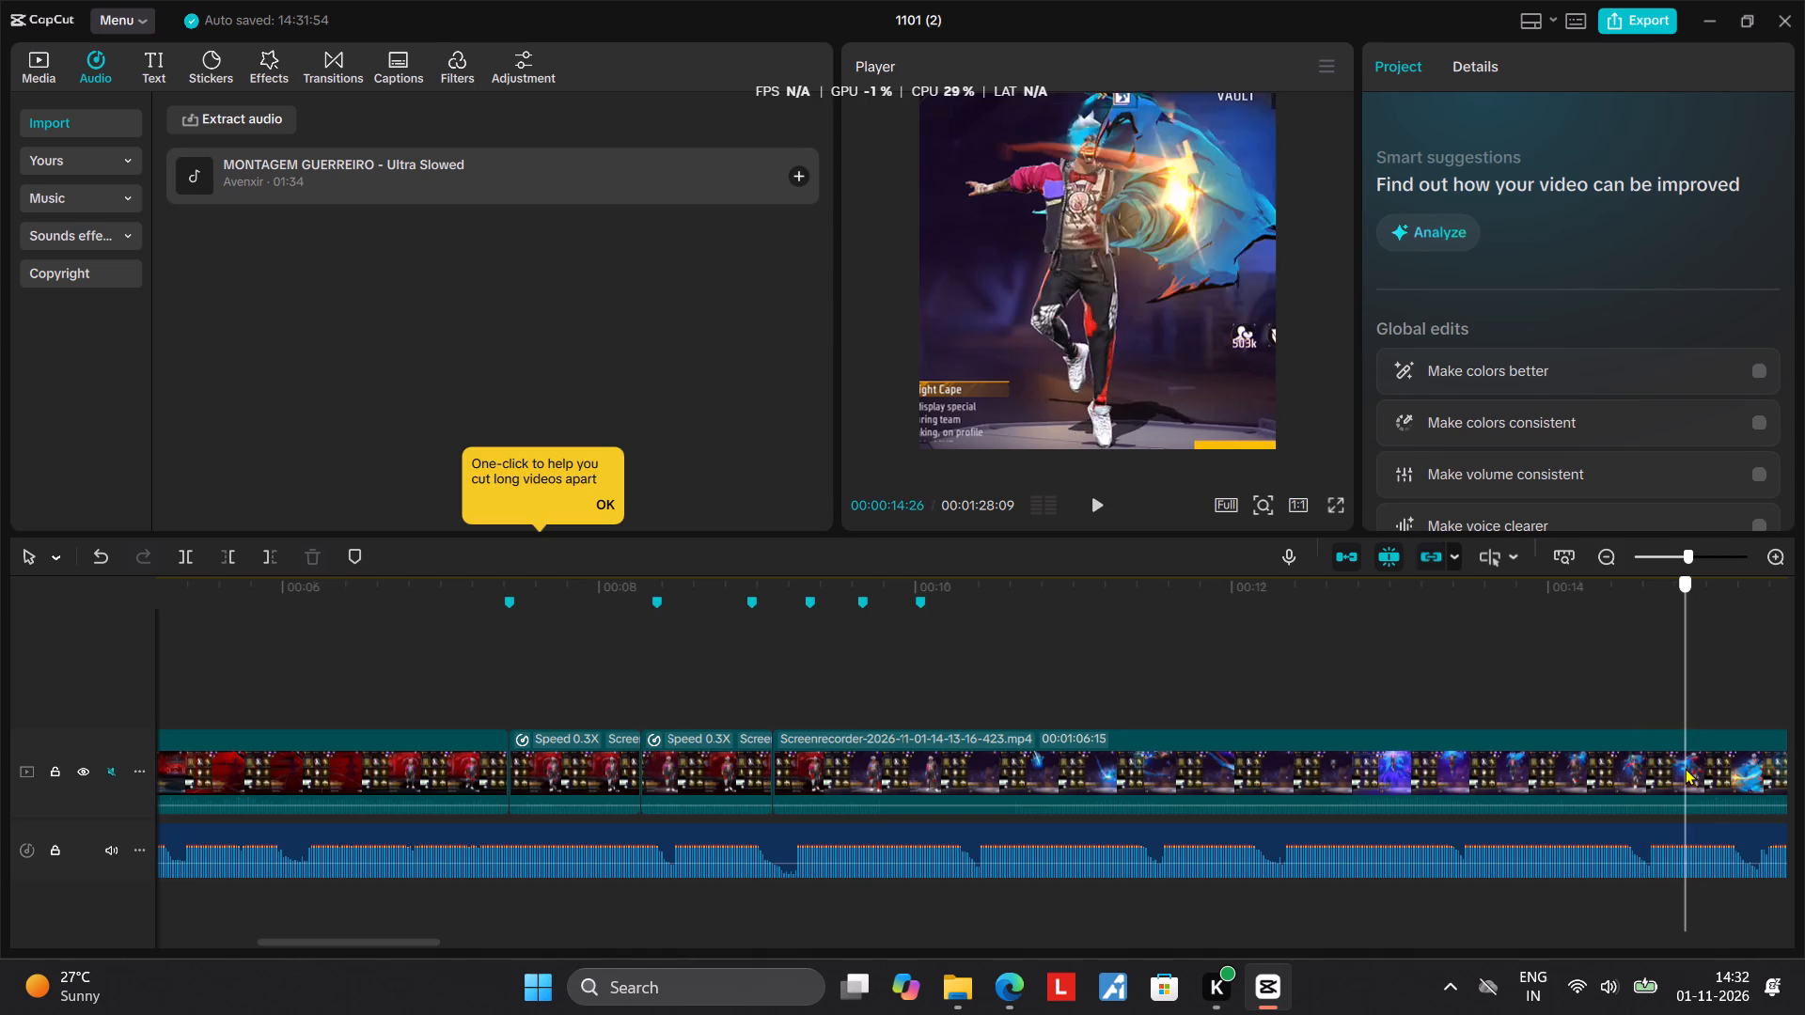
pyautogui.moveTo(1686, 768); pyautogui.dragTo(1774, 768)
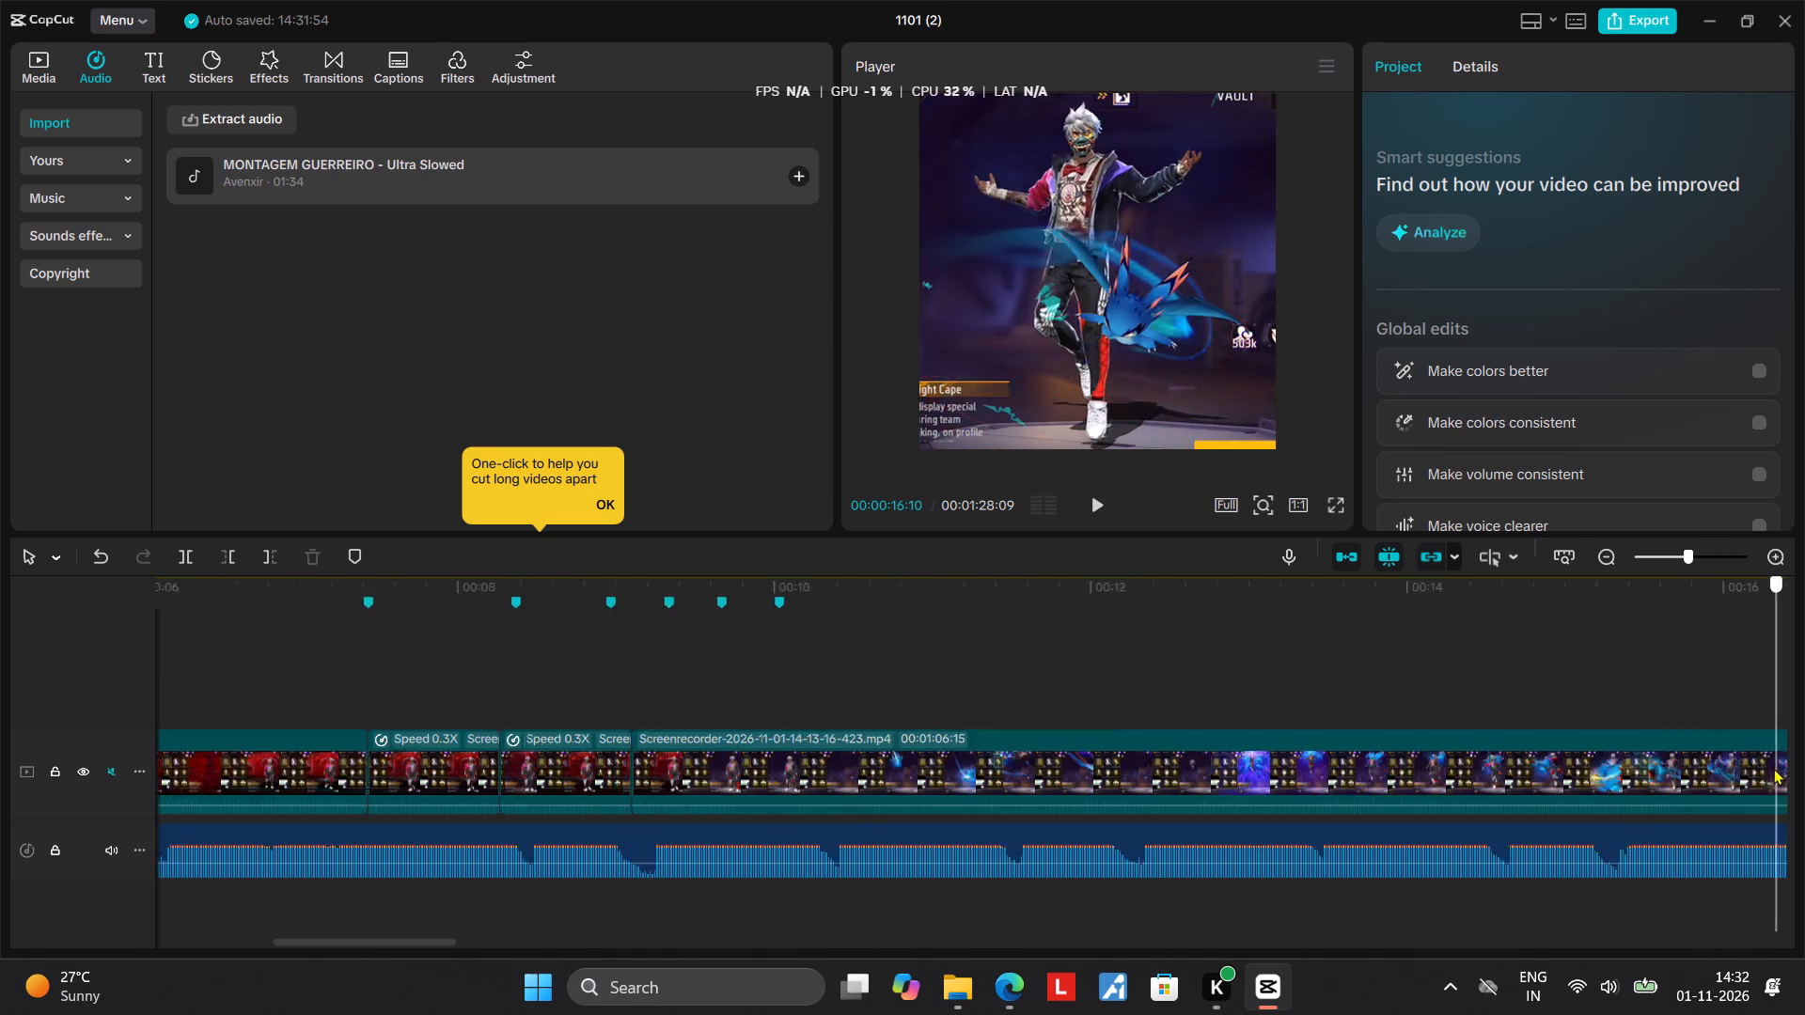
pyautogui.moveTo(1774, 768); pyautogui.dragTo(1715, 766)
pyautogui.click(720, 679)
pyautogui.moveTo(720, 679); pyautogui.dragTo(674, 676)
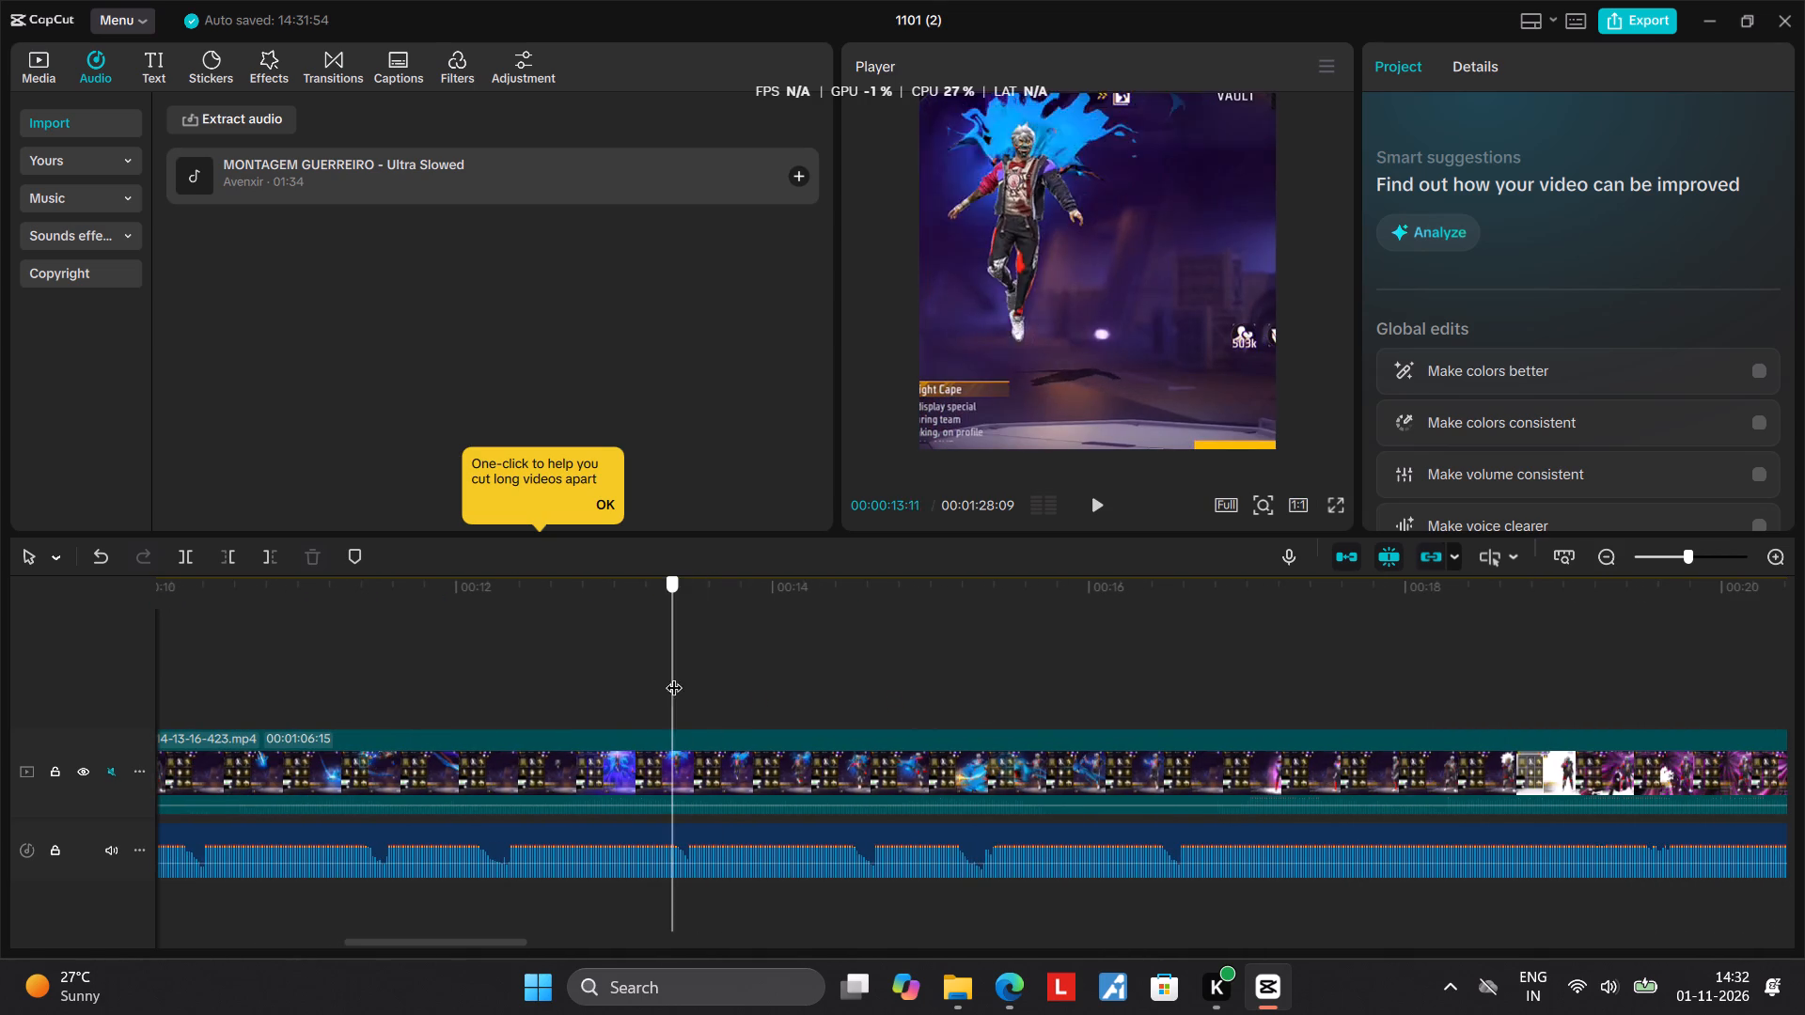
pyautogui.moveTo(674, 676); pyautogui.dragTo(703, 695)
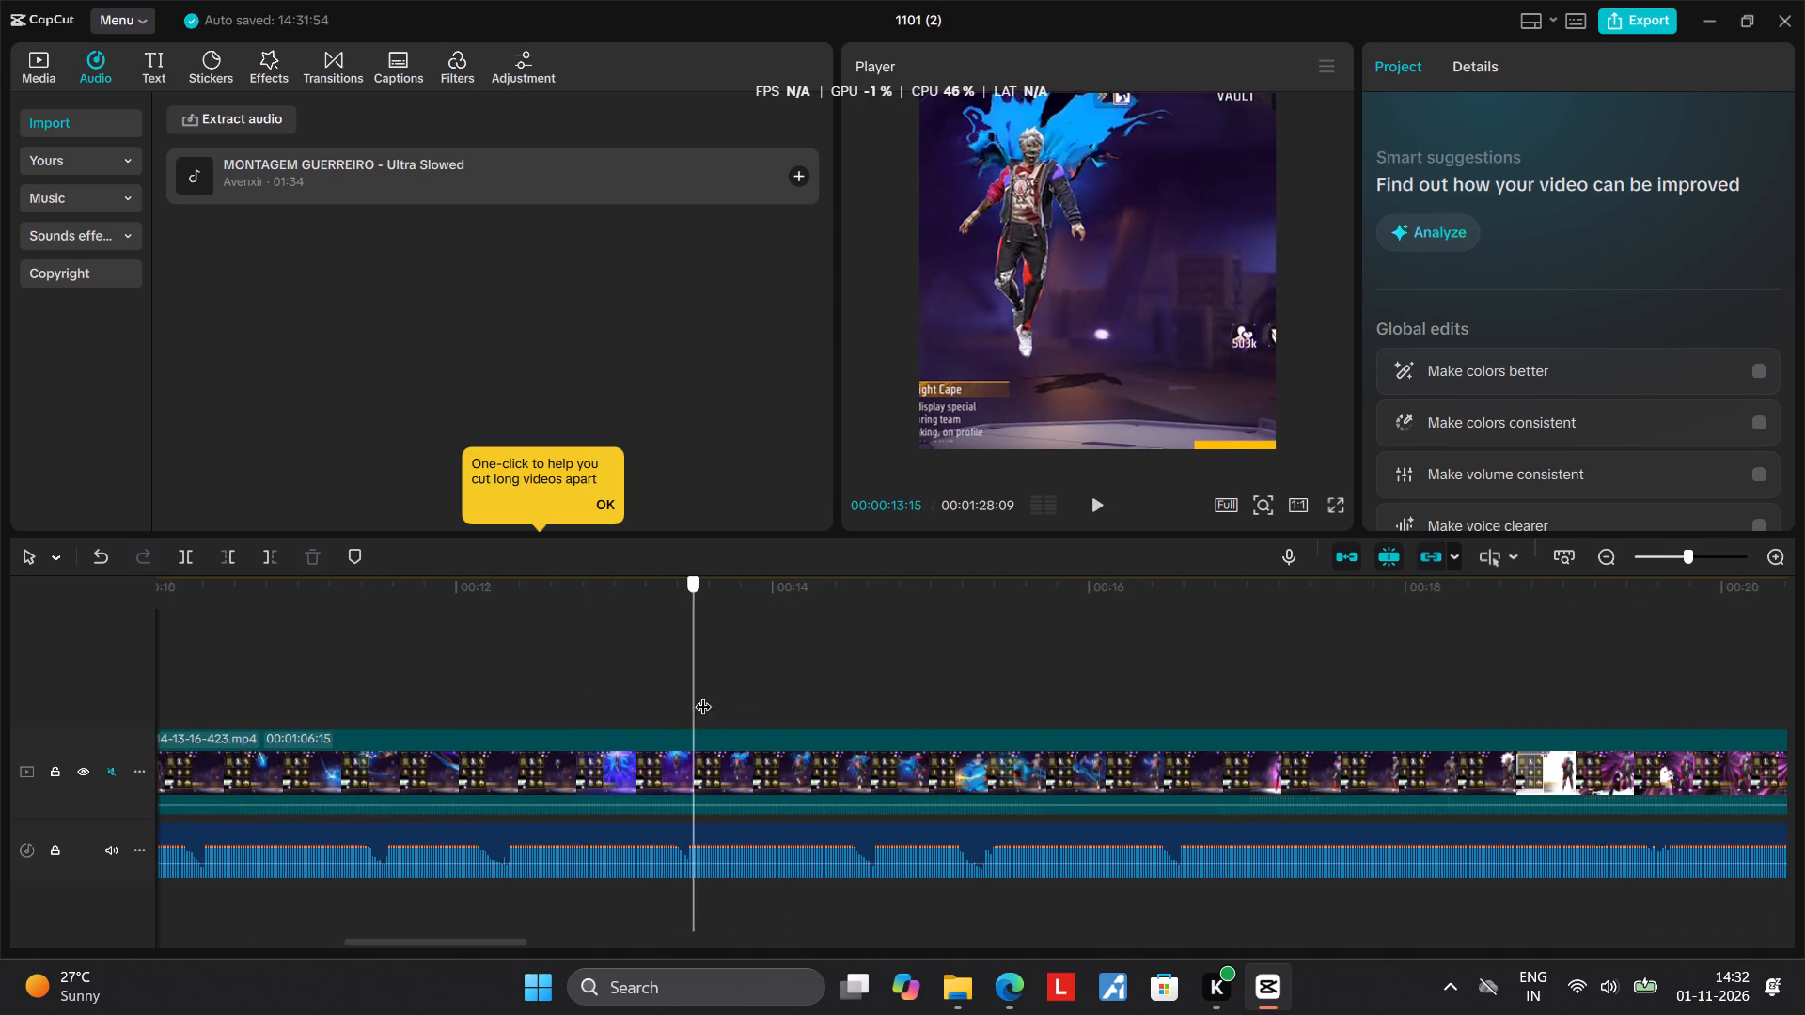
pyautogui.moveTo(703, 695); pyautogui.dragTo(830, 701)
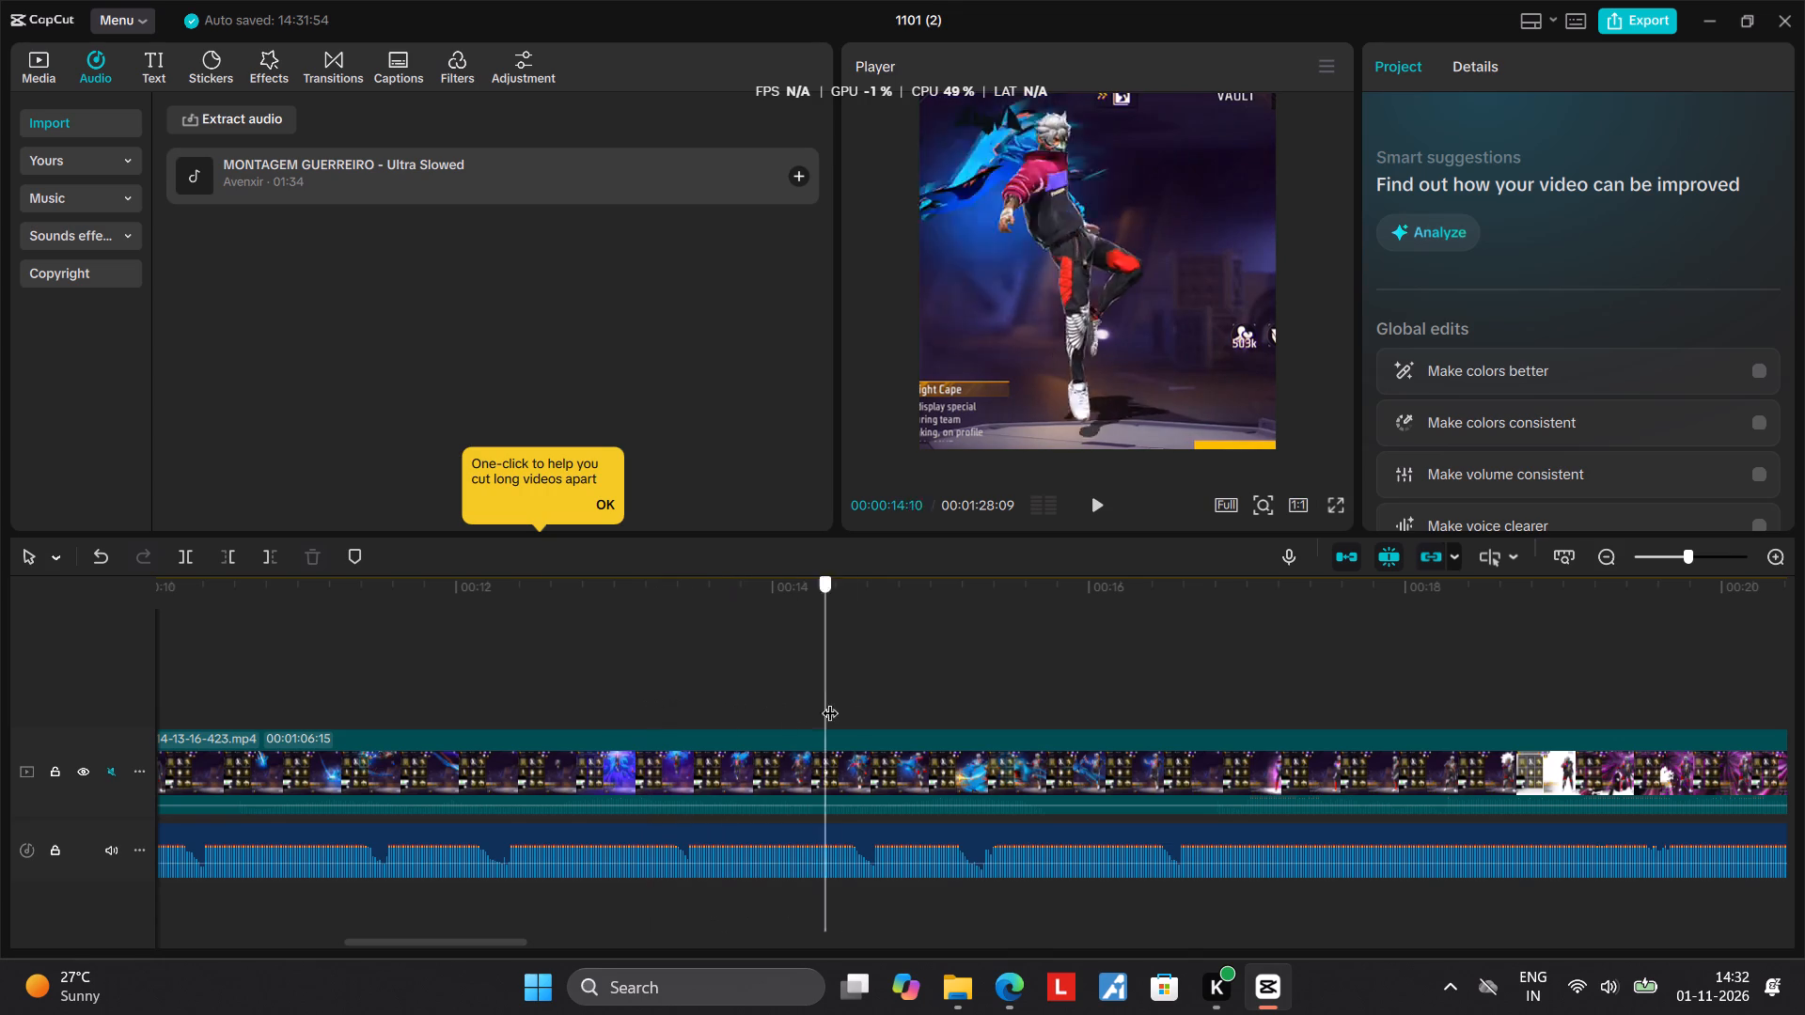
pyautogui.moveTo(830, 701); pyautogui.dragTo(1003, 721)
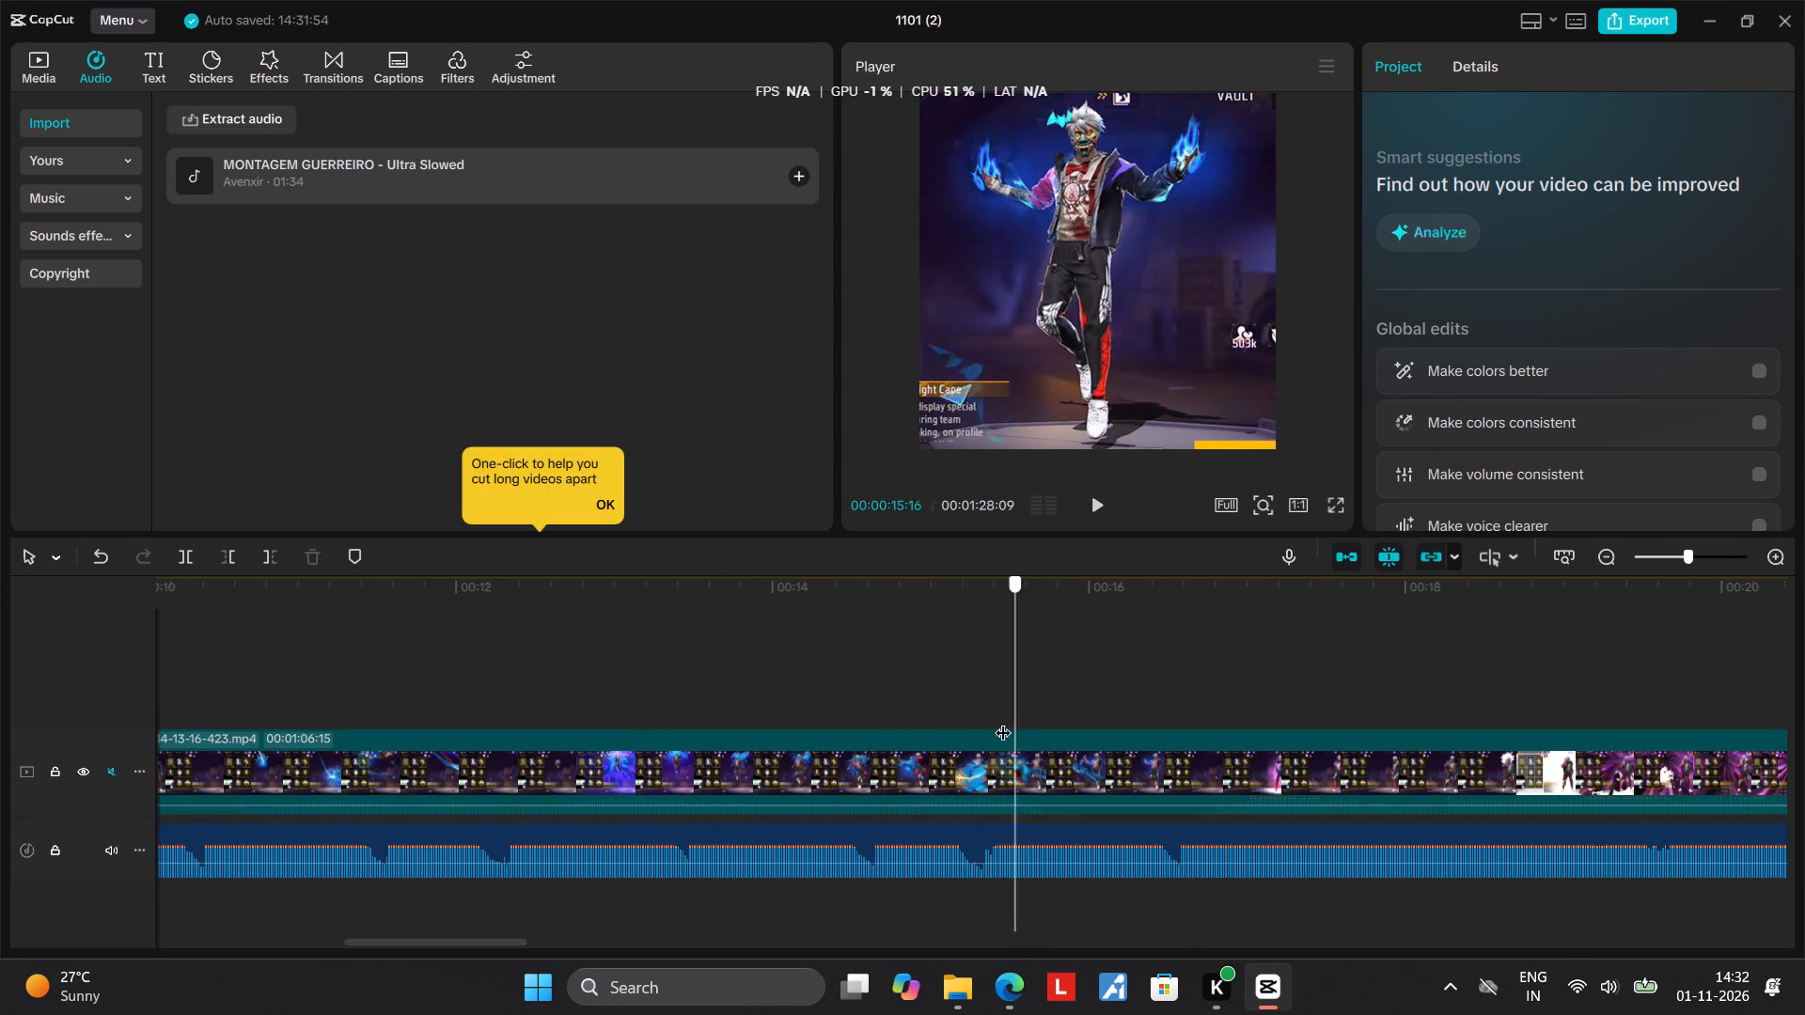
pyautogui.moveTo(1003, 721); pyautogui.dragTo(933, 718)
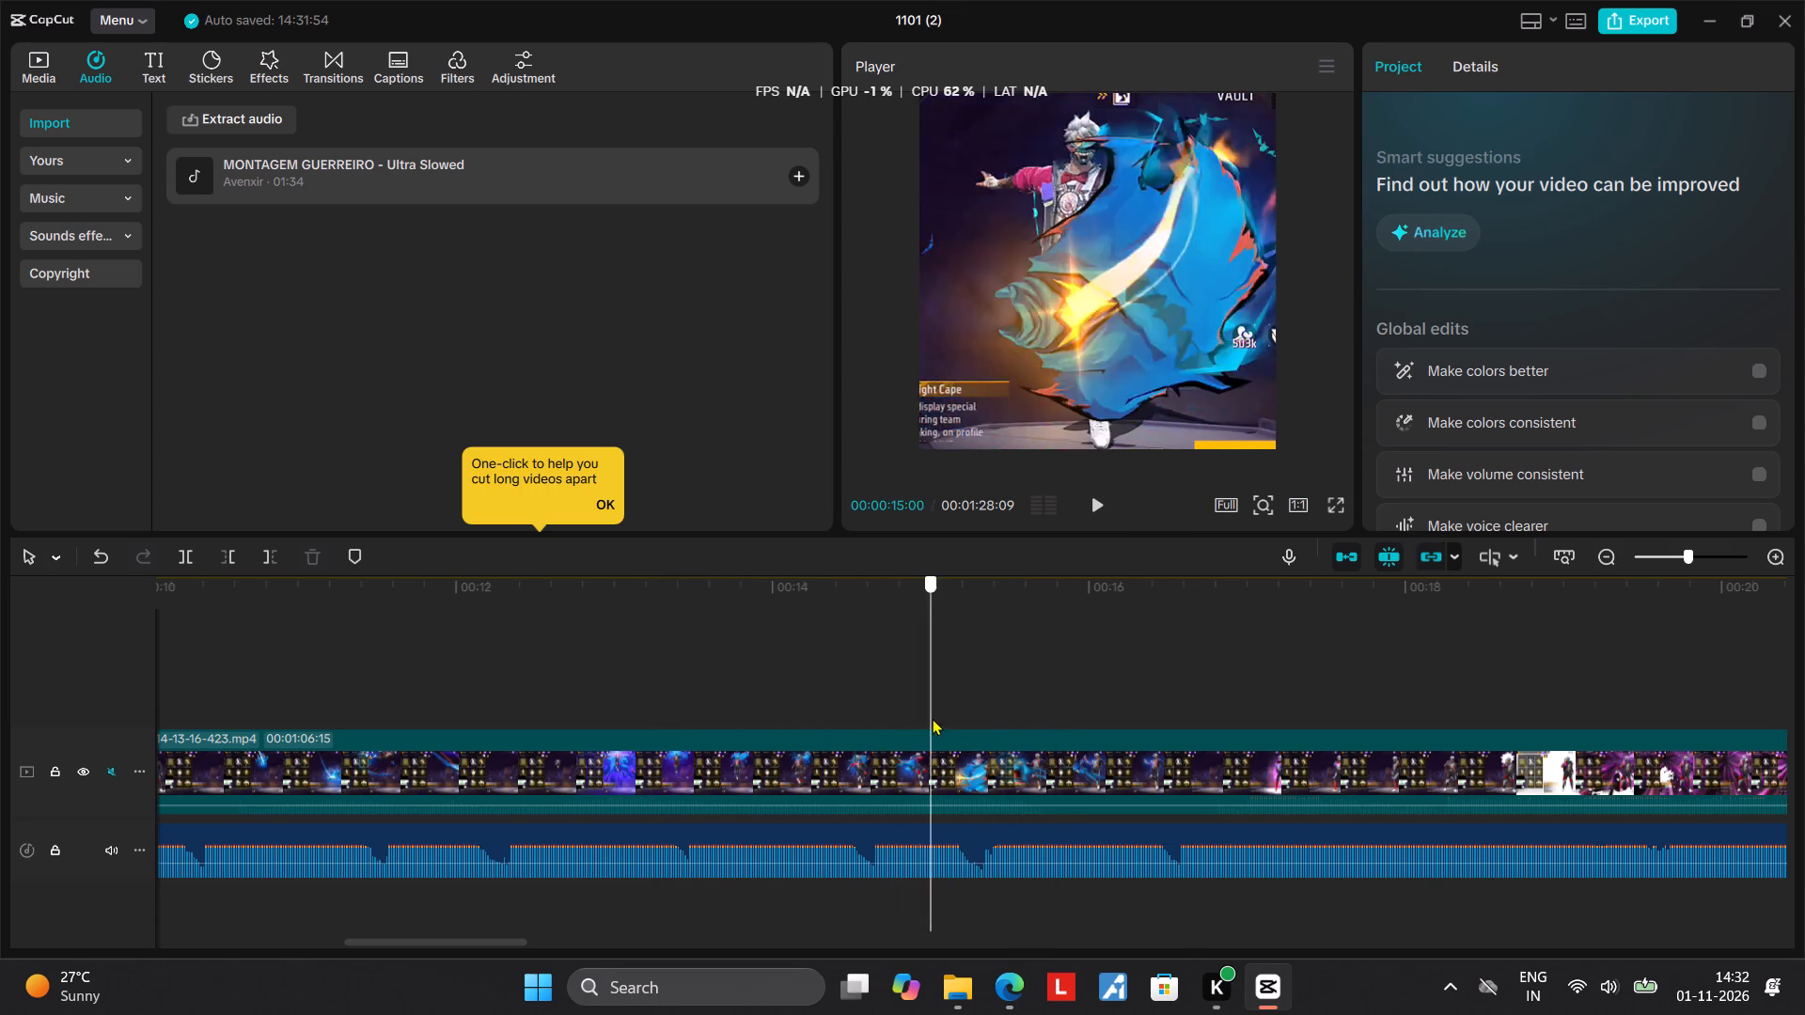
pyautogui.moveTo(933, 718); pyautogui.dragTo(995, 725)
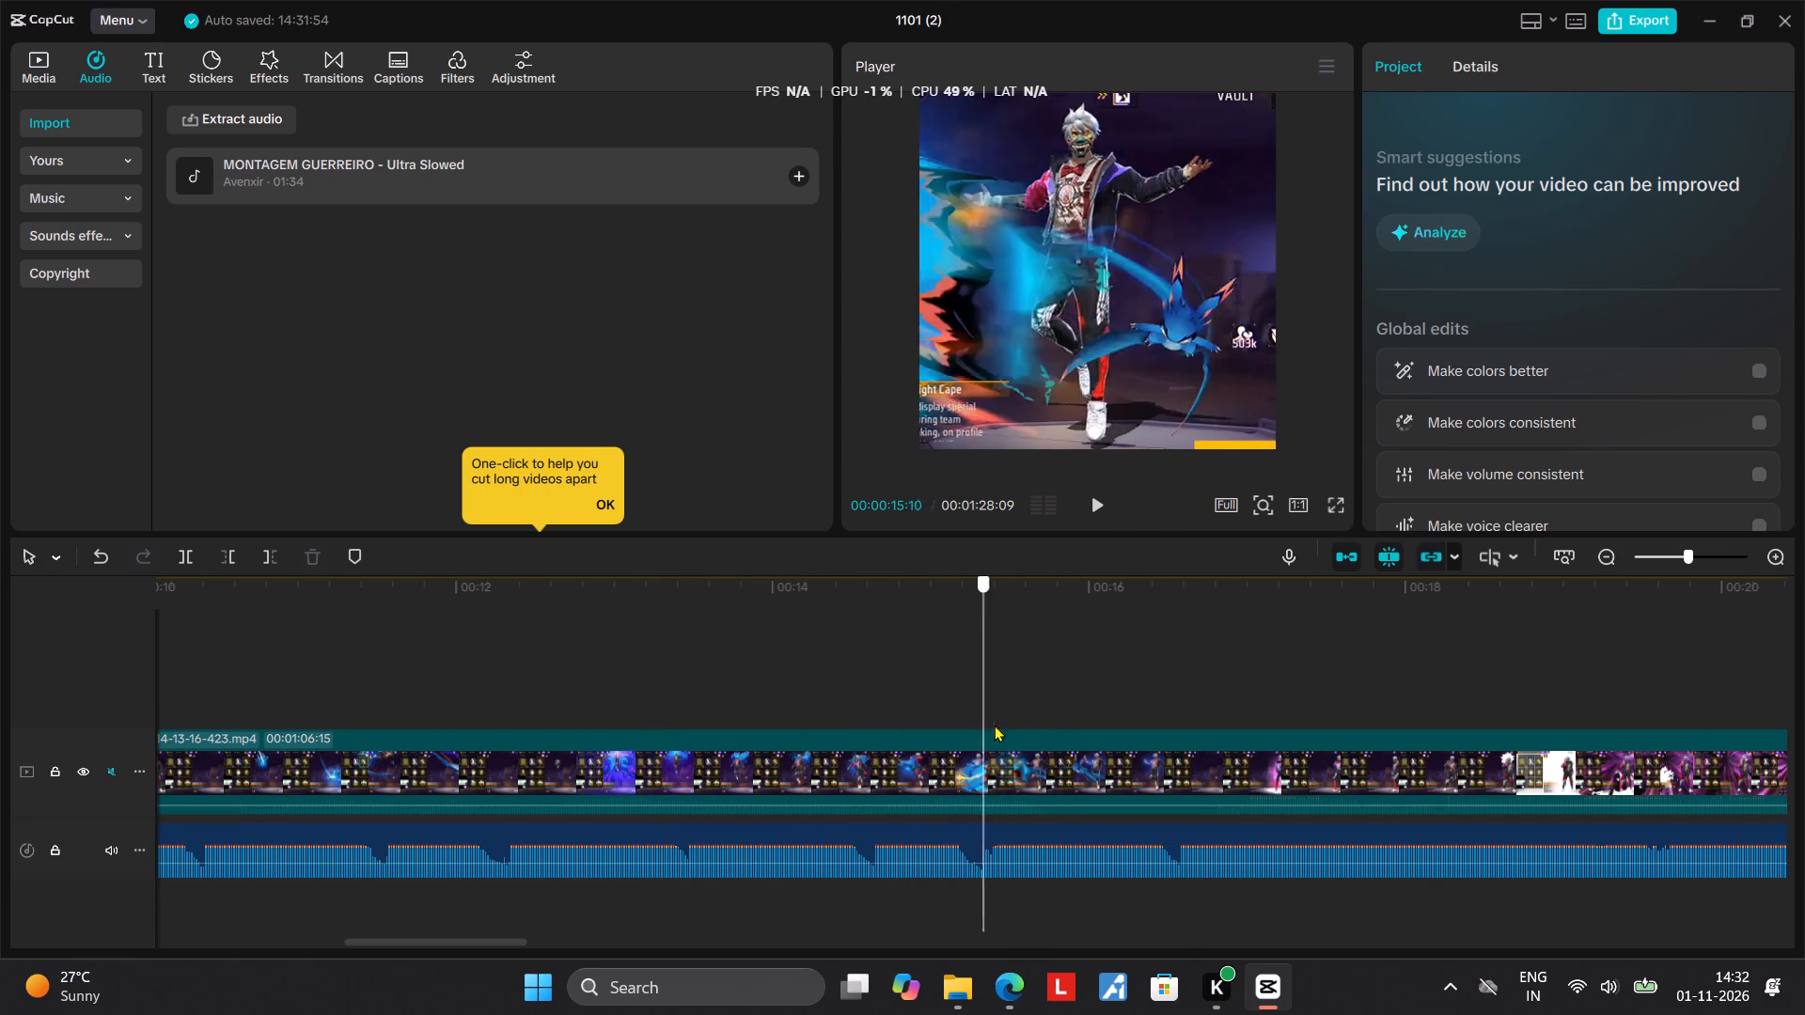
pyautogui.moveTo(995, 725); pyautogui.dragTo(824, 713)
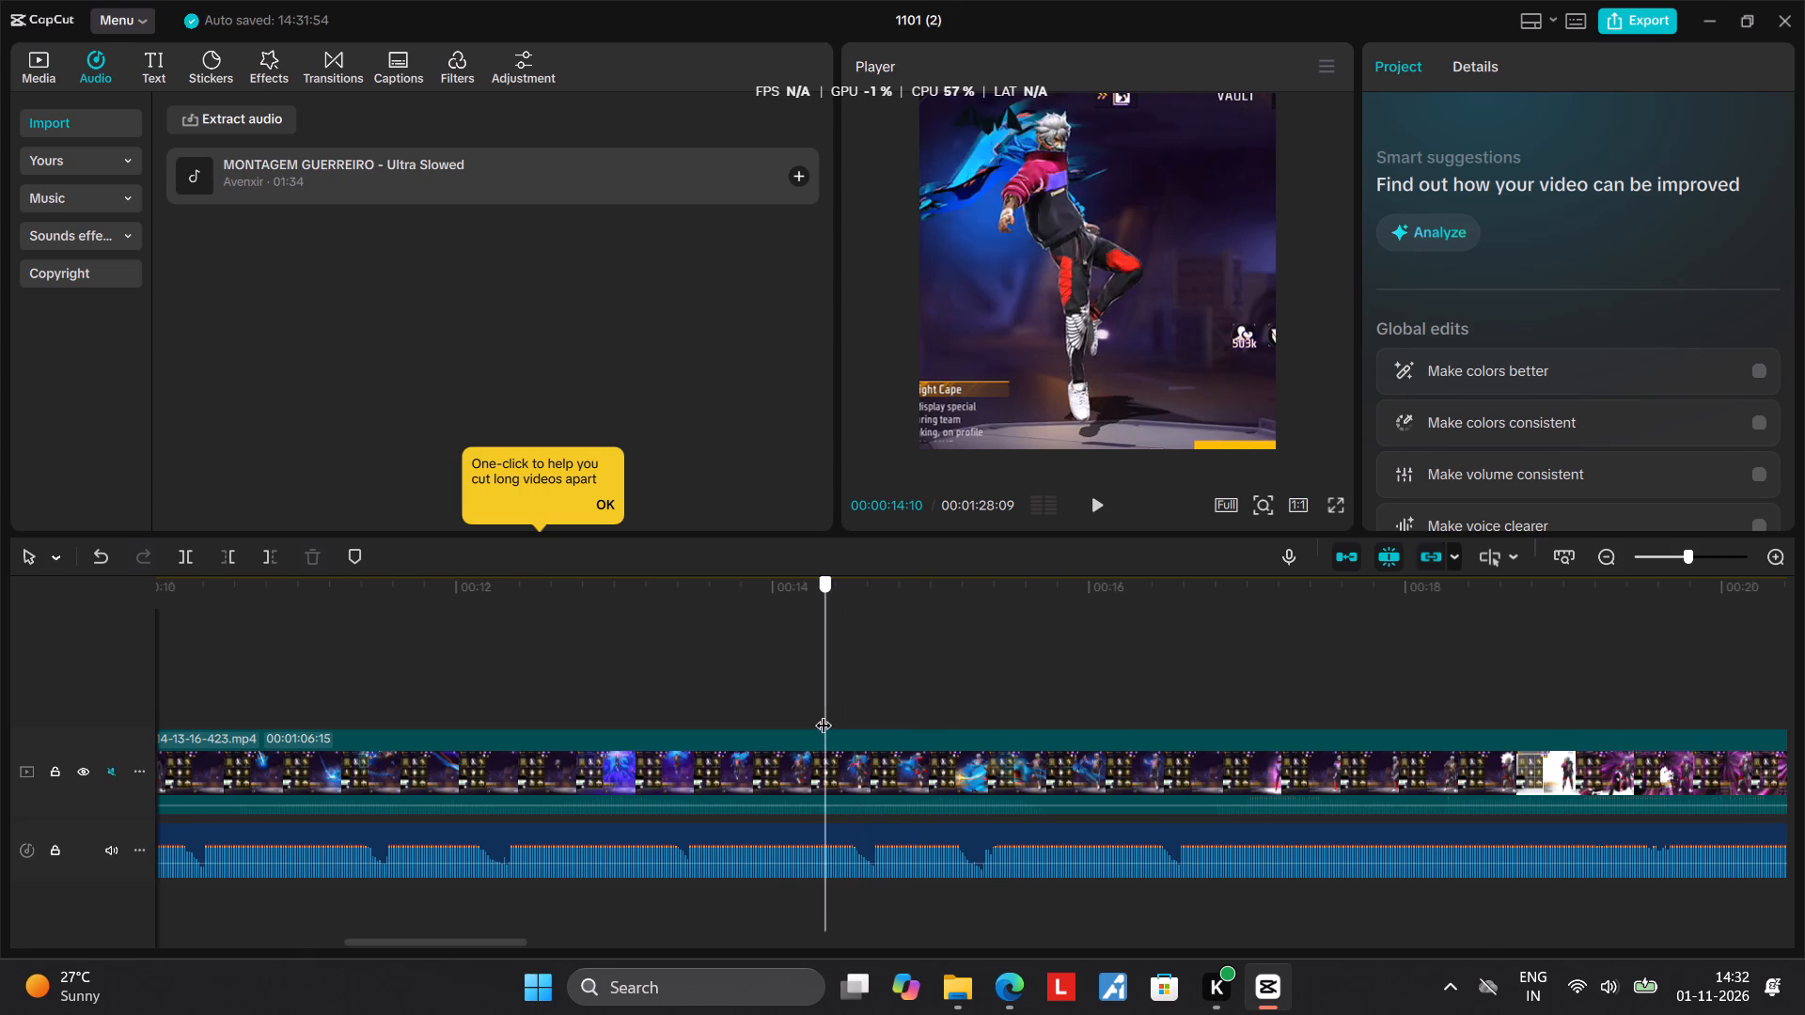
pyautogui.moveTo(824, 713); pyautogui.dragTo(950, 731)
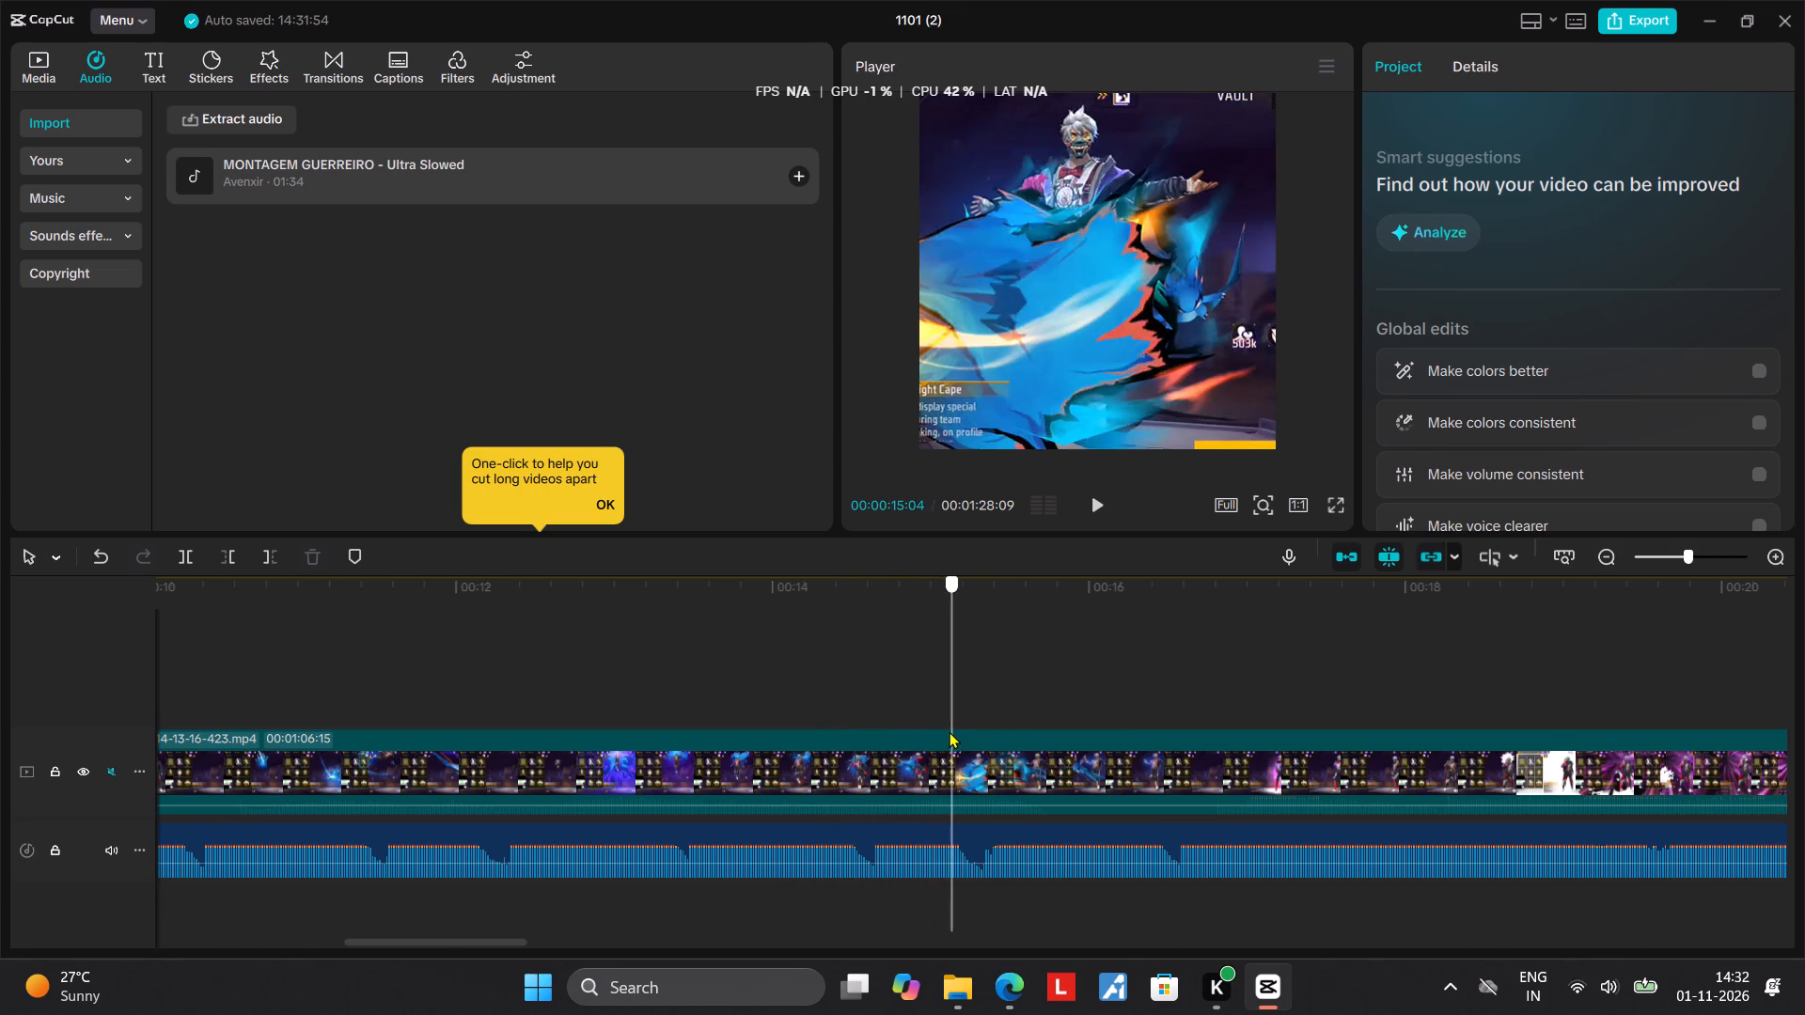
pyautogui.moveTo(950, 731); pyautogui.dragTo(787, 723)
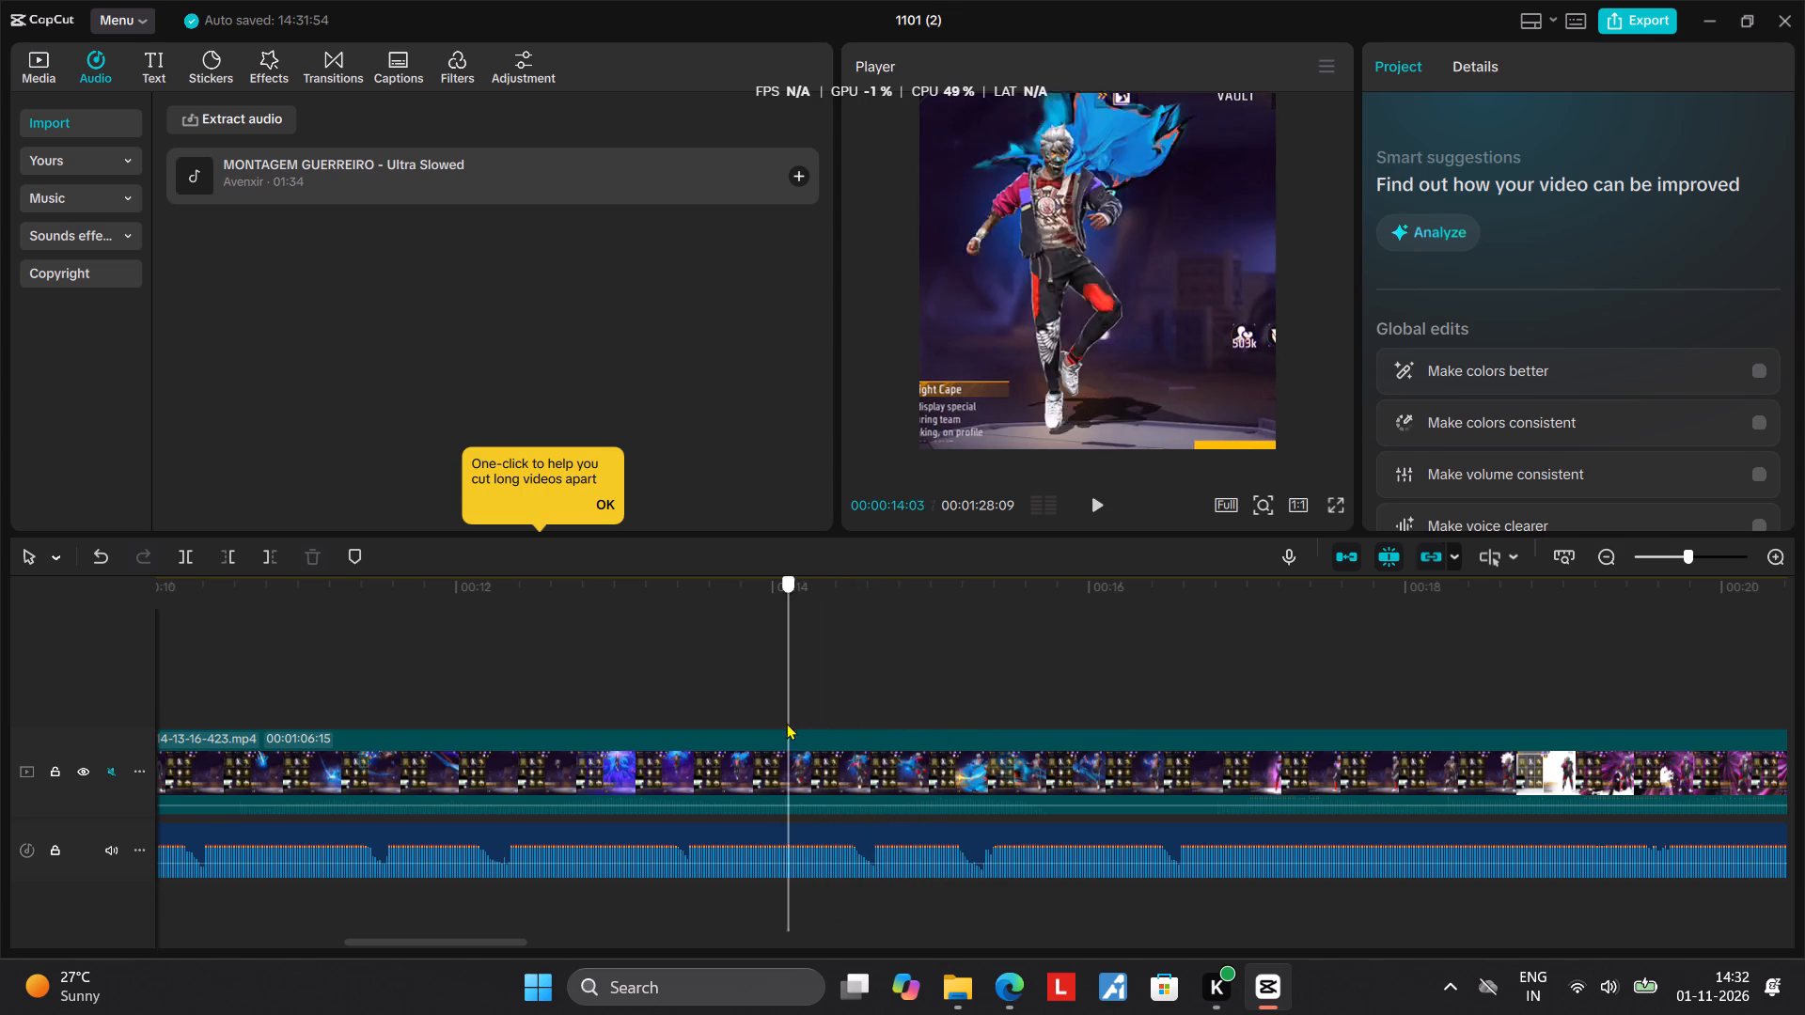
pyautogui.moveTo(787, 723); pyautogui.dragTo(706, 714)
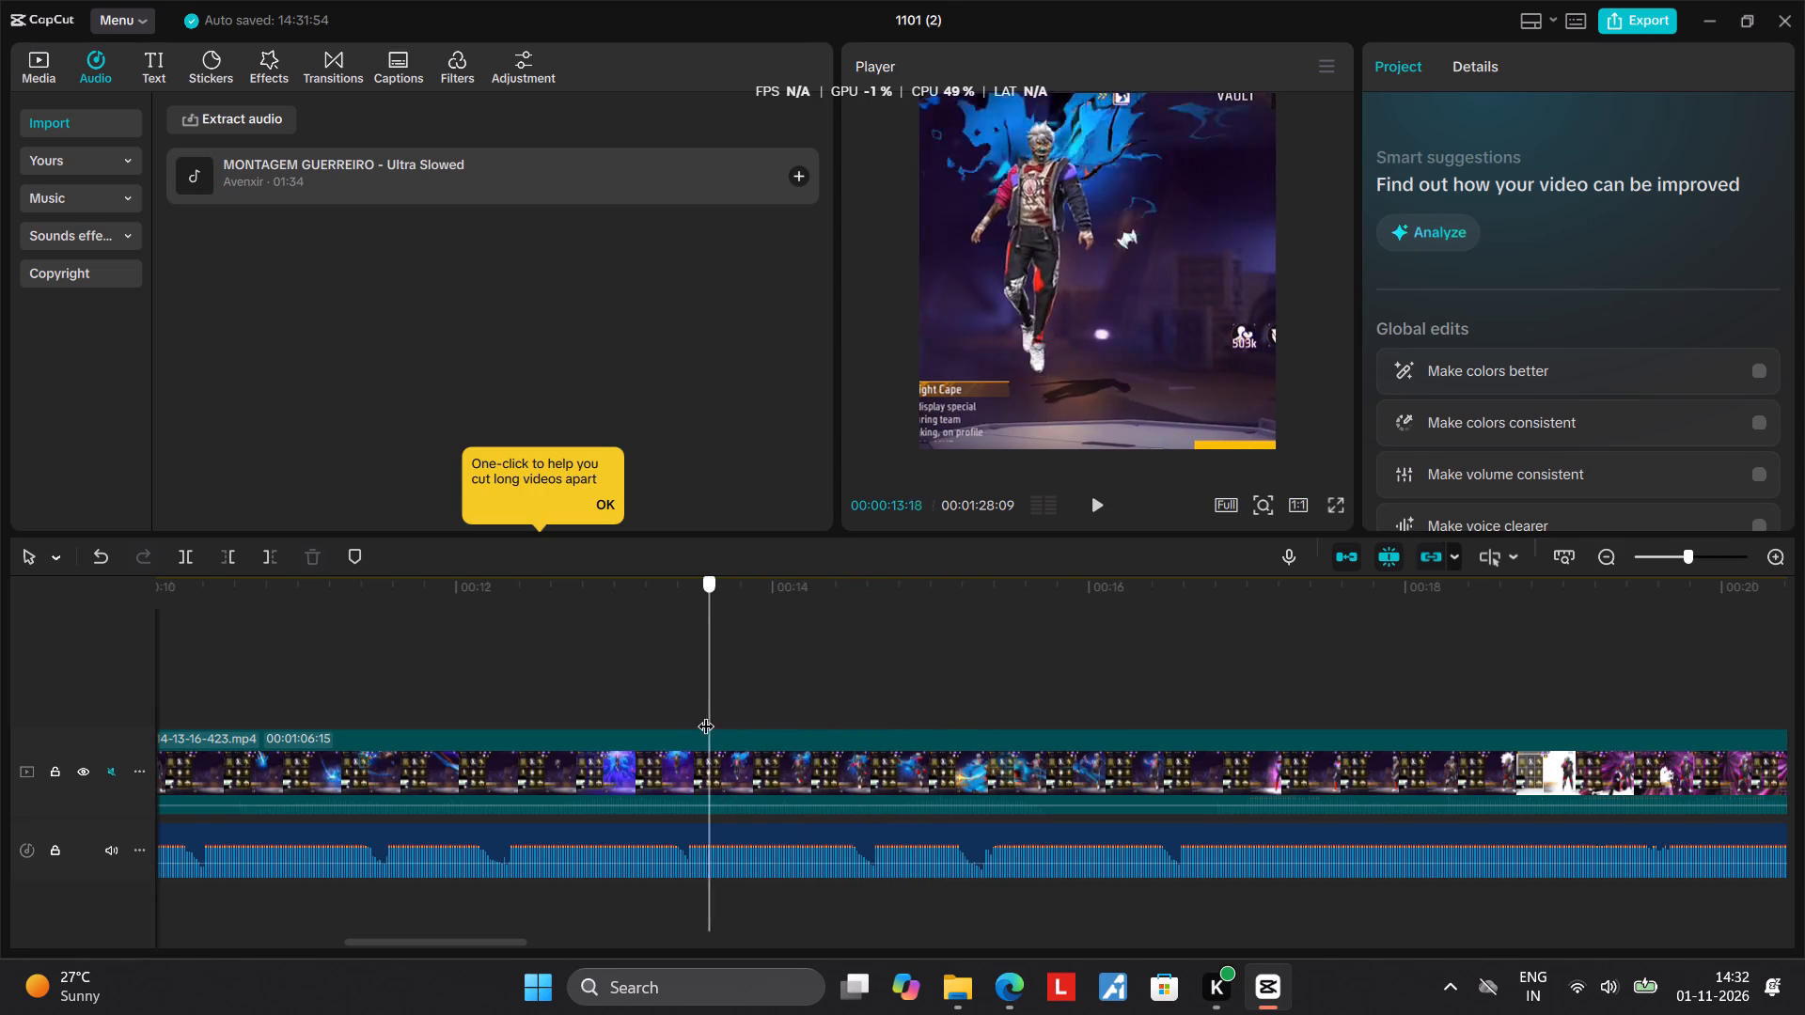
pyautogui.moveTo(706, 714); pyautogui.dragTo(671, 702)
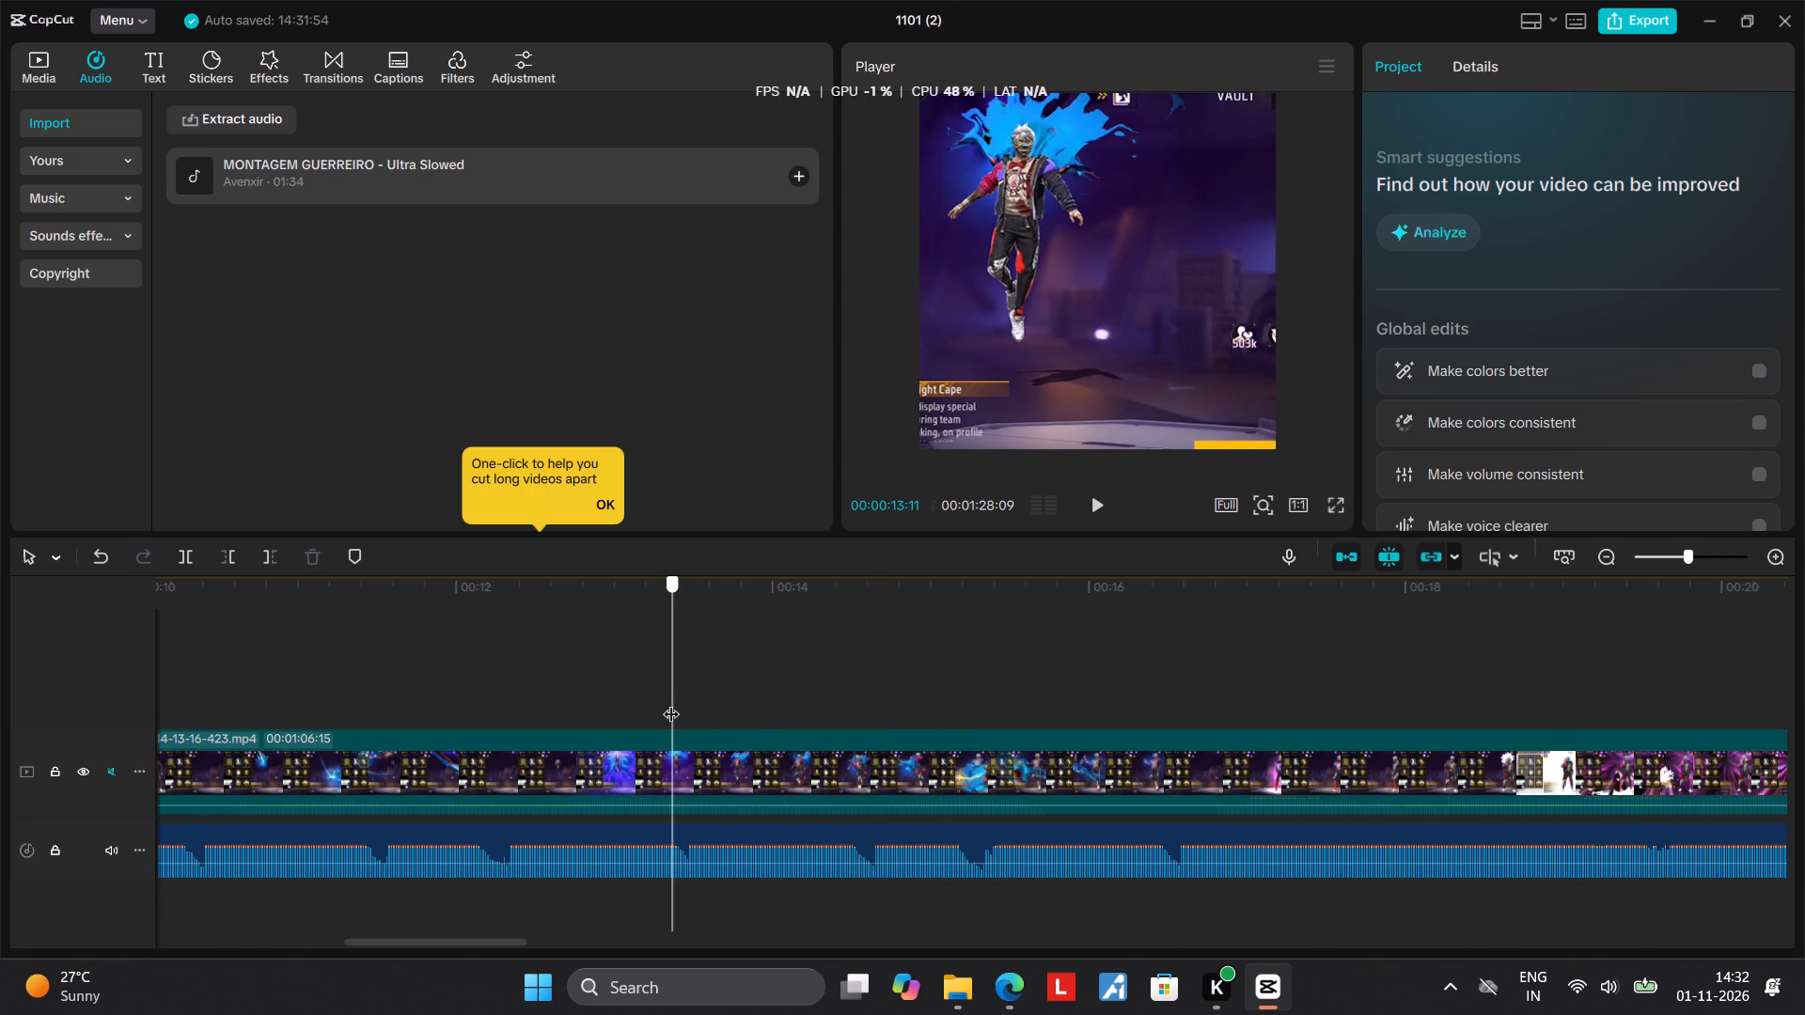
pyautogui.moveTo(671, 702); pyautogui.dragTo(657, 701)
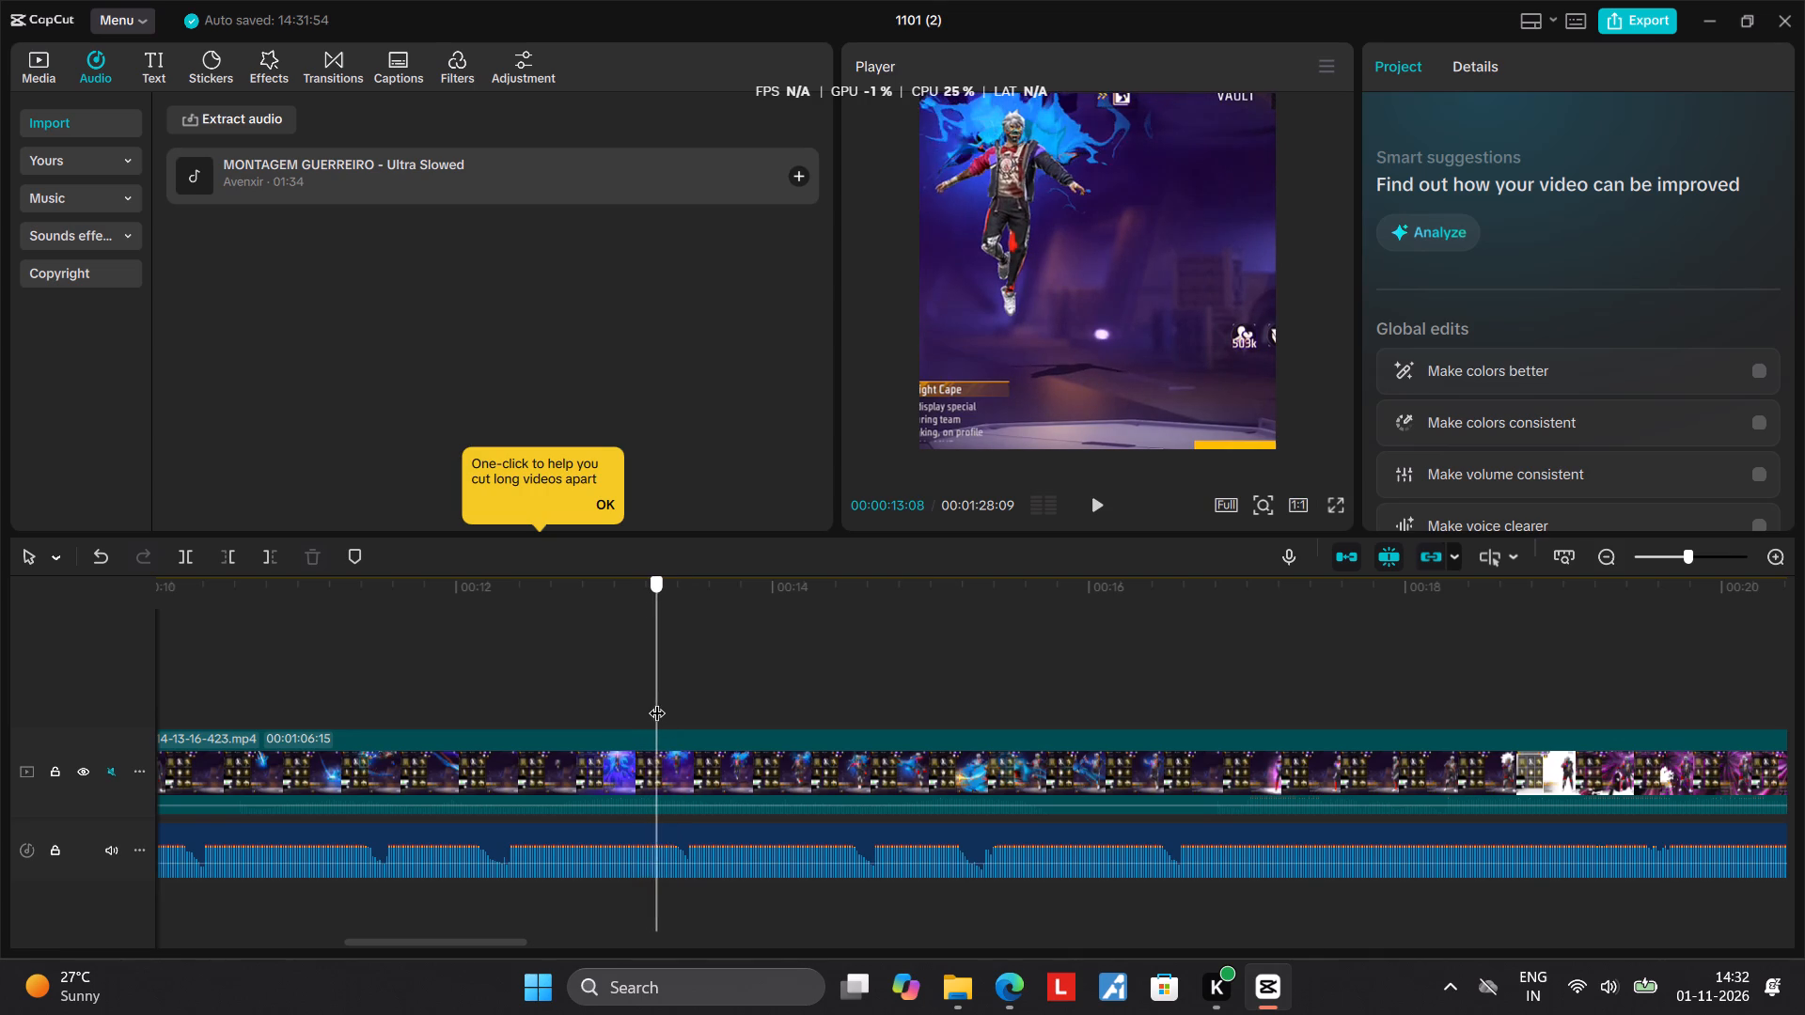
pyautogui.moveTo(657, 701); pyautogui.dragTo(986, 727)
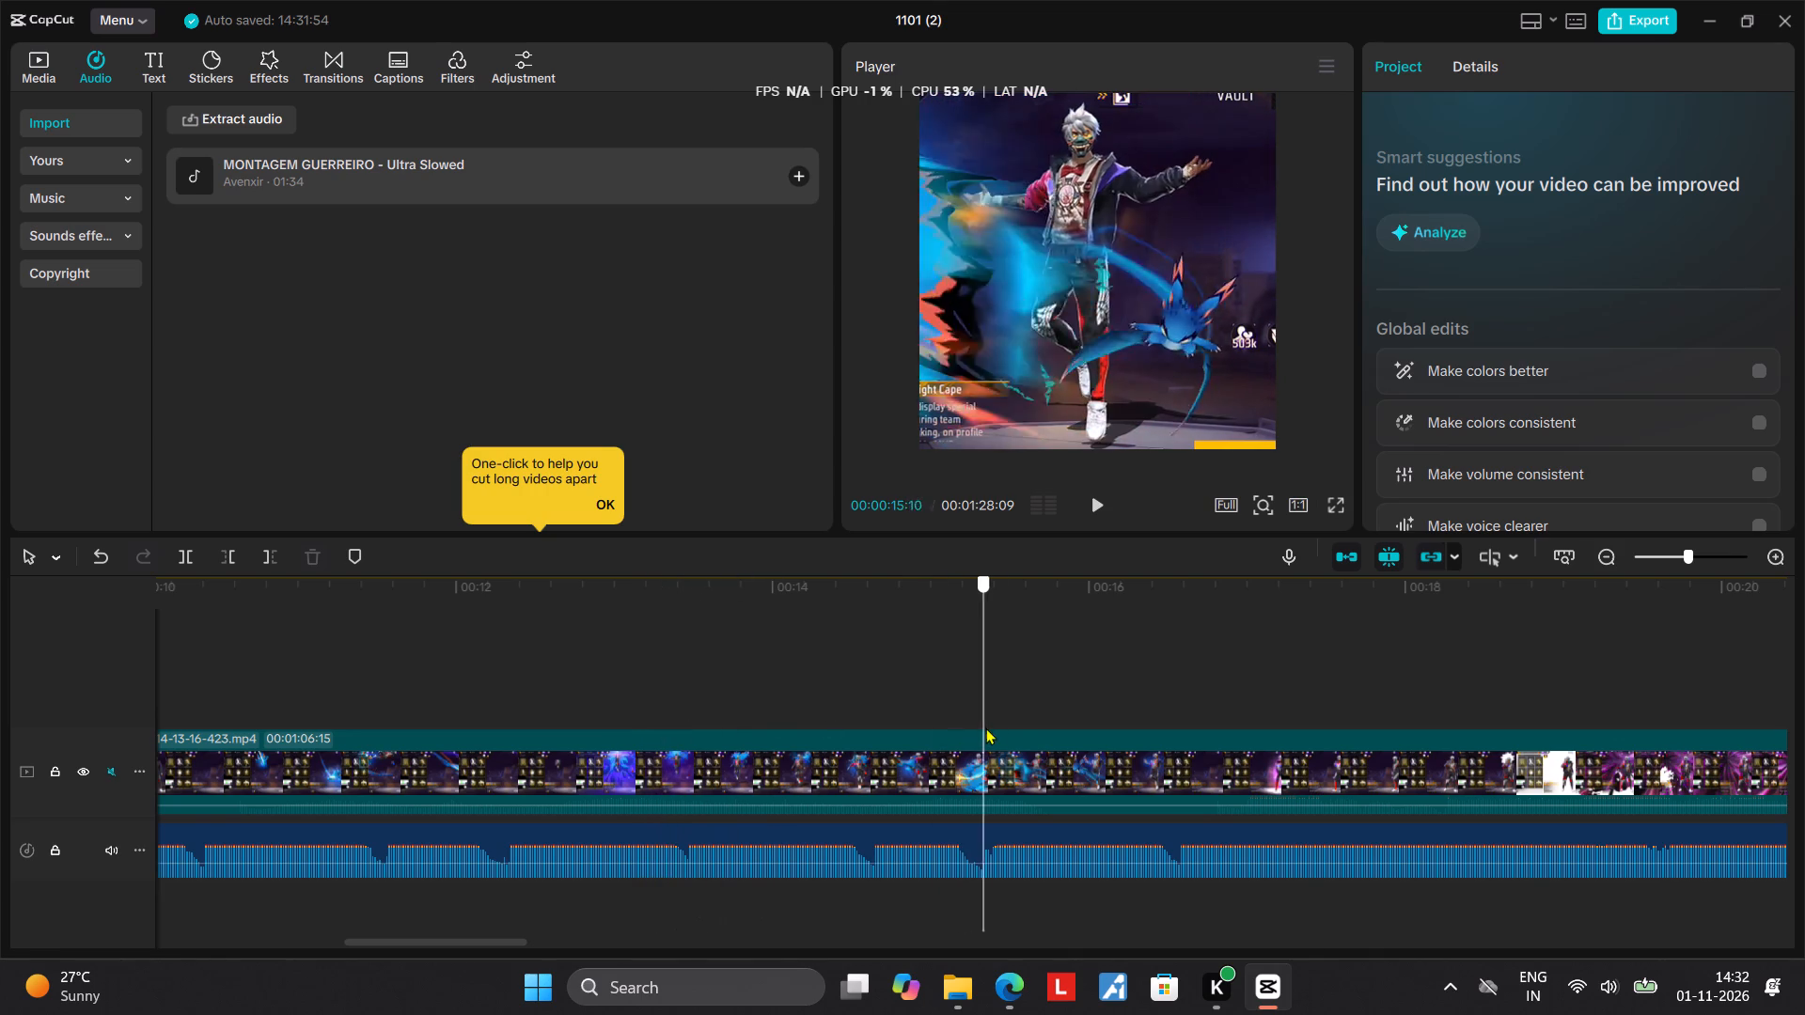
pyautogui.moveTo(986, 727); pyautogui.dragTo(865, 736)
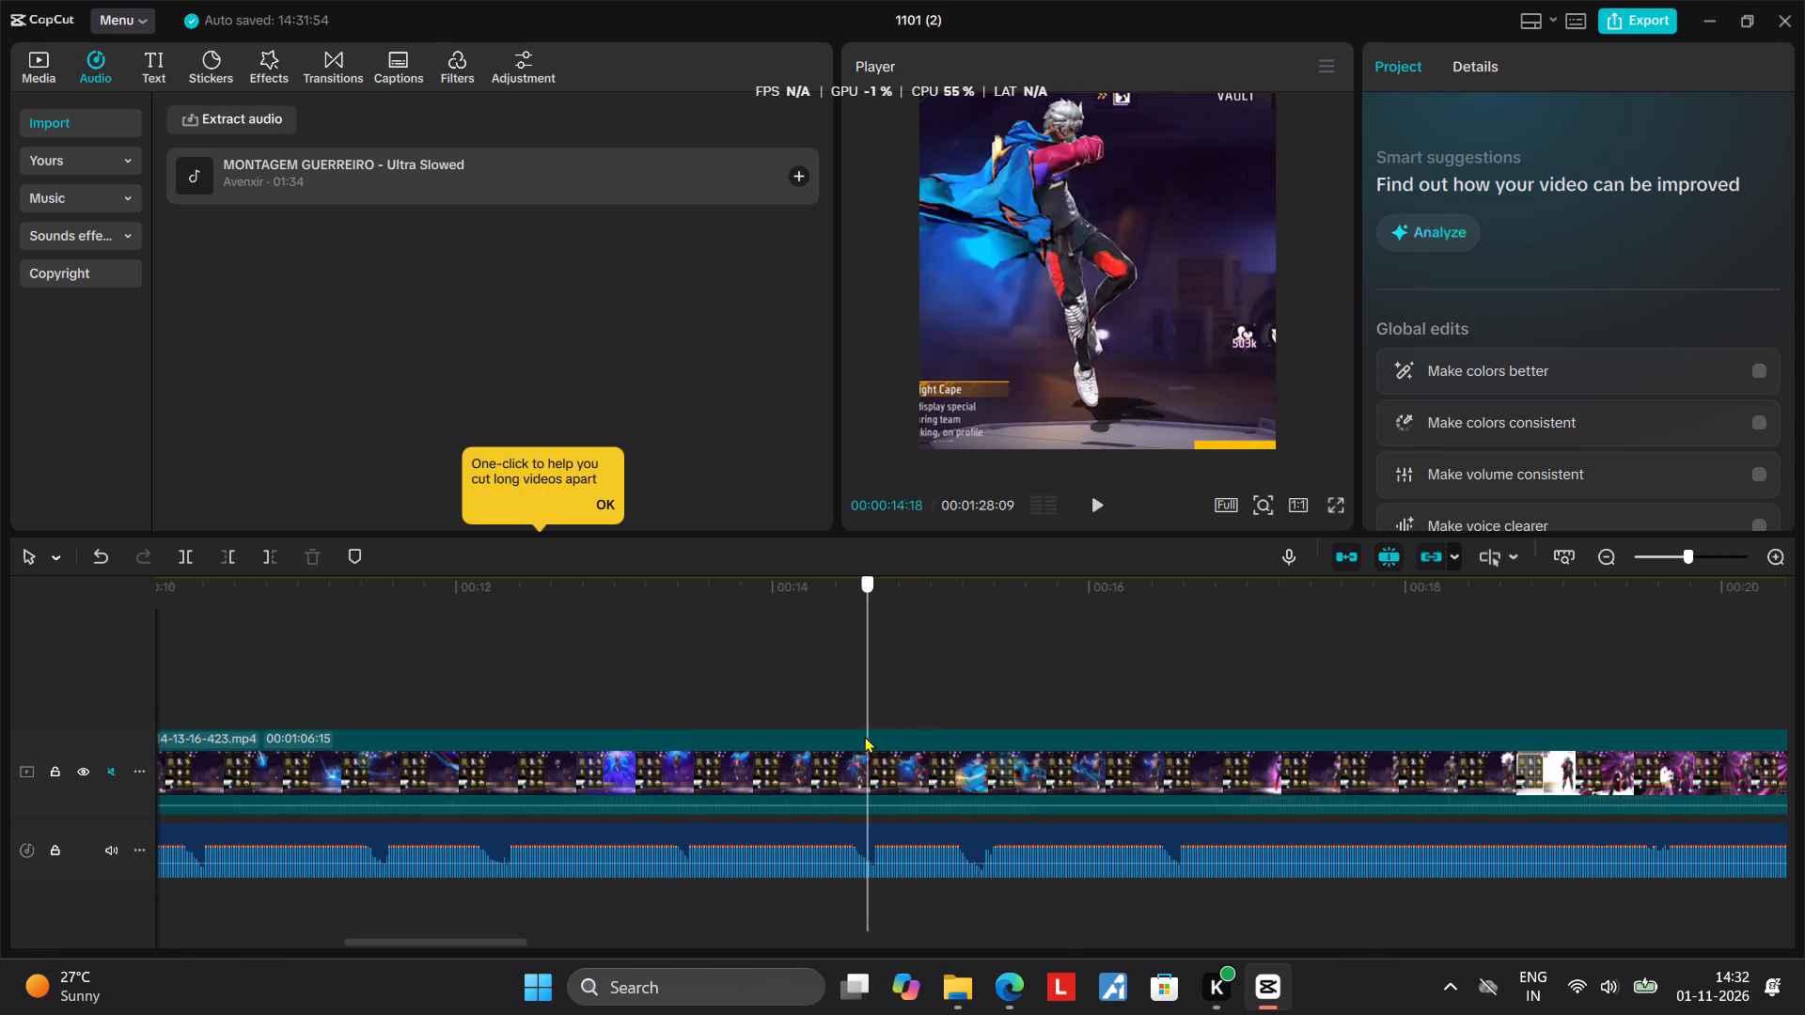
# Isolate the blue cape move by splitting the long main-track clip at 00:00:14:21 and 00:00:15:13.
pyautogui.moveTo(865, 736); pyautogui.dragTo(886, 738)
pyautogui.click(919, 764)
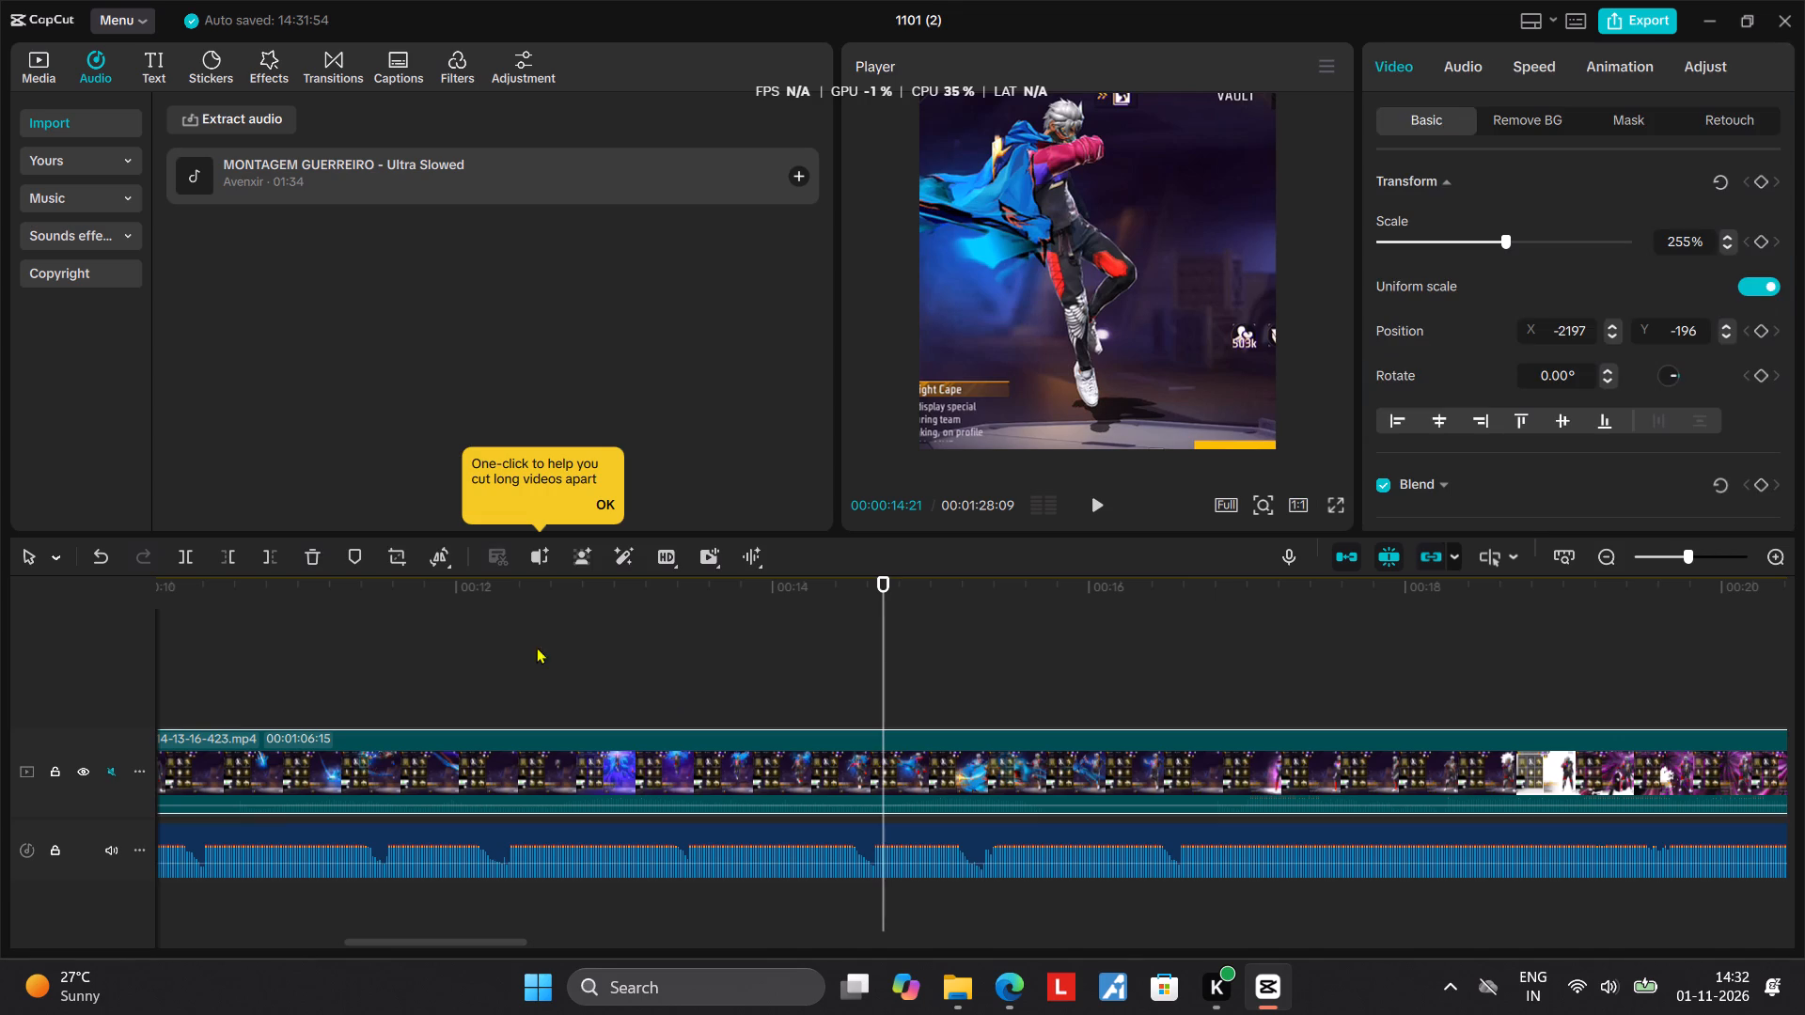
pyautogui.click(190, 562)
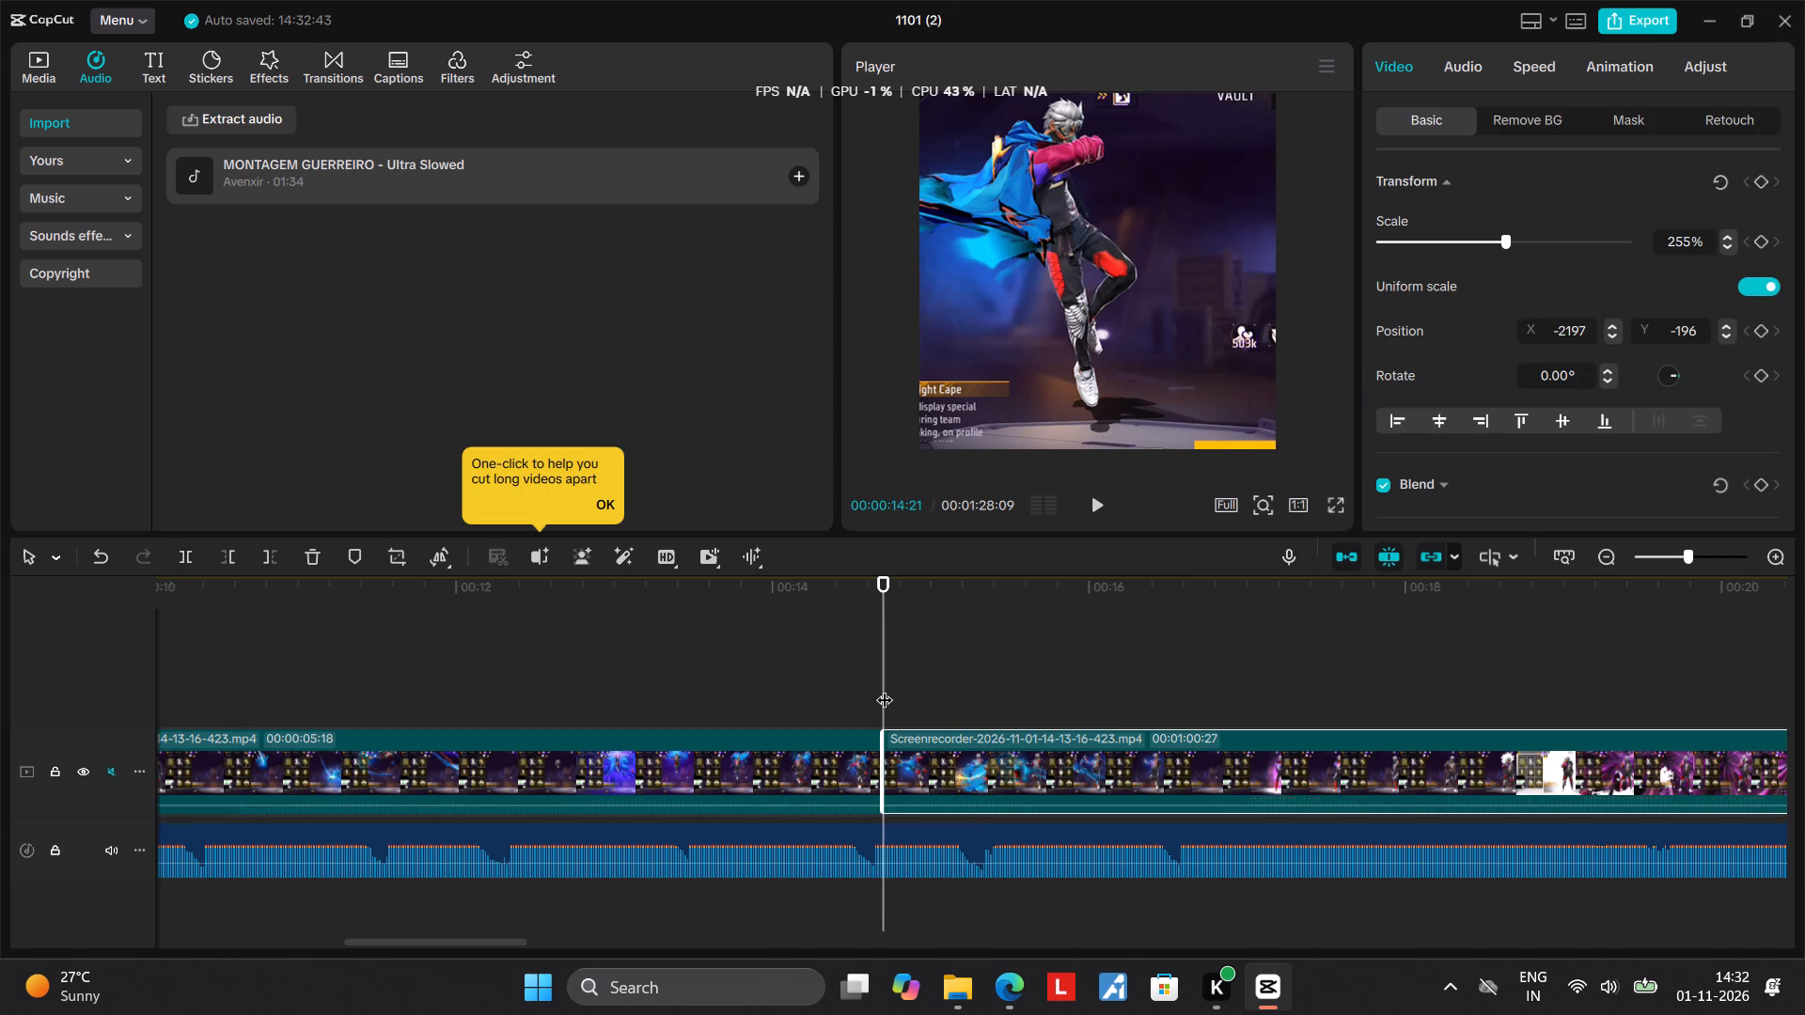
pyautogui.moveTo(885, 688); pyautogui.dragTo(957, 691)
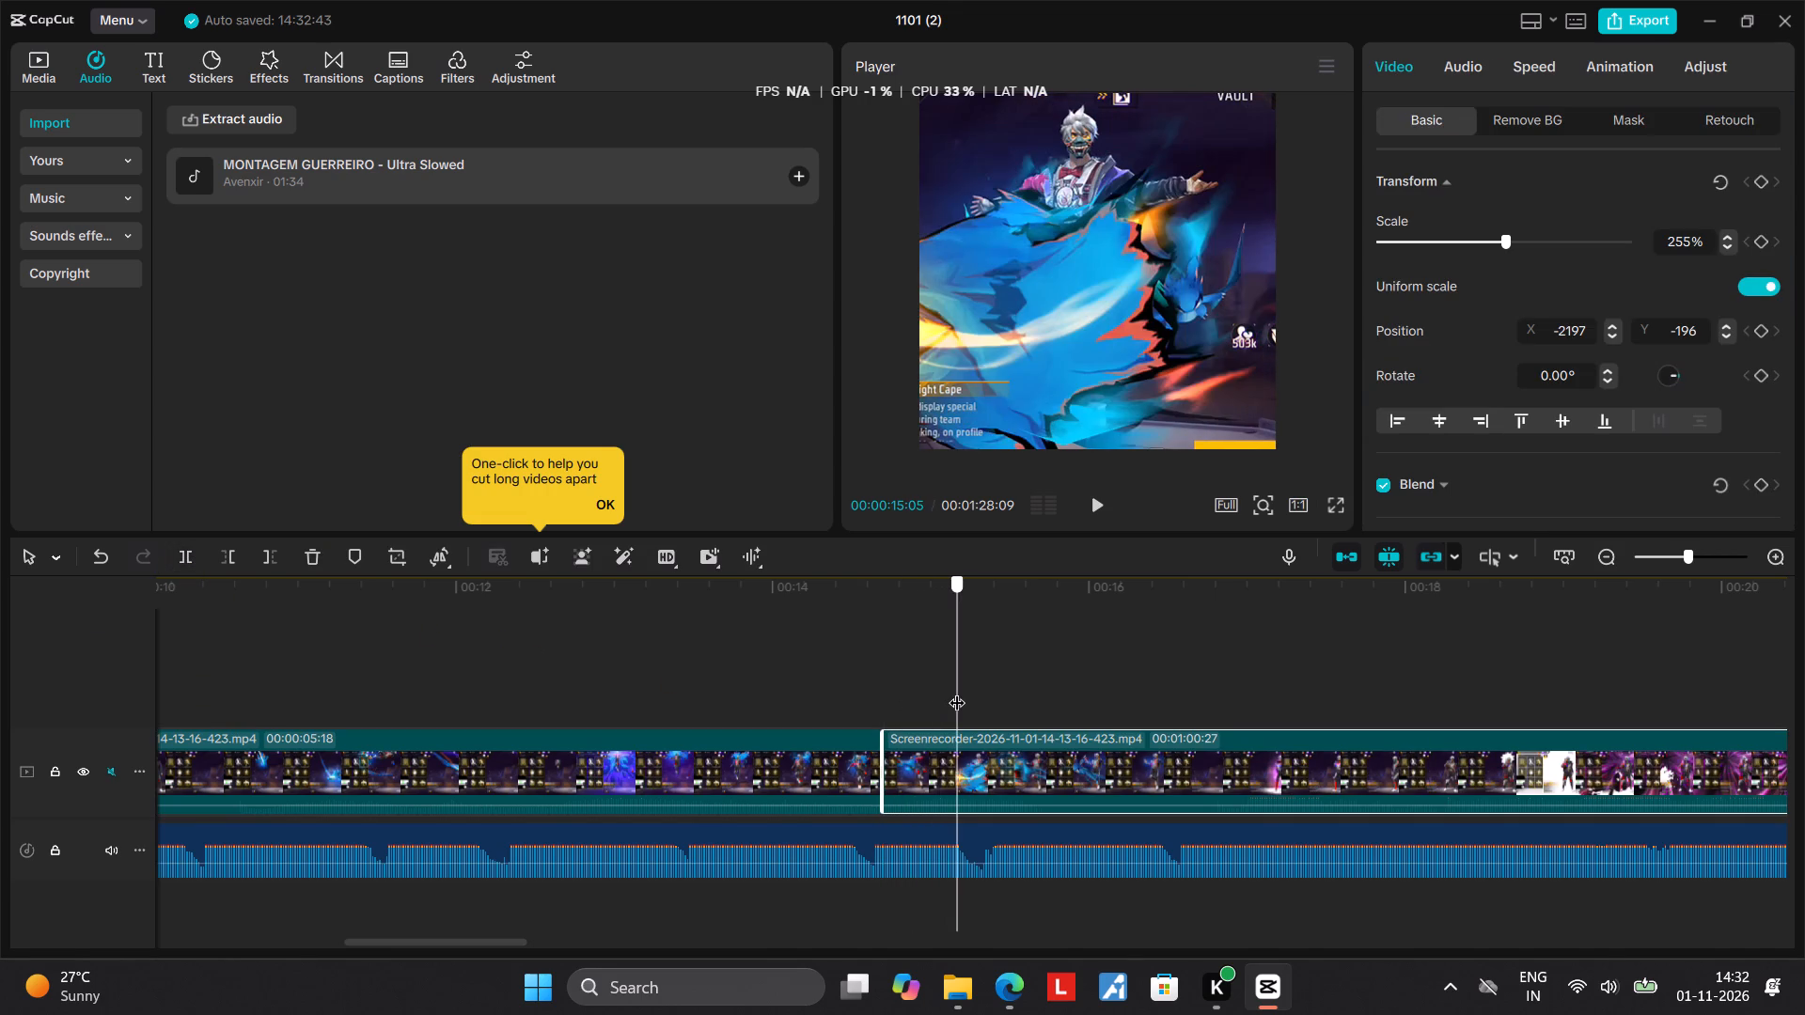
pyautogui.moveTo(957, 691); pyautogui.dragTo(999, 694)
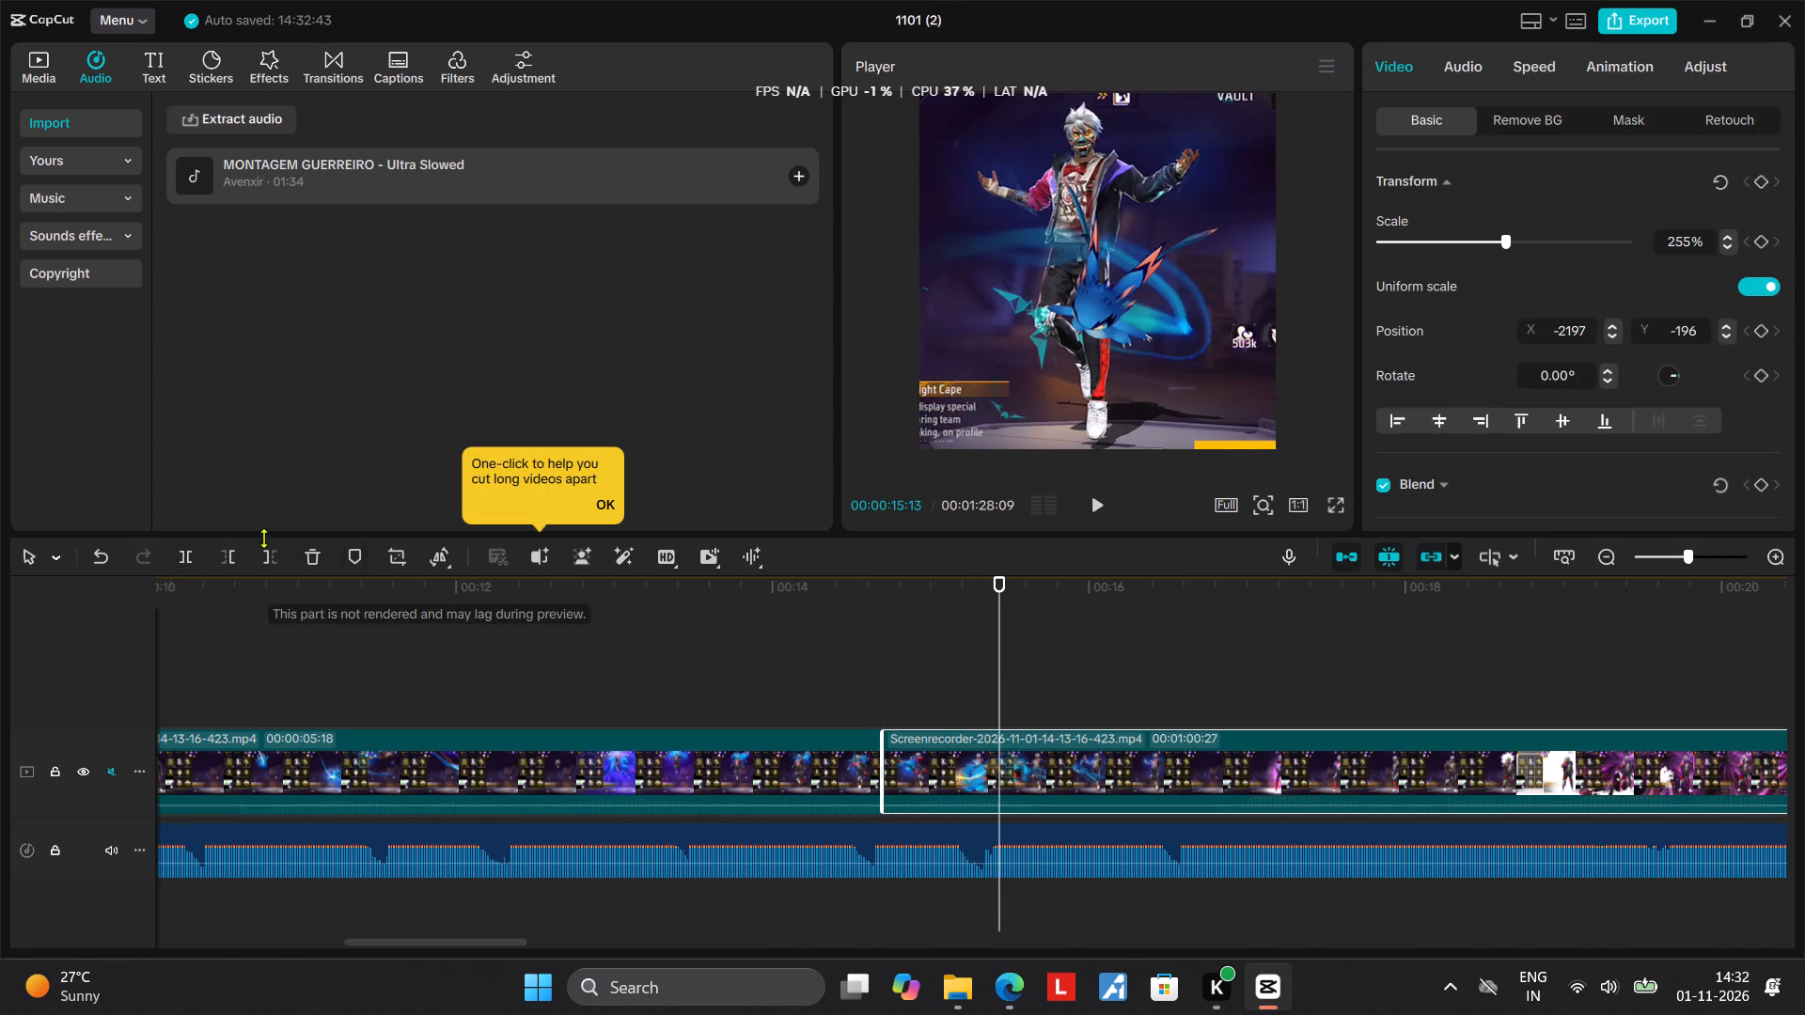
pyautogui.click(191, 567)
# Move the isolated cape segment directly after the reversed slow segment on the main track and play back the transition.
pyautogui.moveTo(923, 779); pyautogui.dragTo(886, 777)
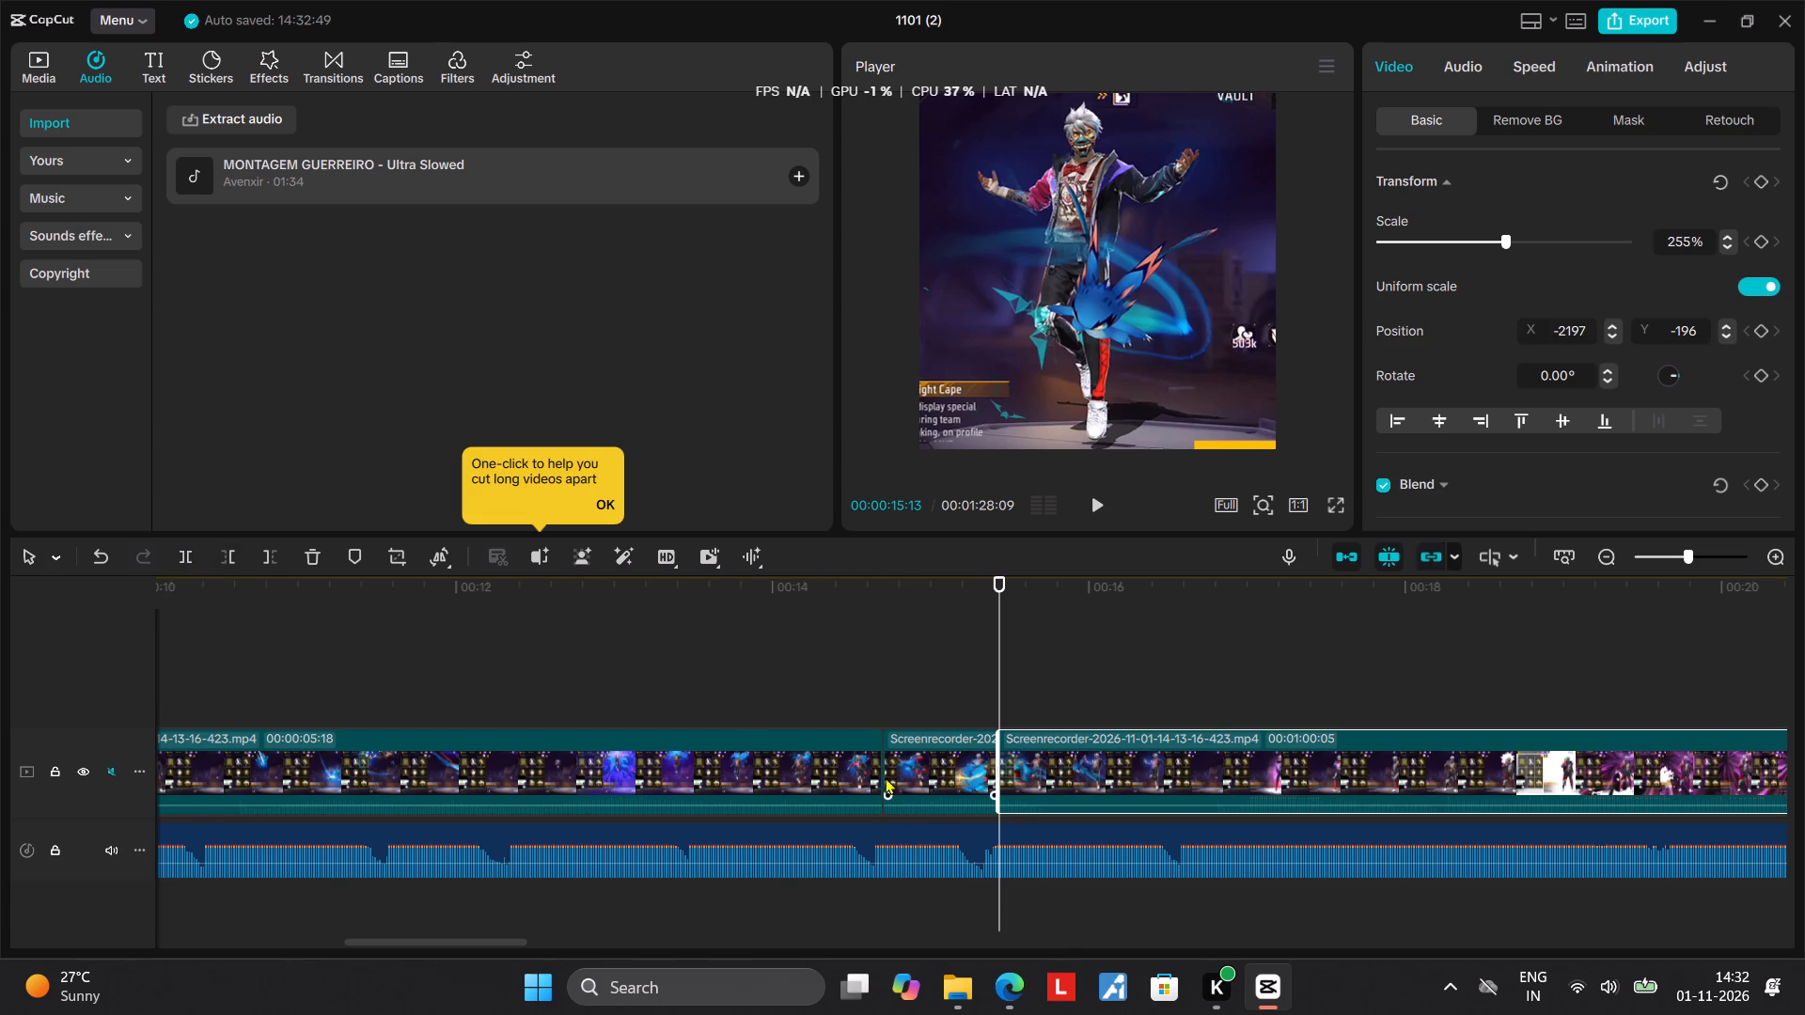
pyautogui.moveTo(886, 777); pyautogui.dragTo(1092, 877)
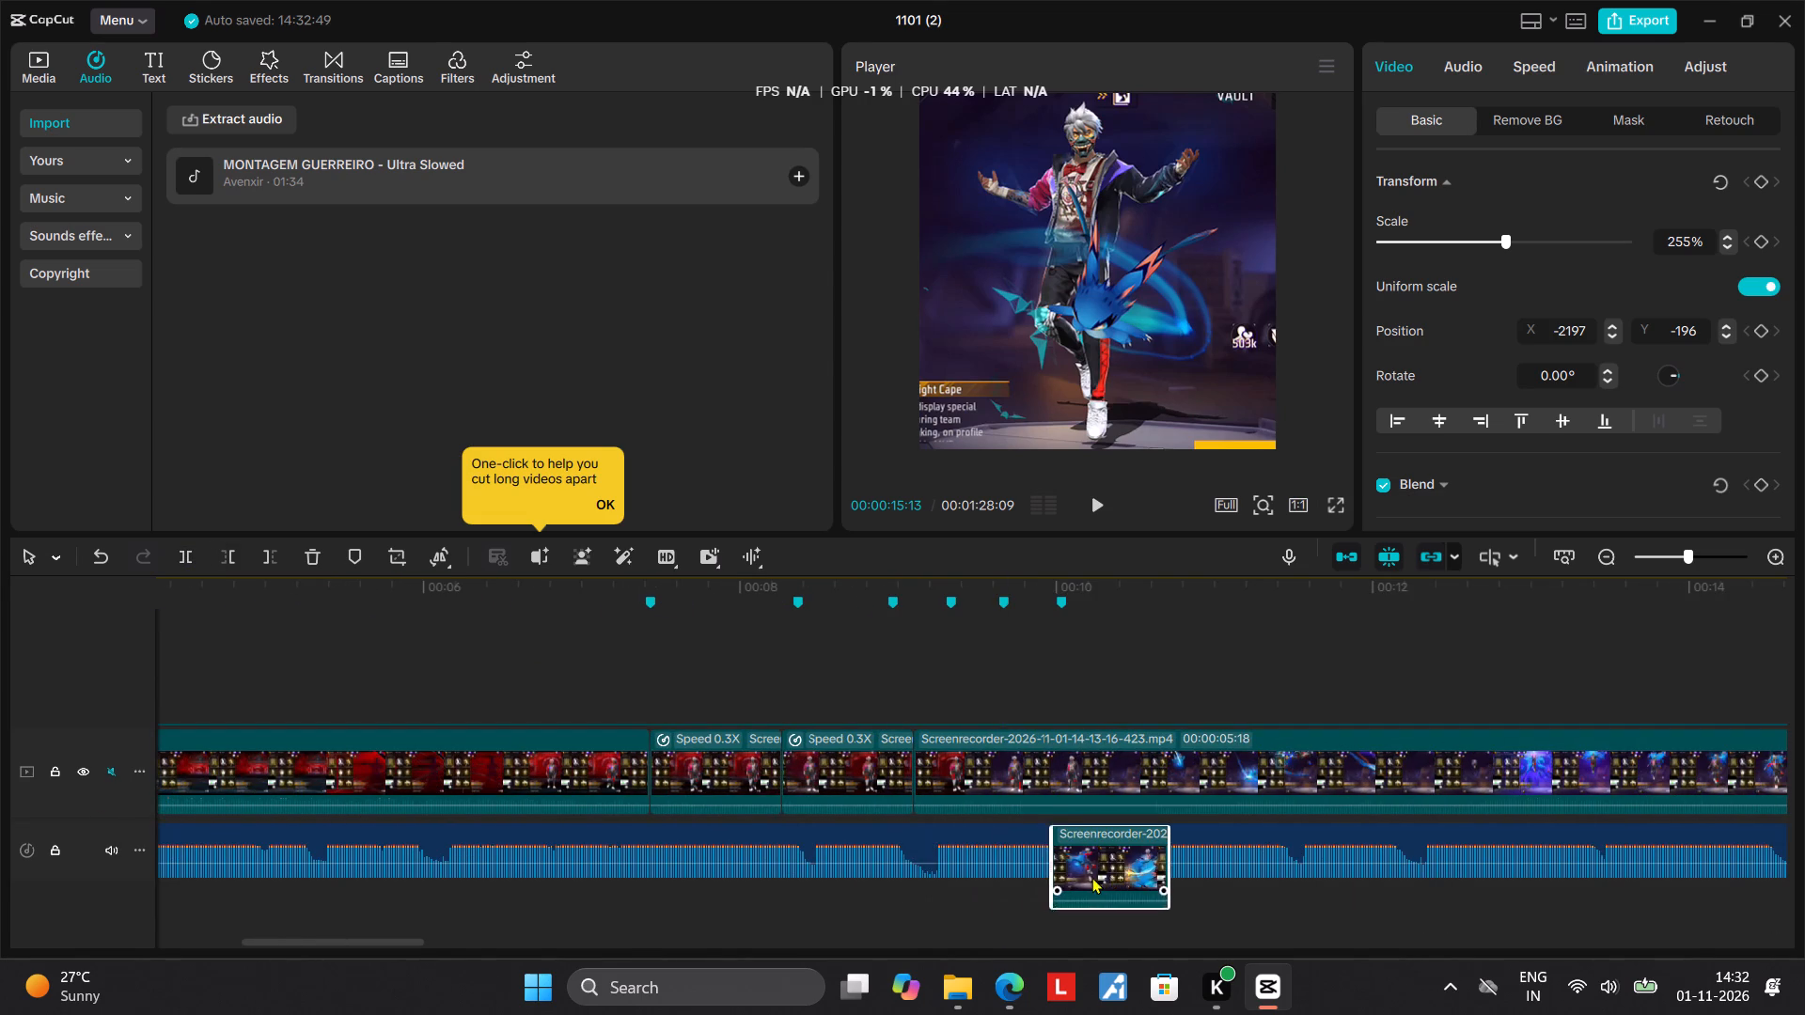
pyautogui.moveTo(1092, 877); pyautogui.dragTo(932, 828)
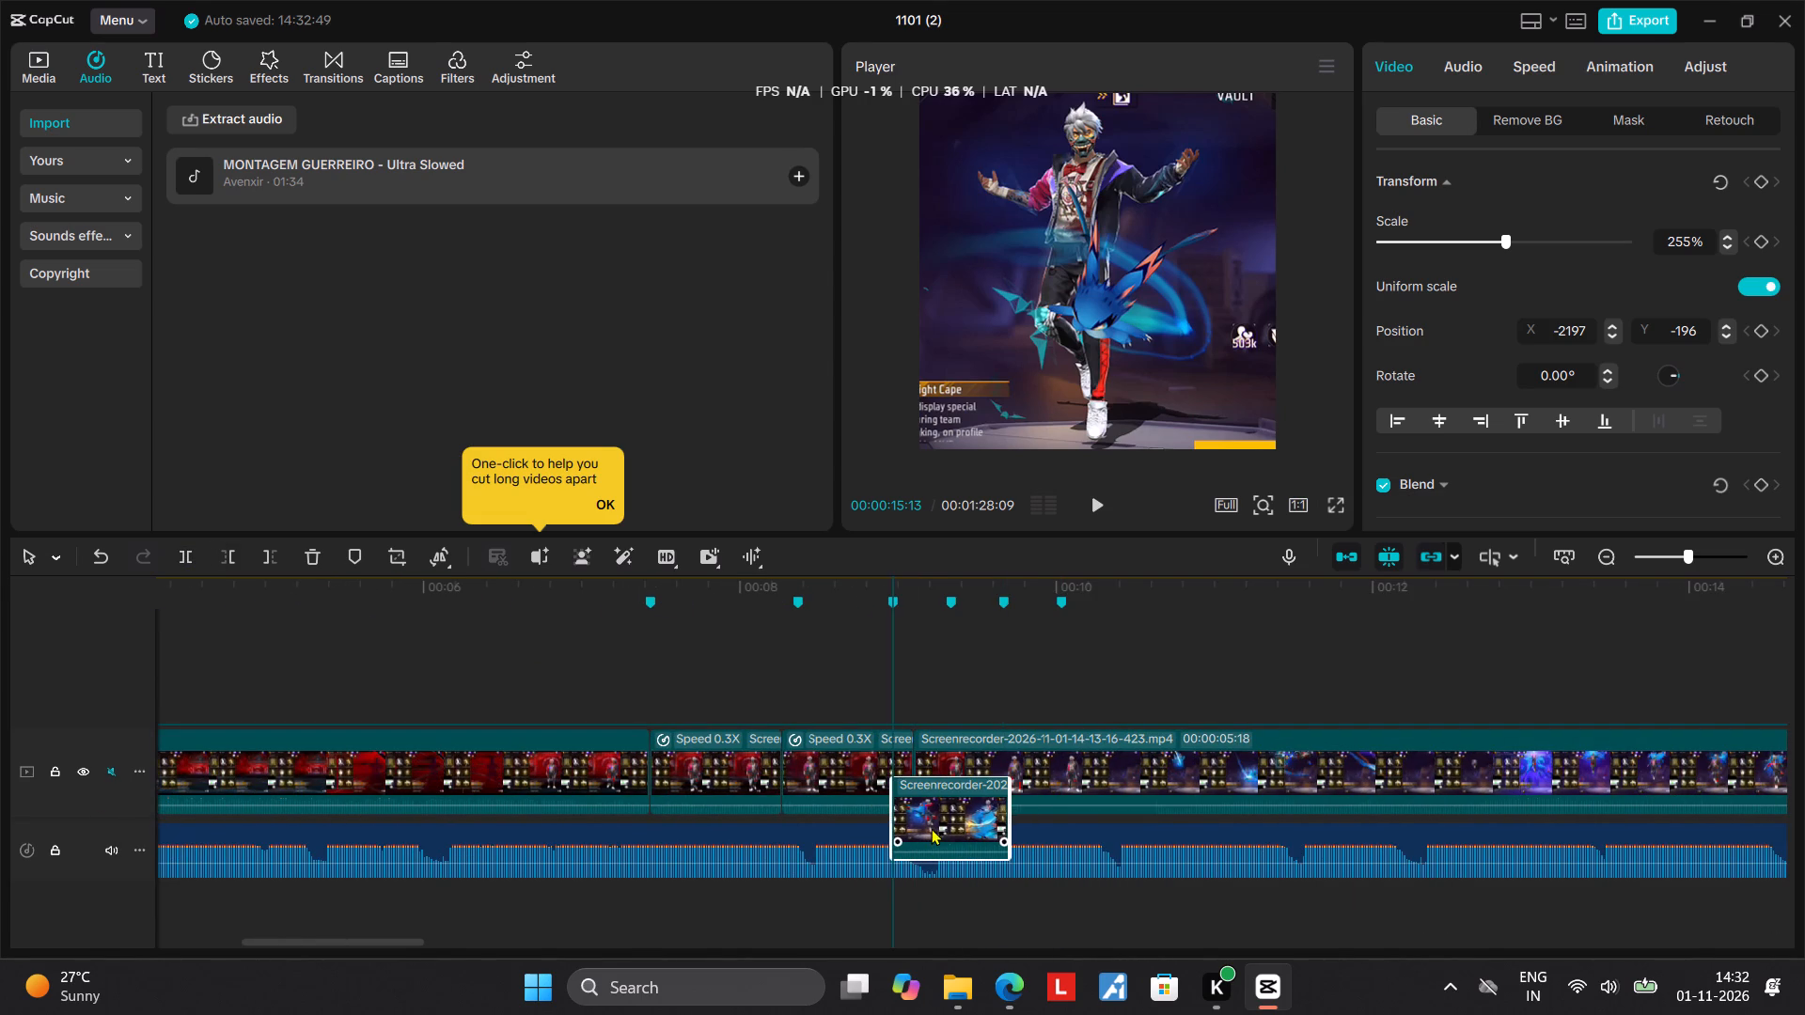
pyautogui.moveTo(932, 828); pyautogui.dragTo(938, 793)
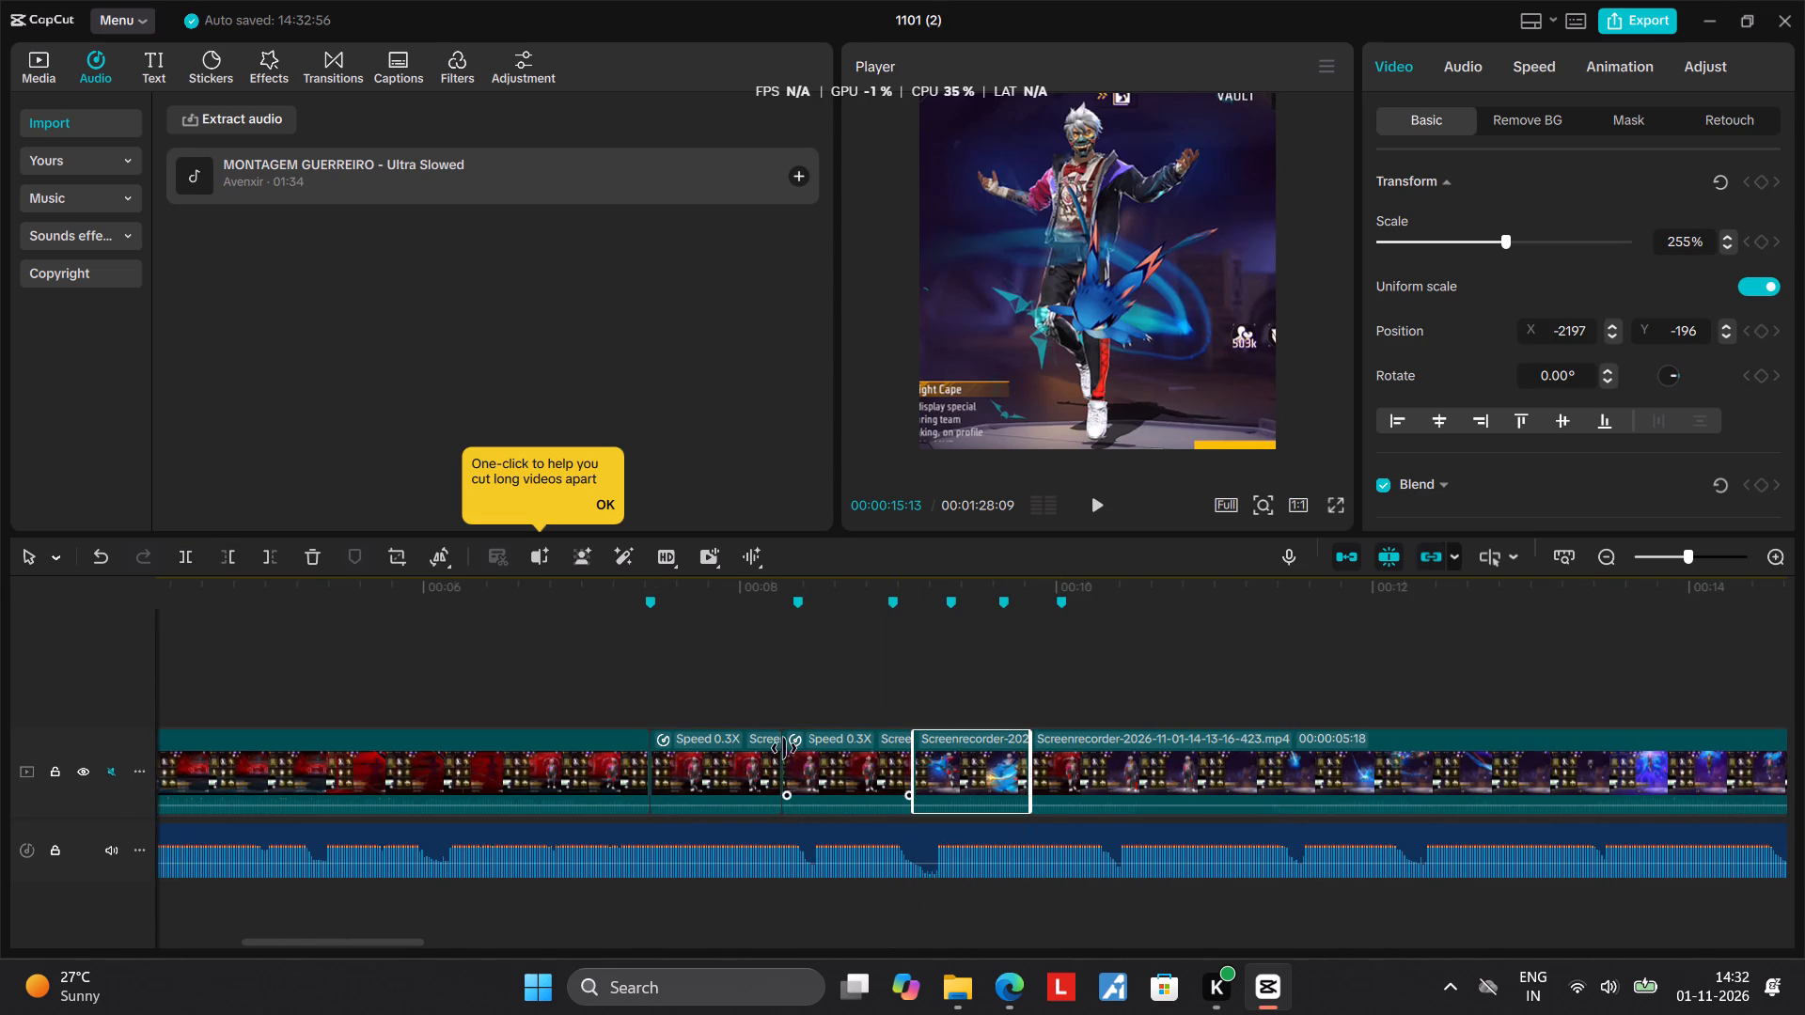
pyautogui.click(492, 659)
pyautogui.click(1106, 501)
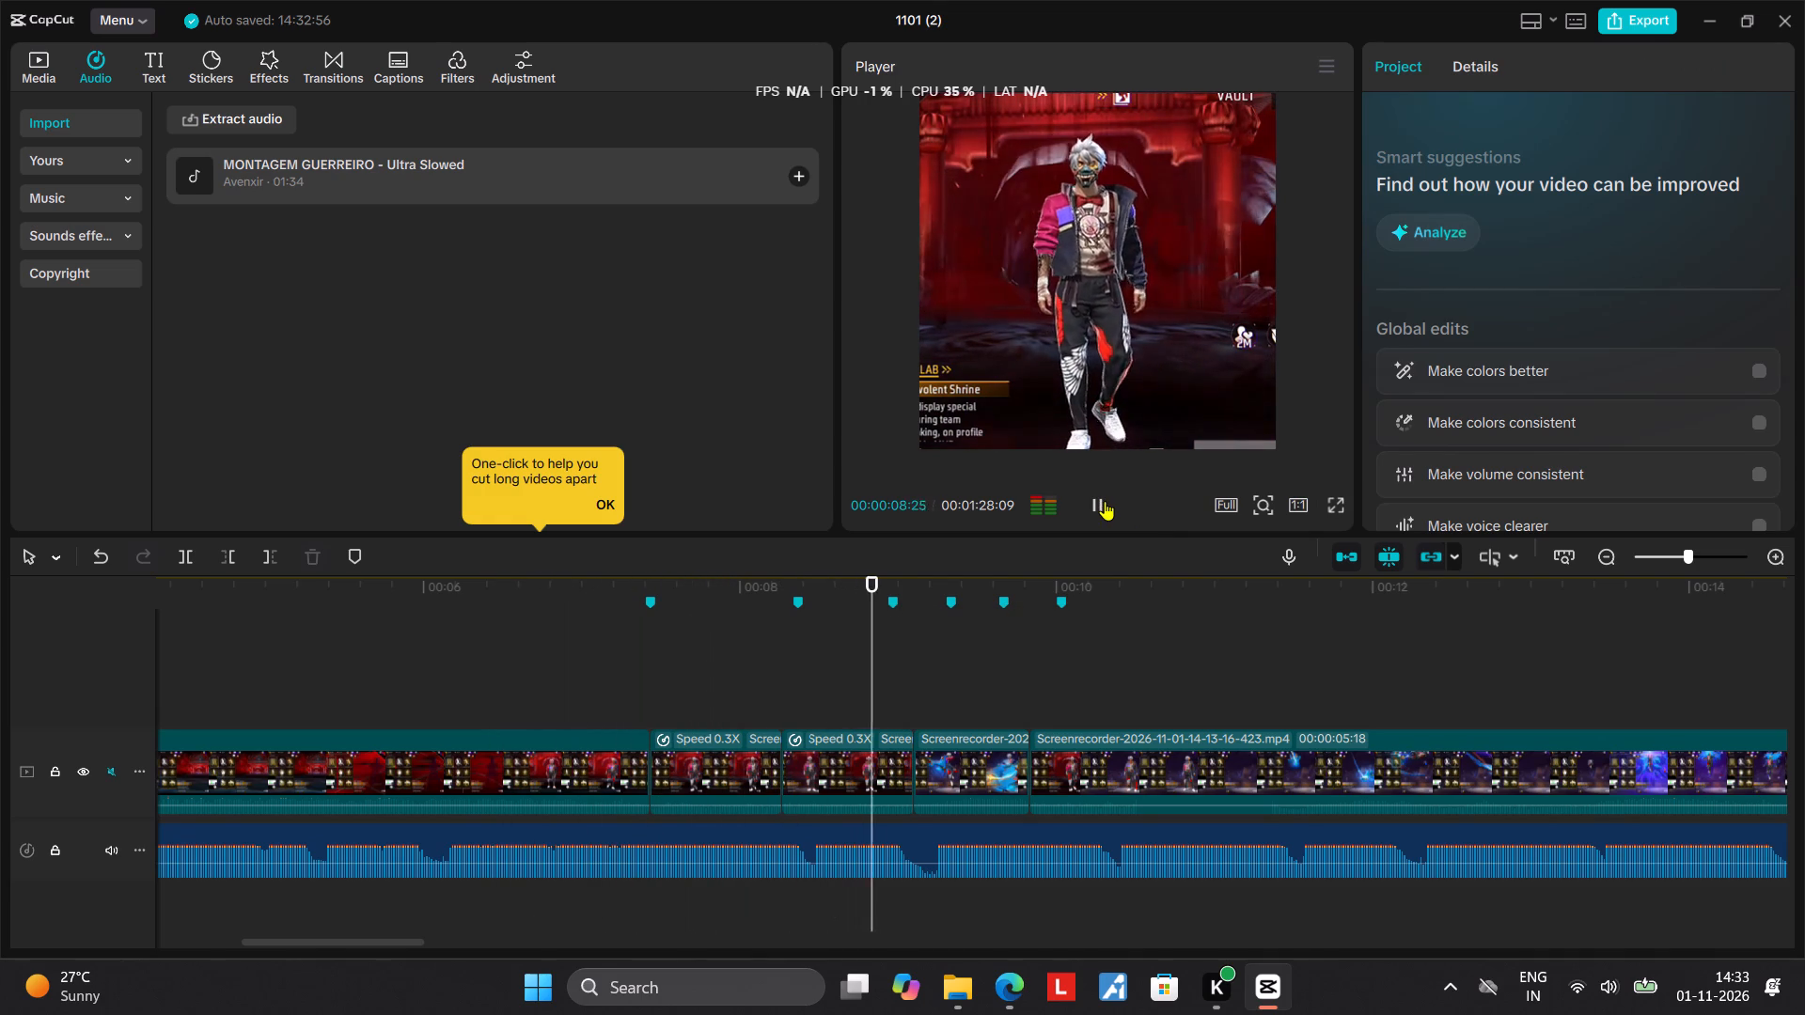
pyautogui.click(1106, 501)
# Set the moved cape segment's speed to 1.10x.
pyautogui.click(996, 779)
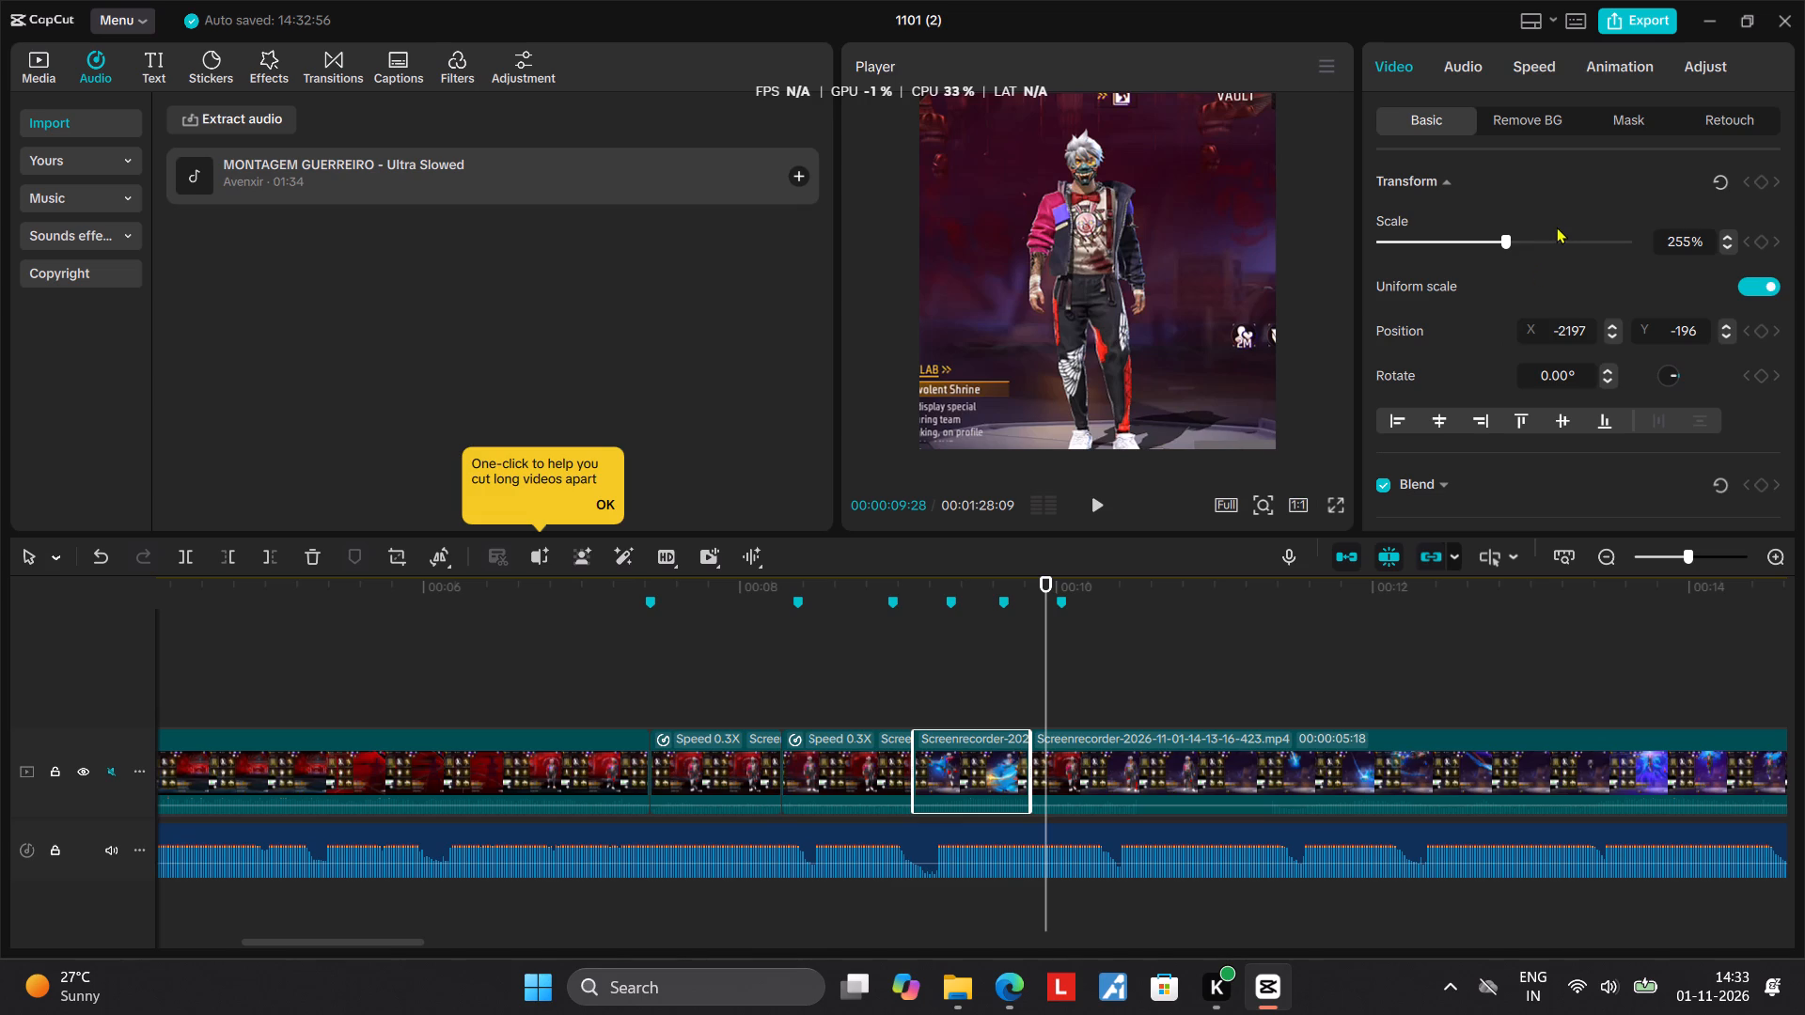
pyautogui.click(1542, 63)
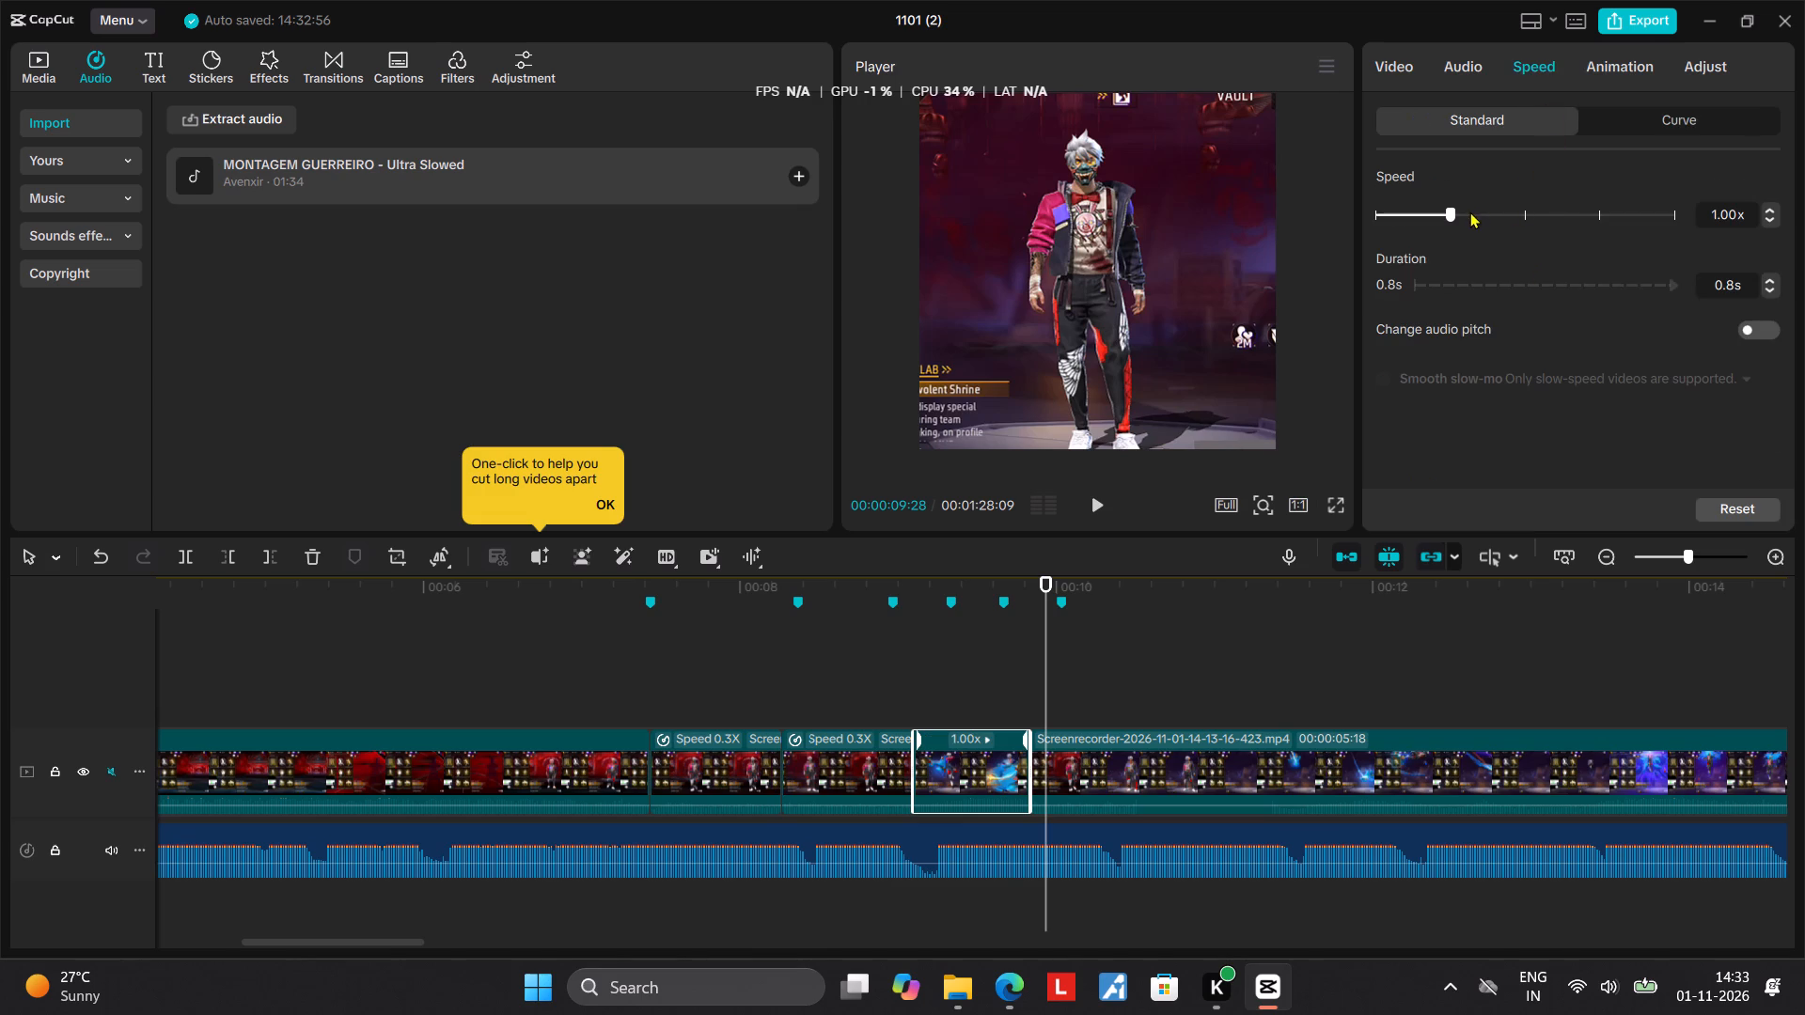
pyautogui.click(1732, 215)
pyautogui.press('BackSpace')
pyautogui.press('1')
pyautogui.press('Return')
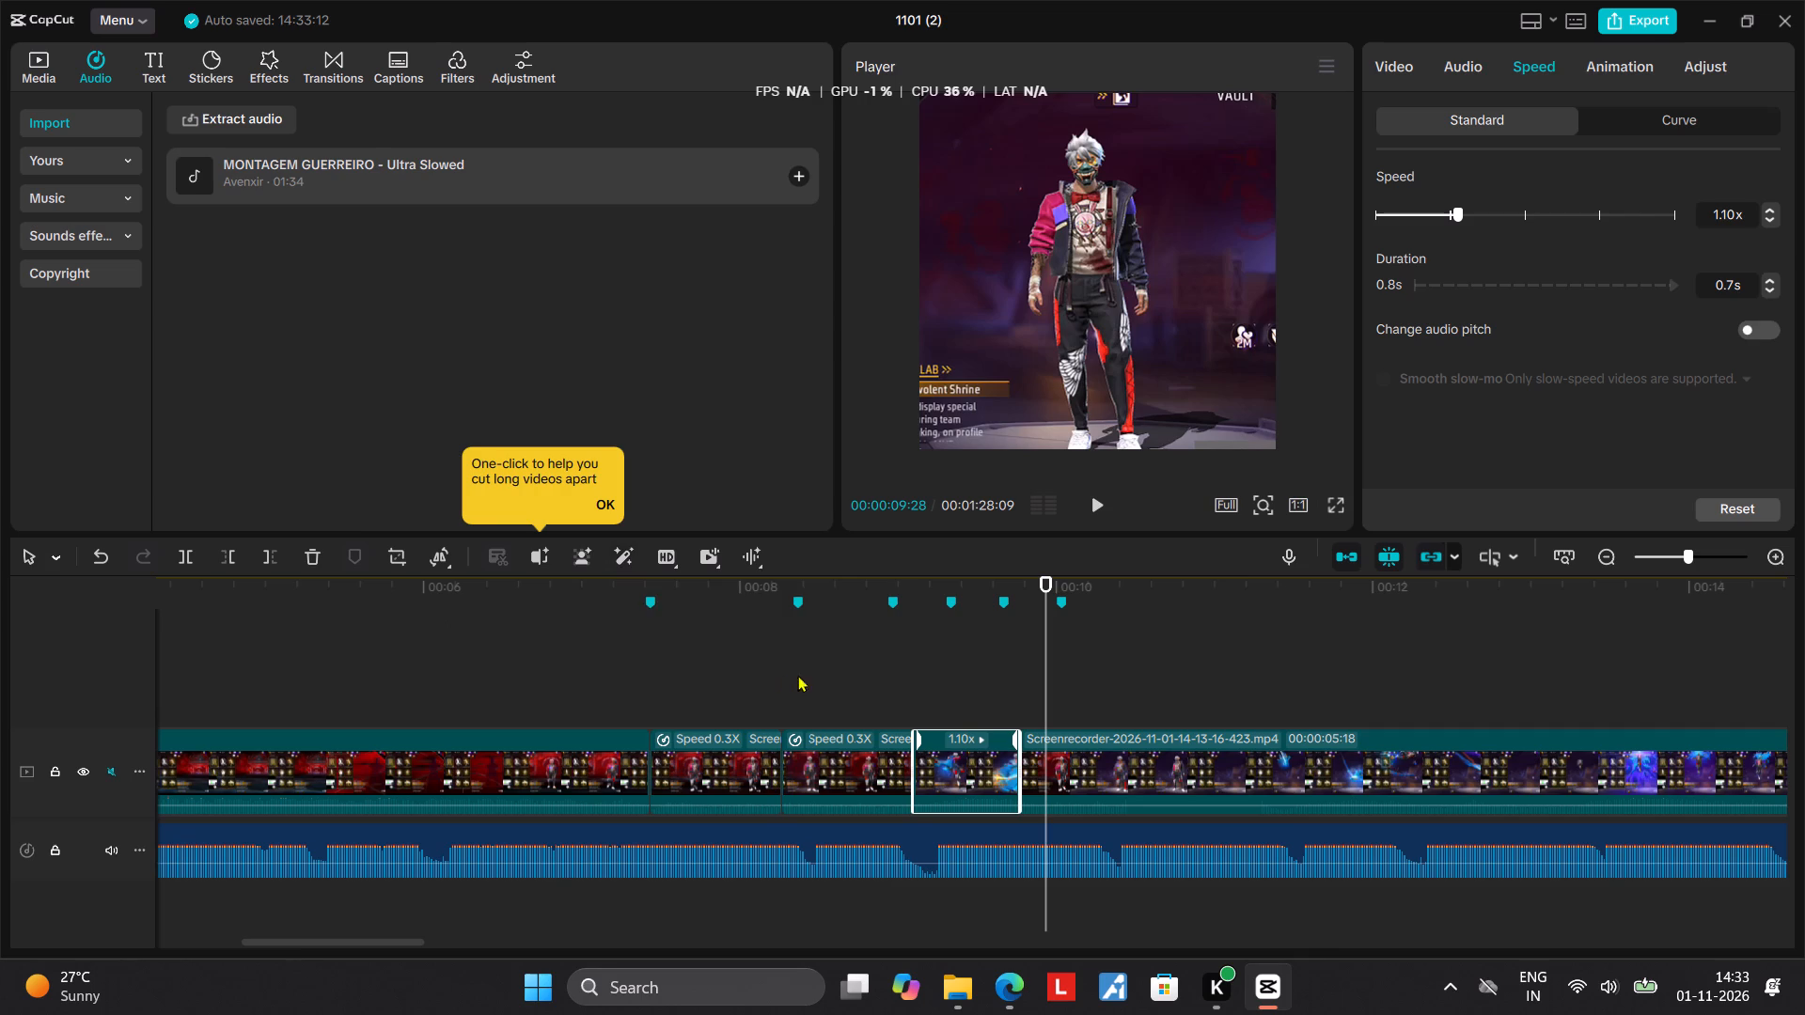
# Copy the 1.10x cape segment and paste the duplicate at 00:00:09:18 on a new track above the main track.
pyautogui.click(432, 546)
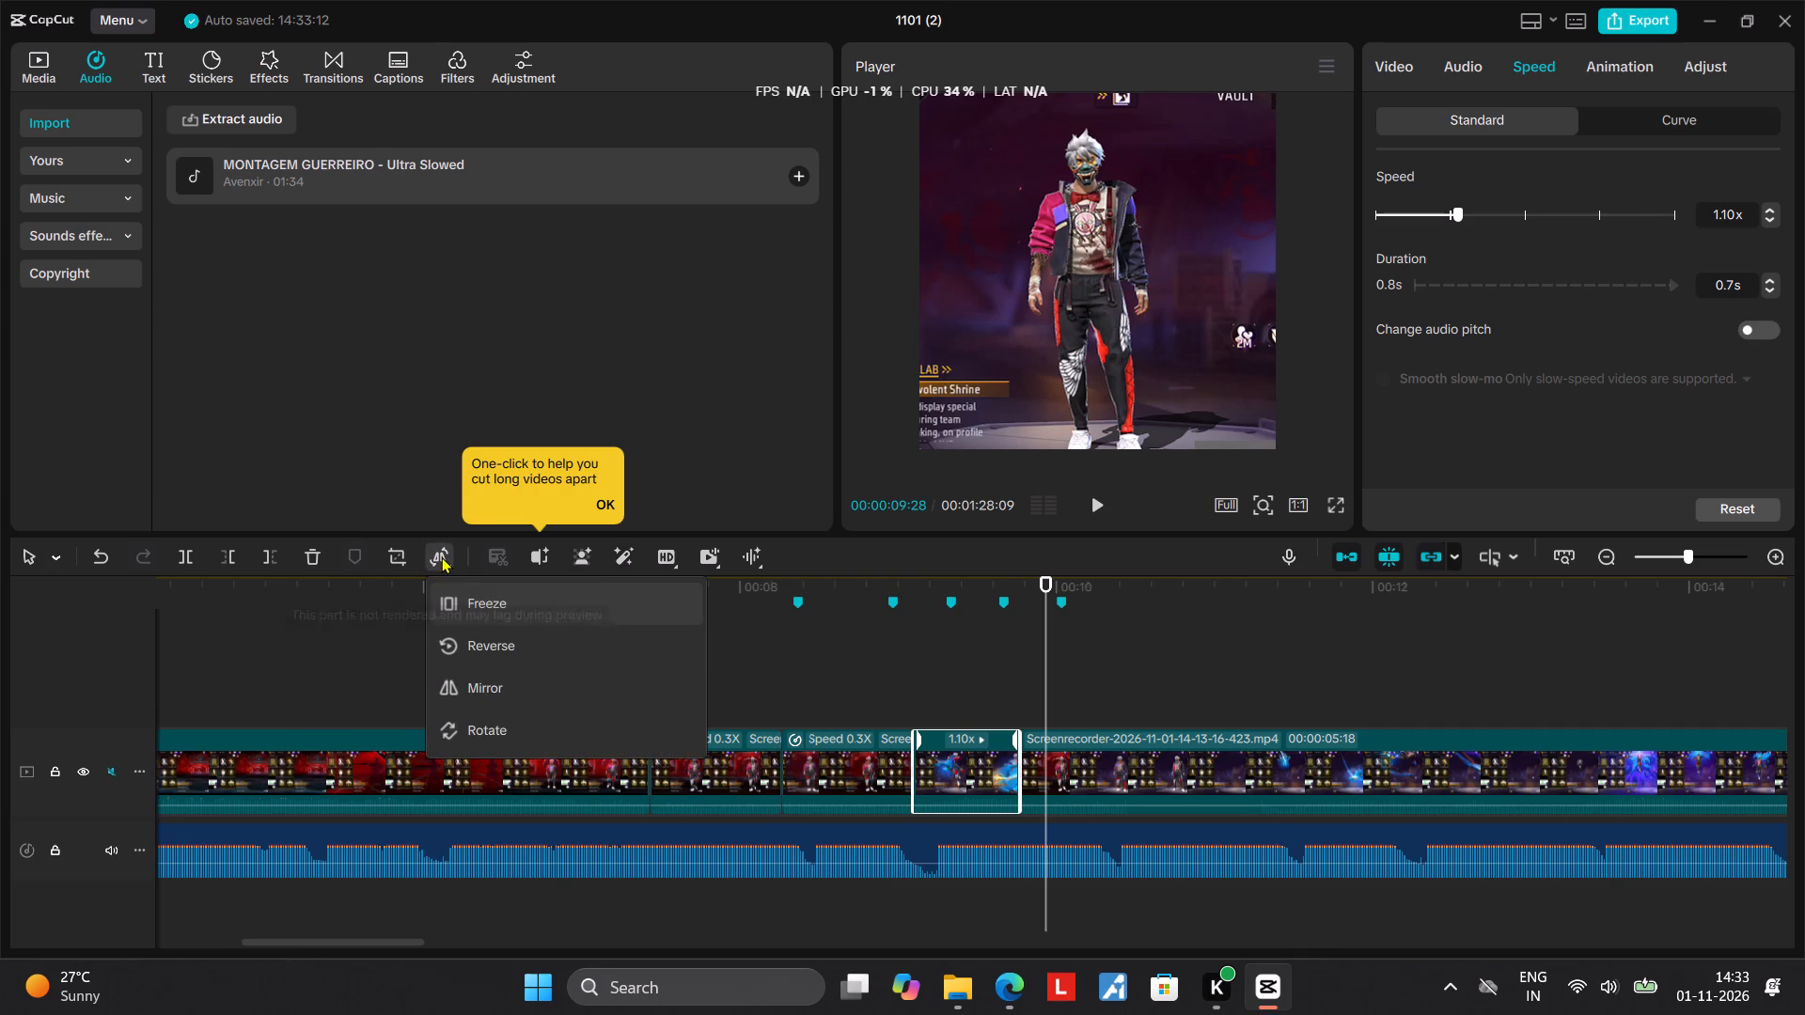
pyautogui.click(944, 763)
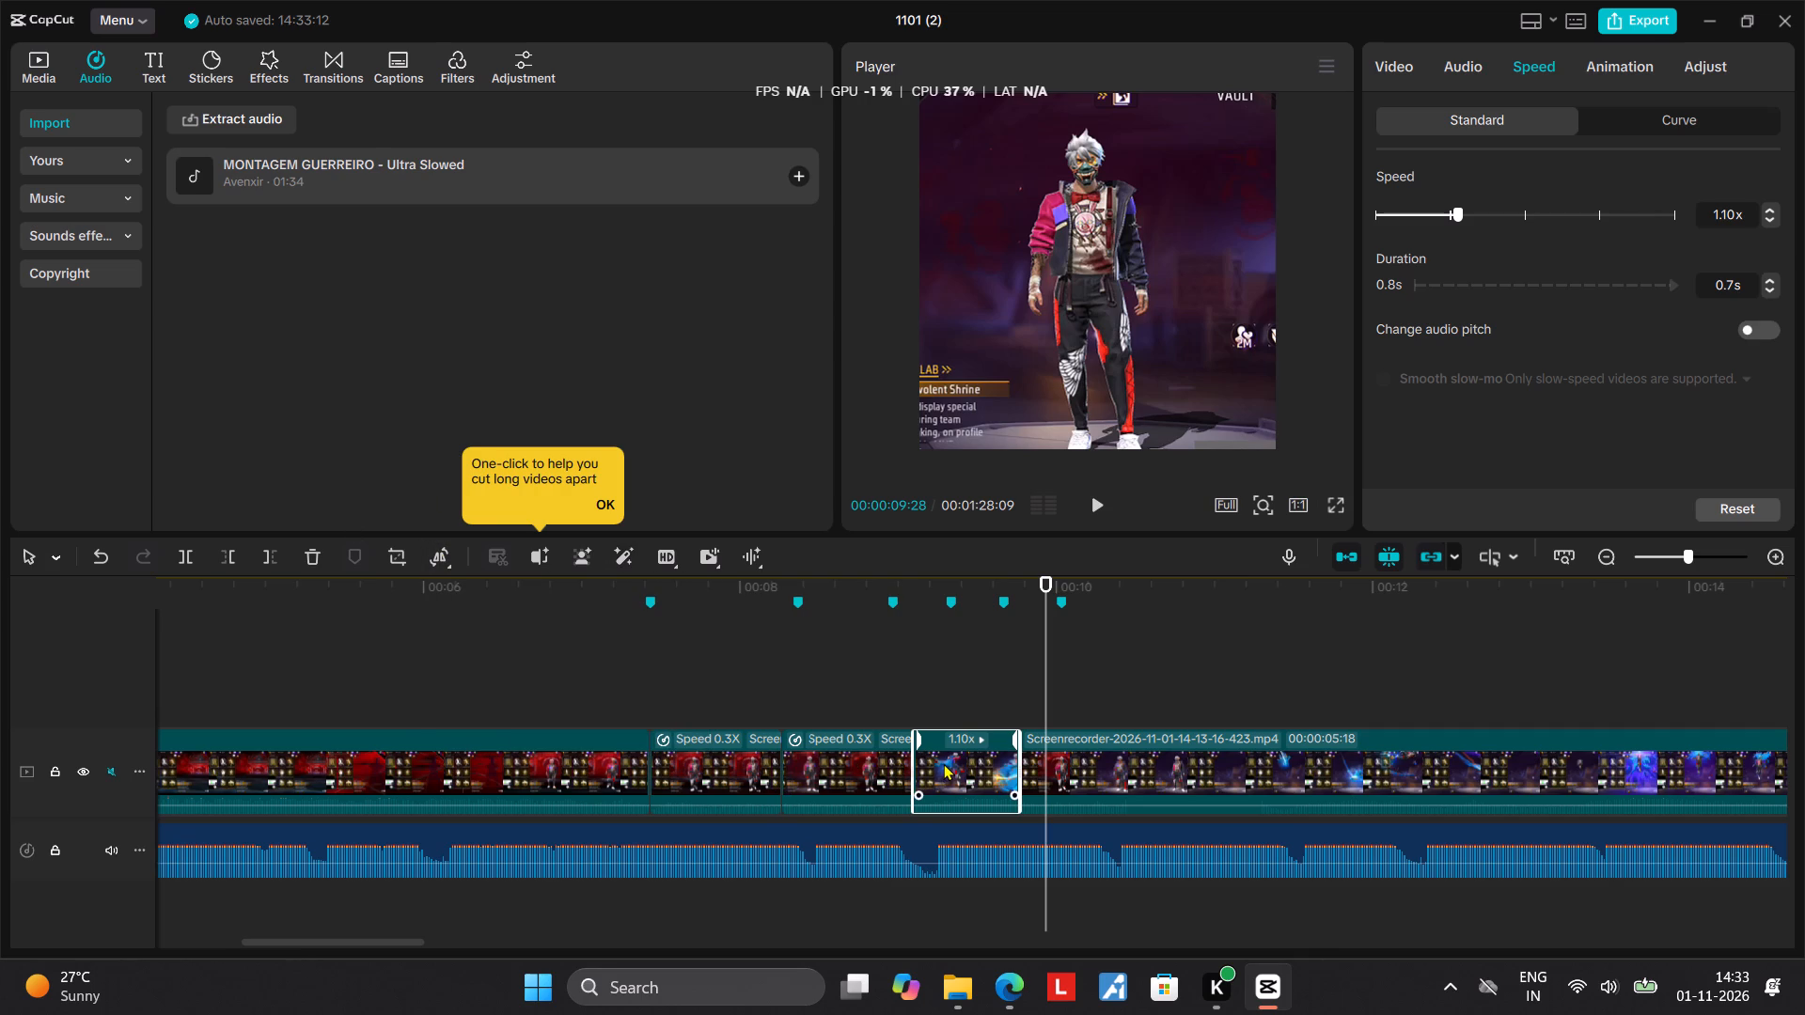
pyautogui.hotkey('ctrl', 'c')
pyautogui.click(991, 659)
pyautogui.hotkey('ctrl', 'v')
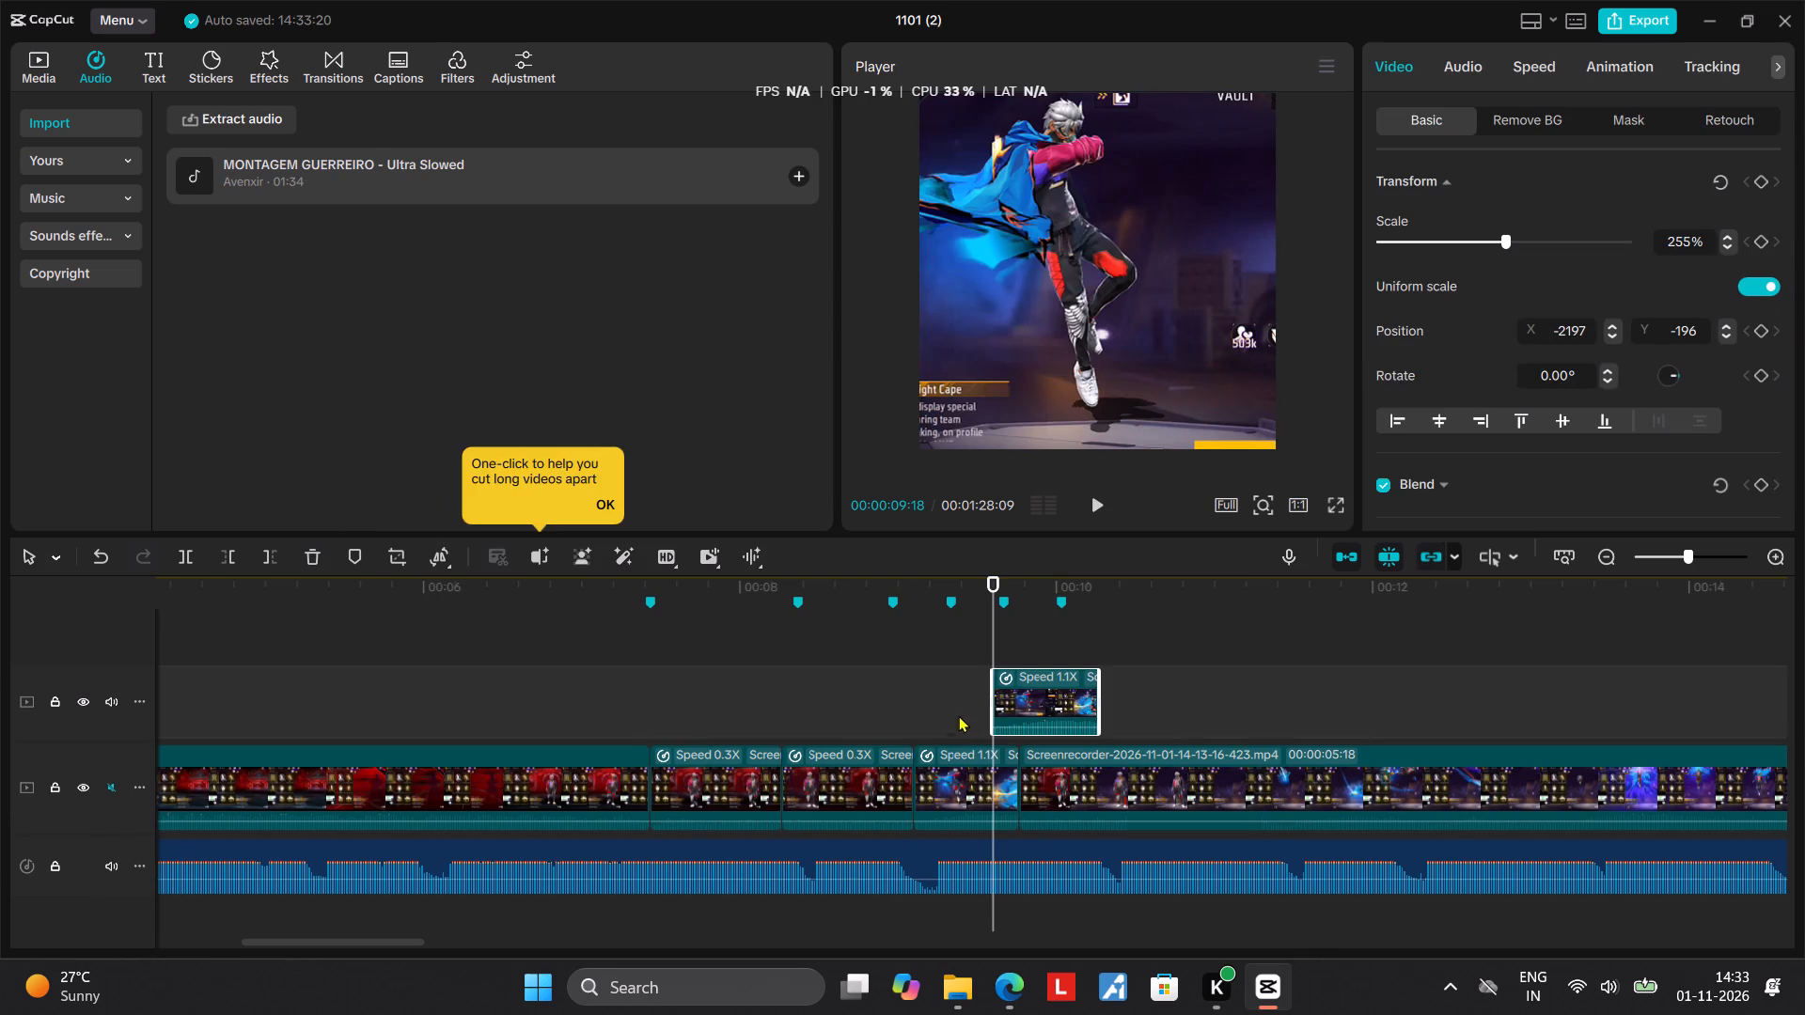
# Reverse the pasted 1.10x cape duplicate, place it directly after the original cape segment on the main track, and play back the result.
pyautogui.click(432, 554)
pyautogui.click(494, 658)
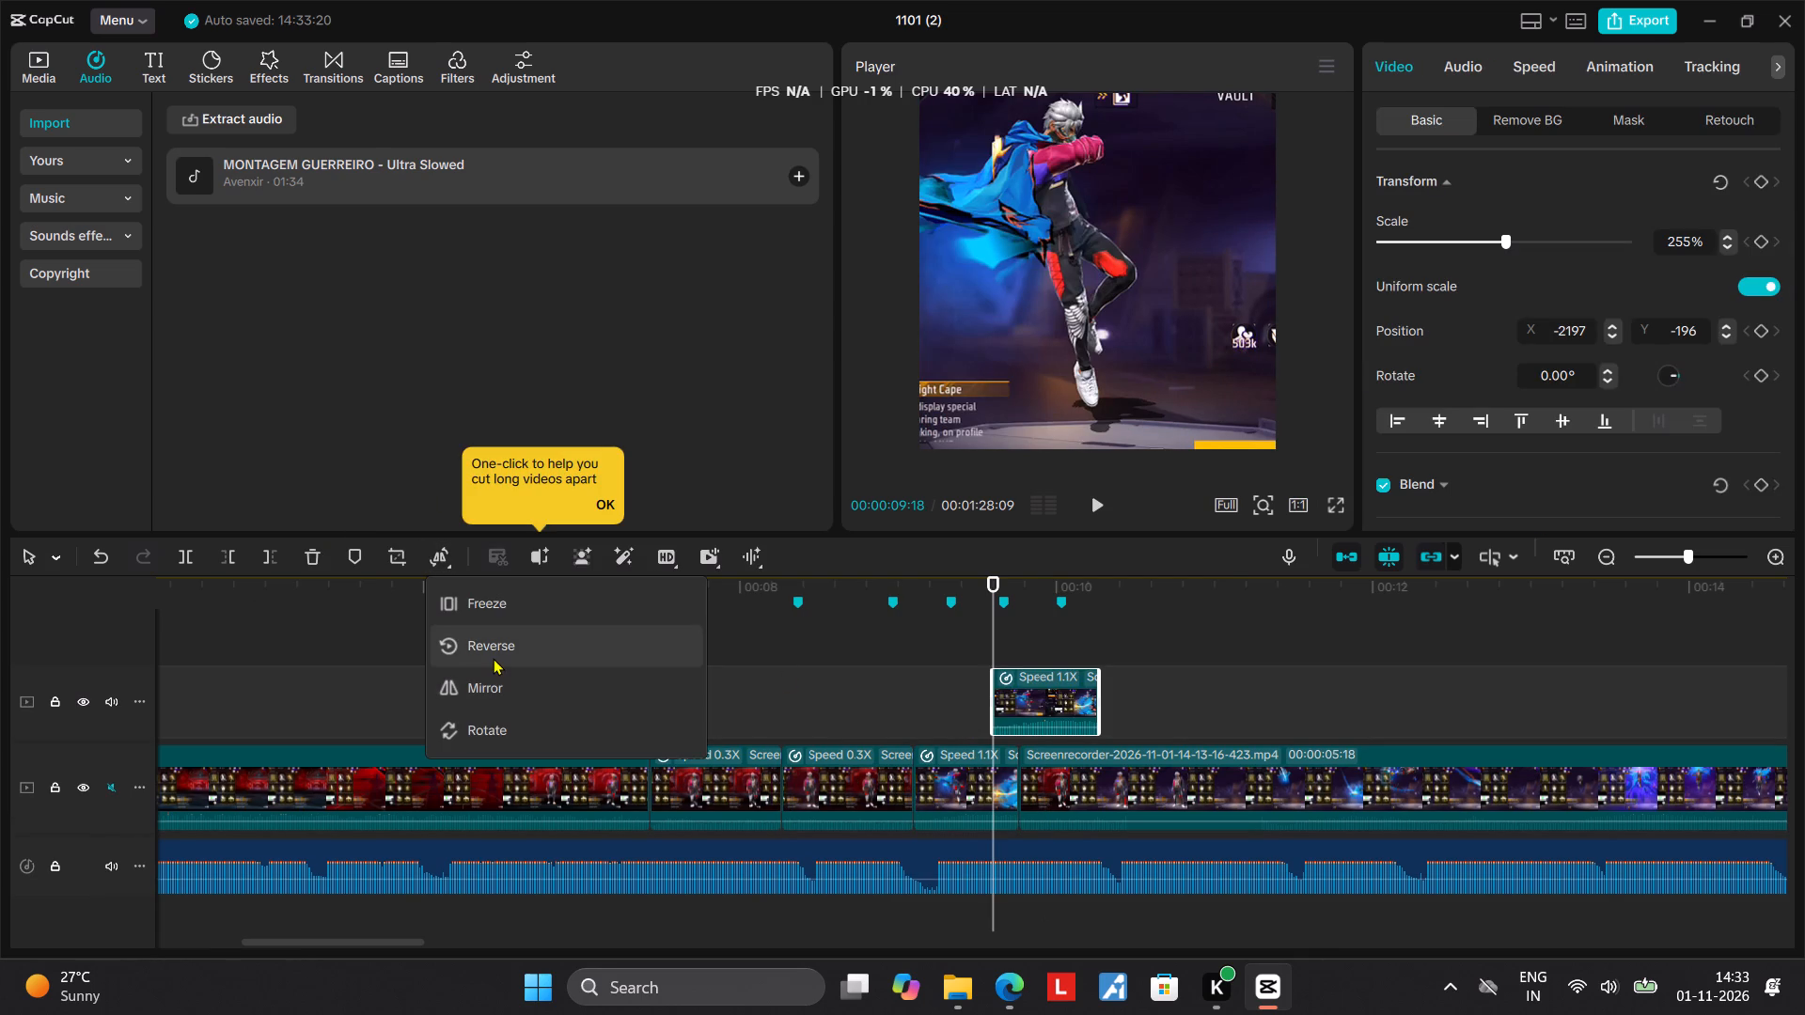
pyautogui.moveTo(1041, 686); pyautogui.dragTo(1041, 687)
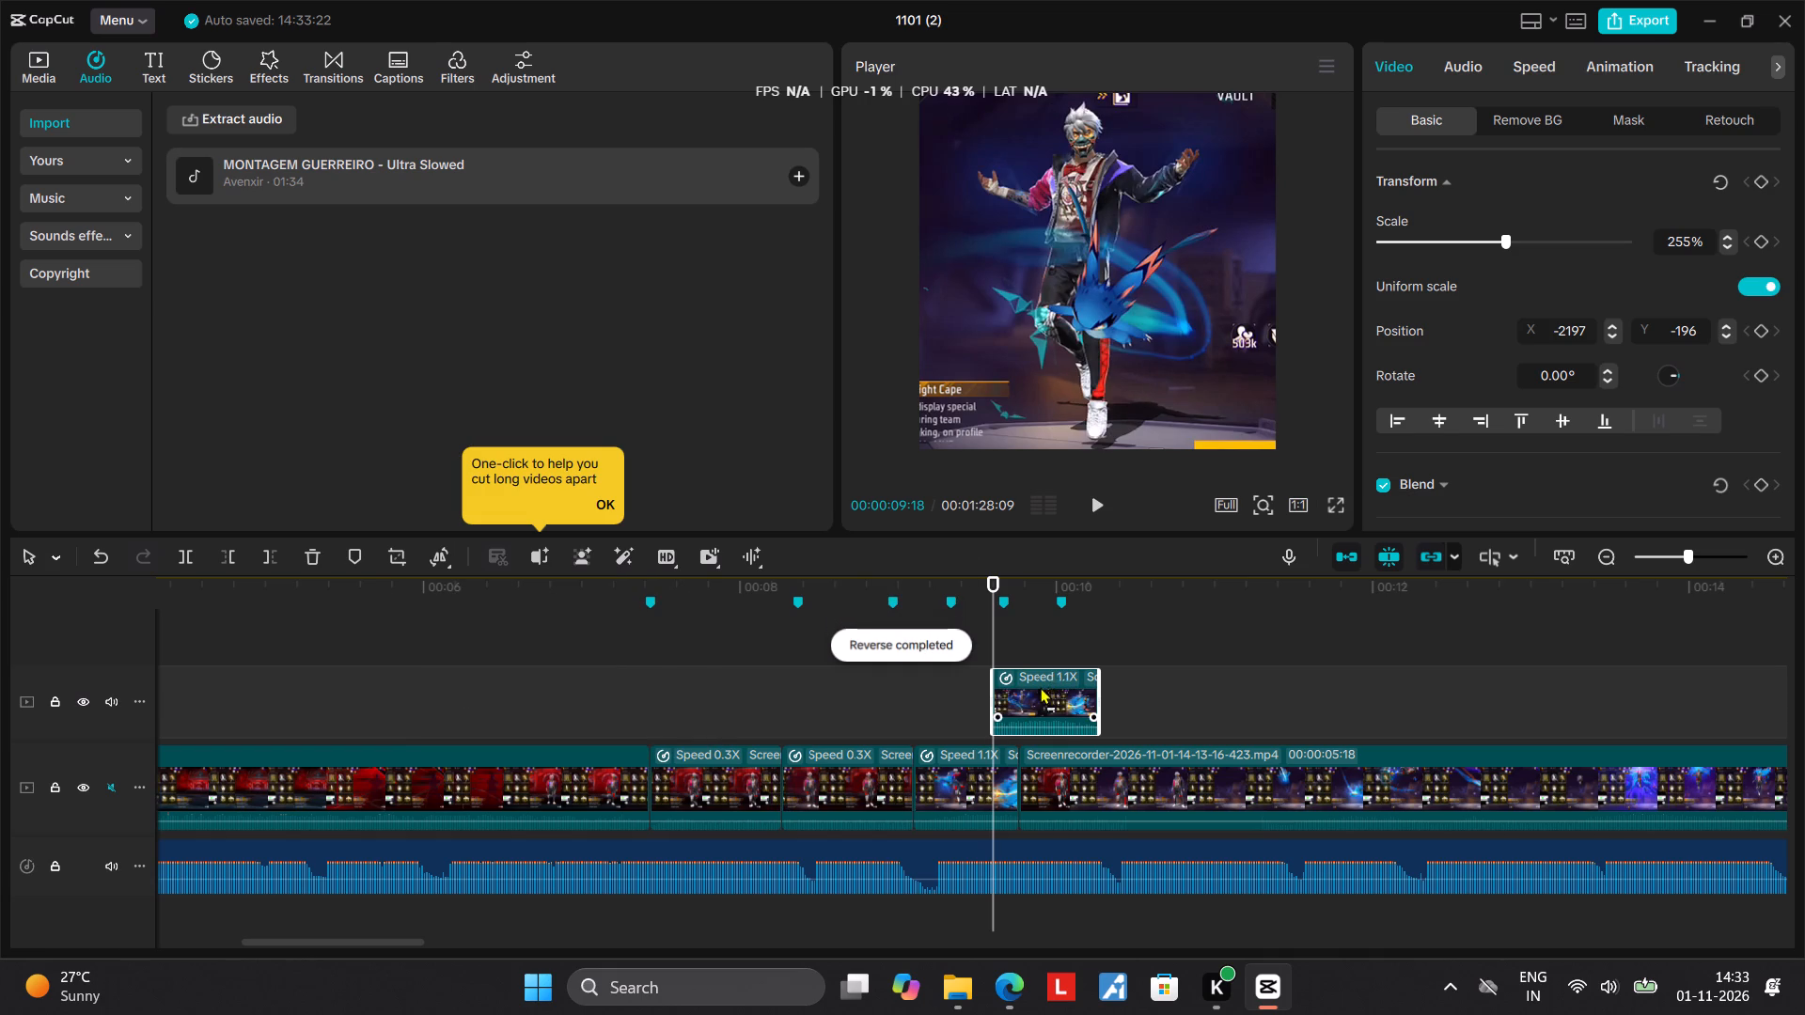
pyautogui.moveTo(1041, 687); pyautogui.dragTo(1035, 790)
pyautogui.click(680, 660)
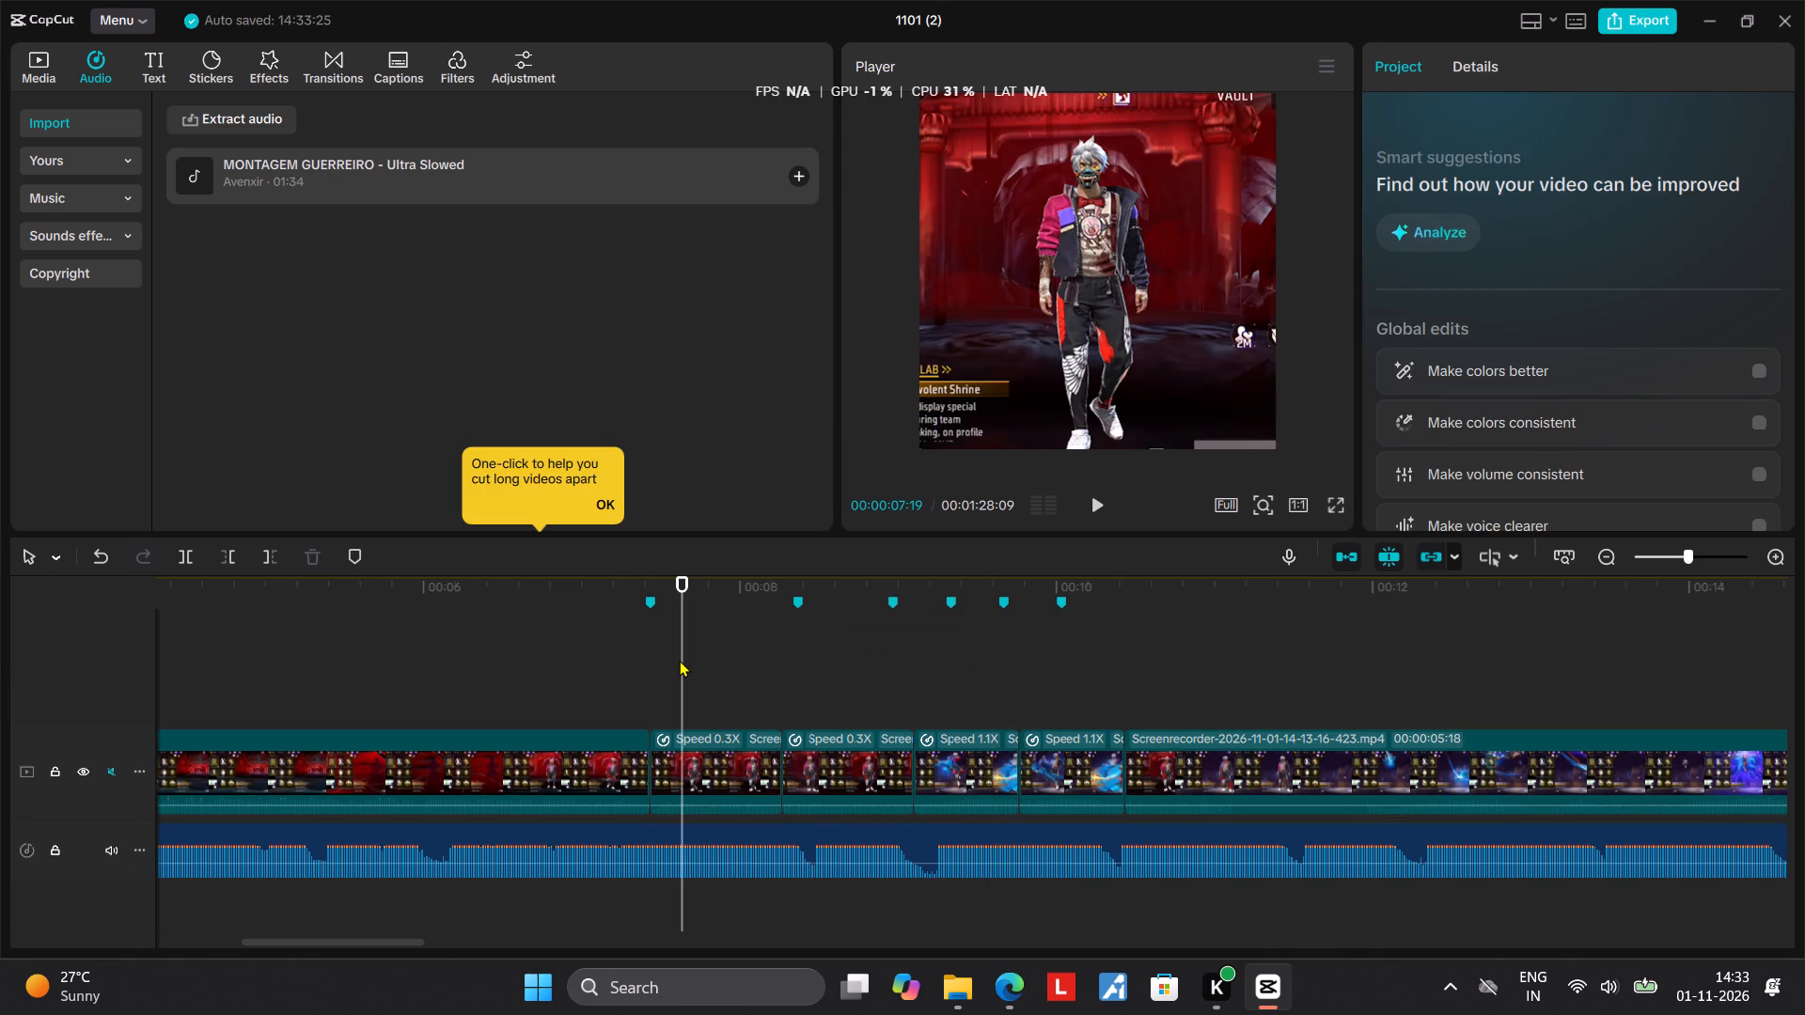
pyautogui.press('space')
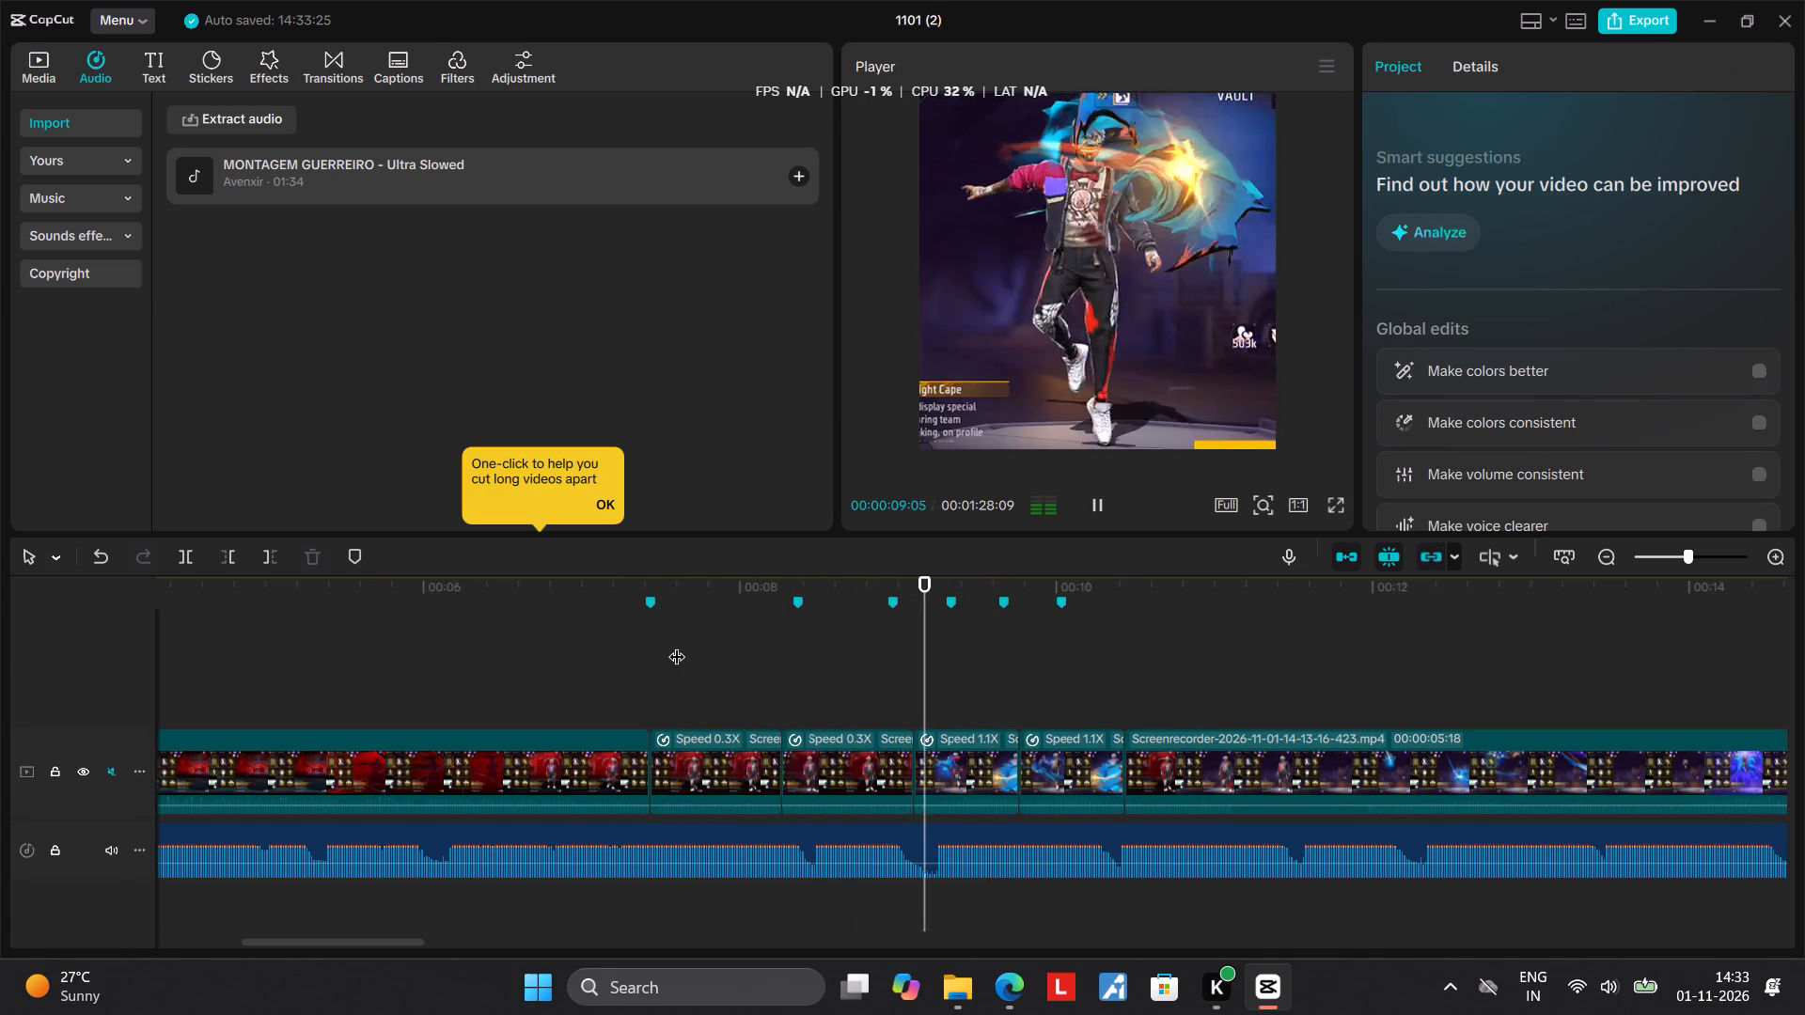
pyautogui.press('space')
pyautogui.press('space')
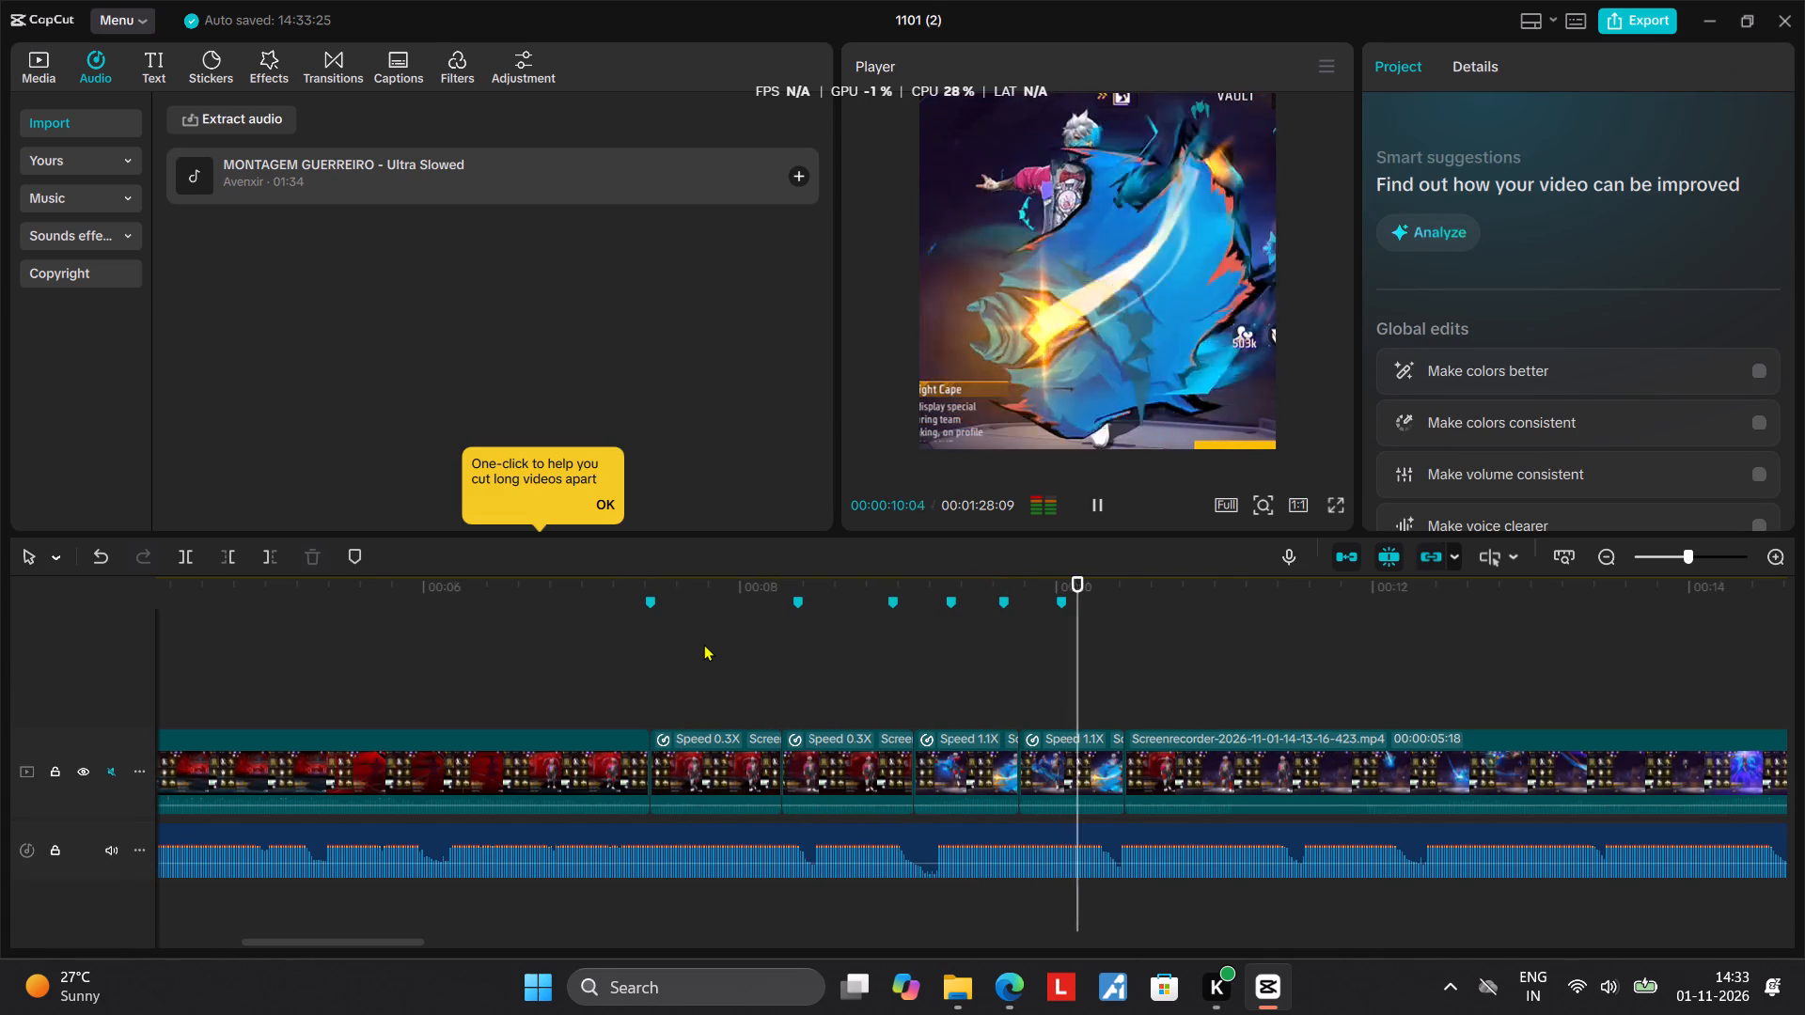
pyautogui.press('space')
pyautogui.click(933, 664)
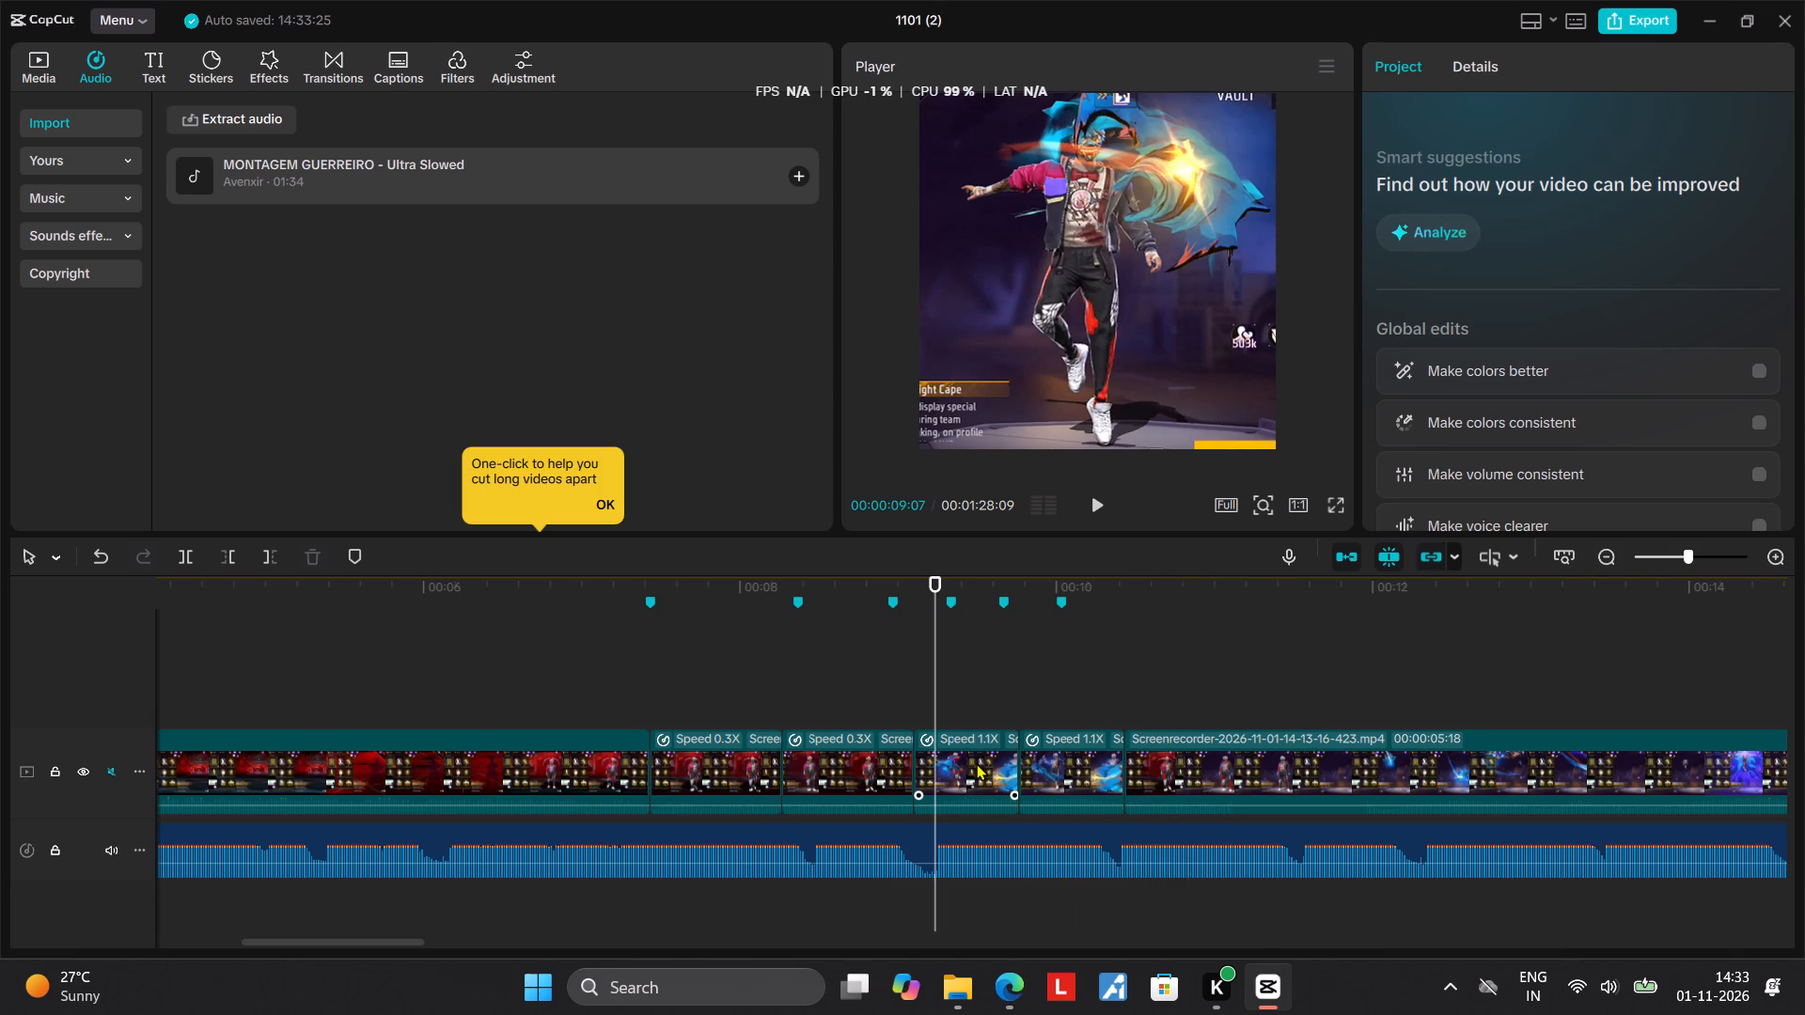
# Undo the duplicate's move, its reversal, its pasting, and the 1.10x speed change on the original cape segment.
pyautogui.click(980, 783)
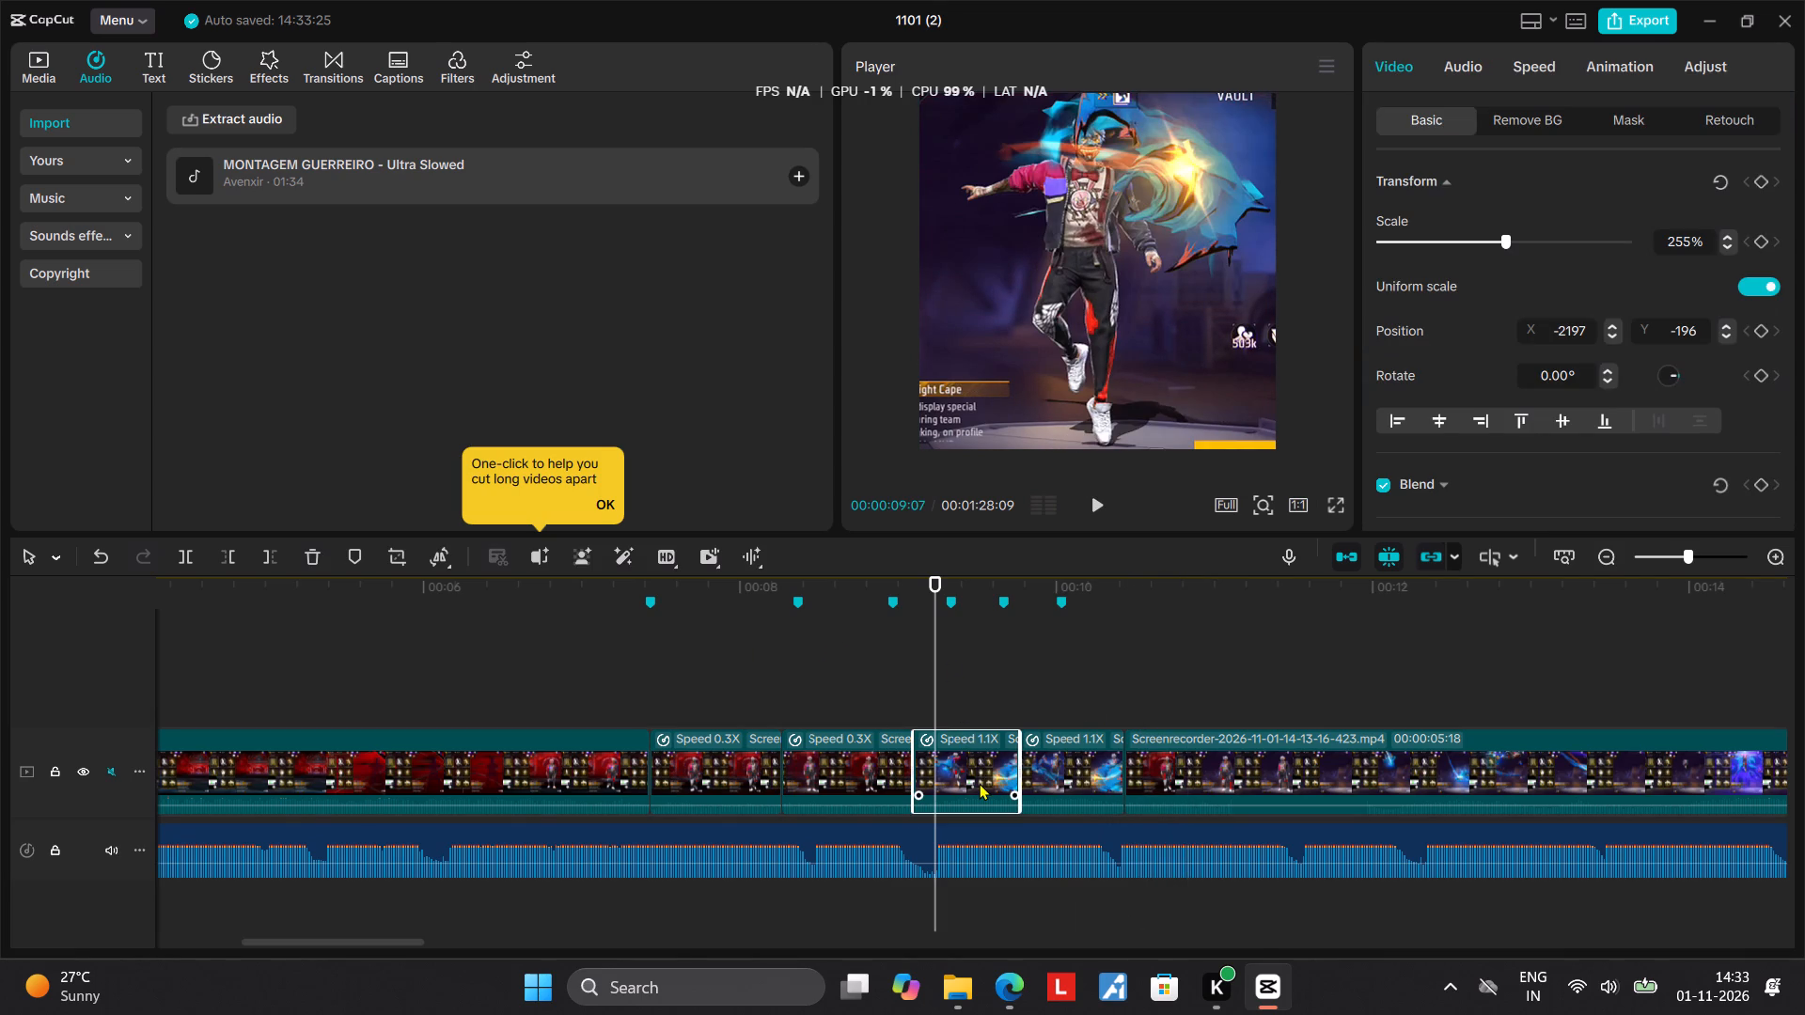
pyautogui.hotkey('ctrl', 'z')
pyautogui.hotkey('ctrl', 'z')
pyautogui.hotkey('ctrl', 'z')
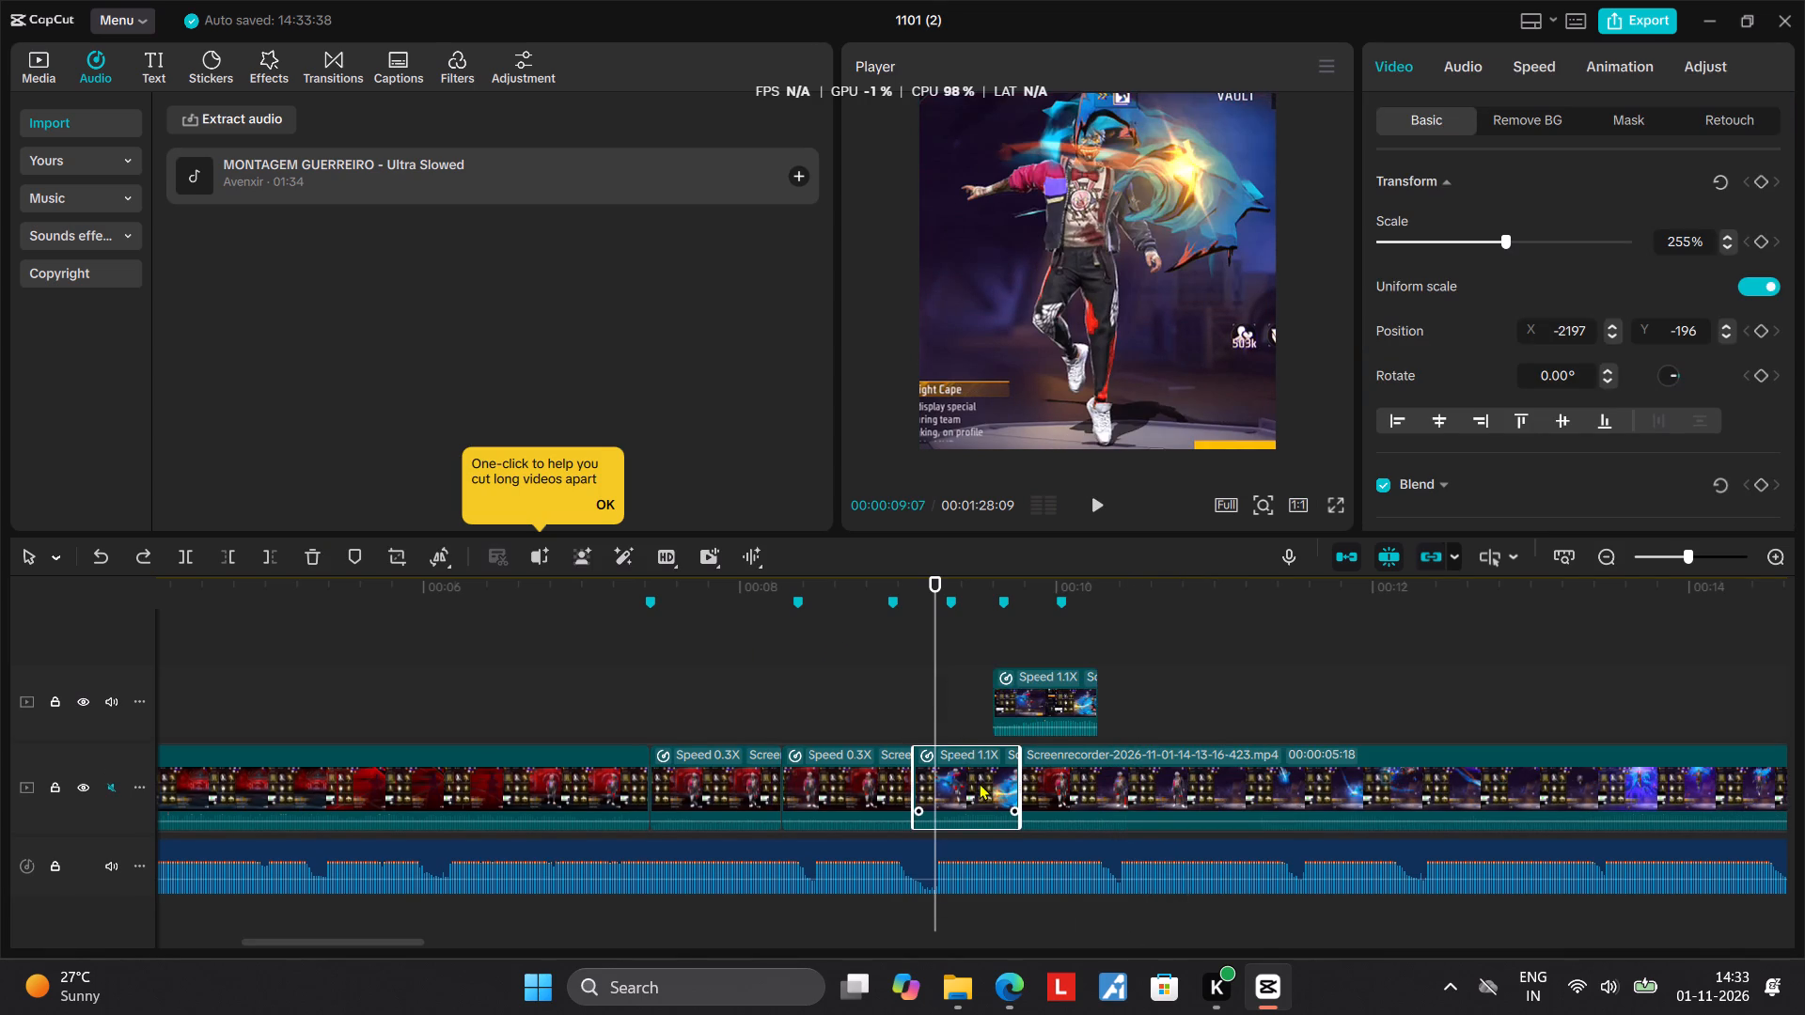
pyautogui.hotkey('ctrl', 'z')
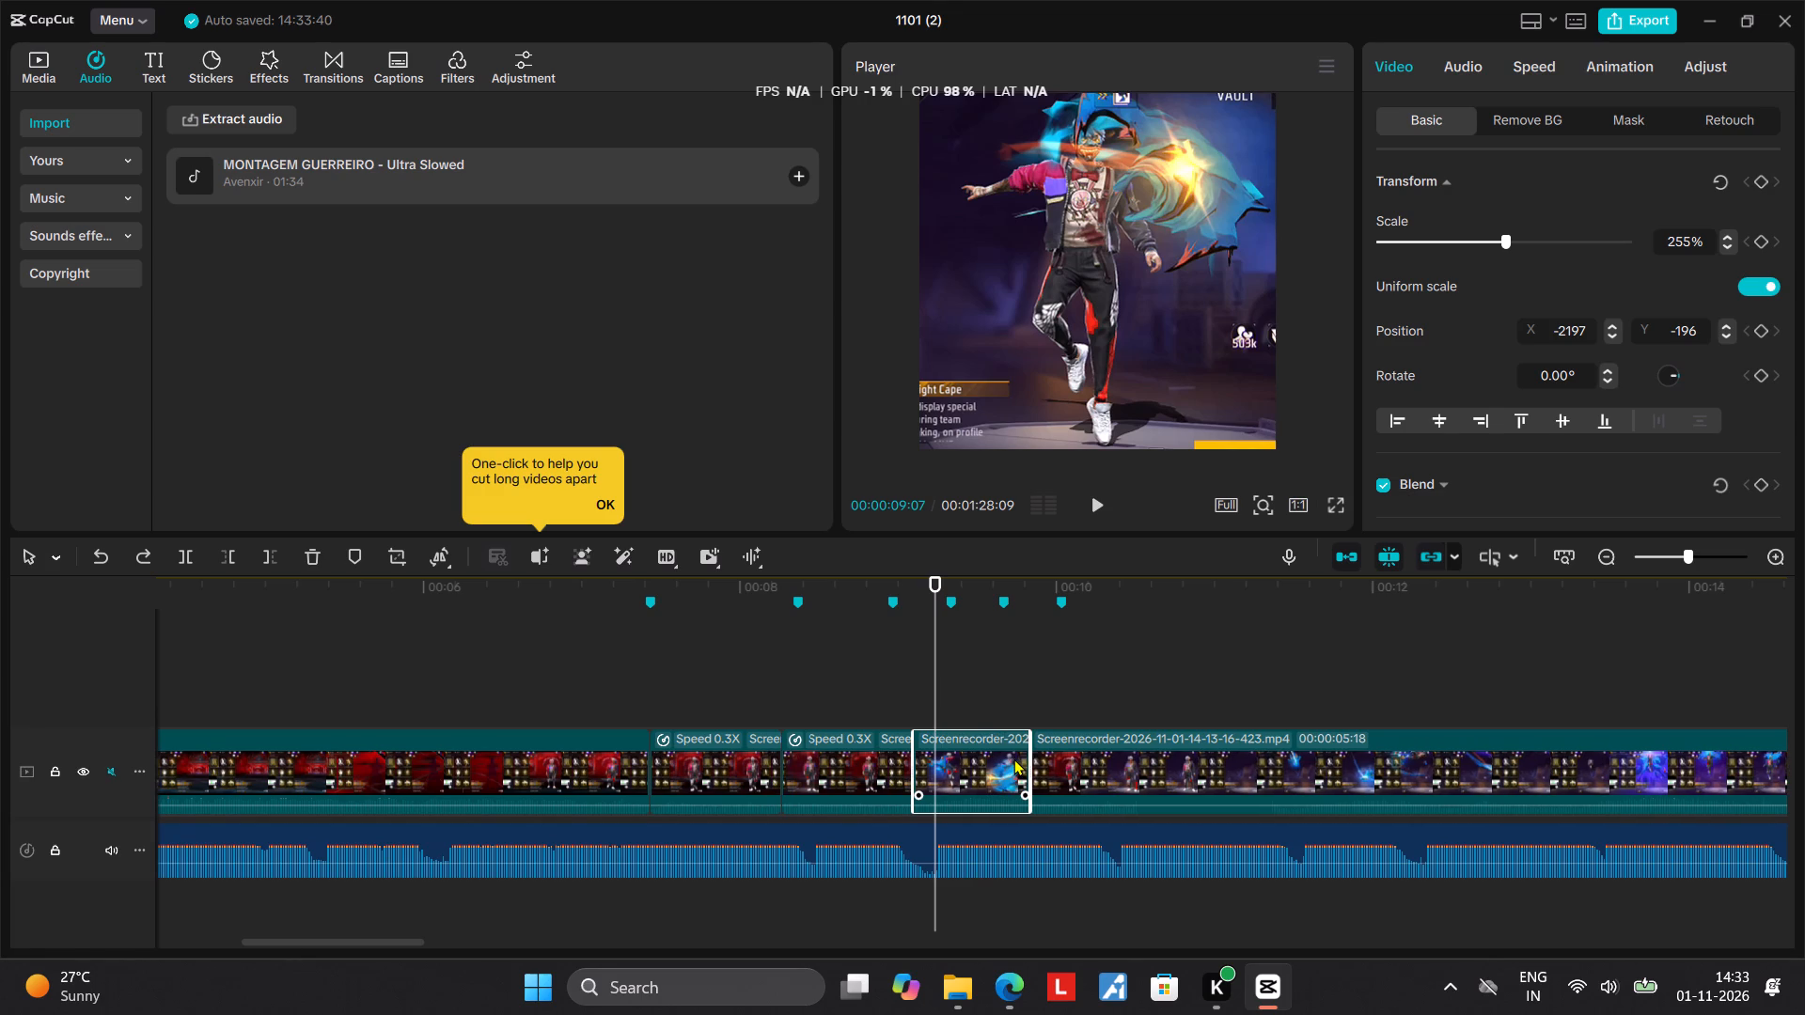
# Trim the end of the cape segment back to the fourth beat marker at 00:00:09:10 and scrub through the shortened move.
pyautogui.click(1031, 757)
pyautogui.moveTo(1031, 750); pyautogui.dragTo(951, 754)
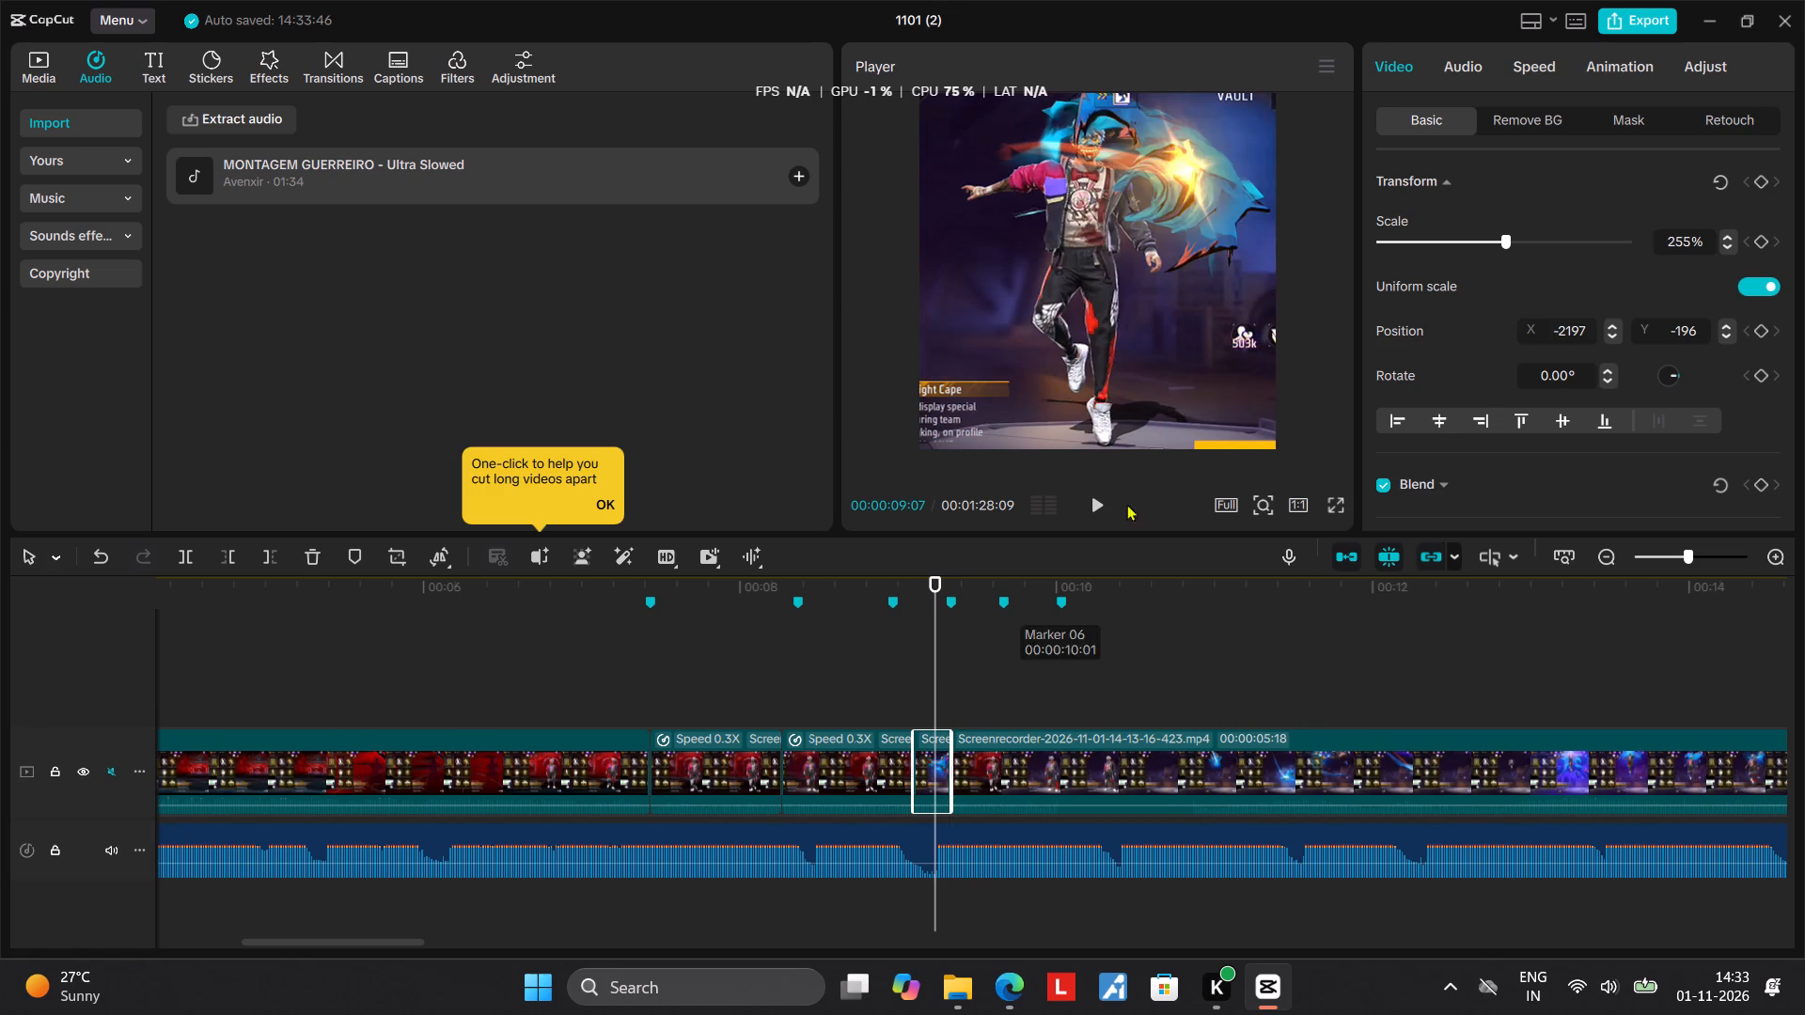
pyautogui.click(880, 661)
pyautogui.moveTo(880, 661); pyautogui.dragTo(908, 661)
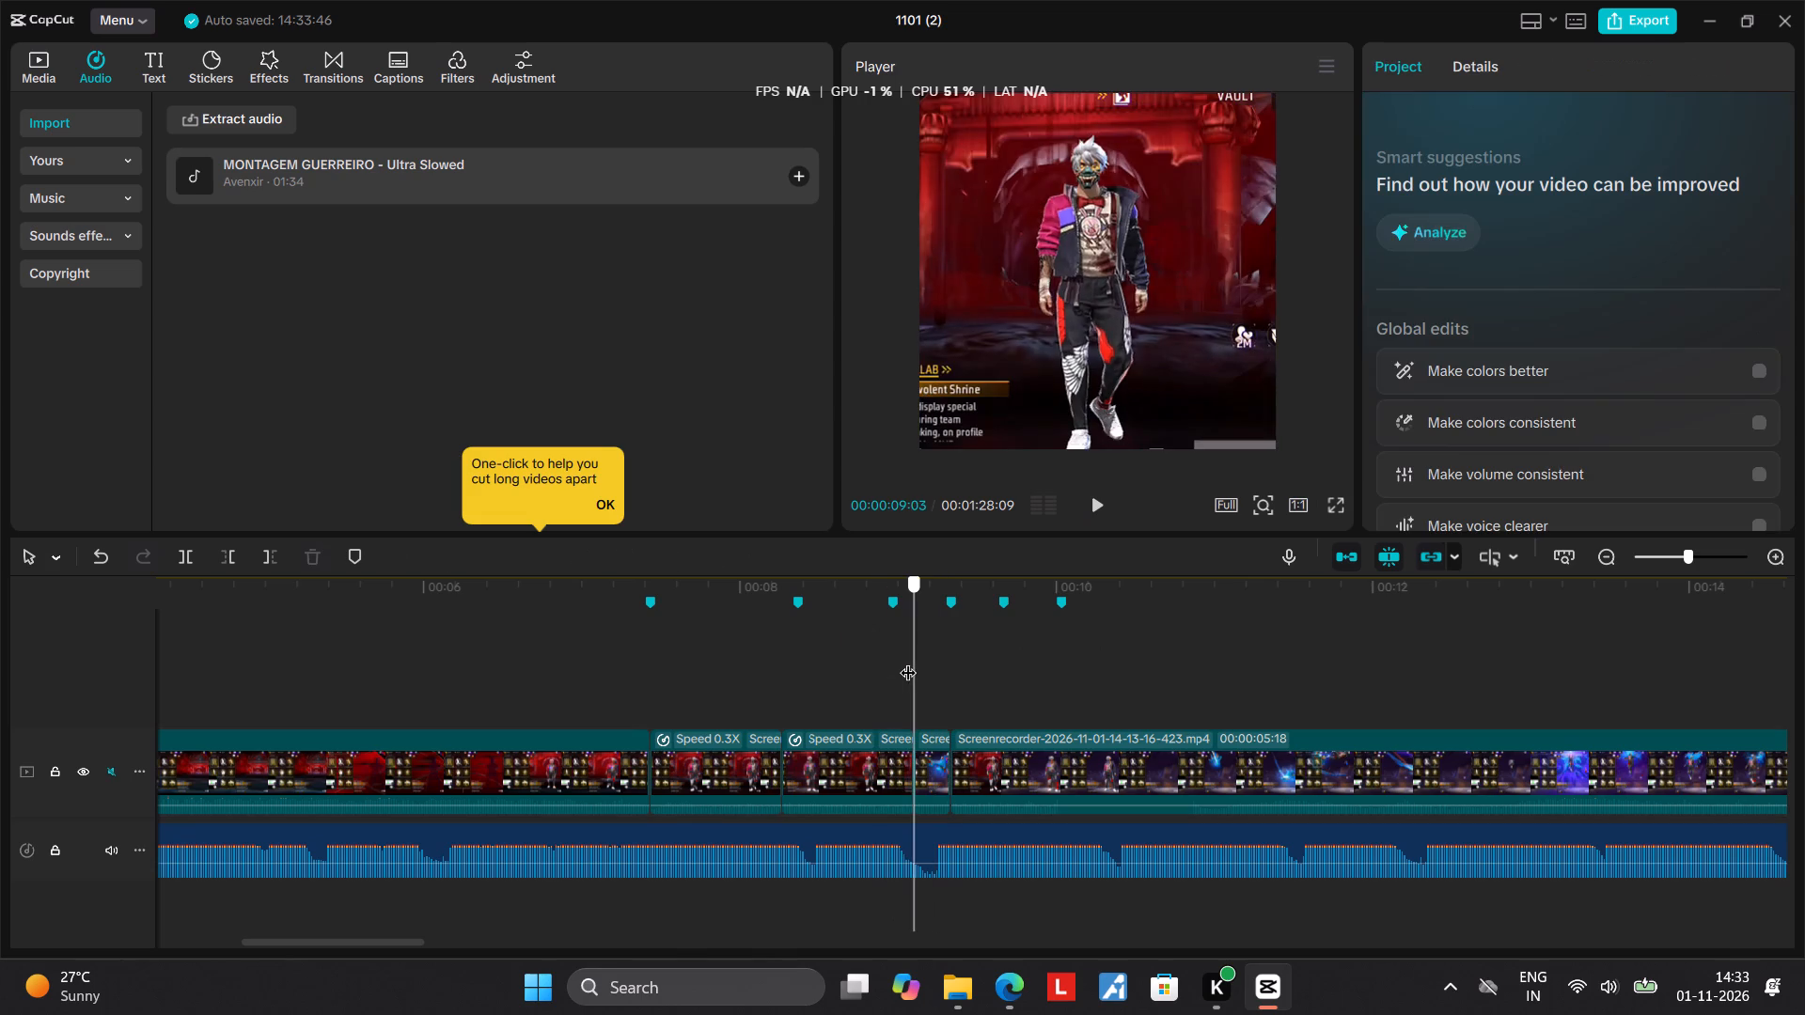
pyautogui.moveTo(908, 661); pyautogui.dragTo(926, 662)
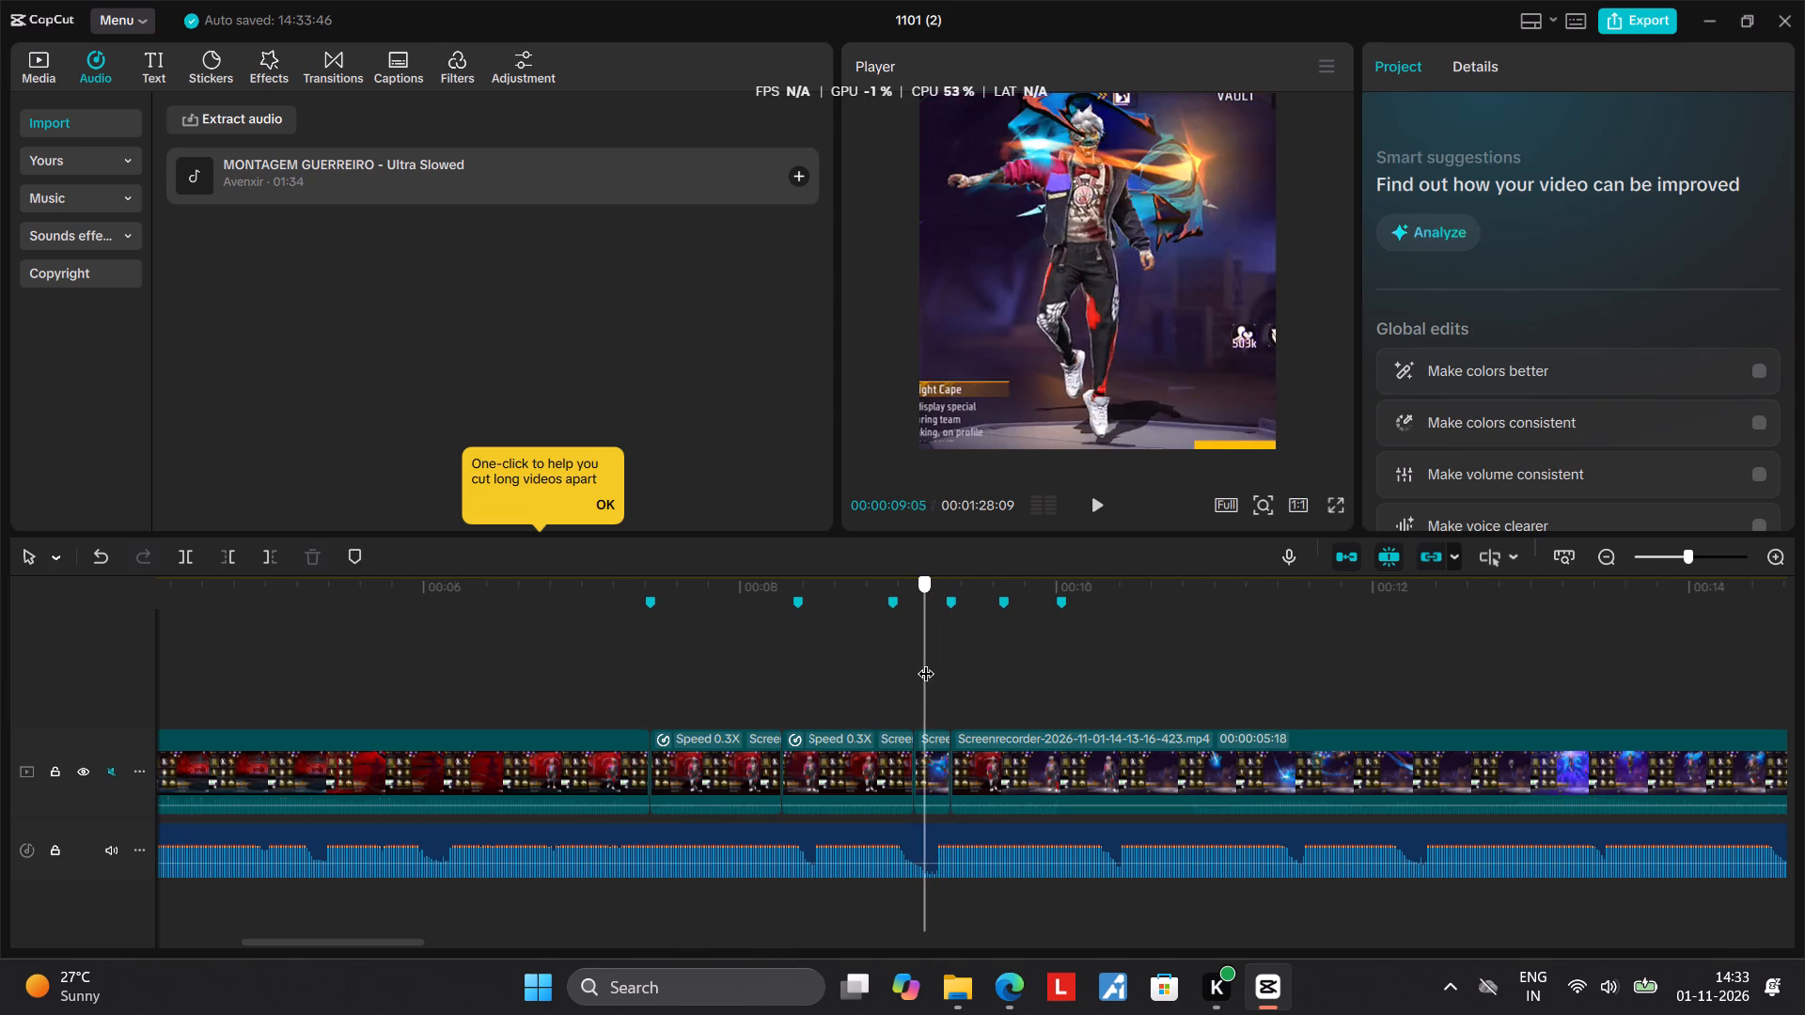
pyautogui.moveTo(926, 662); pyautogui.dragTo(951, 664)
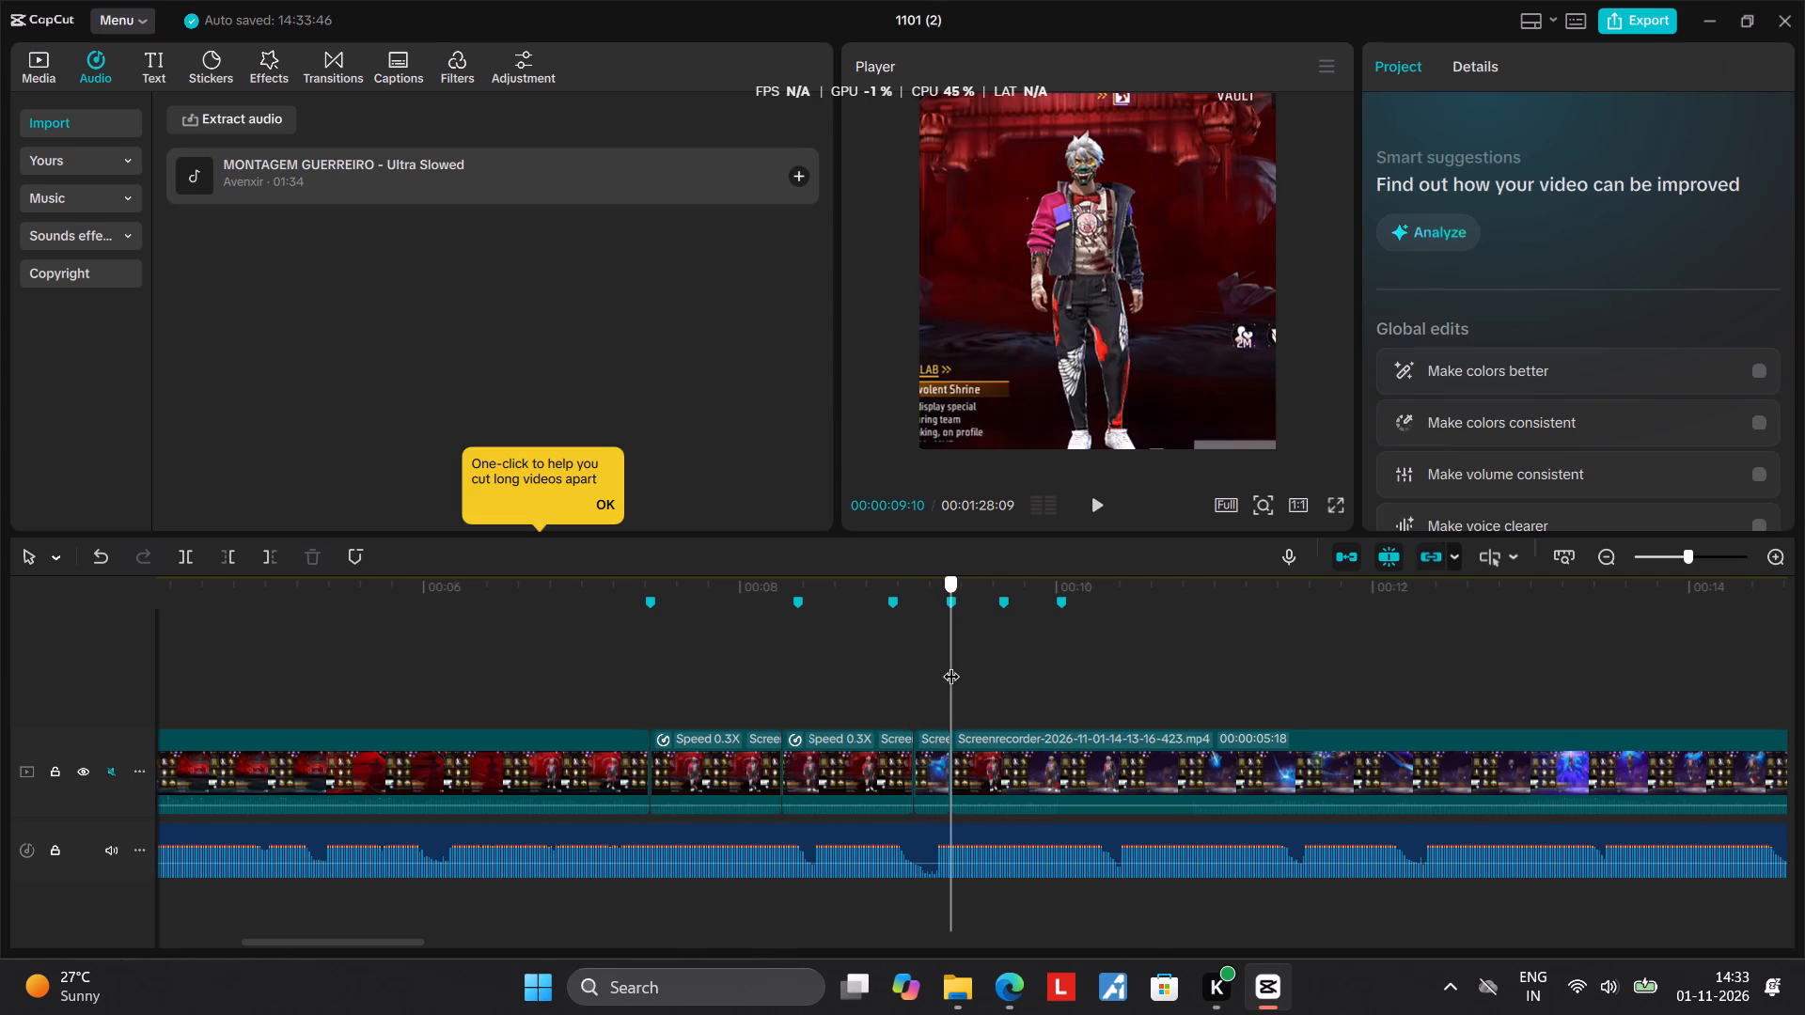
pyautogui.moveTo(951, 664); pyautogui.dragTo(934, 664)
# Duplicate the trimmed cape segment, place the copy directly after it on the main track, and play back the pair.
pyautogui.click(926, 757)
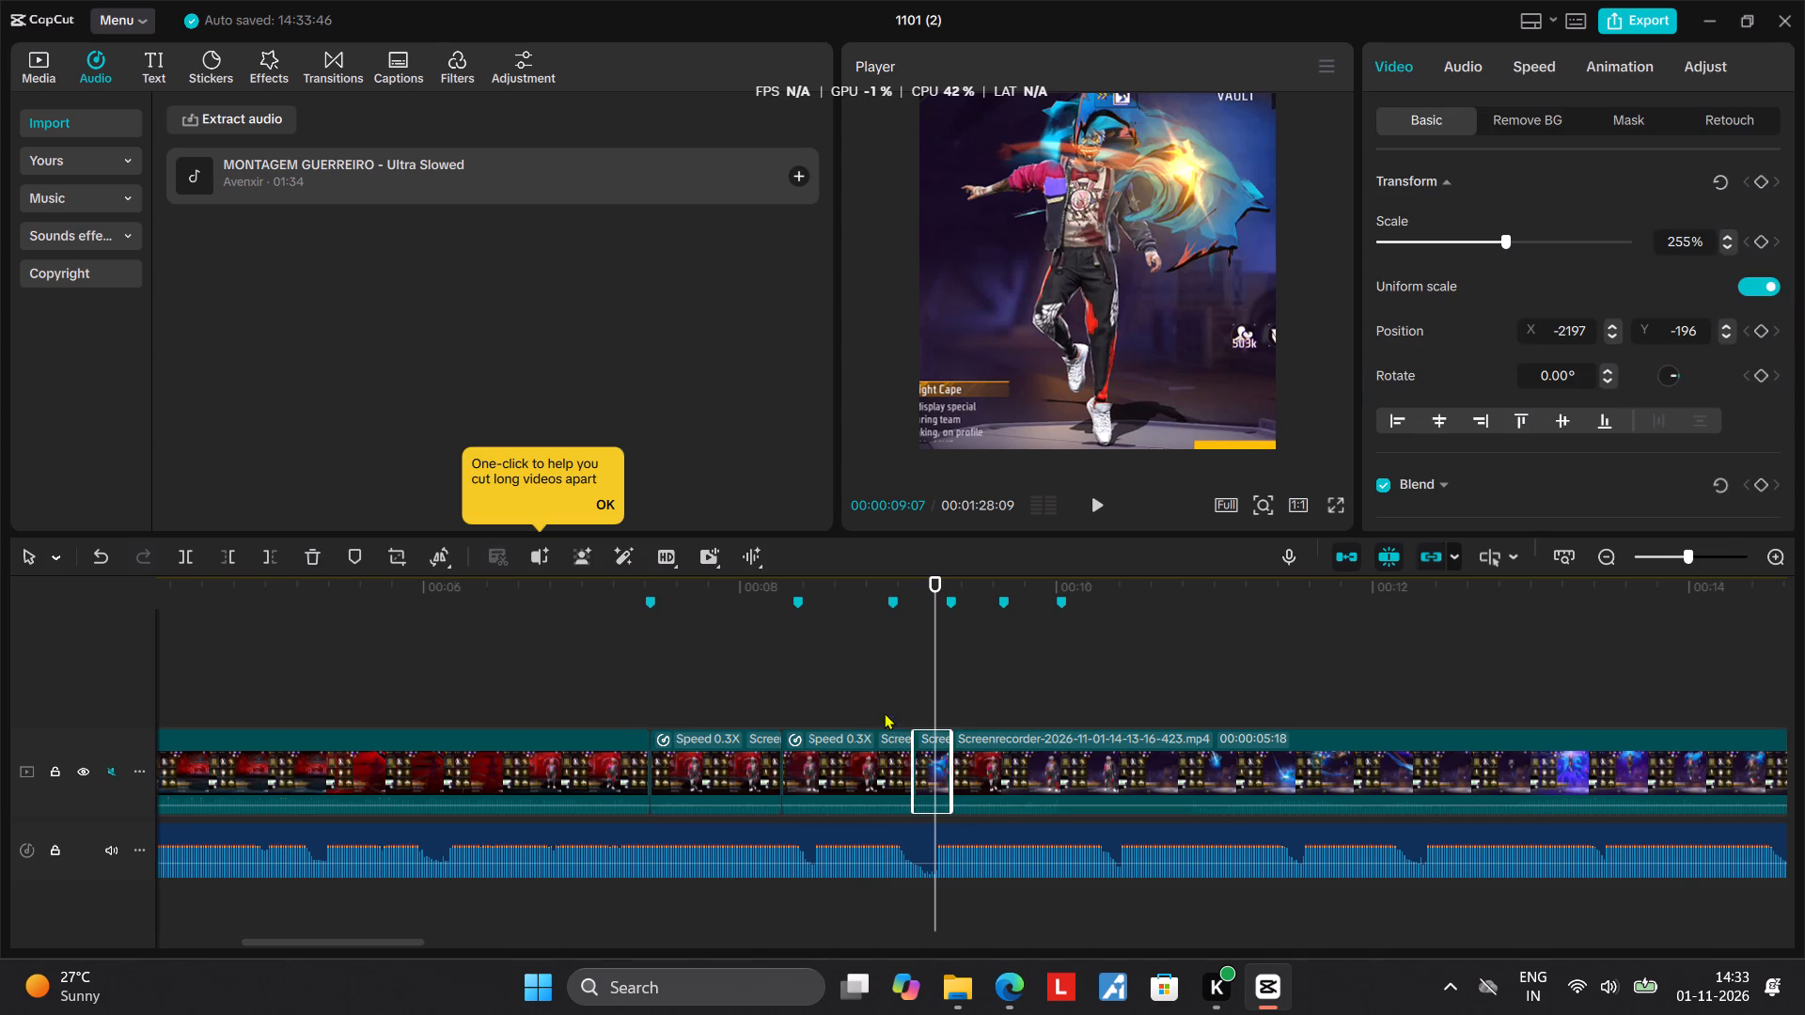
pyautogui.hotkey('ctrl', 'c')
pyautogui.click(995, 694)
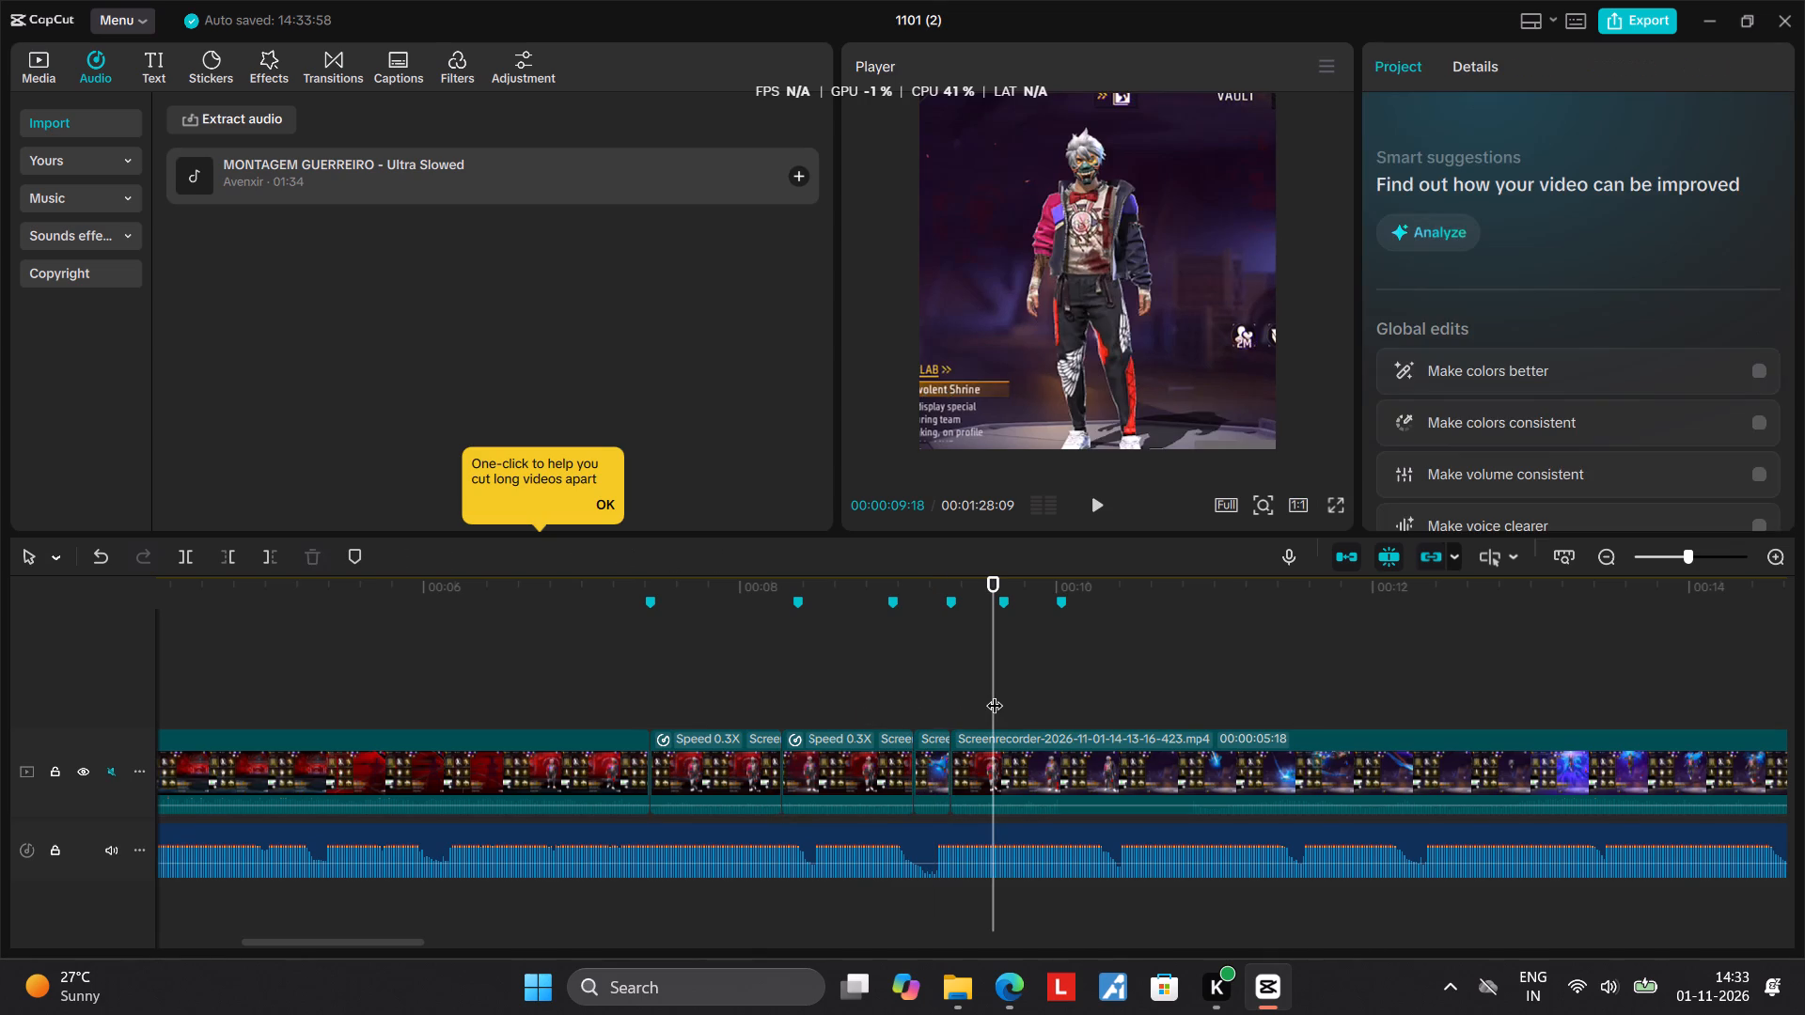
pyautogui.hotkey('ctrl', 'v')
pyautogui.moveTo(1005, 694); pyautogui.dragTo(961, 768)
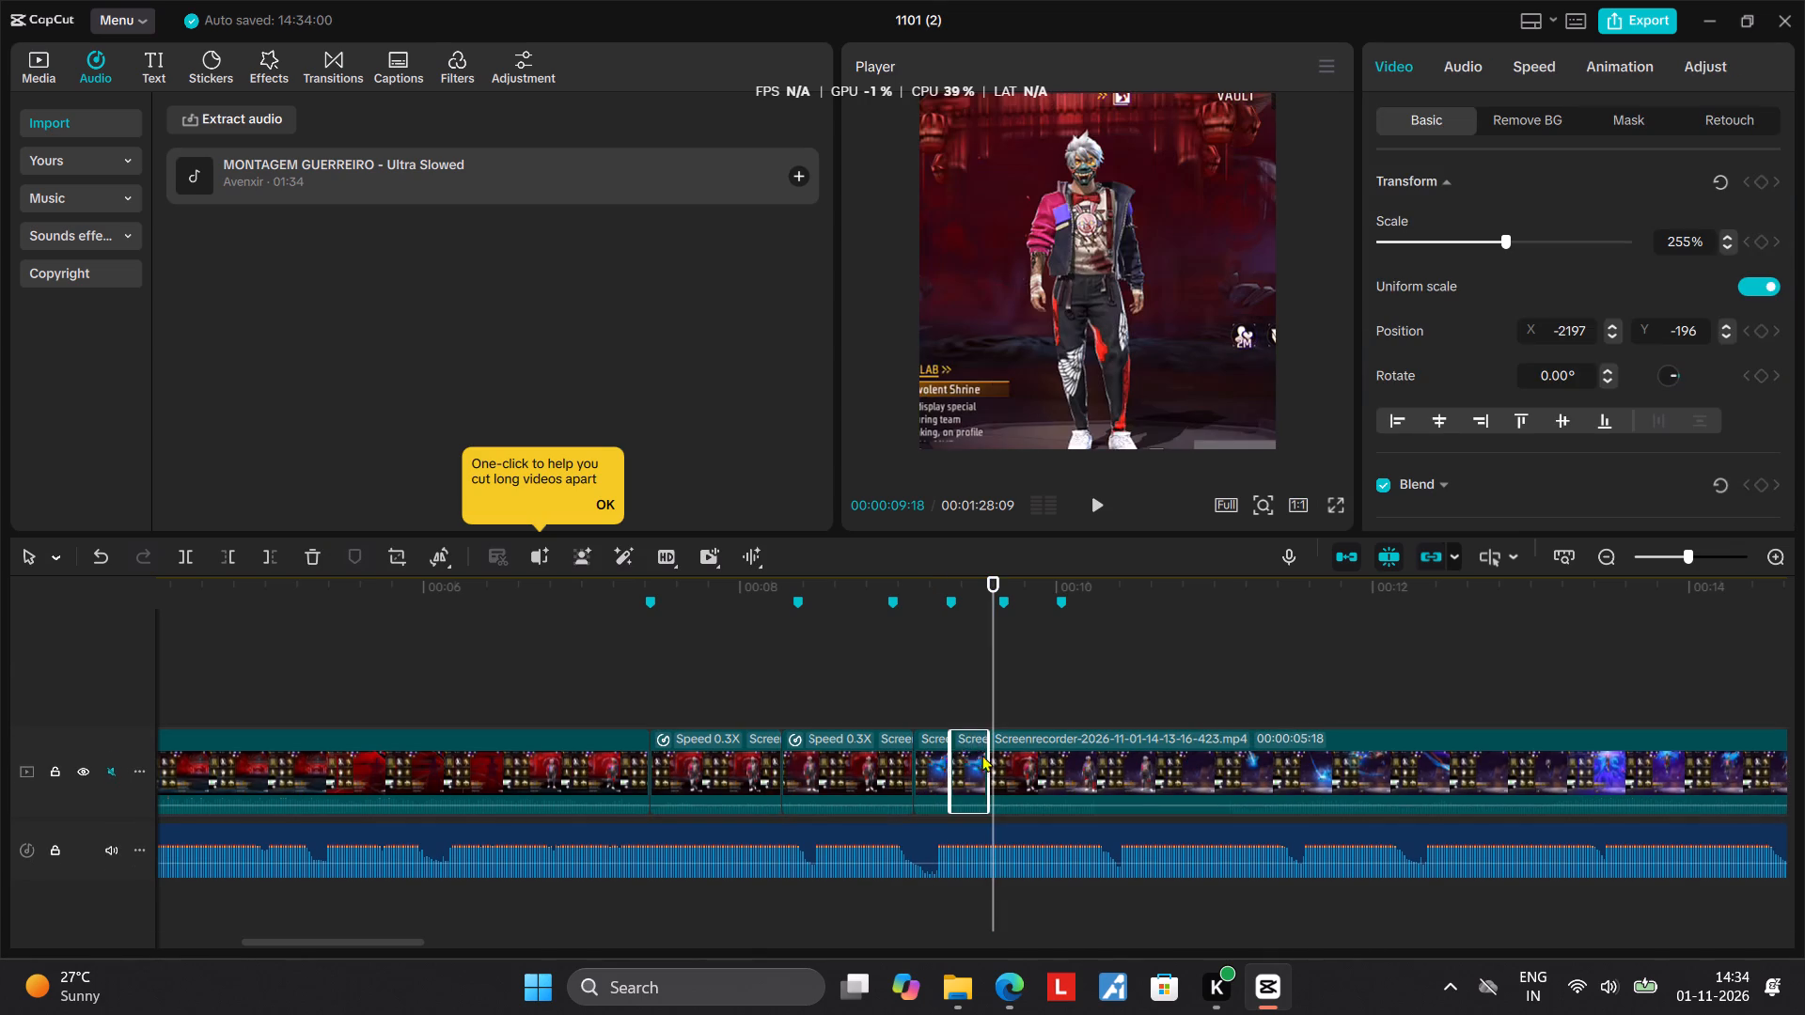
pyautogui.doubleClick(822, 694)
pyautogui.press('space')
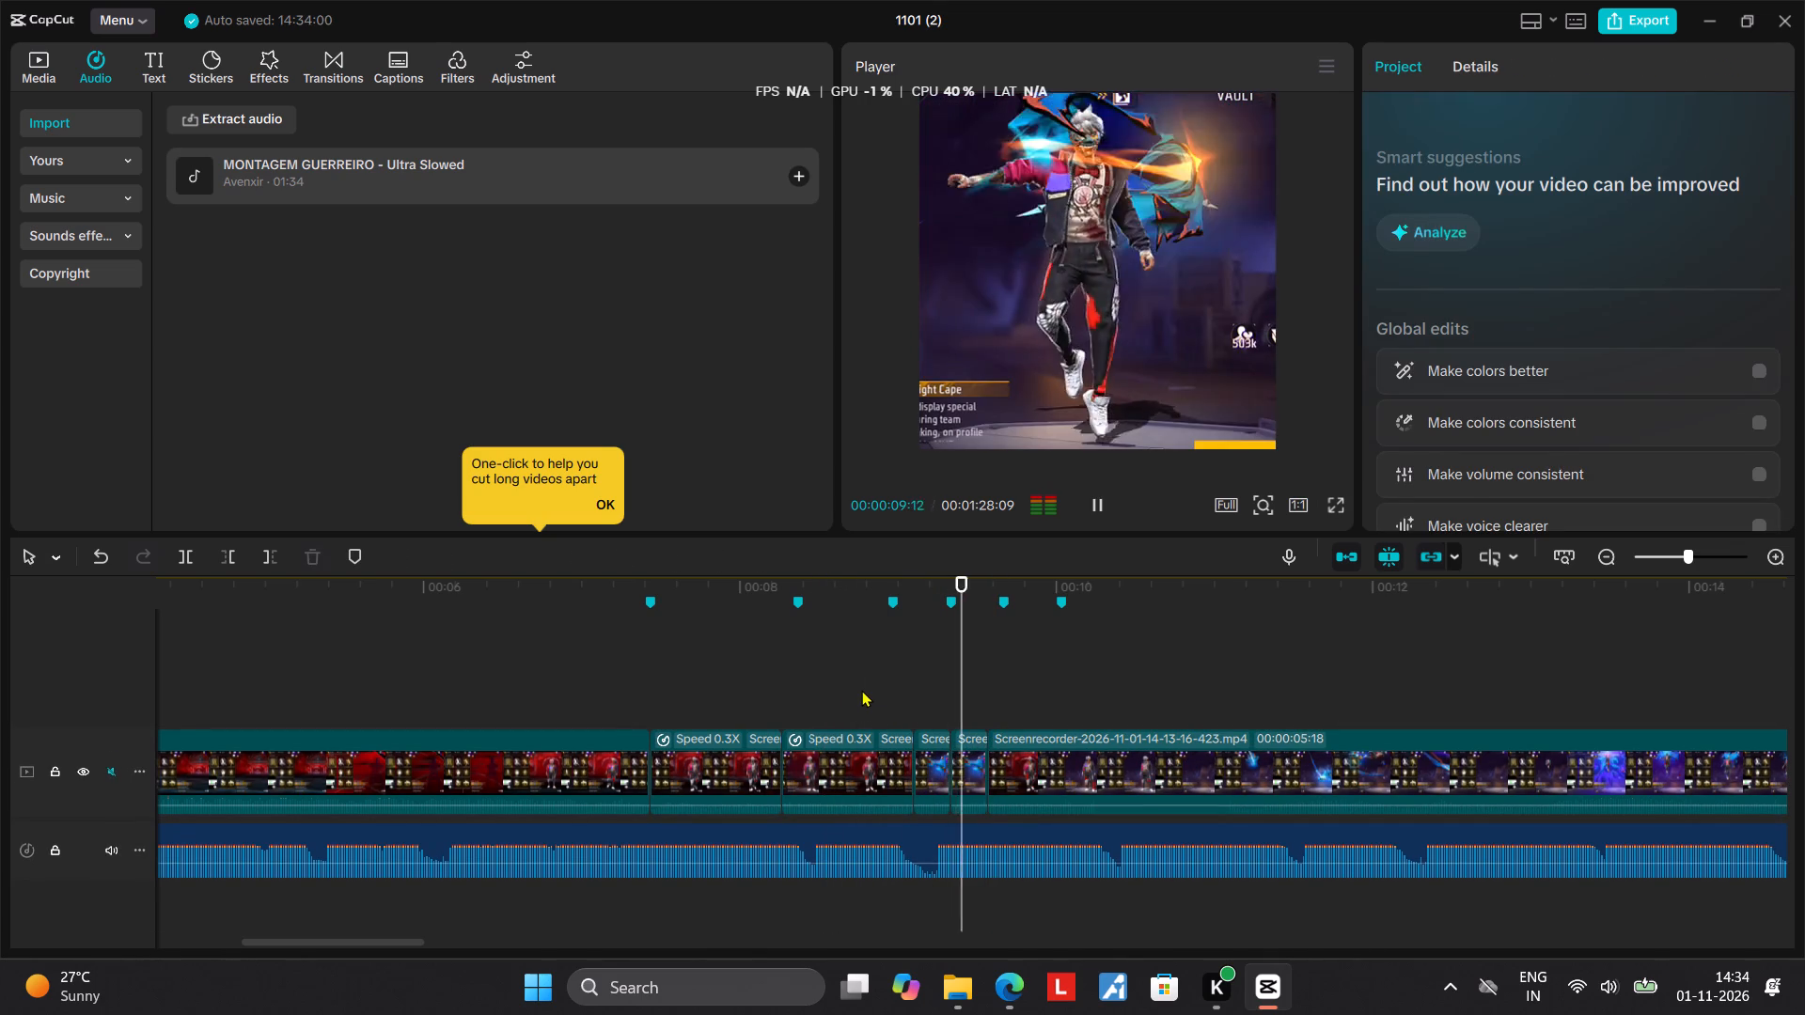
pyautogui.press('space')
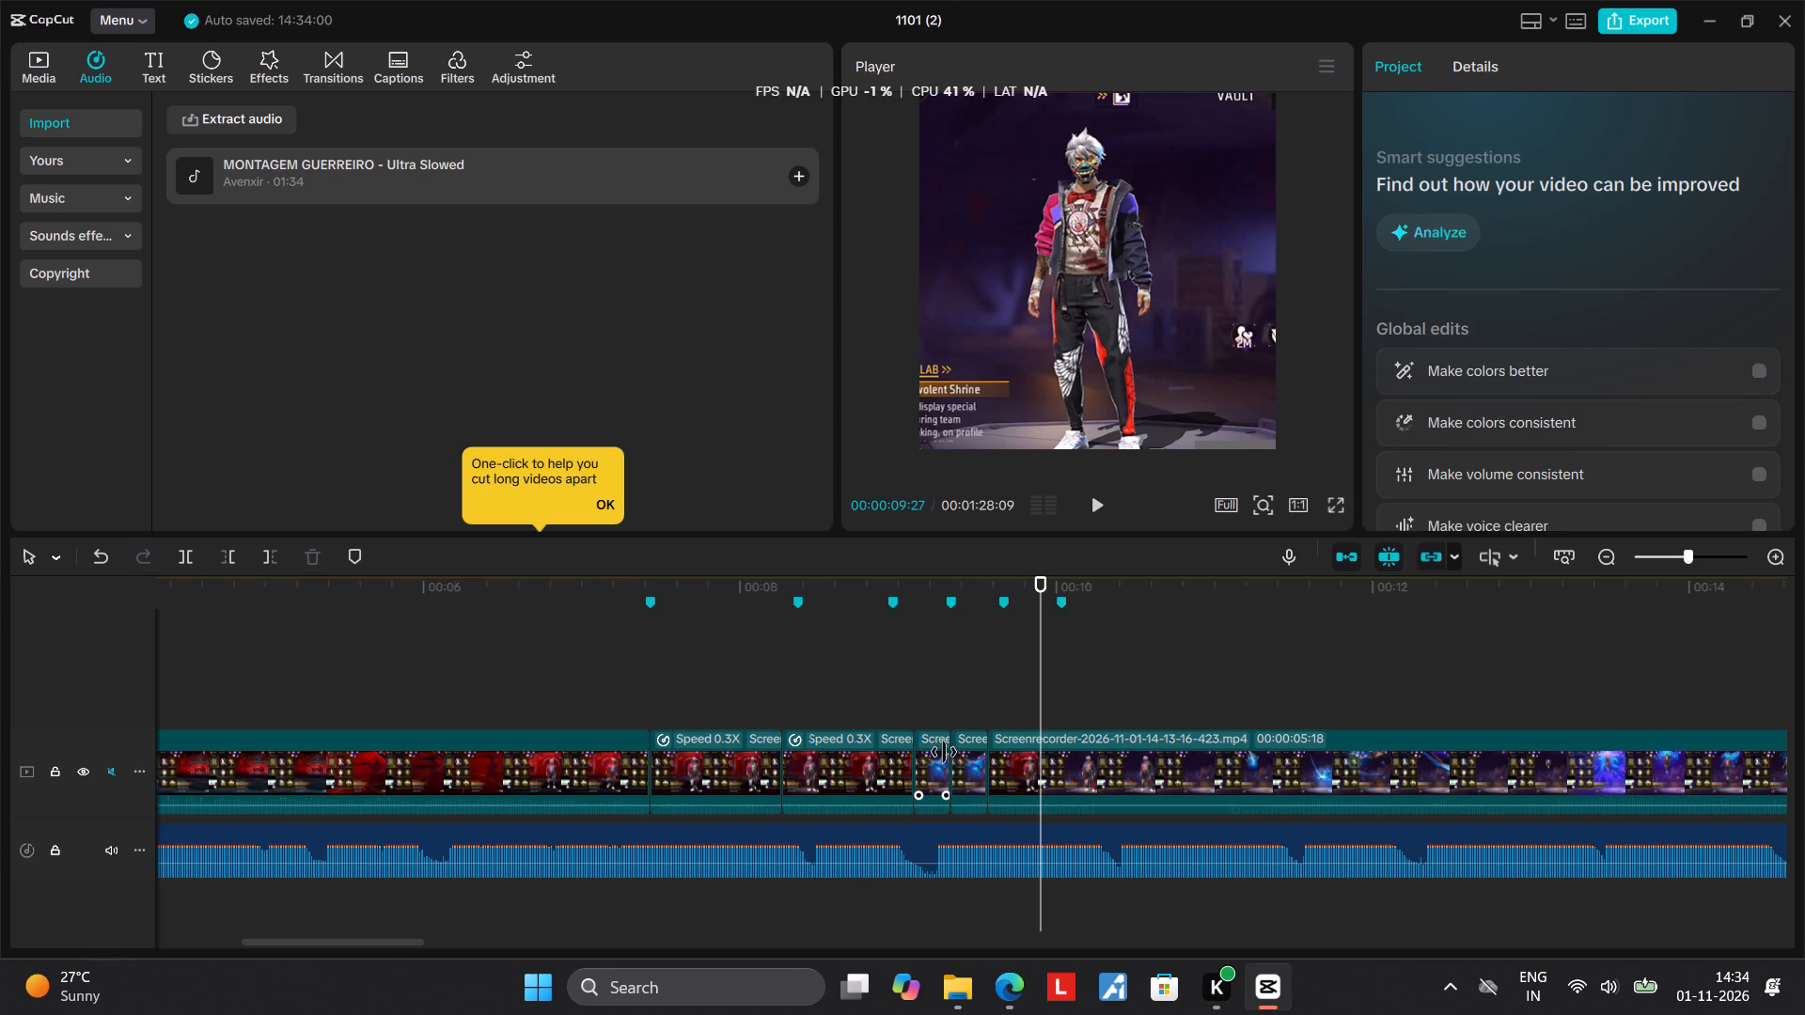
# Extend the first cape segment's end slightly and the duplicate's end to the fifth beat marker.
pyautogui.click(945, 752)
pyautogui.moveTo(950, 758); pyautogui.dragTo(963, 758)
pyautogui.click(998, 772)
pyautogui.click(977, 772)
pyautogui.click(998, 772)
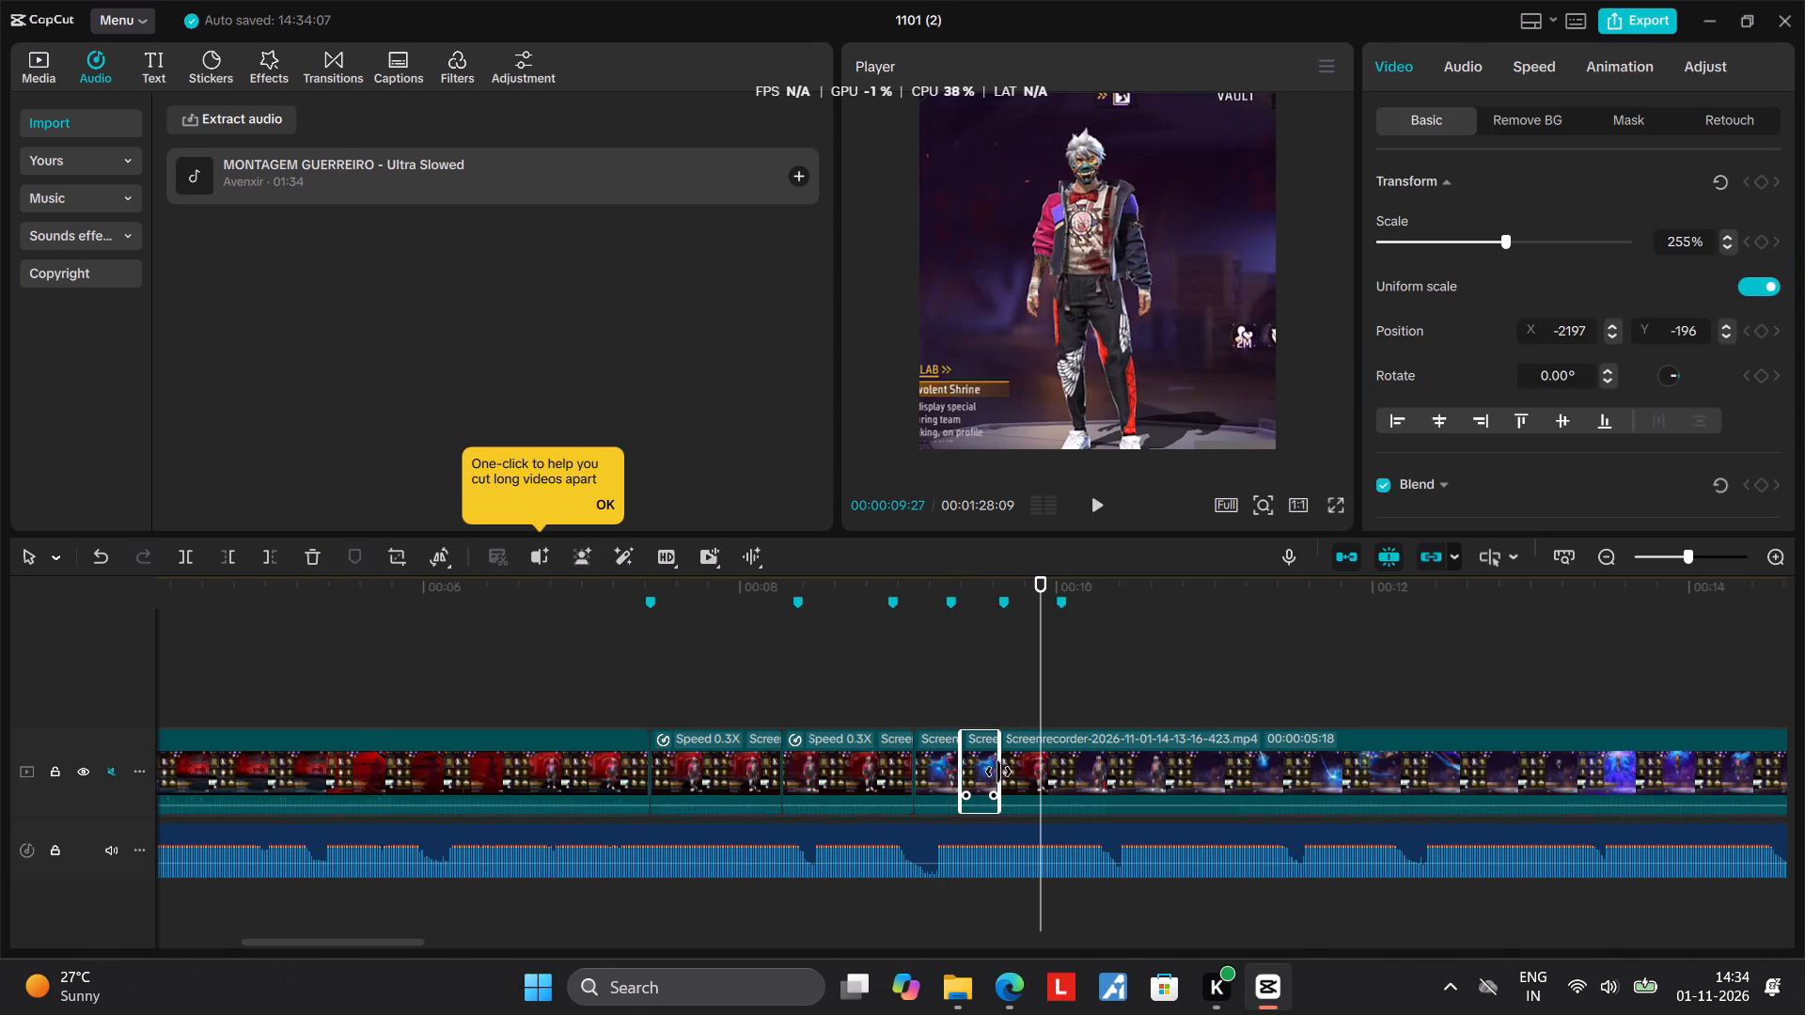
# Reverse the duplicate cape segment and play back the sequence from 00:00:07:26.
pyautogui.click(939, 763)
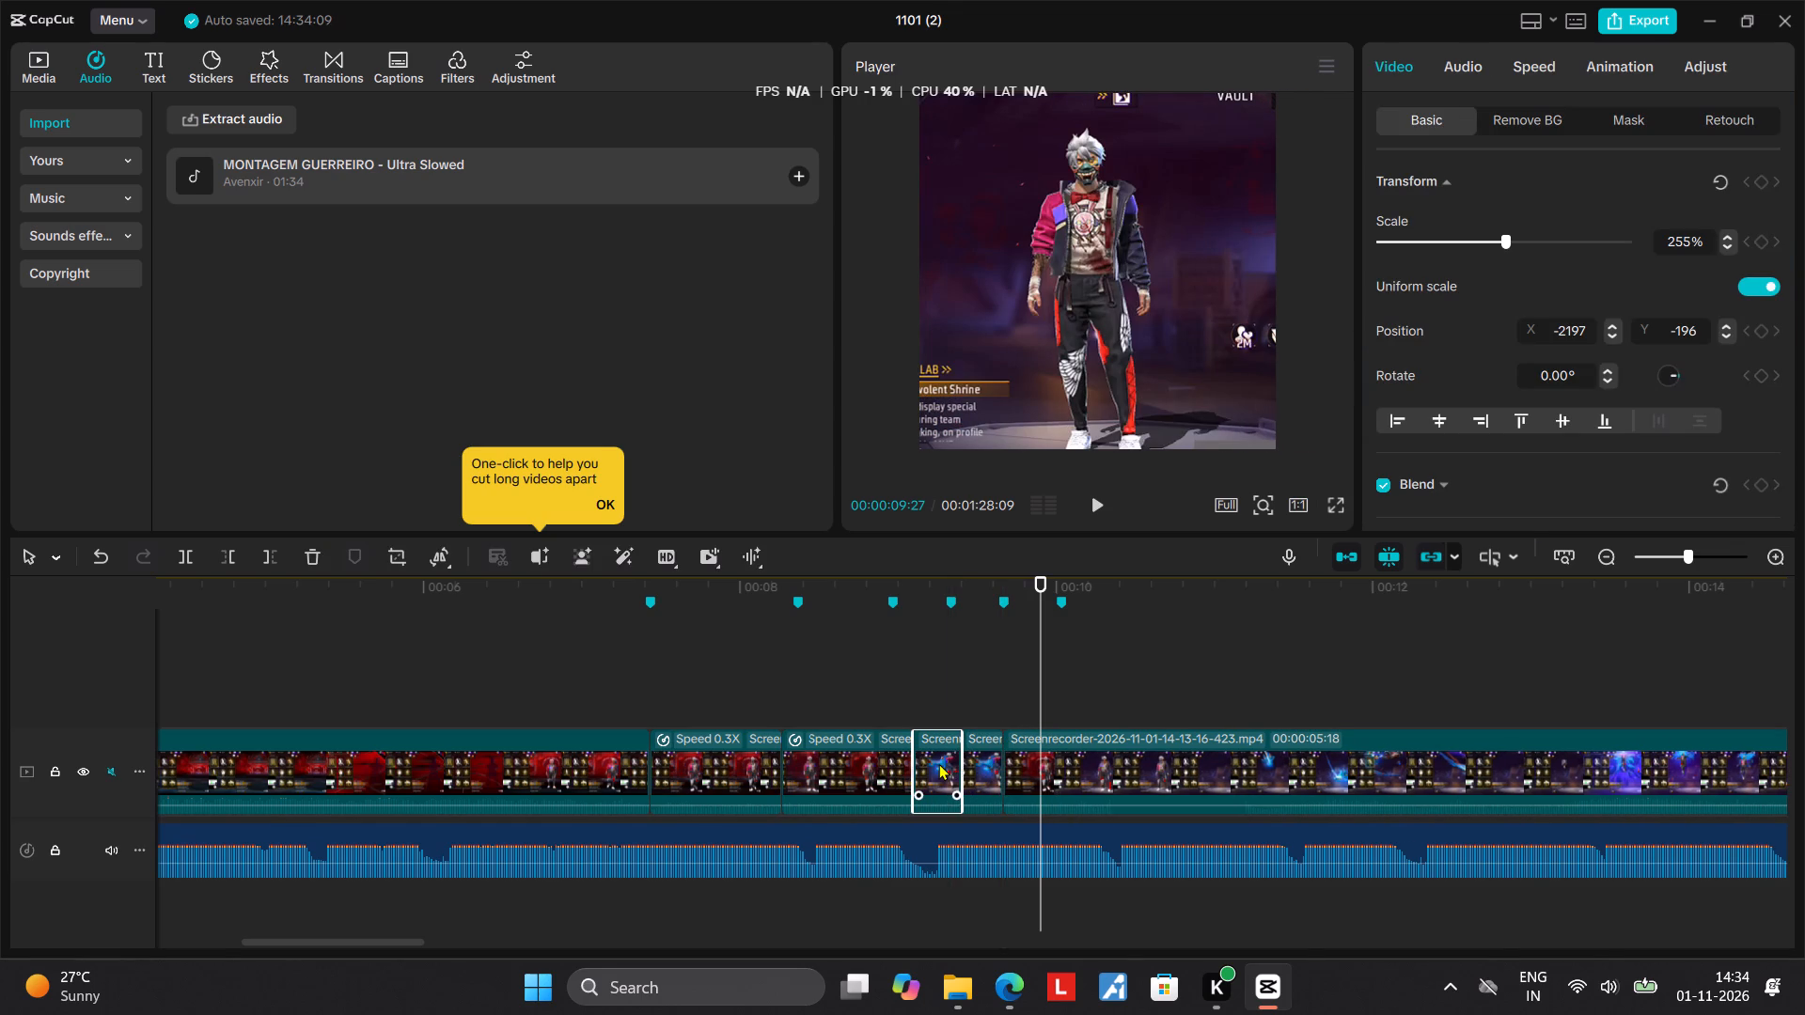
pyautogui.click(979, 737)
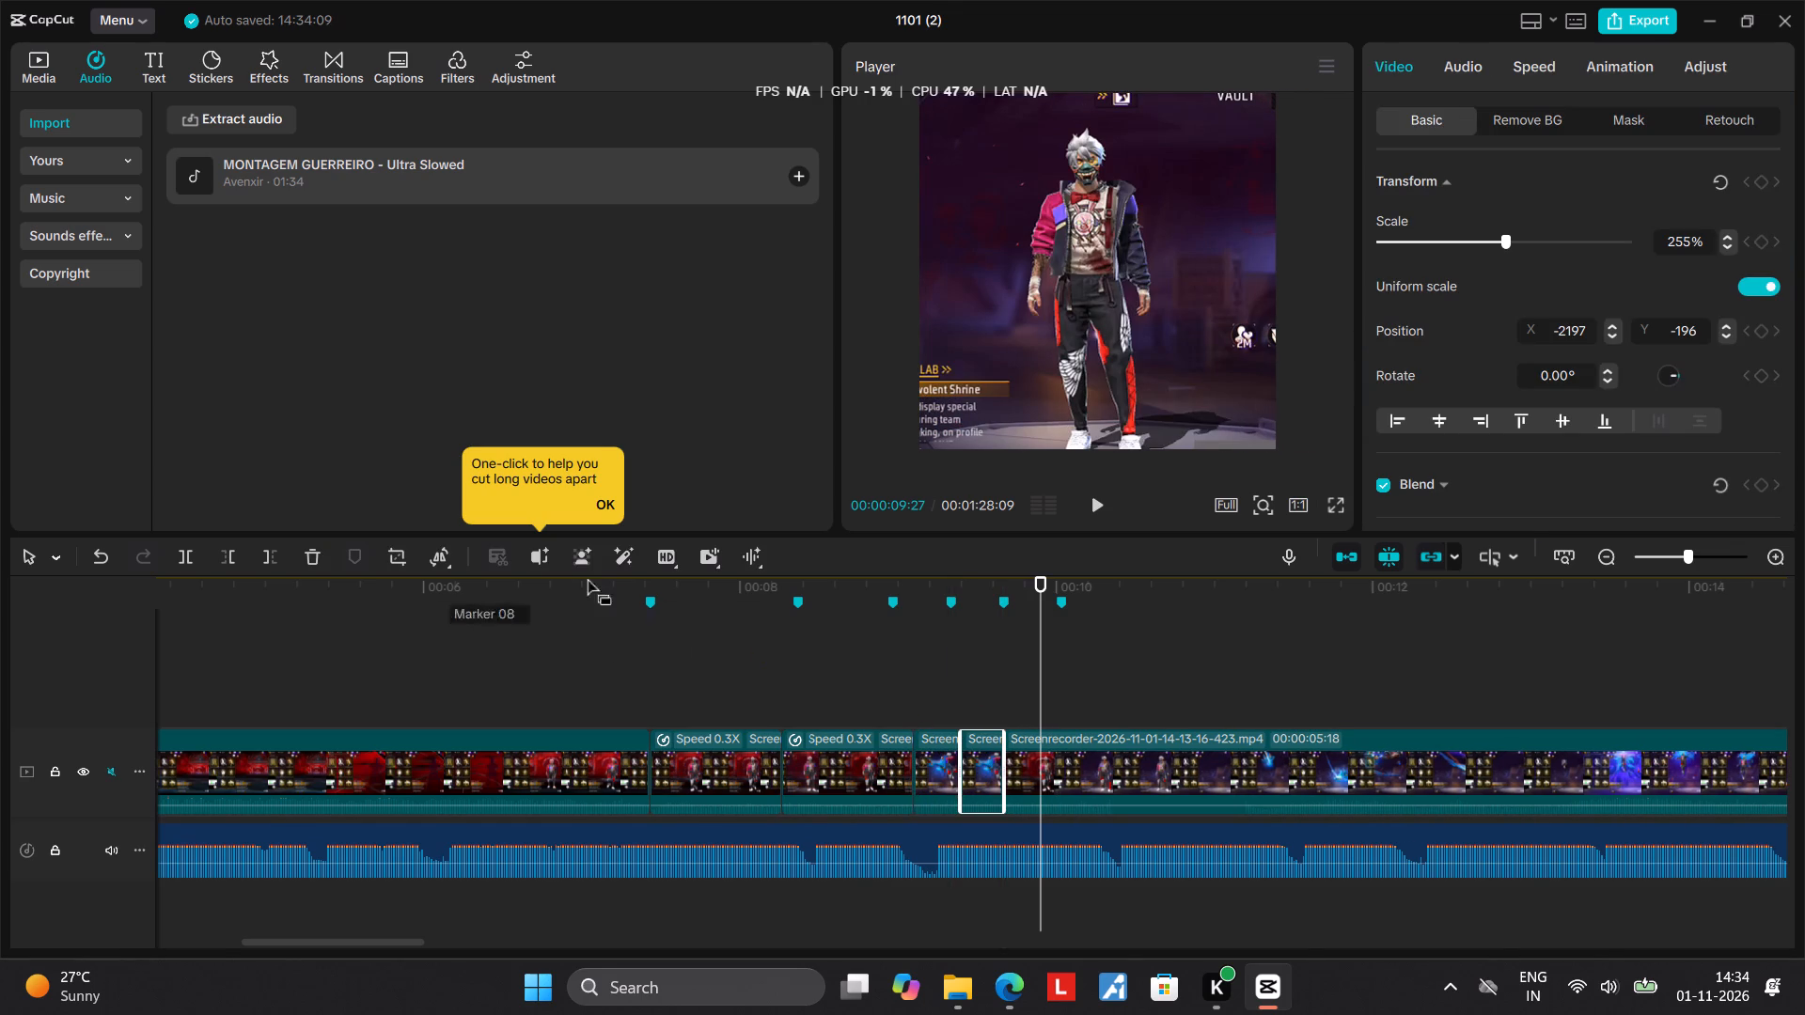
pyautogui.click(440, 562)
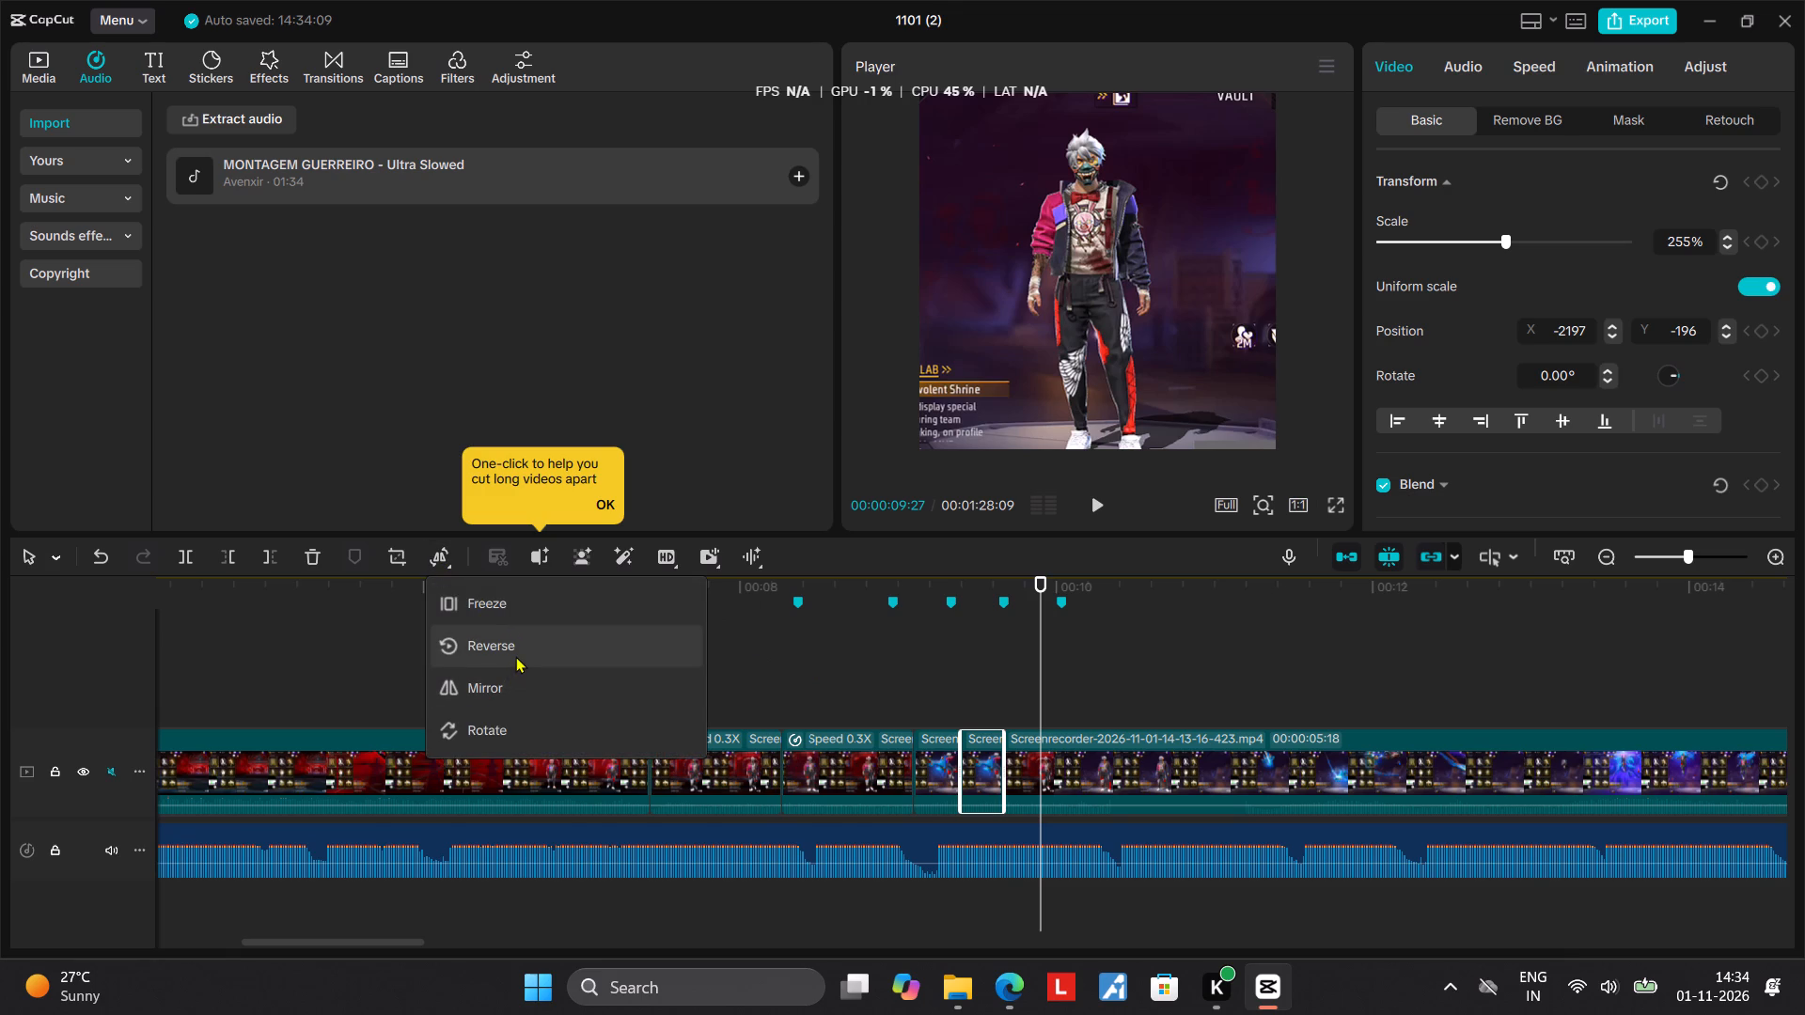
pyautogui.click(516, 656)
pyautogui.click(717, 665)
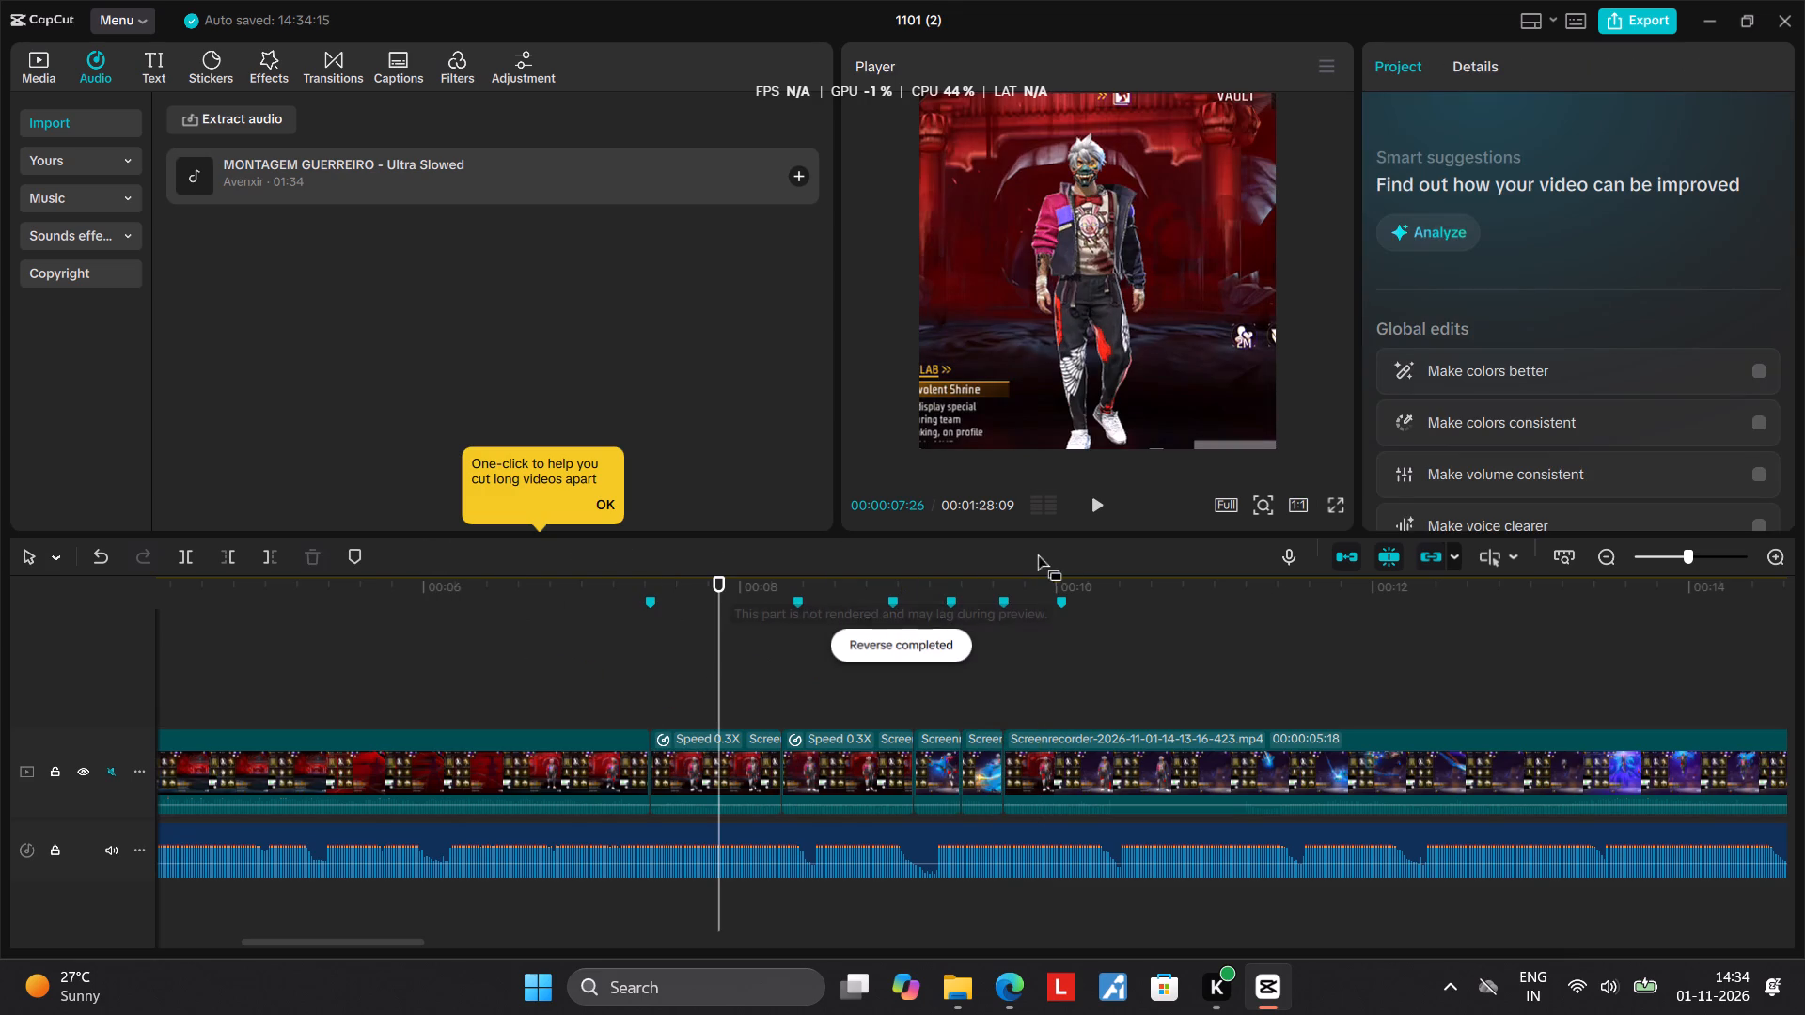
pyautogui.click(1093, 496)
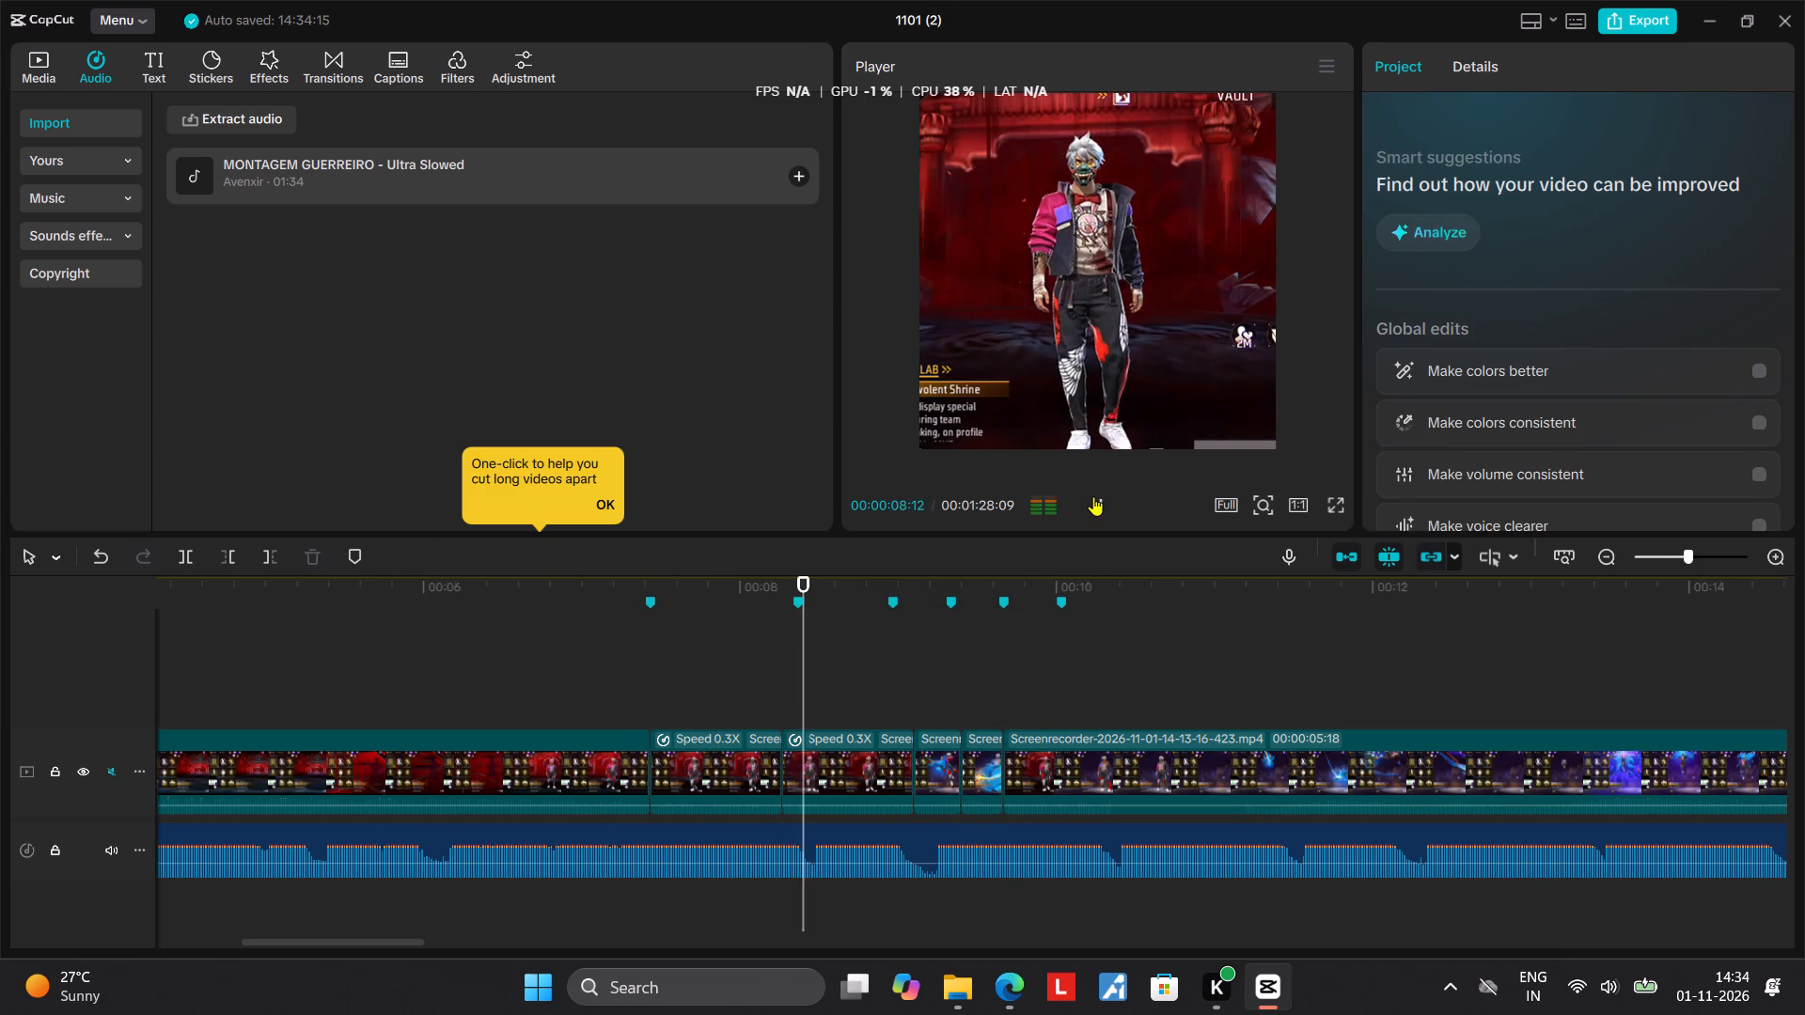
pyautogui.click(1094, 496)
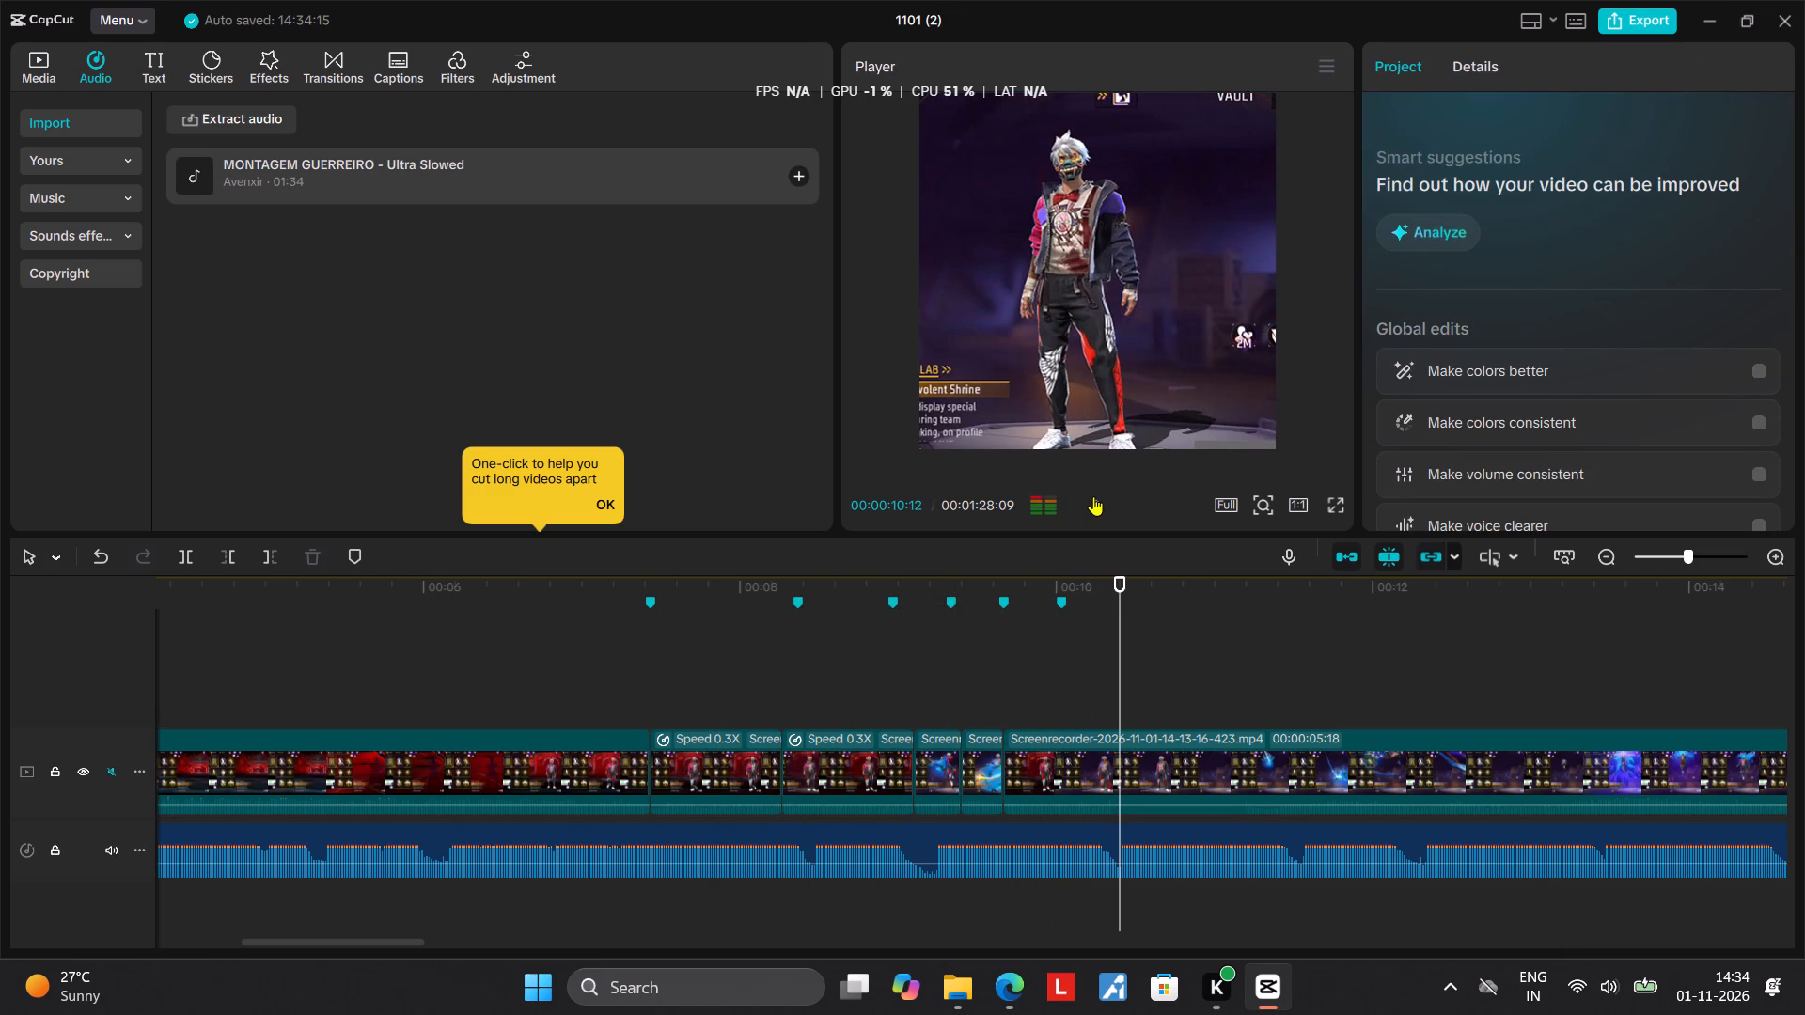
pyautogui.click(971, 757)
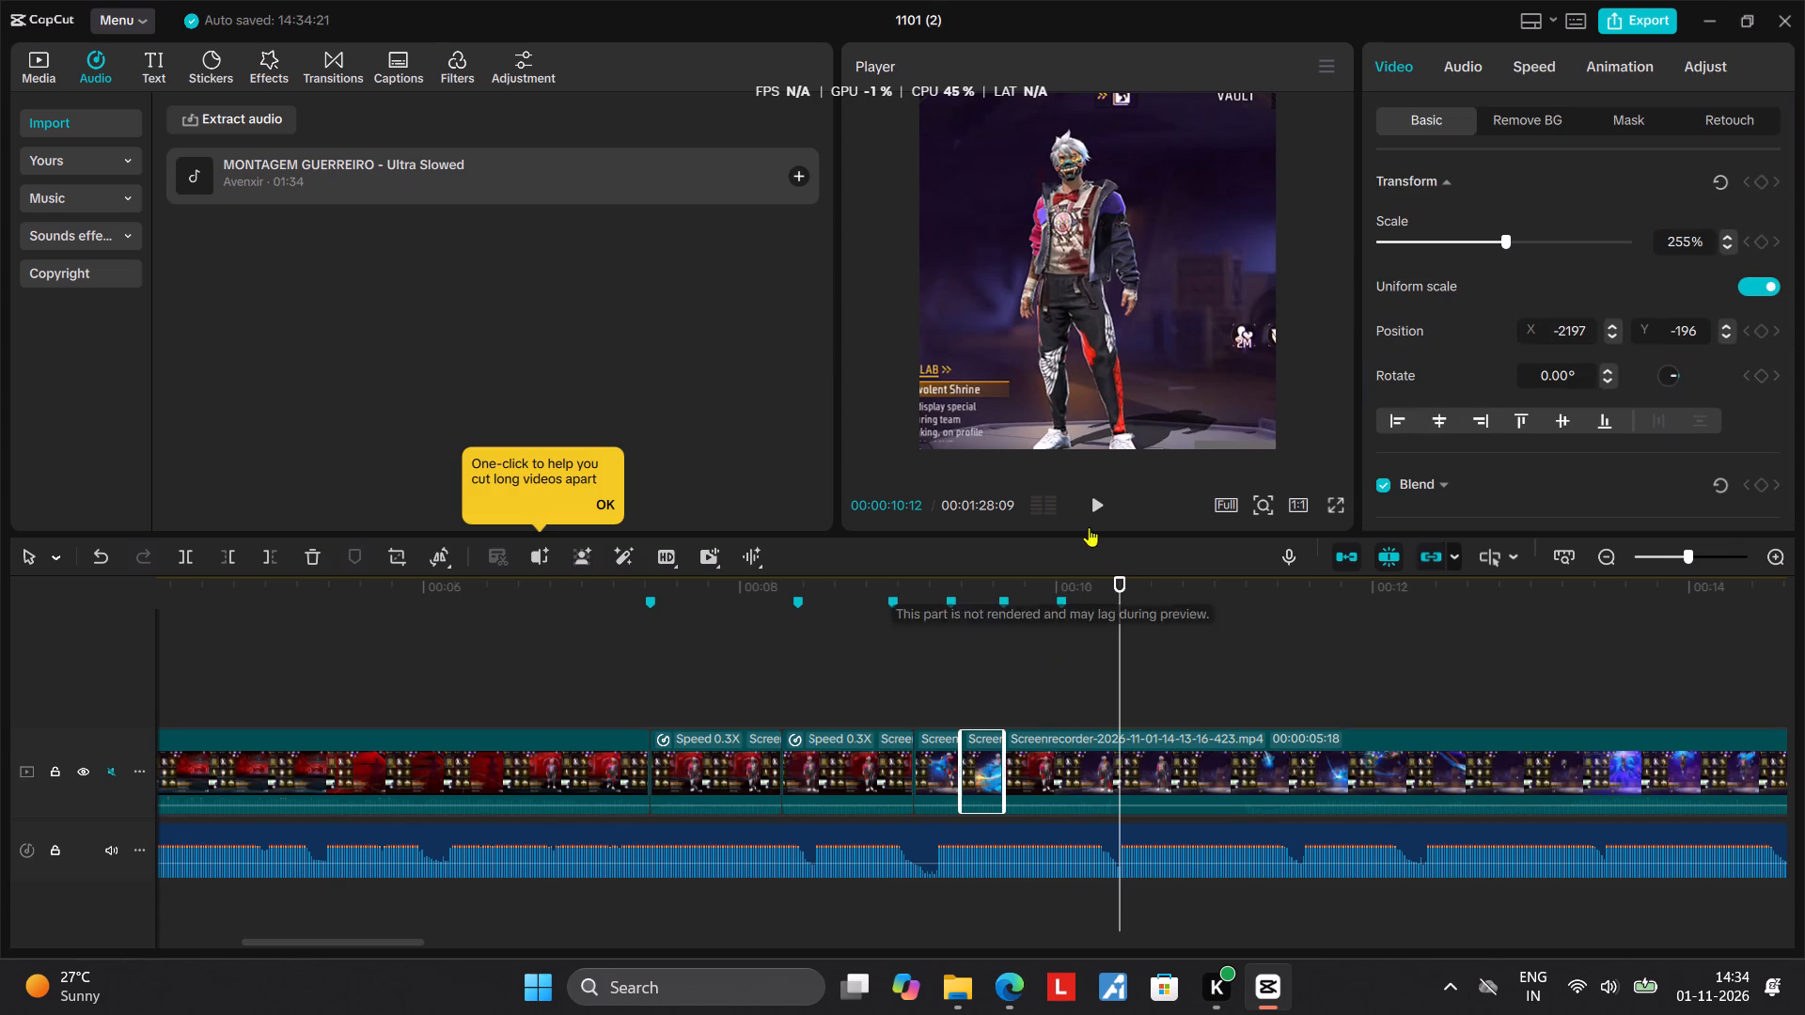
# Locate the pose just before the white burst in the remaining footage and split the main clip at 00:00:17:23.
pyautogui.moveTo(1124, 655); pyautogui.dragTo(1400, 713)
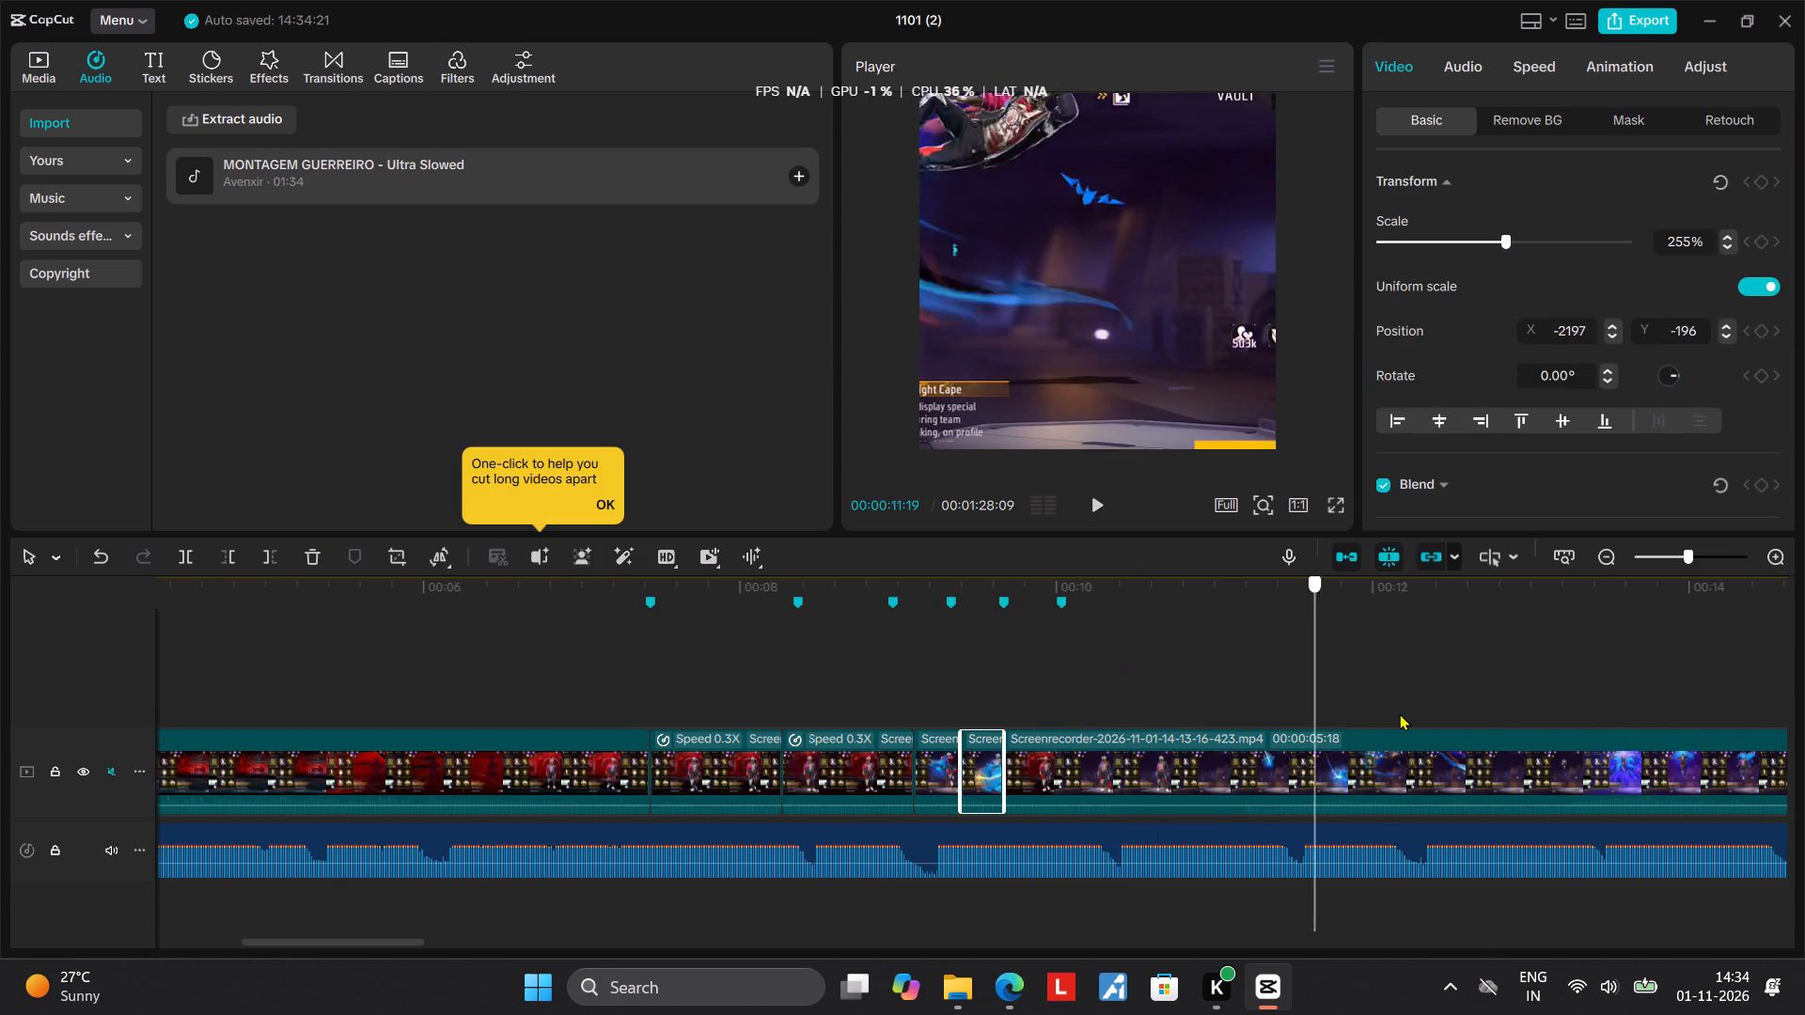
pyautogui.moveTo(1400, 713); pyautogui.dragTo(964, 708)
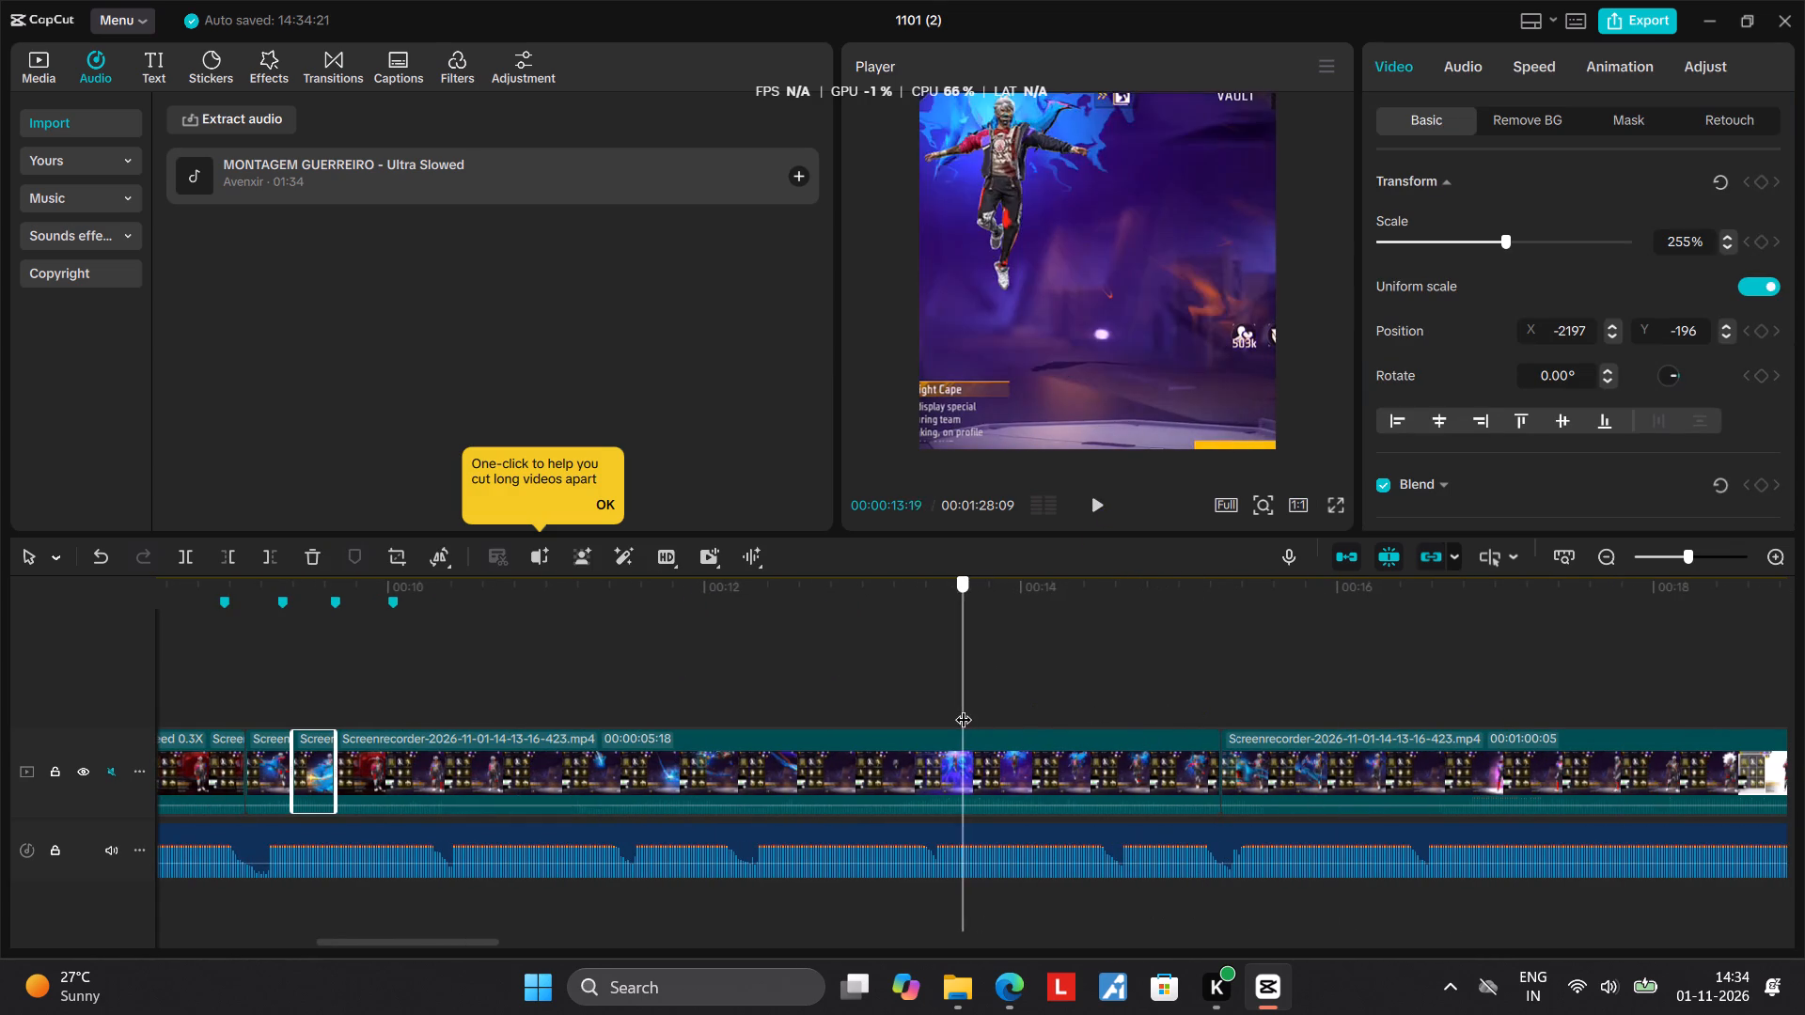
pyautogui.moveTo(964, 708); pyautogui.dragTo(1368, 730)
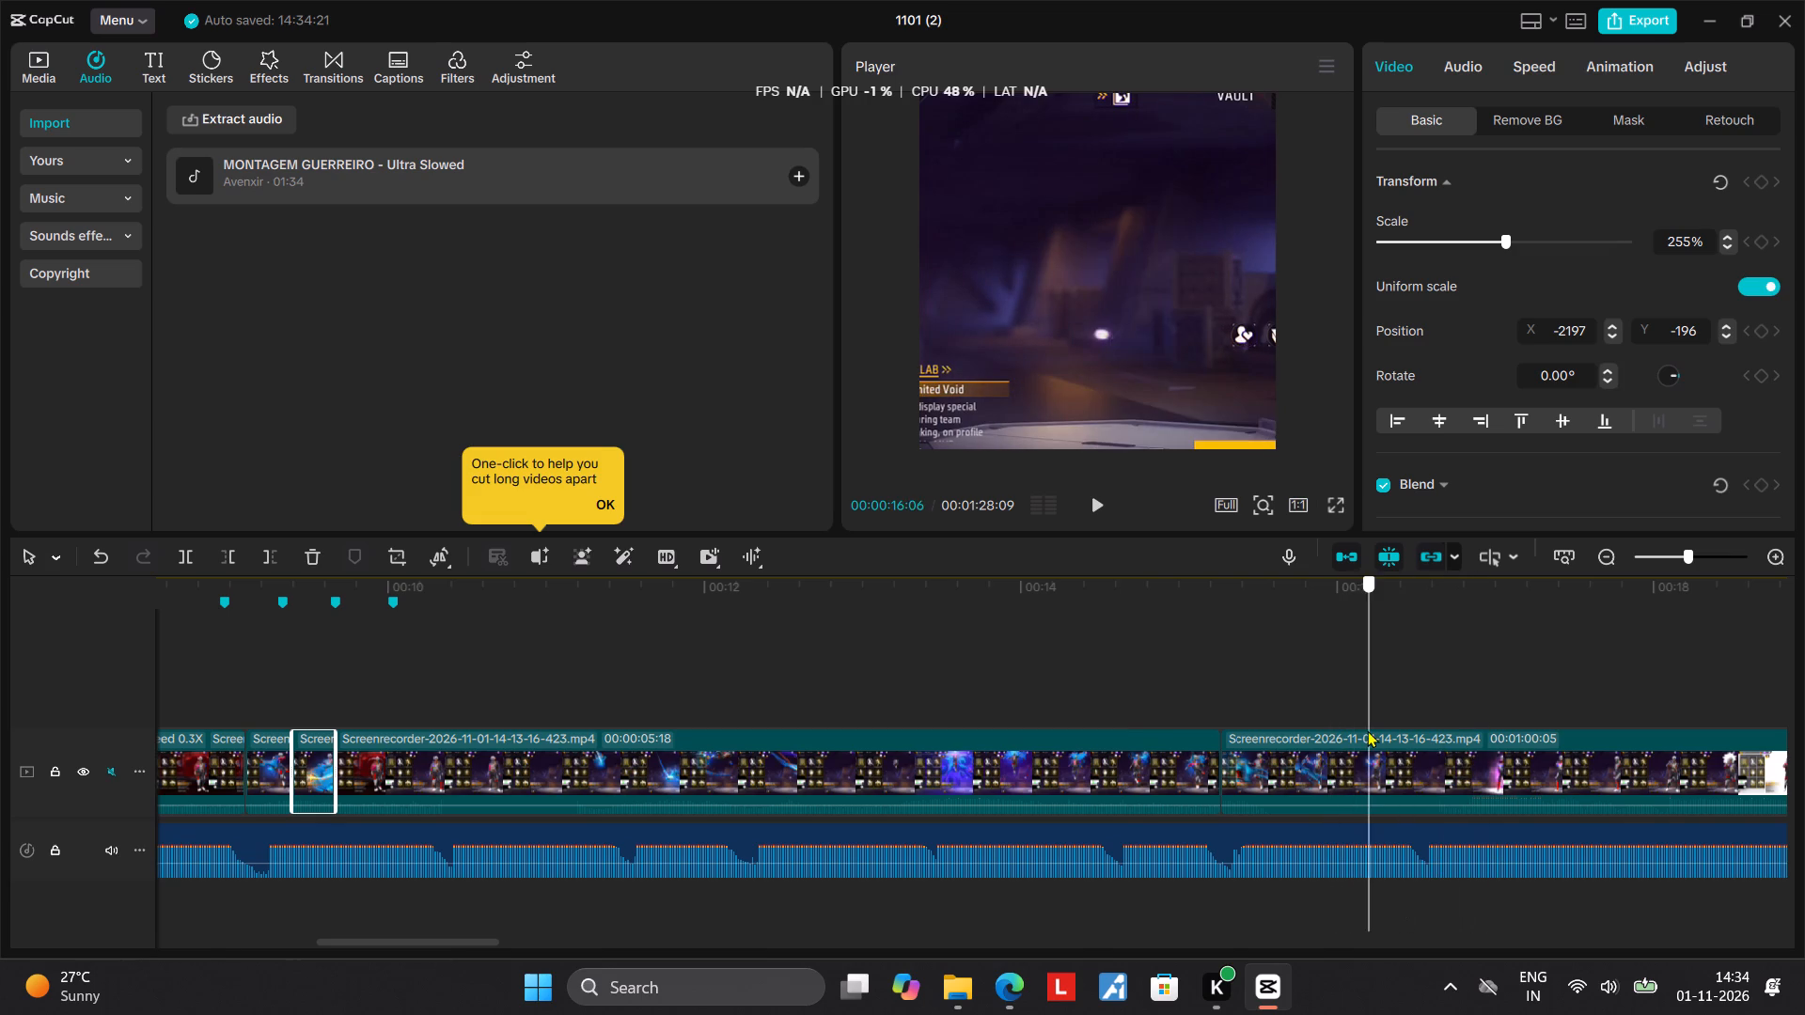
pyautogui.moveTo(1368, 730); pyautogui.dragTo(1801, 788)
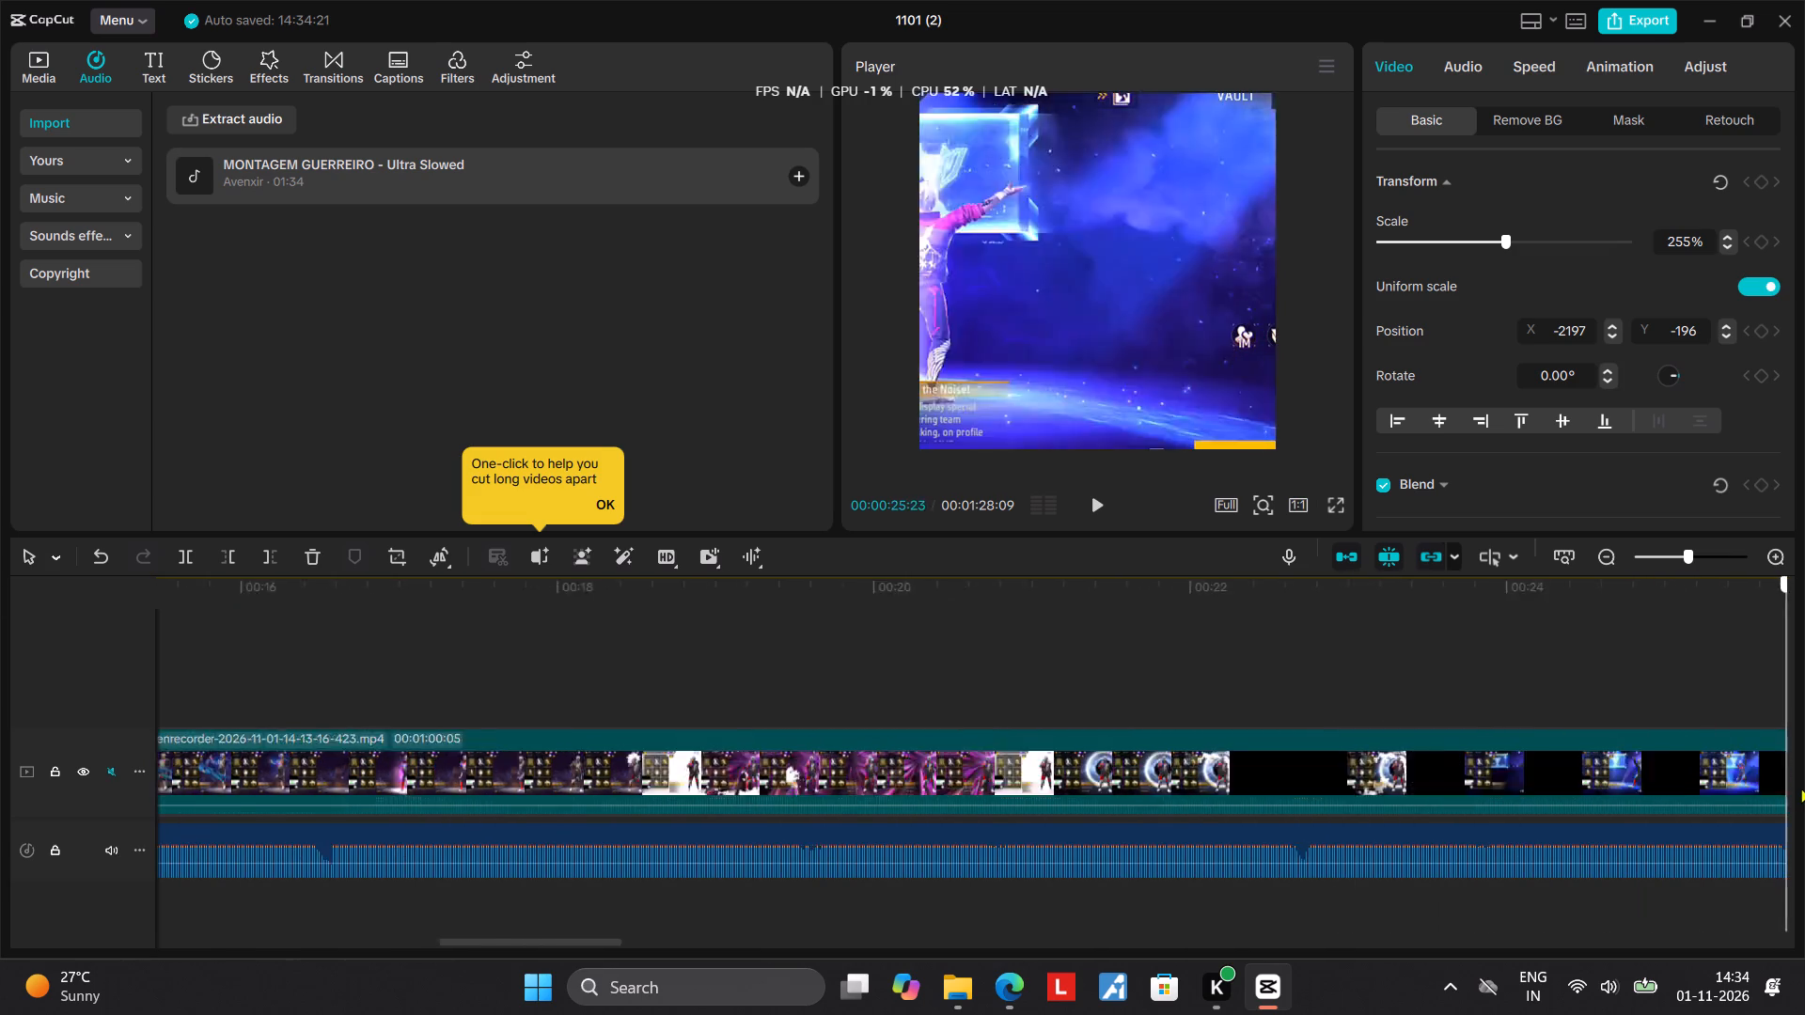
pyautogui.moveTo(1801, 788); pyautogui.dragTo(957, 730)
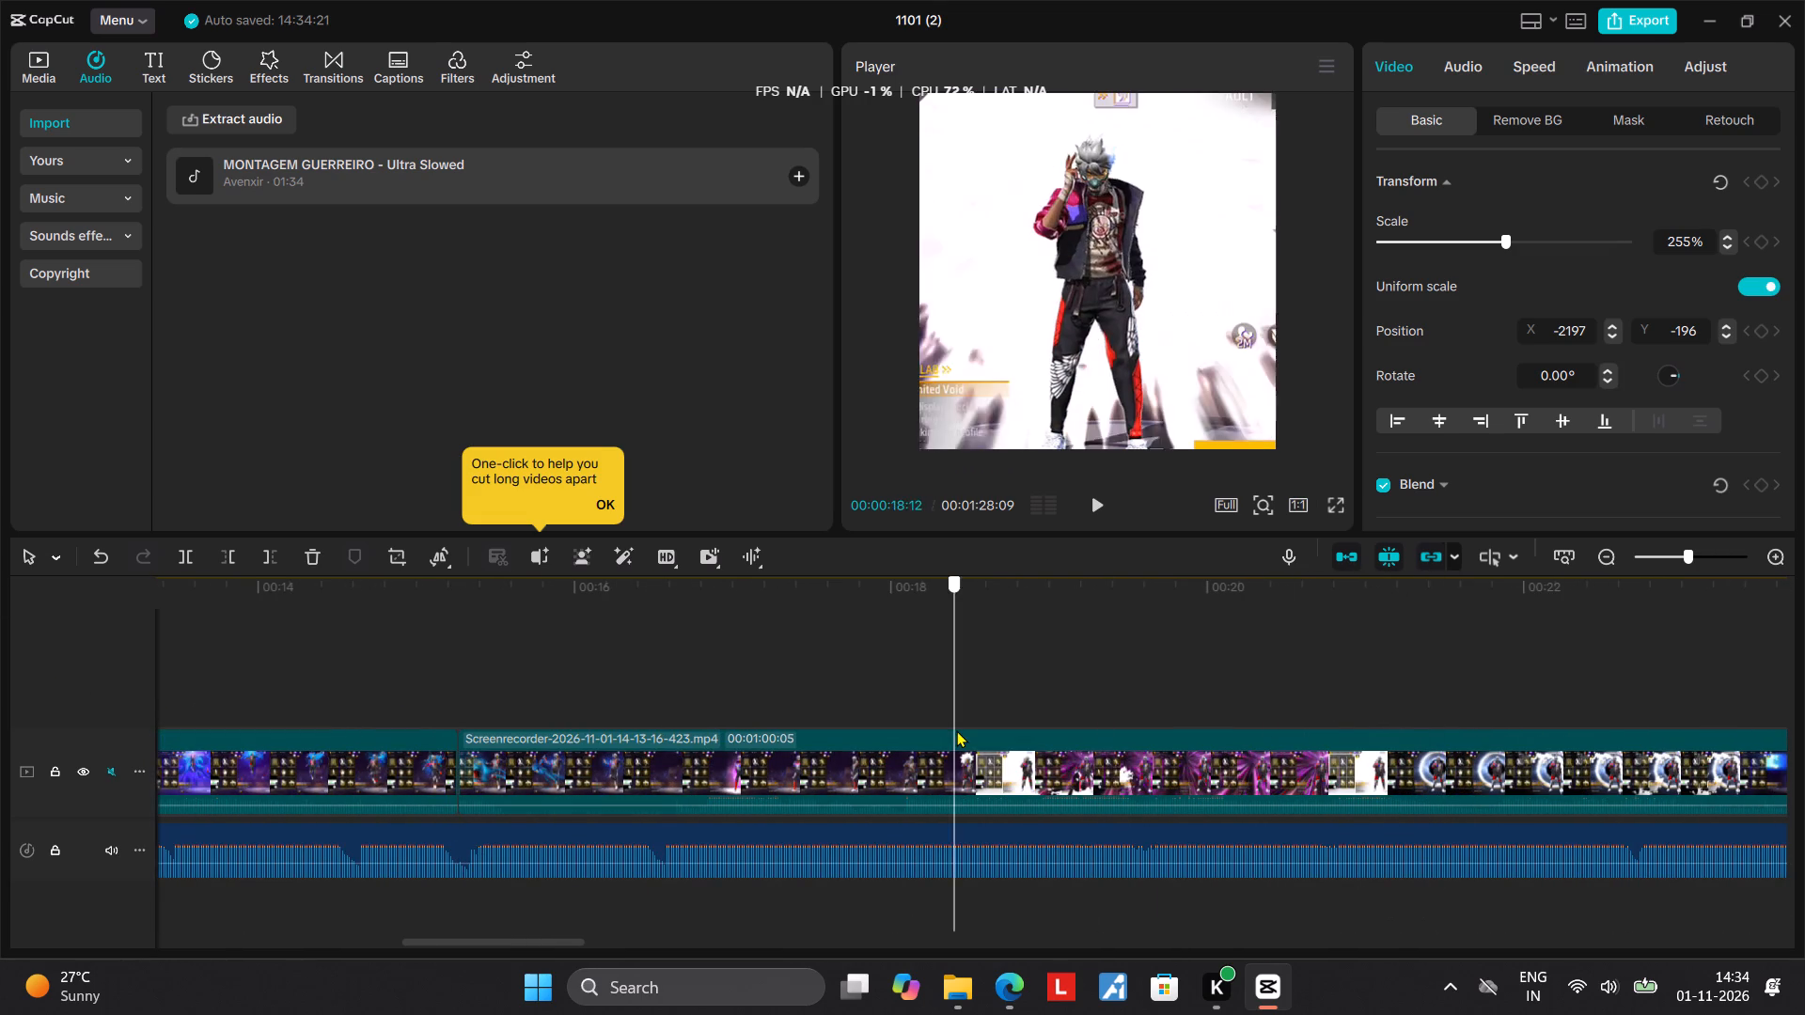
pyautogui.moveTo(957, 730); pyautogui.dragTo(927, 721)
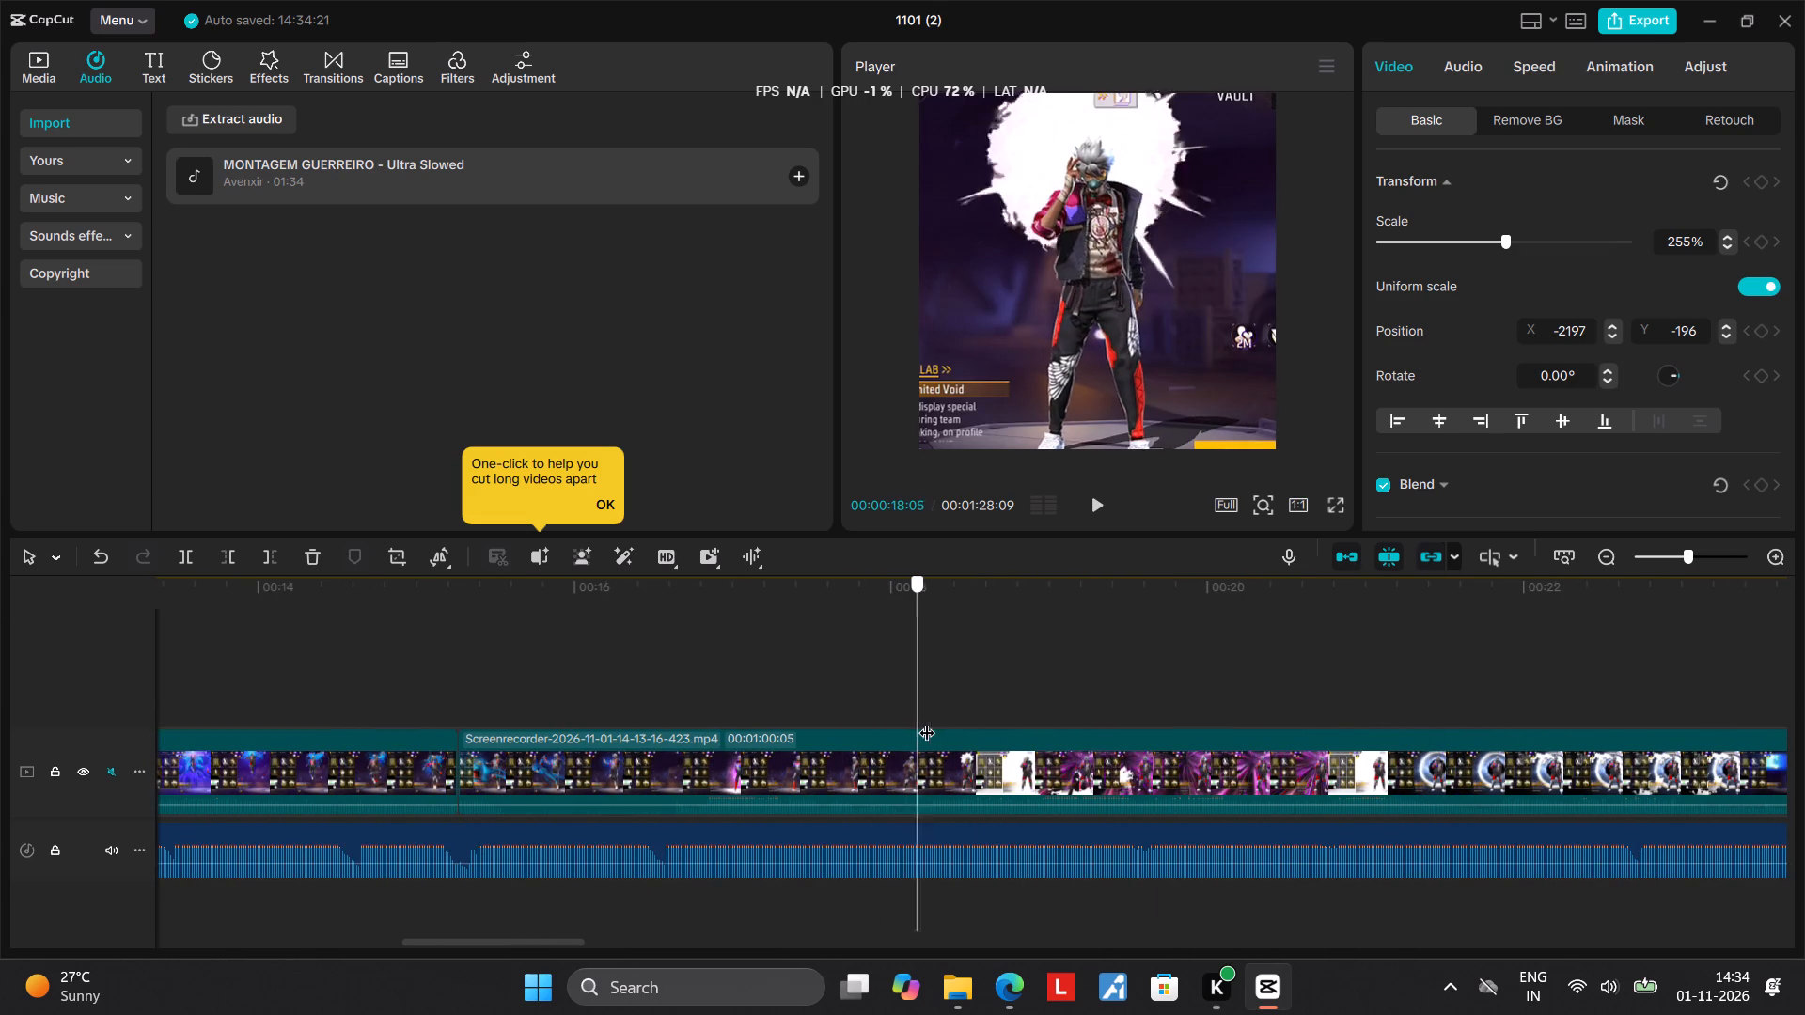
pyautogui.moveTo(927, 721); pyautogui.dragTo(872, 709)
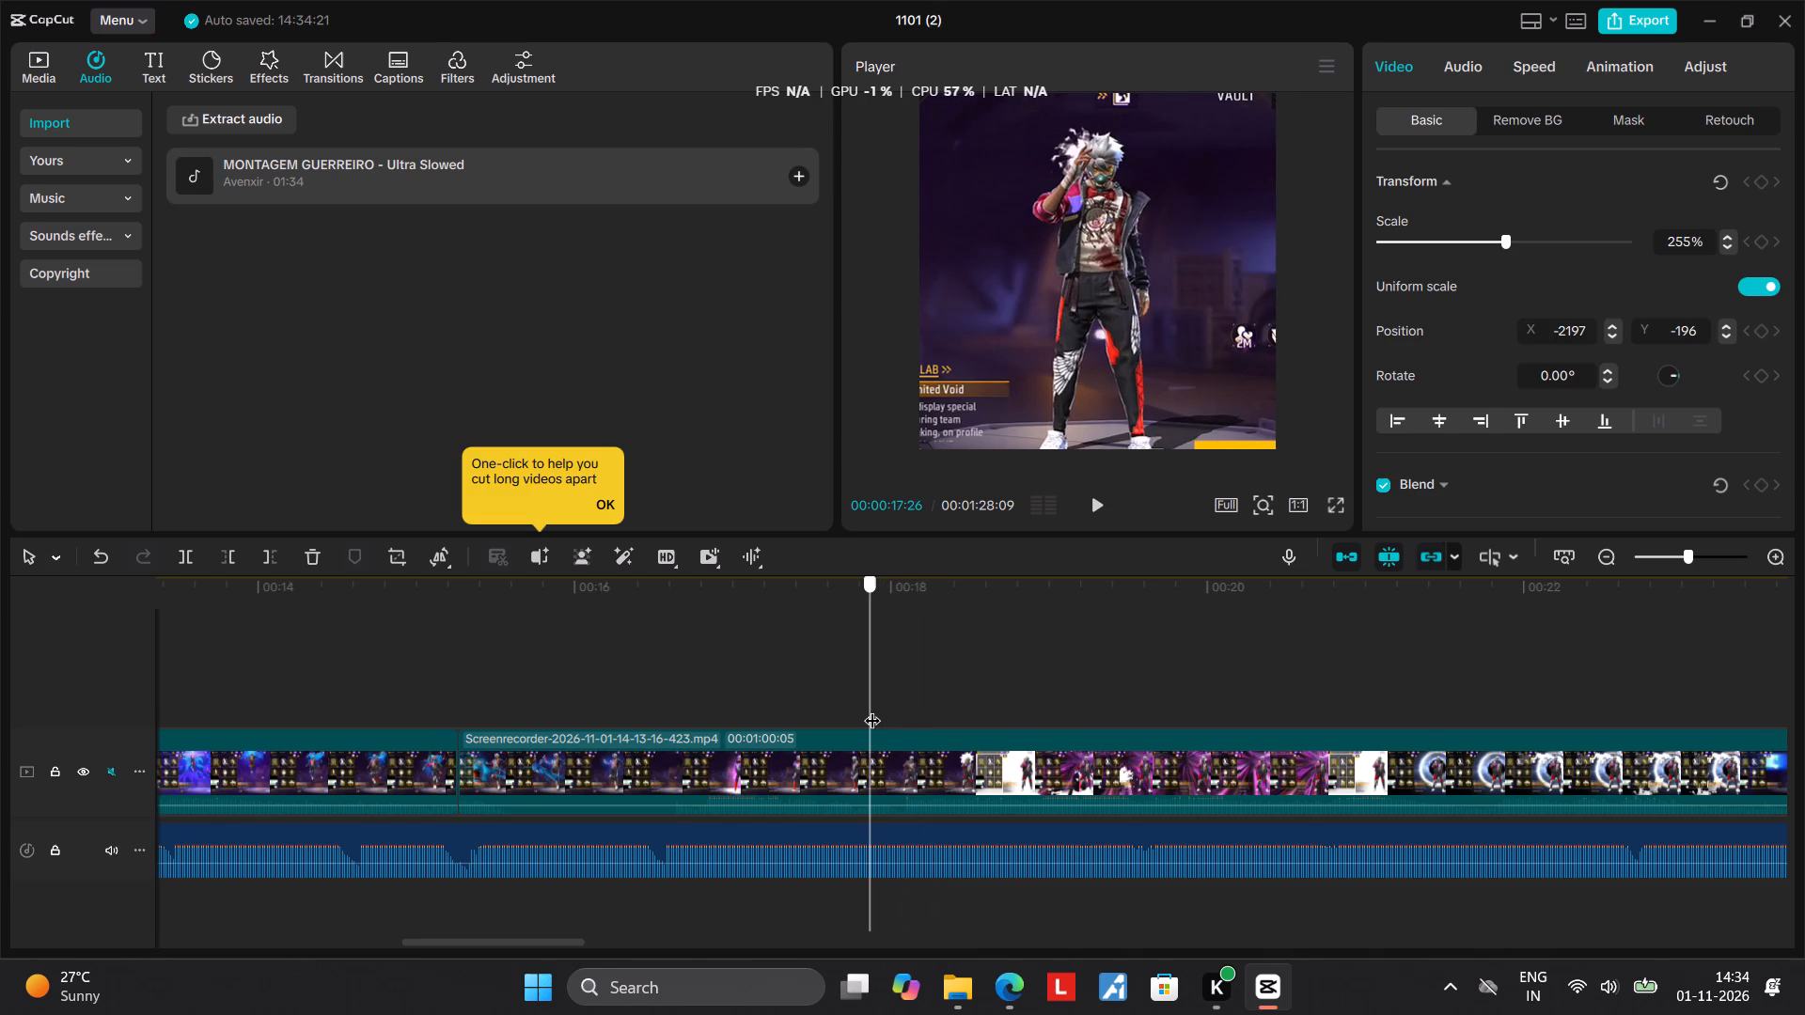
pyautogui.moveTo(872, 709); pyautogui.dragTo(856, 709)
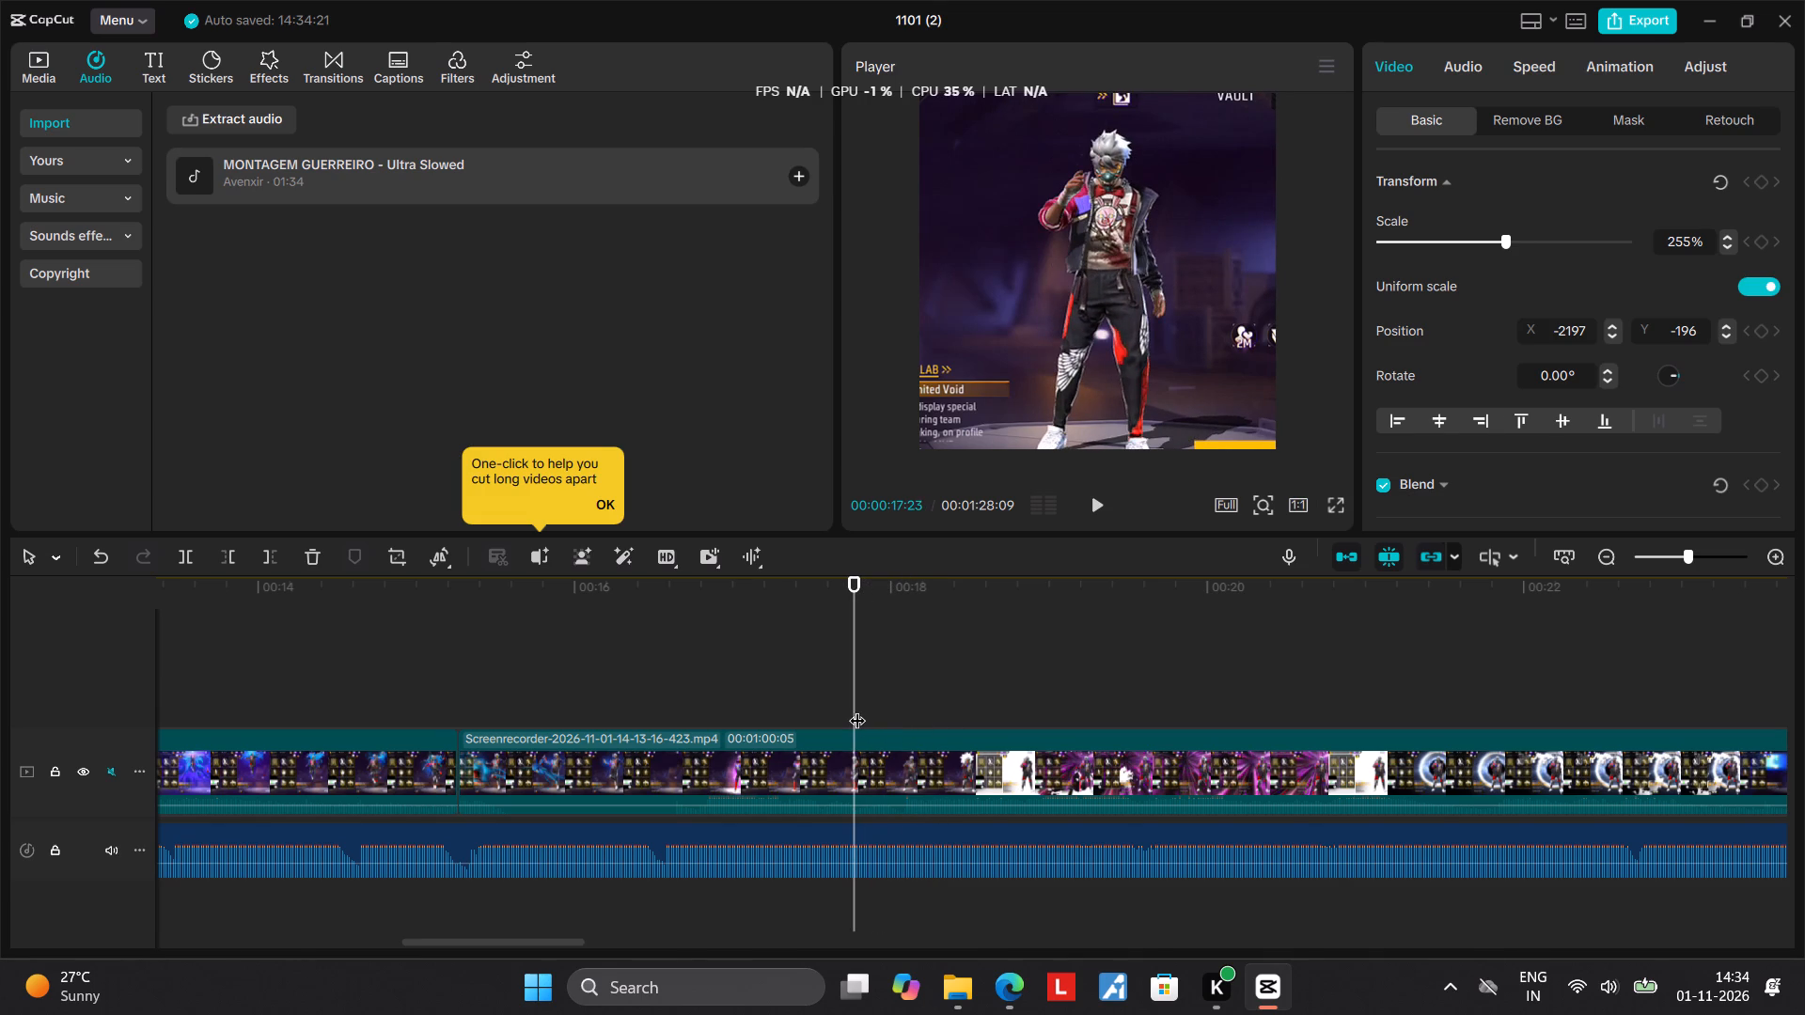
pyautogui.click(873, 771)
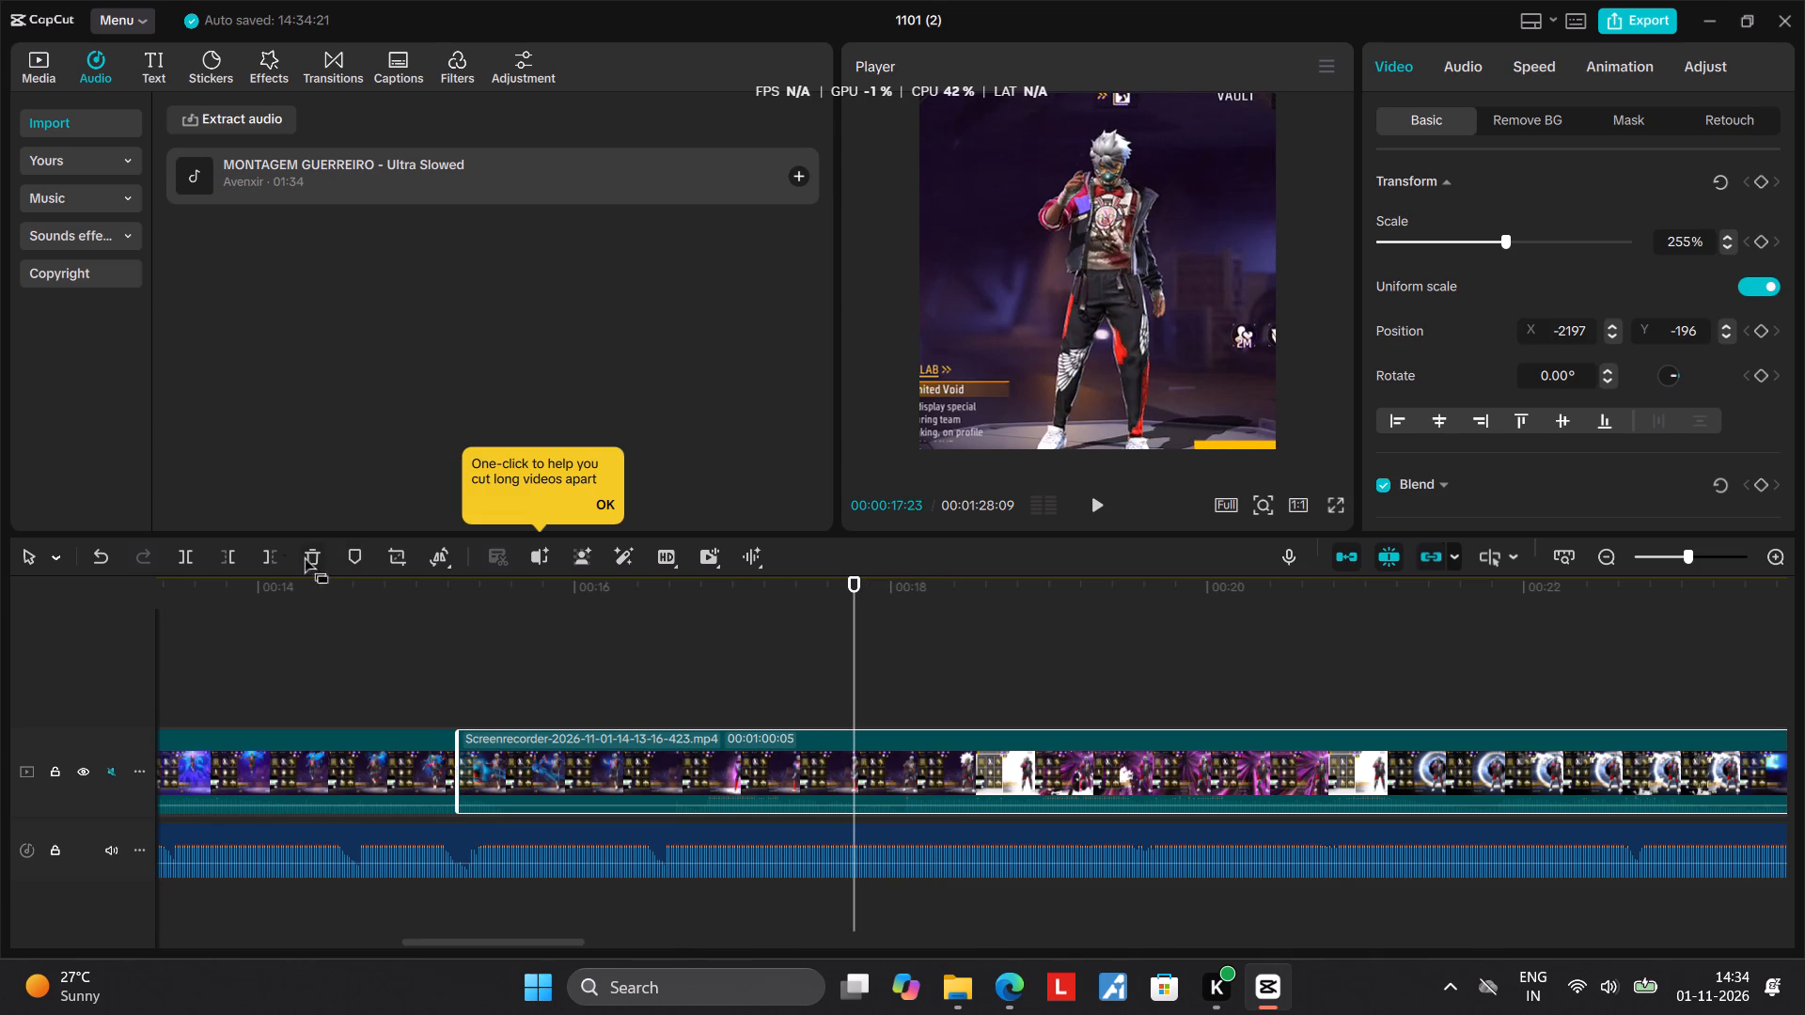
pyautogui.click(181, 555)
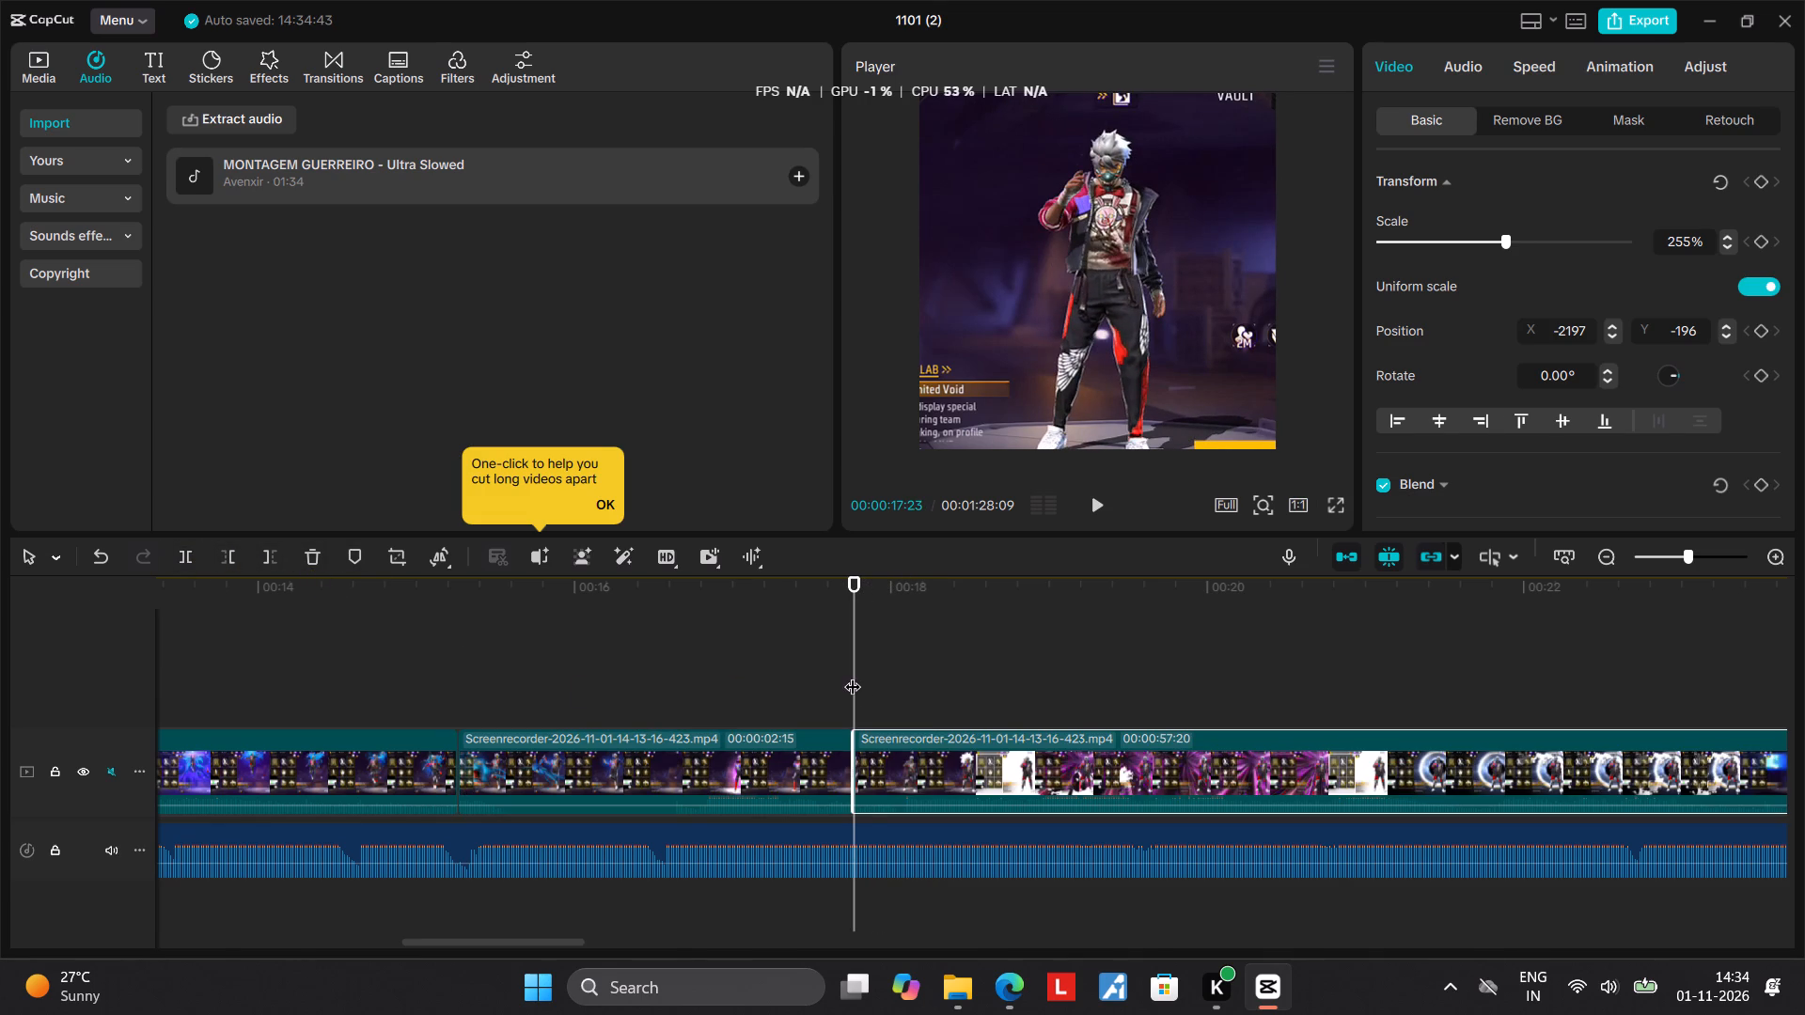
# Split the footage again at 00:00:18:07, during the white burst, to isolate the move as its own segment.
pyautogui.moveTo(853, 675); pyautogui.dragTo(914, 689)
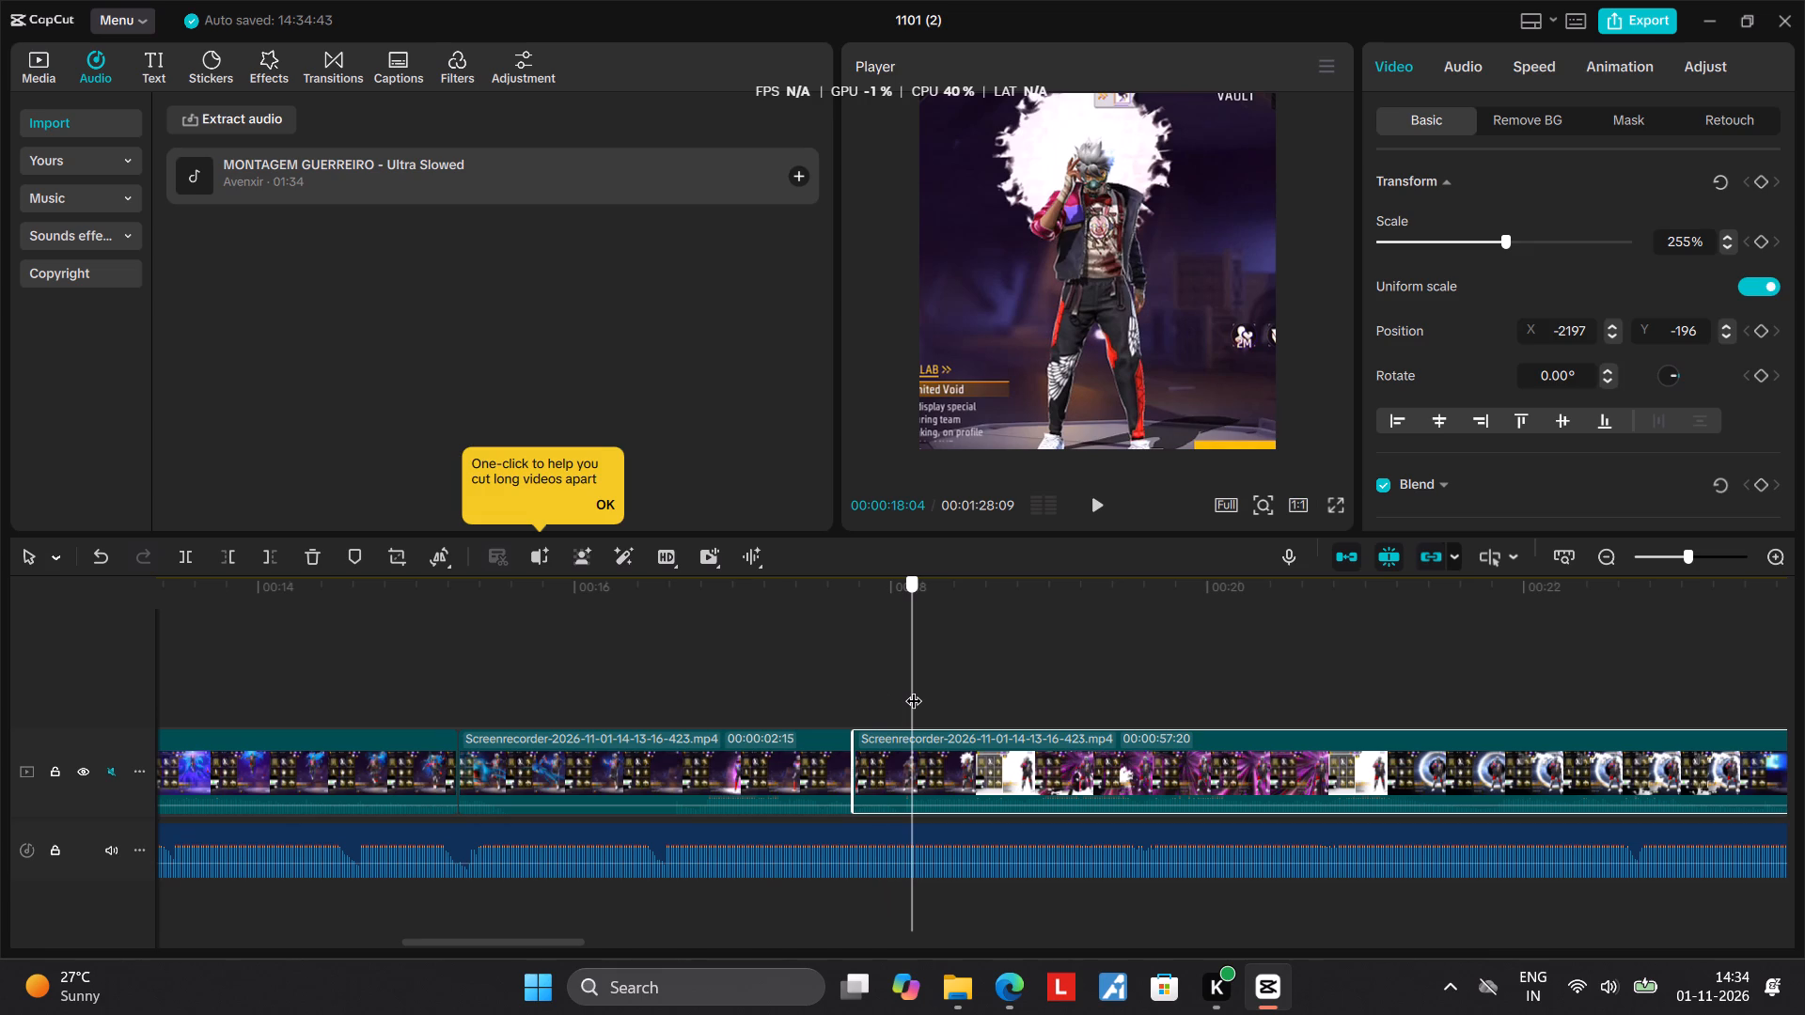
pyautogui.moveTo(914, 689); pyautogui.dragTo(899, 685)
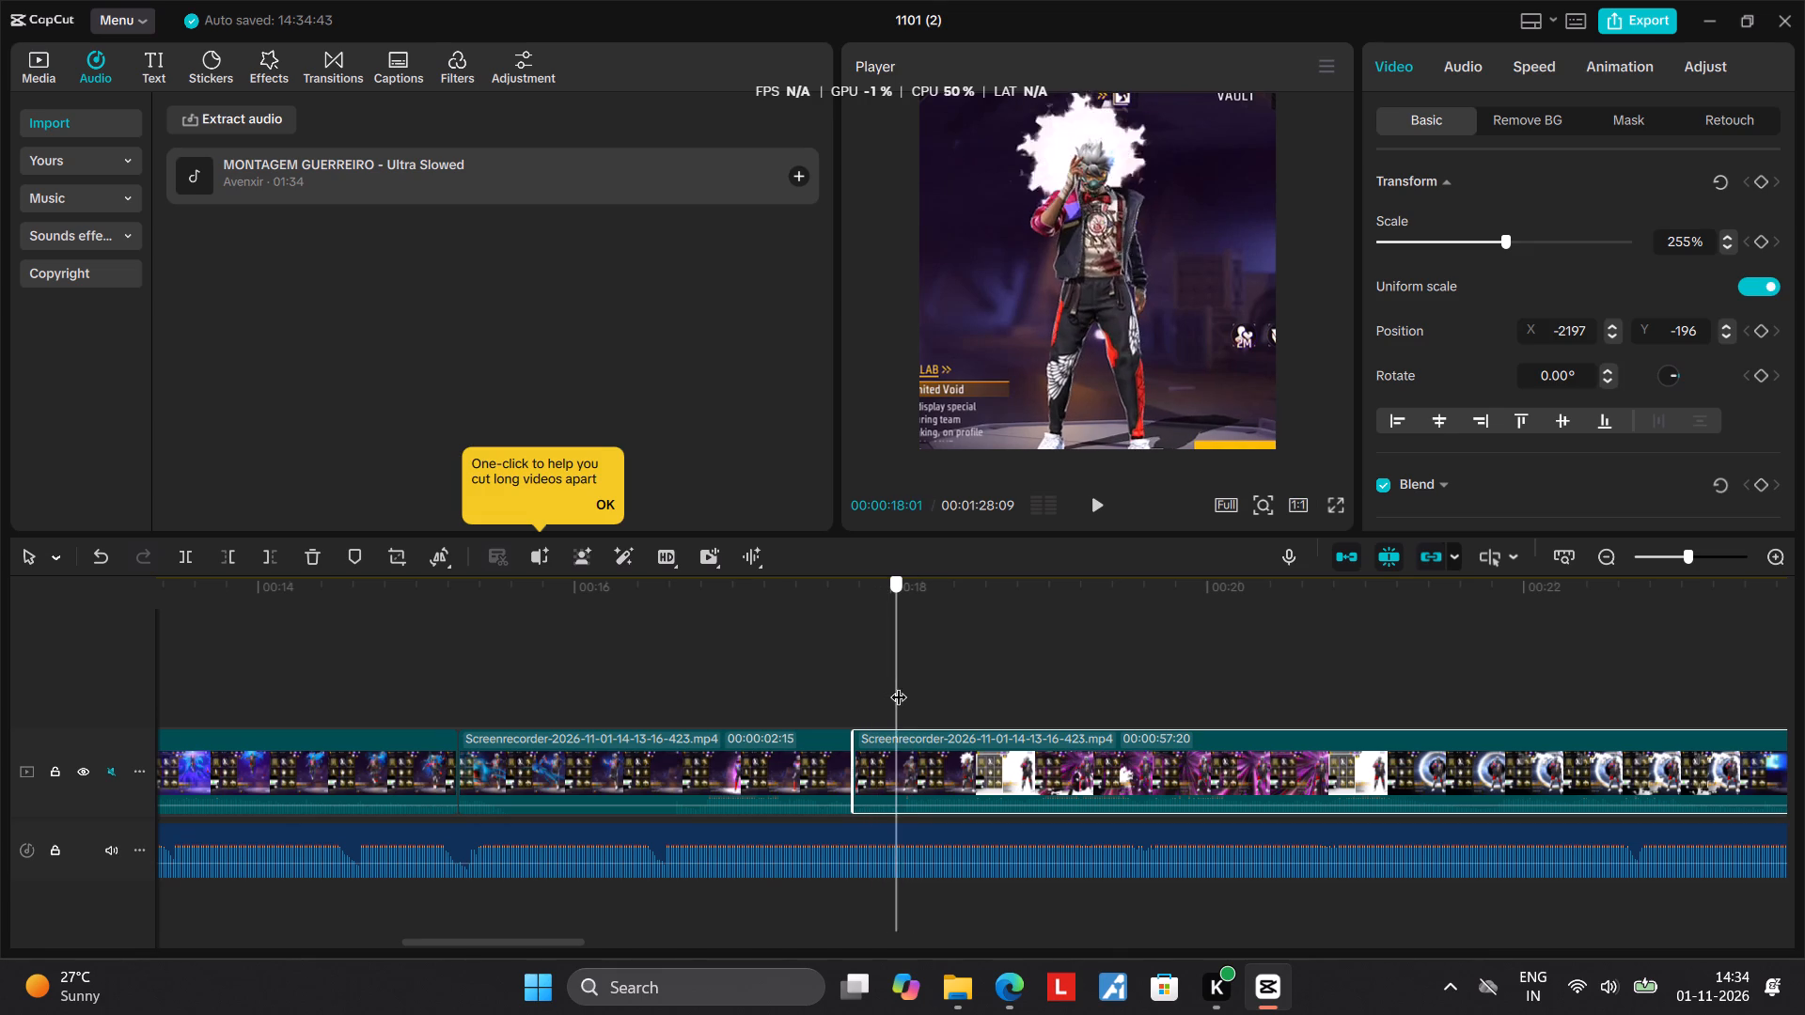
pyautogui.moveTo(899, 685); pyautogui.dragTo(930, 690)
pyautogui.click(189, 558)
# Move the white-burst segment along the main track to directly after the reversed cape segment, at the fifth beat marker.
pyautogui.moveTo(864, 774); pyautogui.dragTo(808, 795)
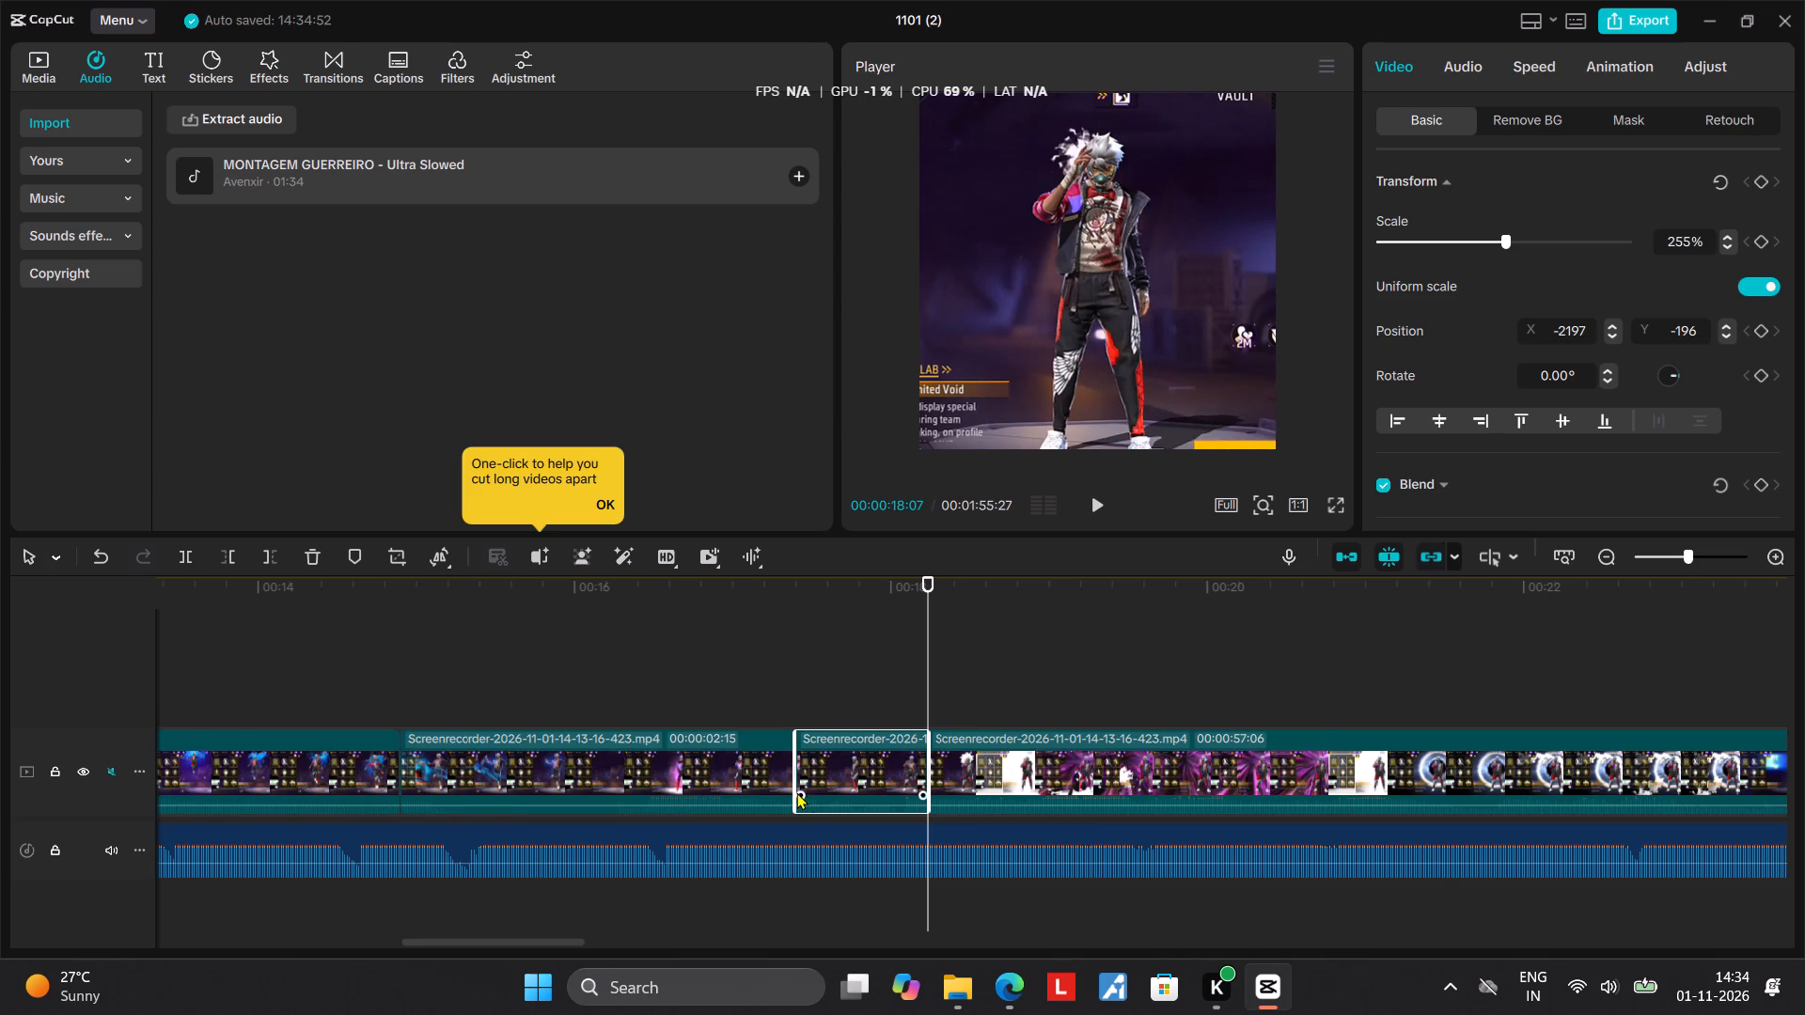
pyautogui.hotkey('ctrl', 'z')
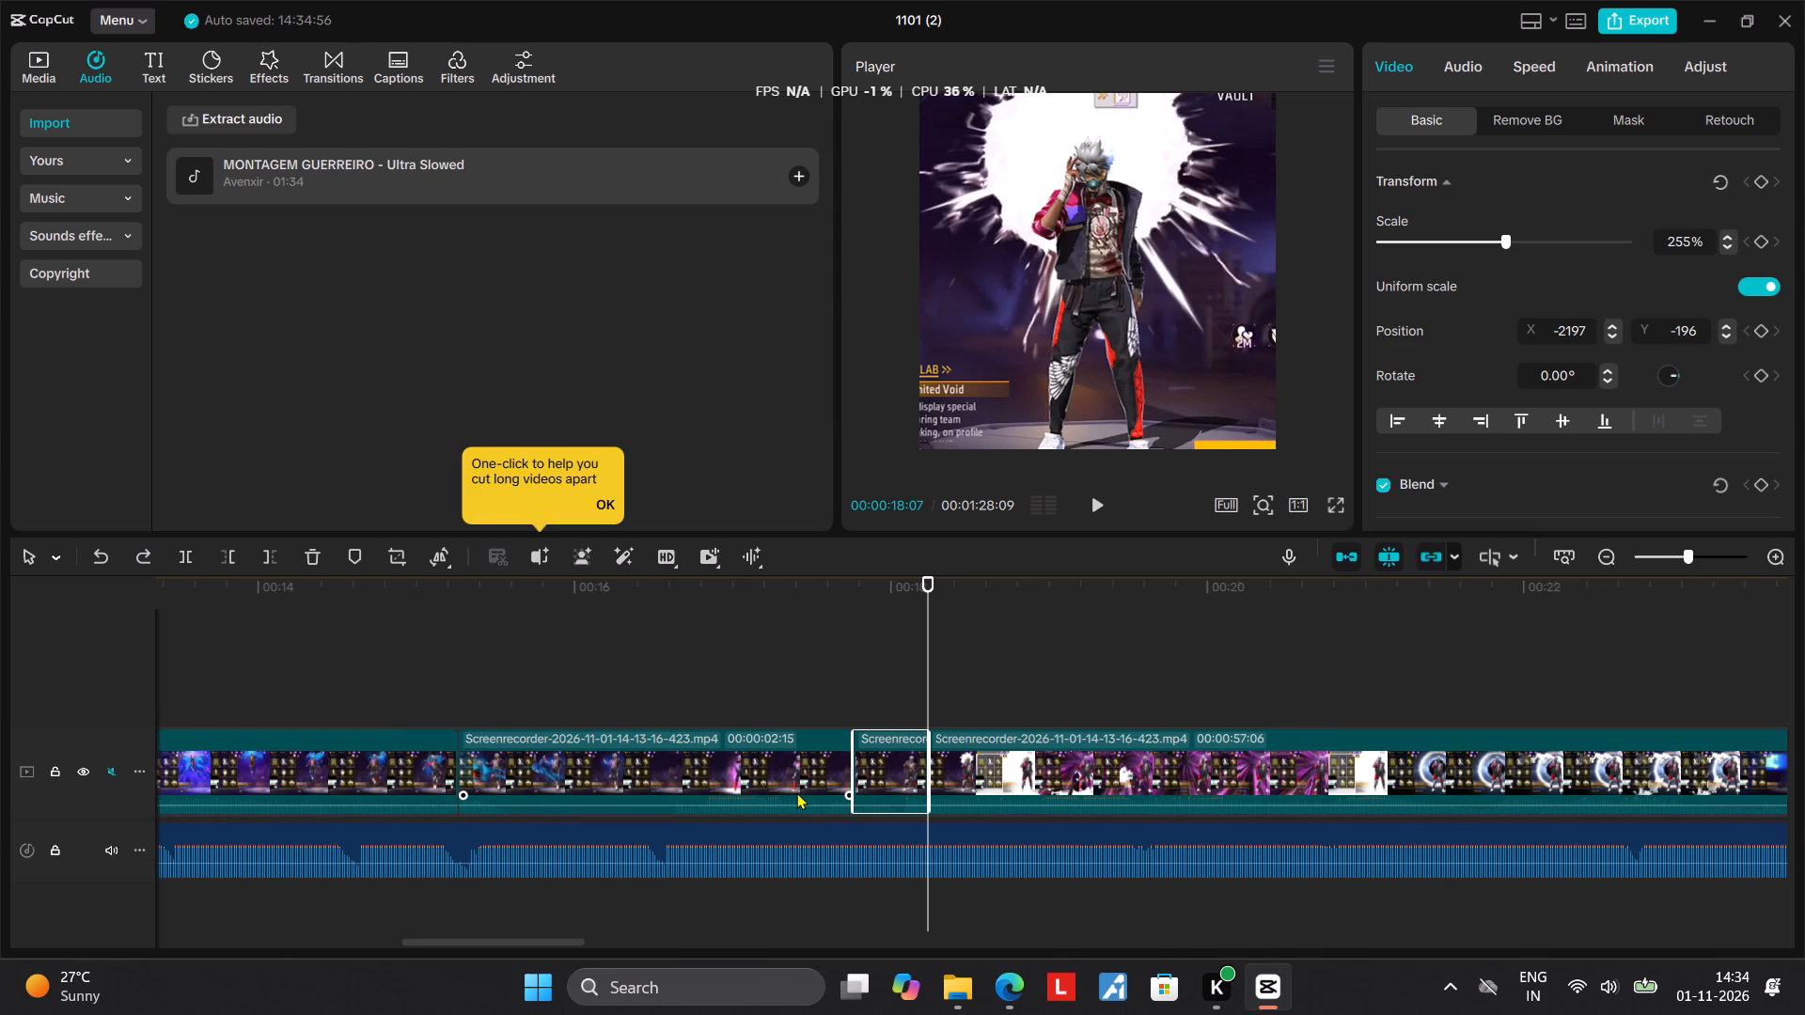
pyautogui.moveTo(912, 776); pyautogui.dragTo(172, 792)
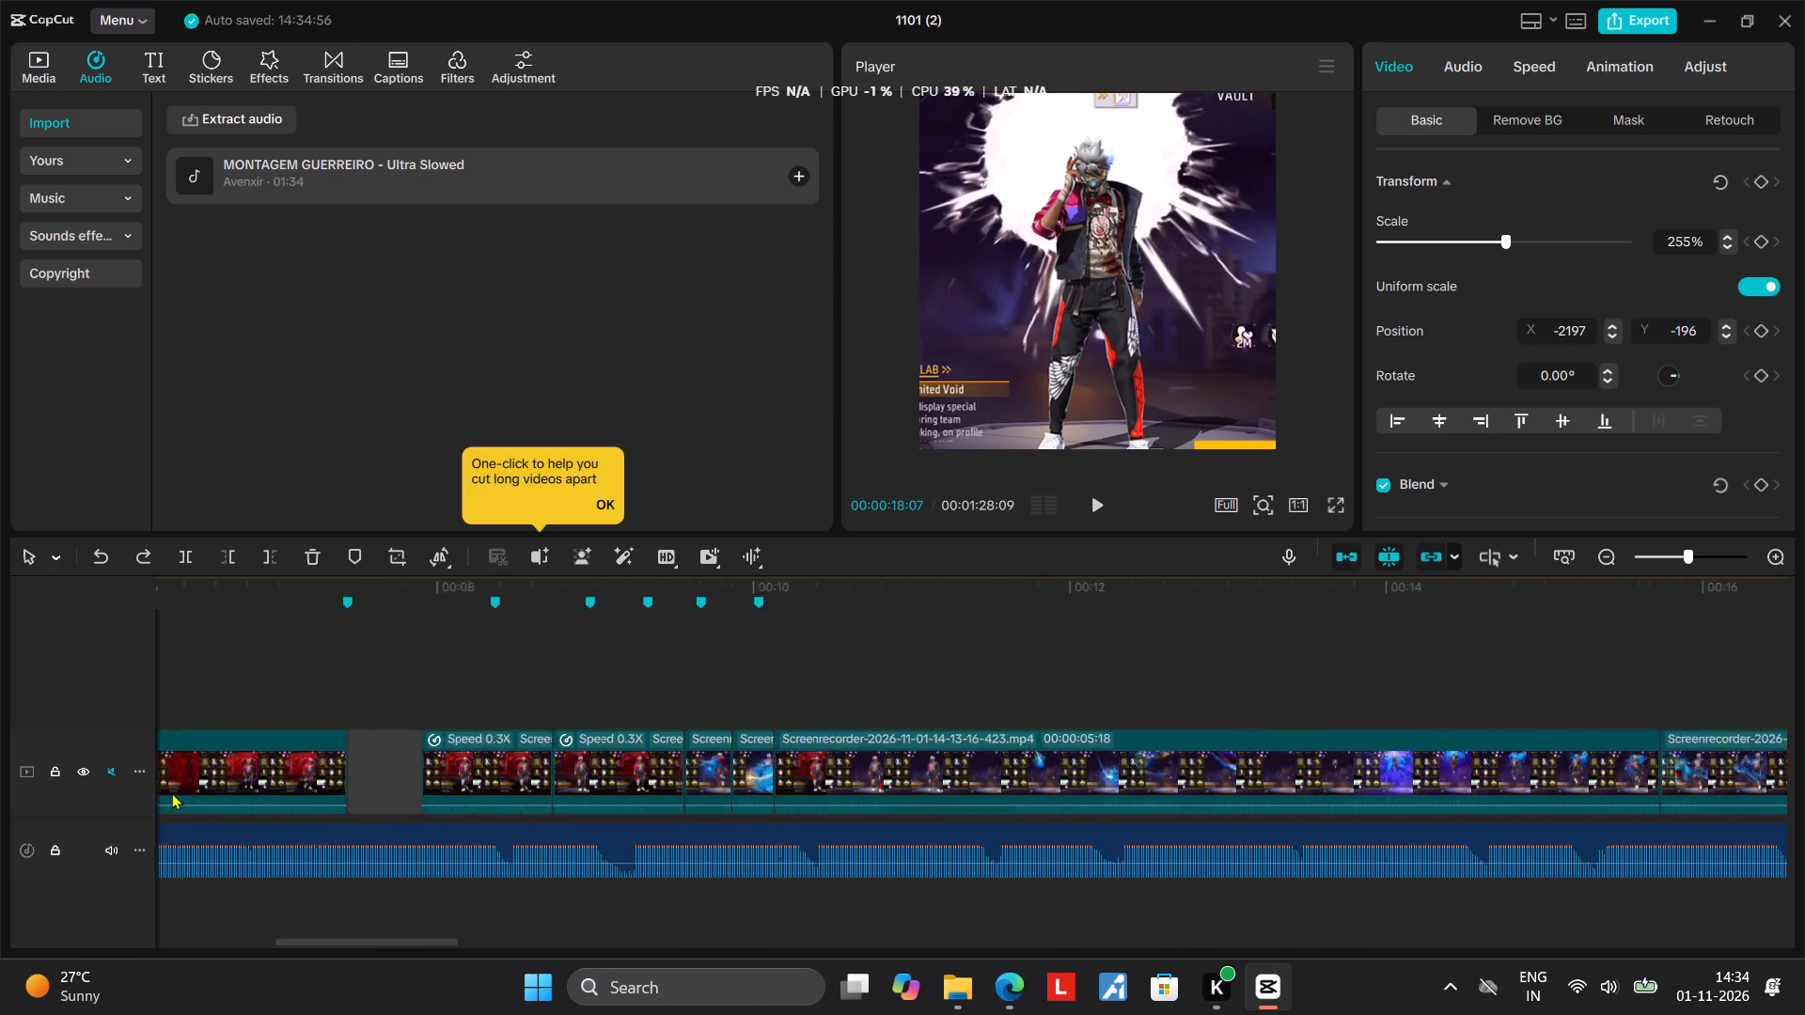
pyautogui.moveTo(172, 792); pyautogui.dragTo(1713, 863)
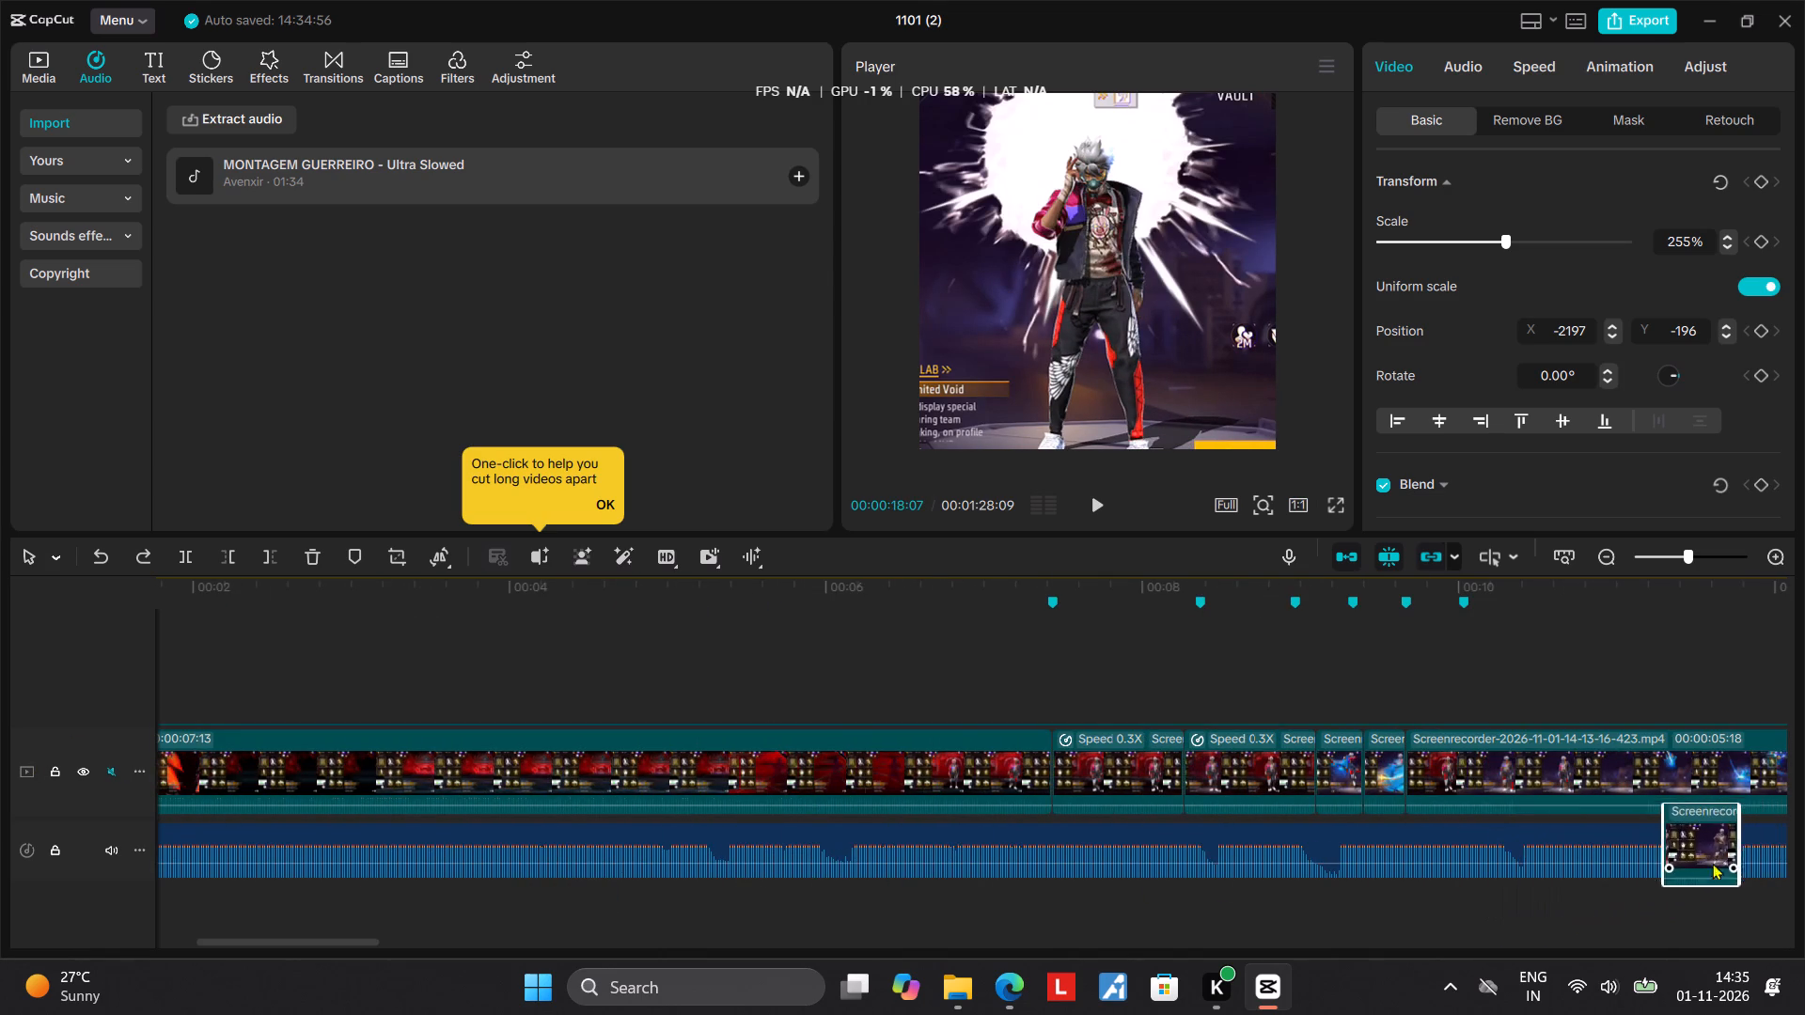
pyautogui.moveTo(1713, 863); pyautogui.dragTo(761, 818)
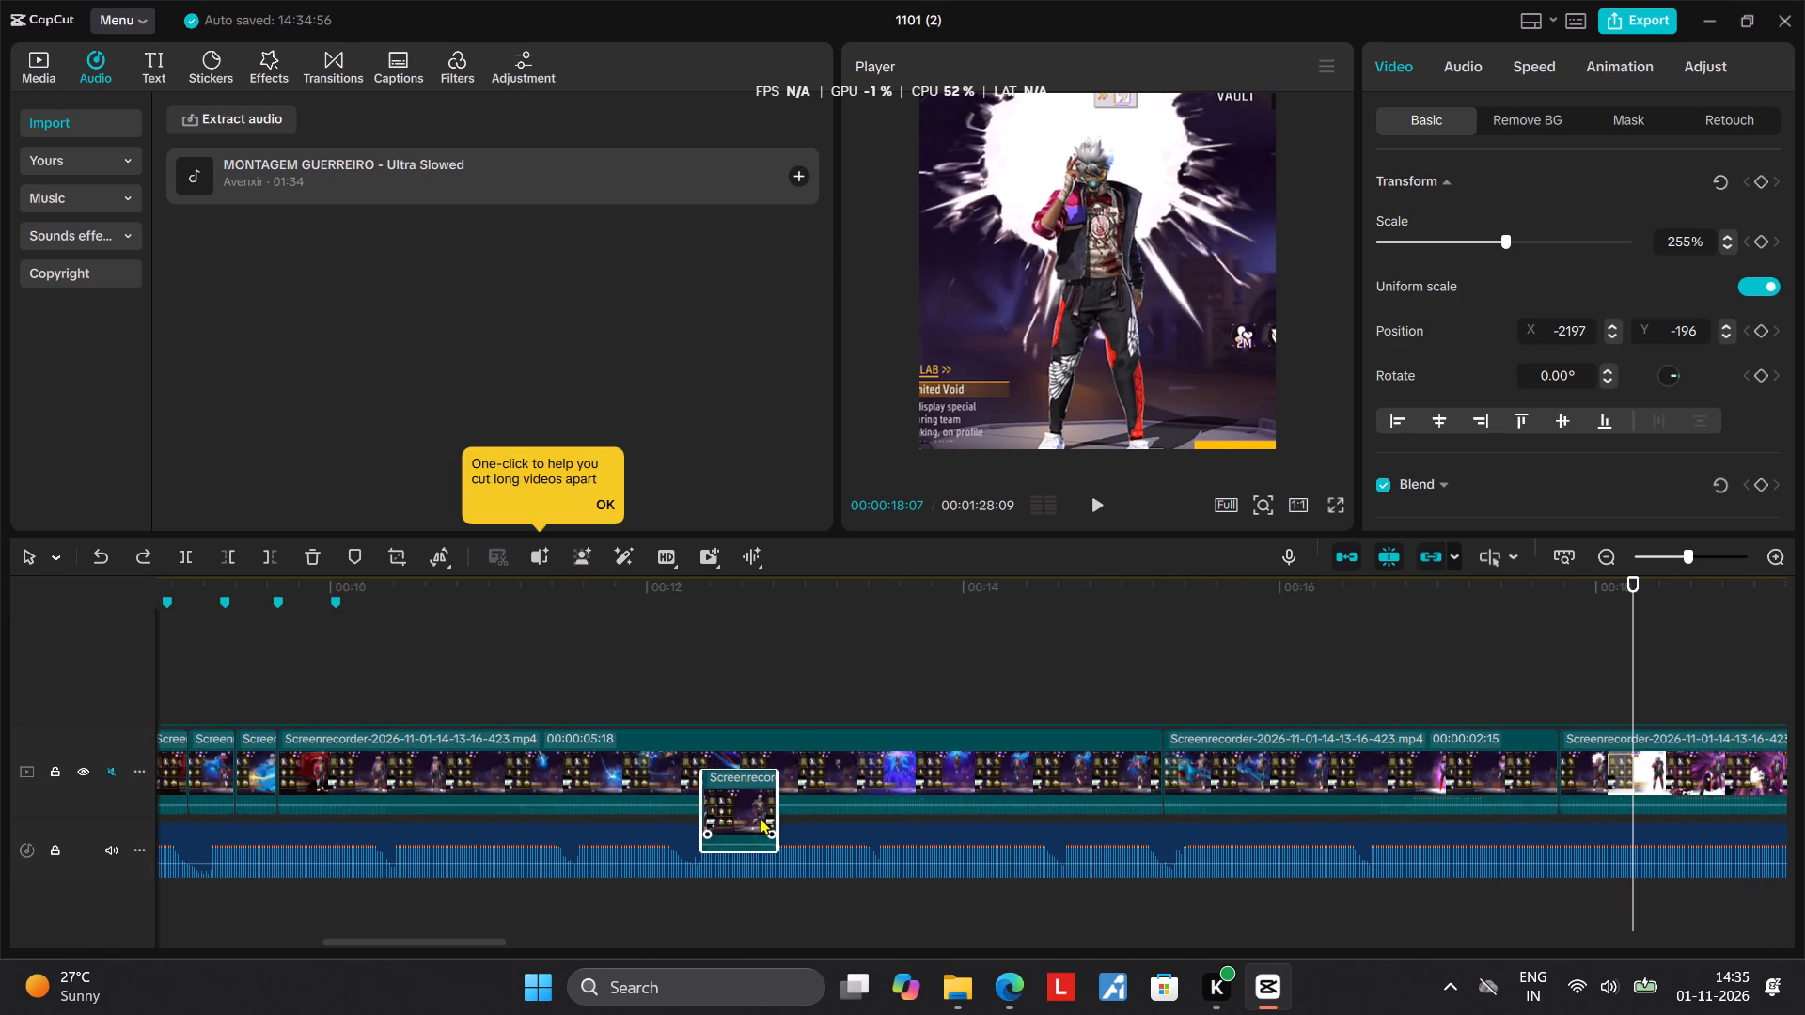
pyautogui.moveTo(761, 818); pyautogui.dragTo(950, 925)
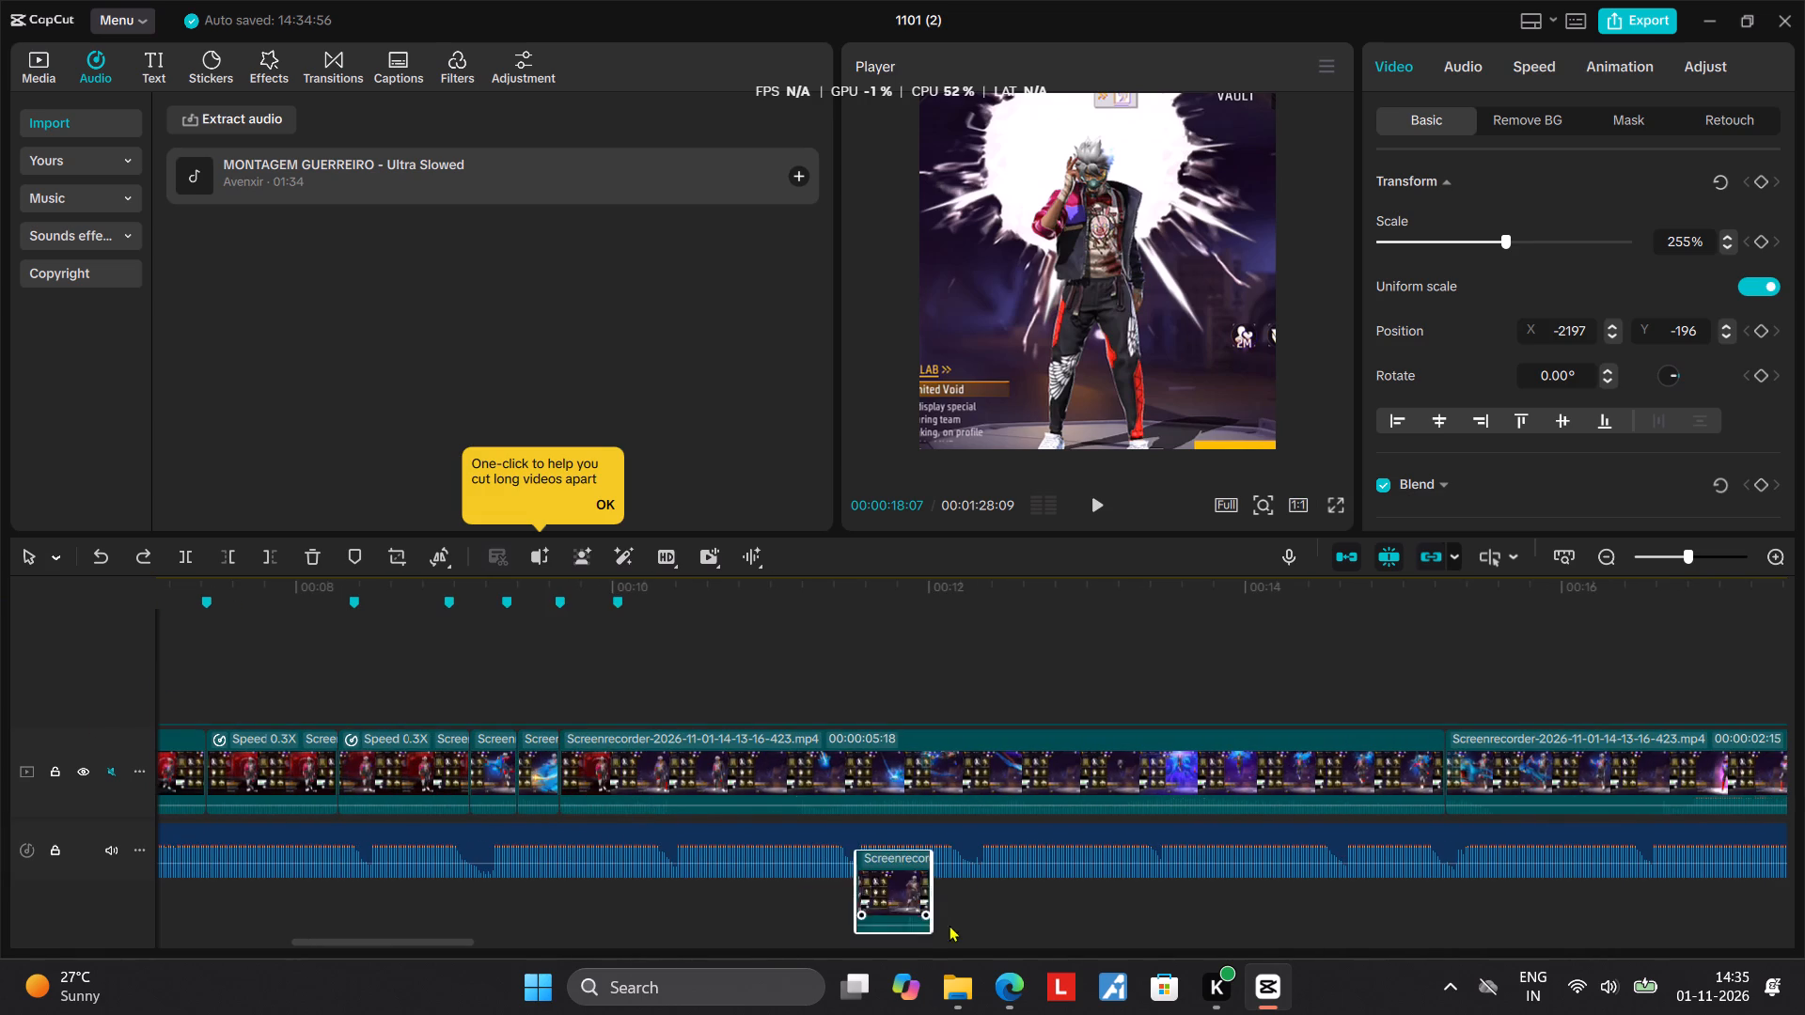
pyautogui.moveTo(950, 925); pyautogui.dragTo(611, 784)
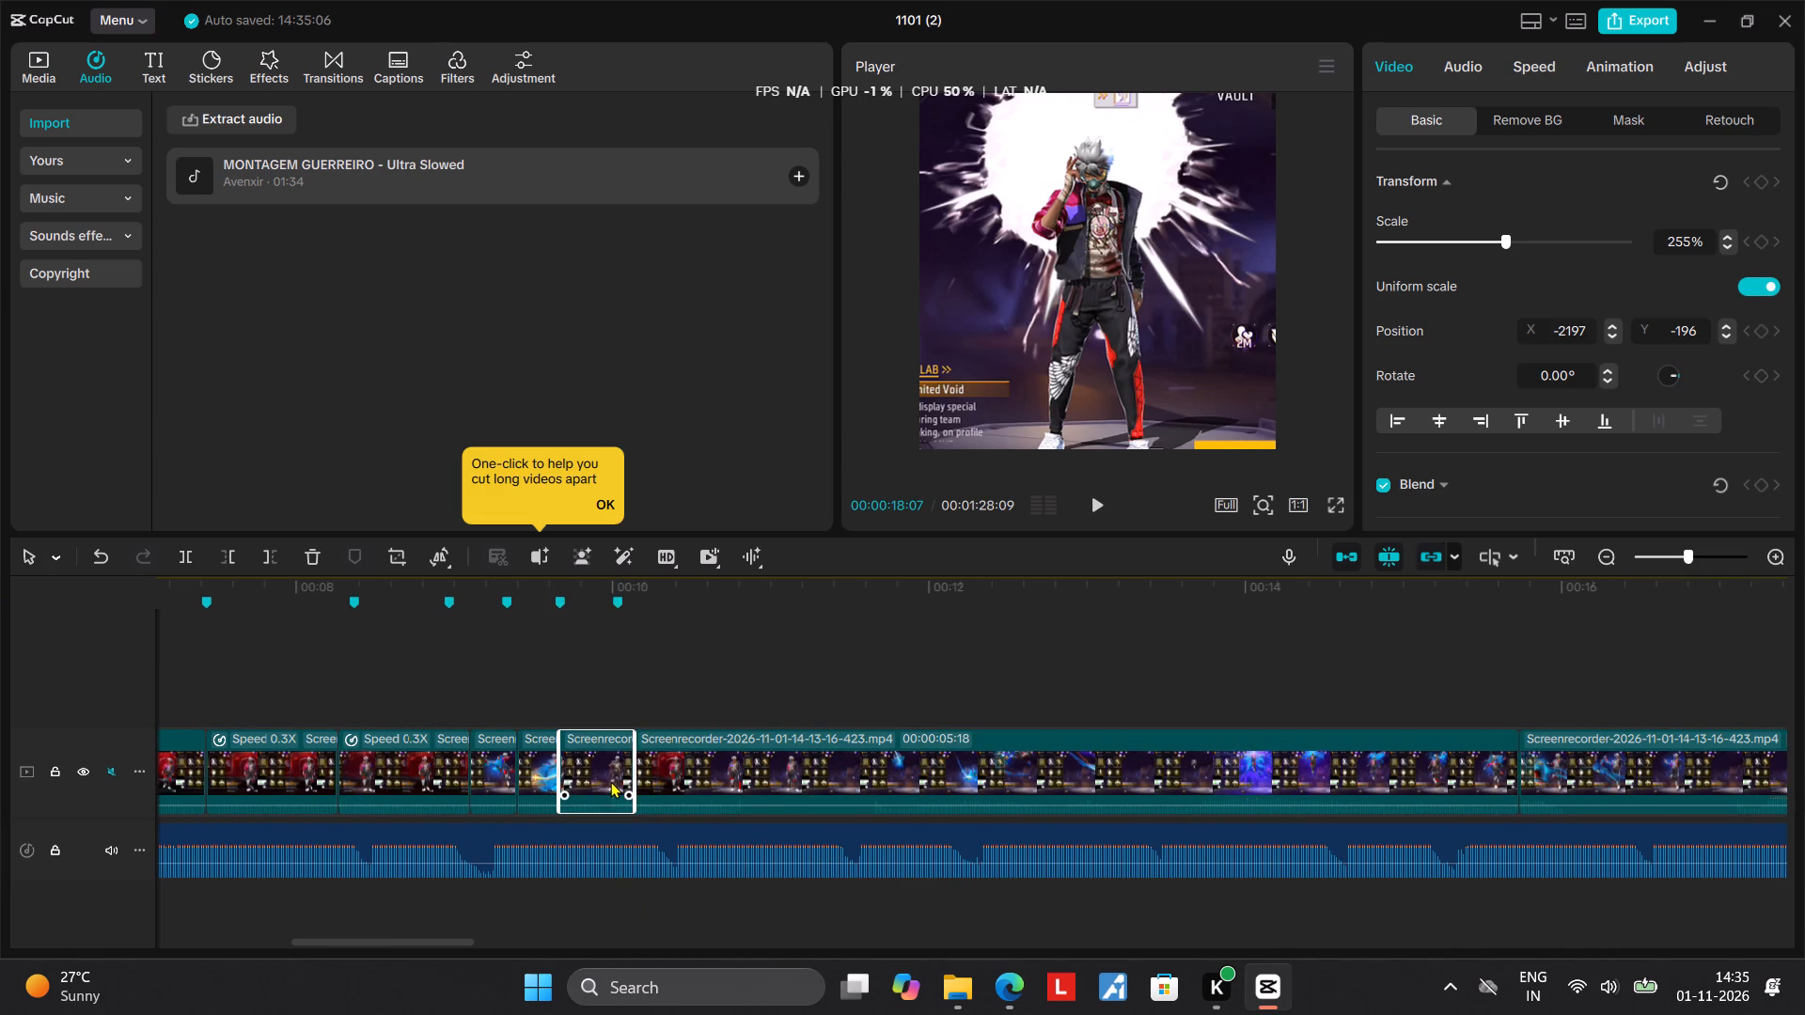
# Trim the end of the moved white-burst segment back to about 00:00:09:28, just before the sixth beat marker.
pyautogui.moveTo(637, 783); pyautogui.dragTo(596, 780)
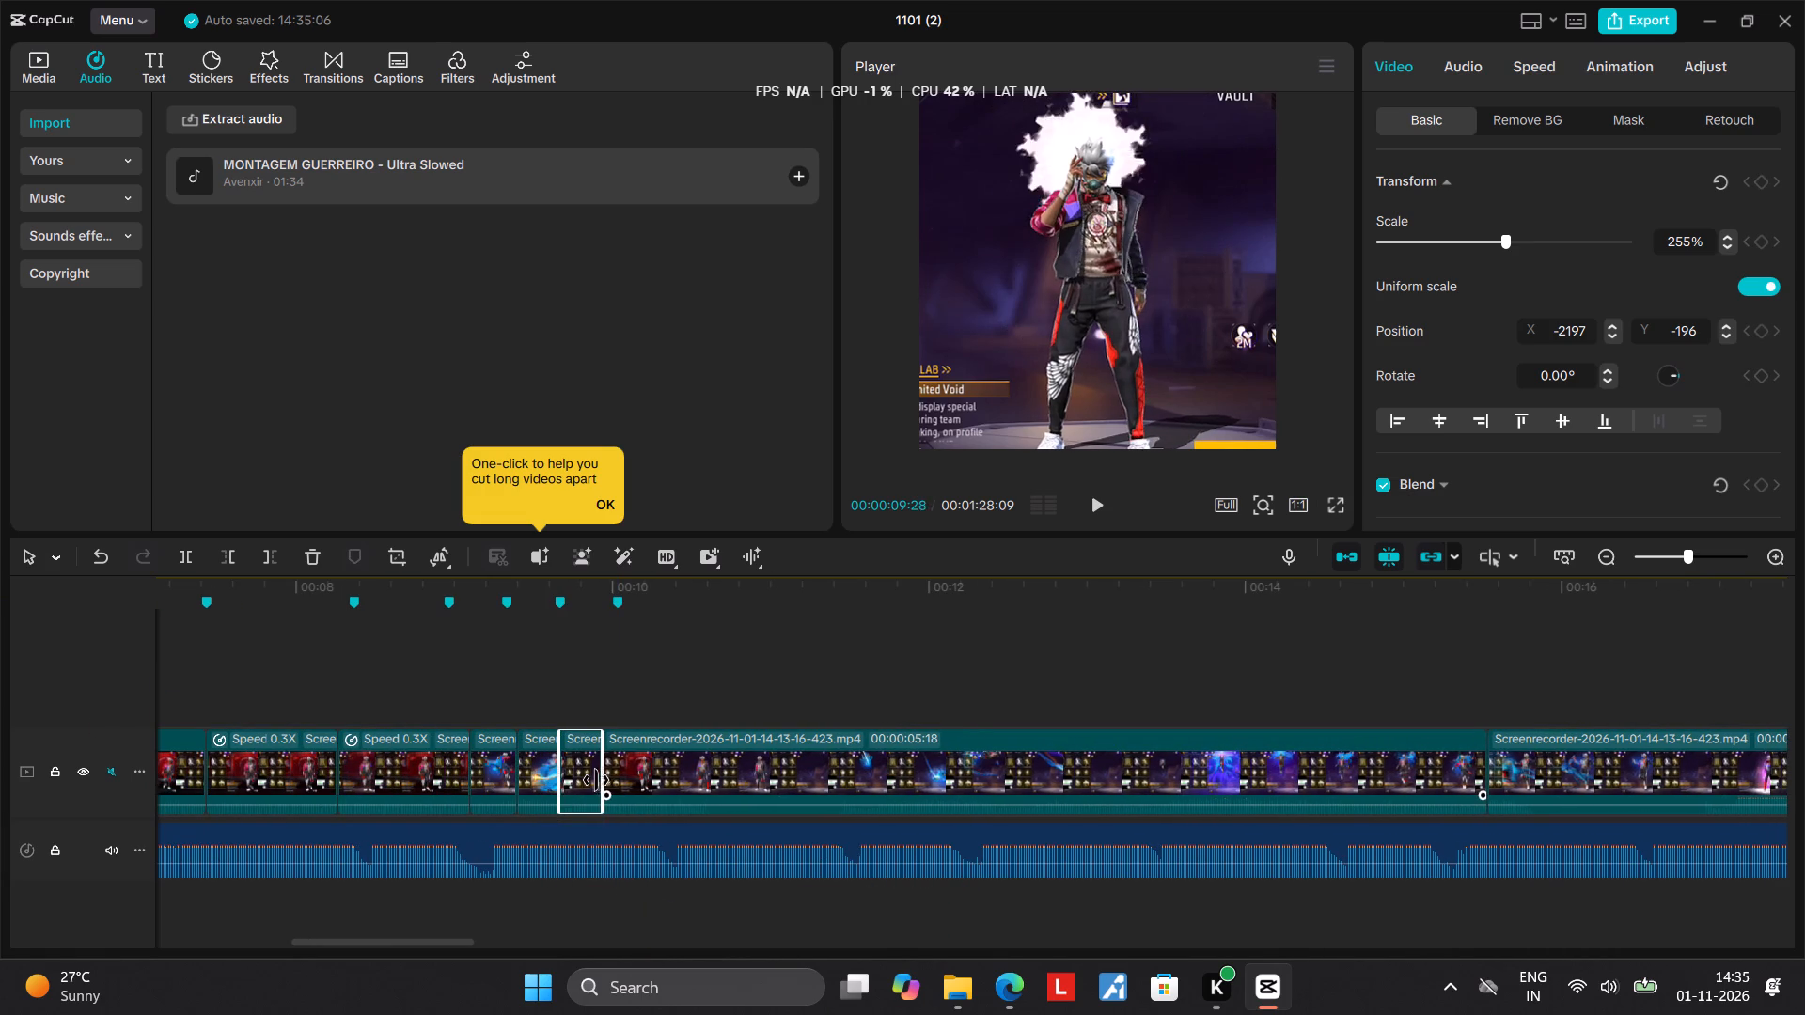
pyautogui.moveTo(596, 780); pyautogui.dragTo(599, 780)
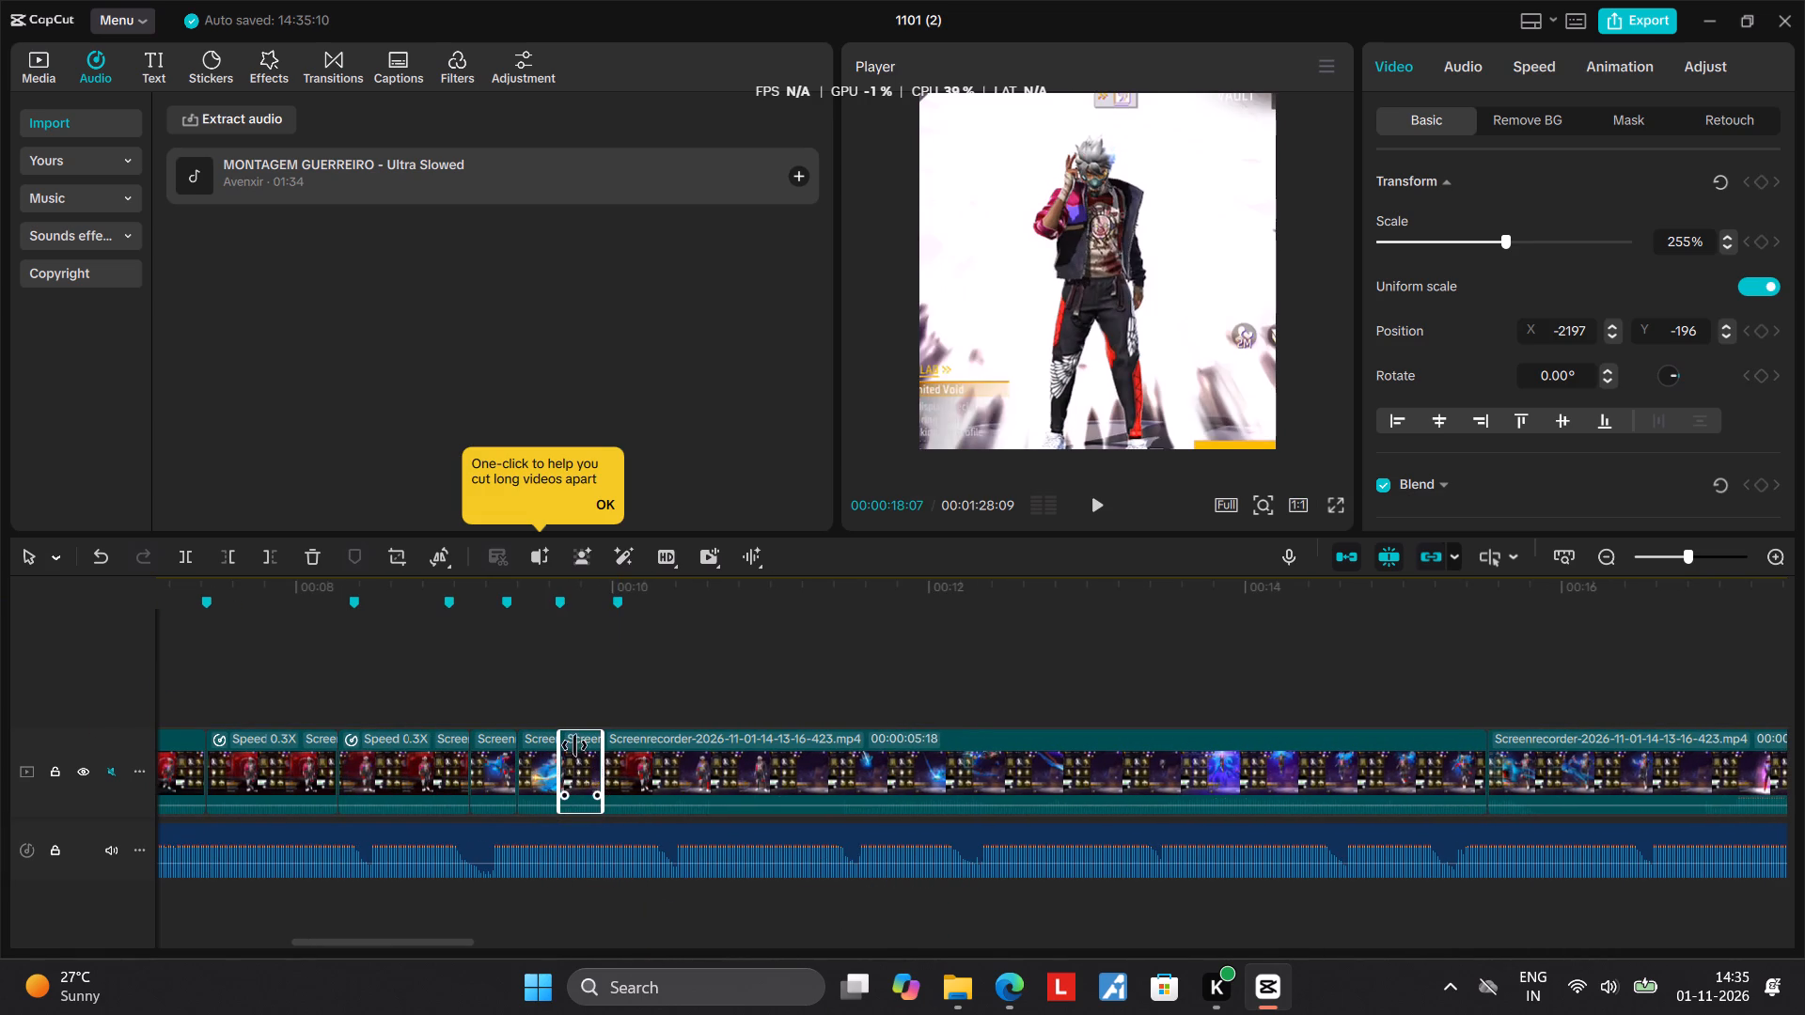
# Duplicate the trimmed white-burst segment and place the copy directly after it on the main track.
pyautogui.hotkey('ctrl', 'c')
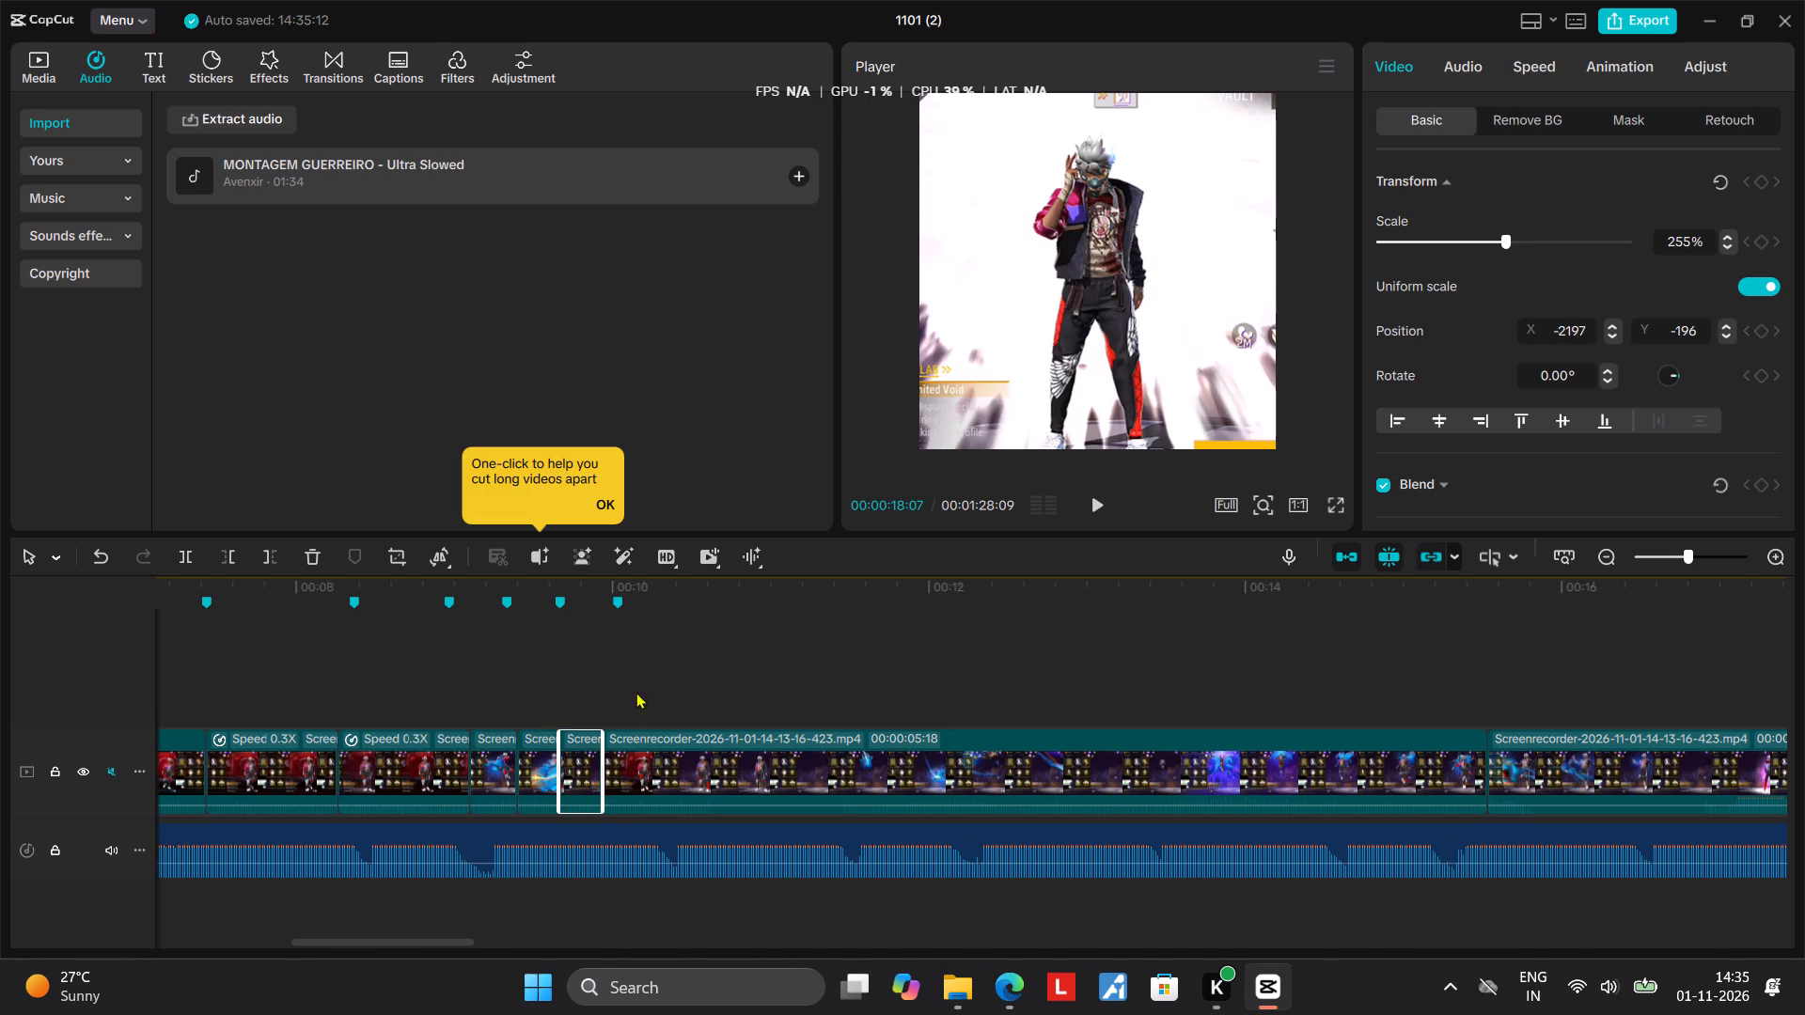
pyautogui.click(619, 680)
pyautogui.hotkey('ctrl', 'v')
pyautogui.moveTo(636, 694); pyautogui.dragTo(617, 752)
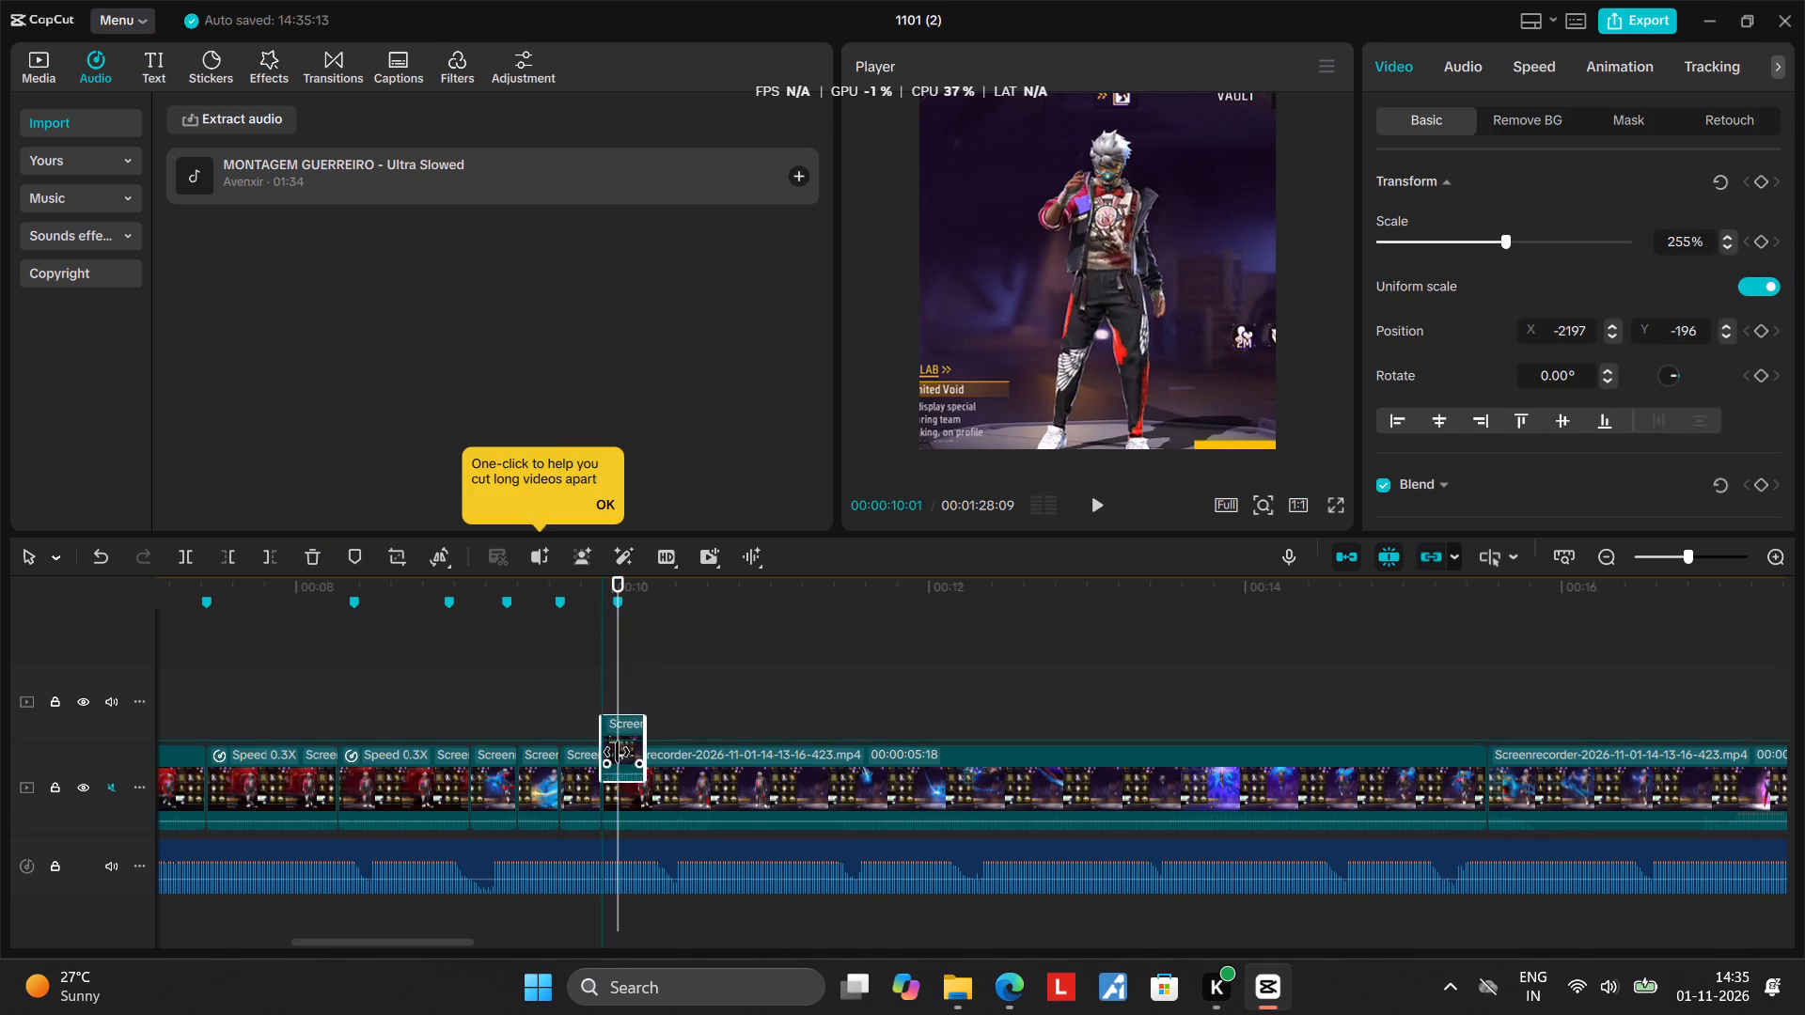
pyautogui.moveTo(617, 752); pyautogui.dragTo(612, 784)
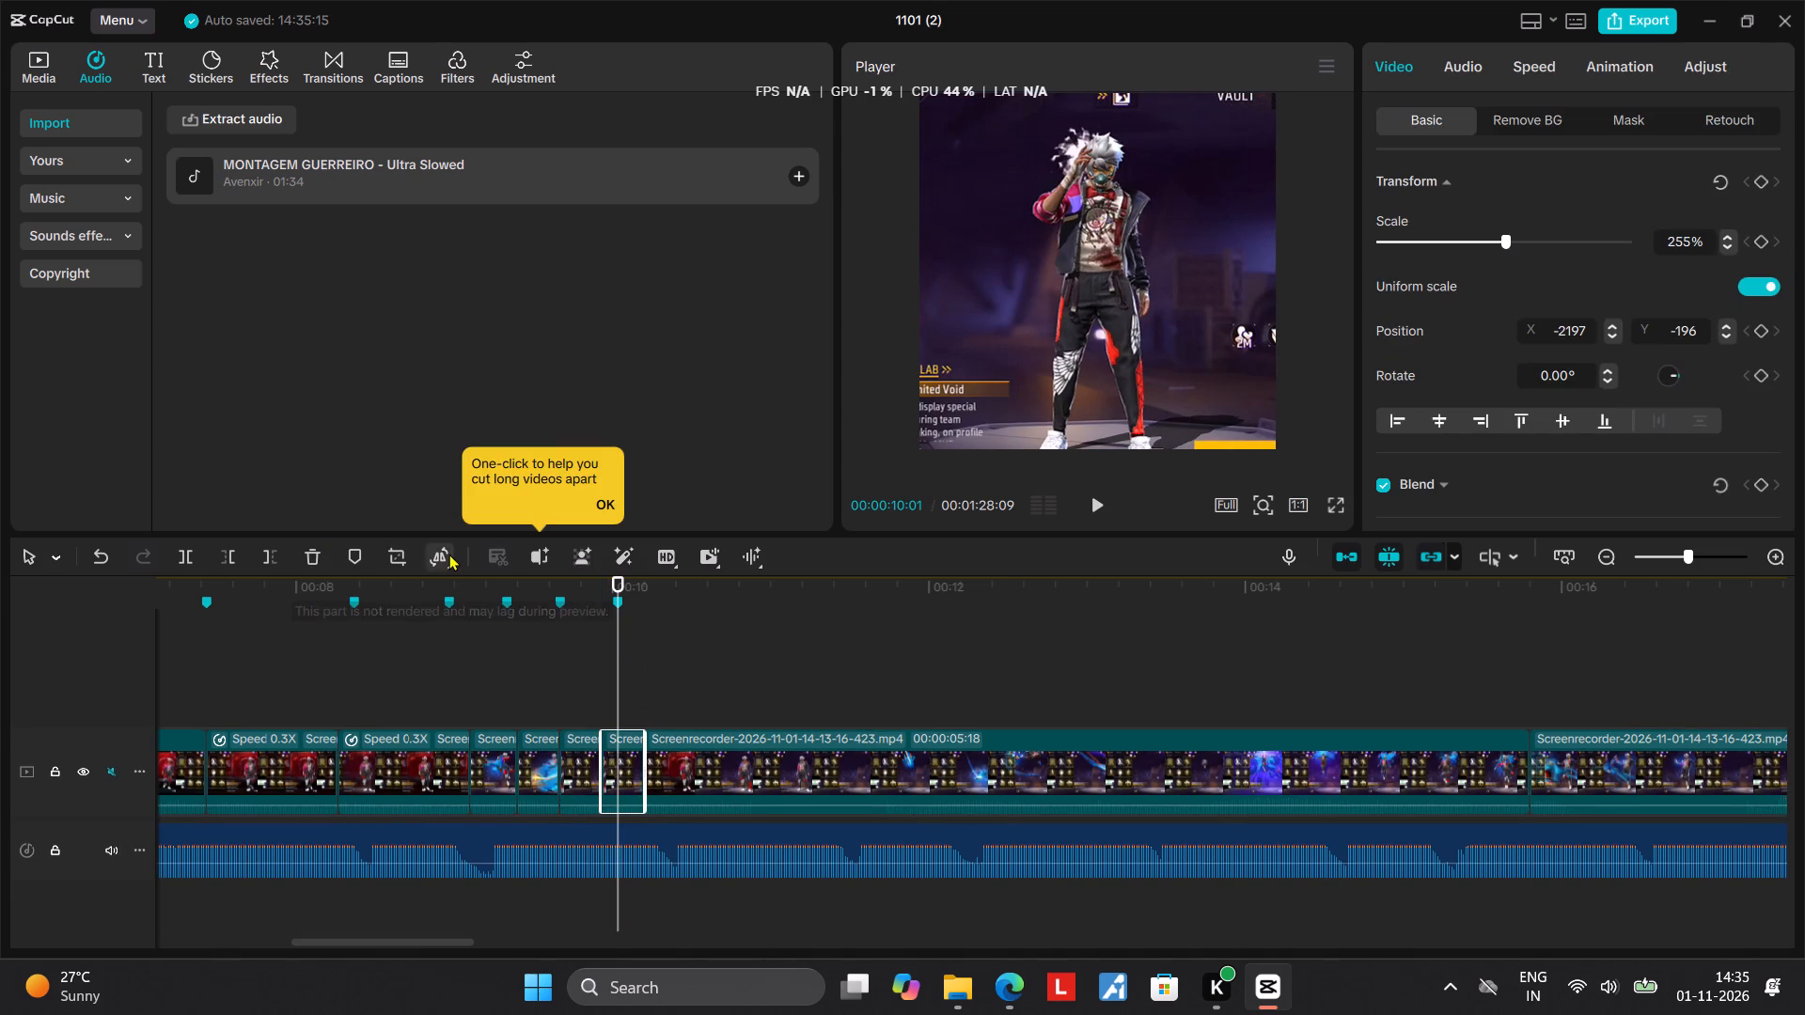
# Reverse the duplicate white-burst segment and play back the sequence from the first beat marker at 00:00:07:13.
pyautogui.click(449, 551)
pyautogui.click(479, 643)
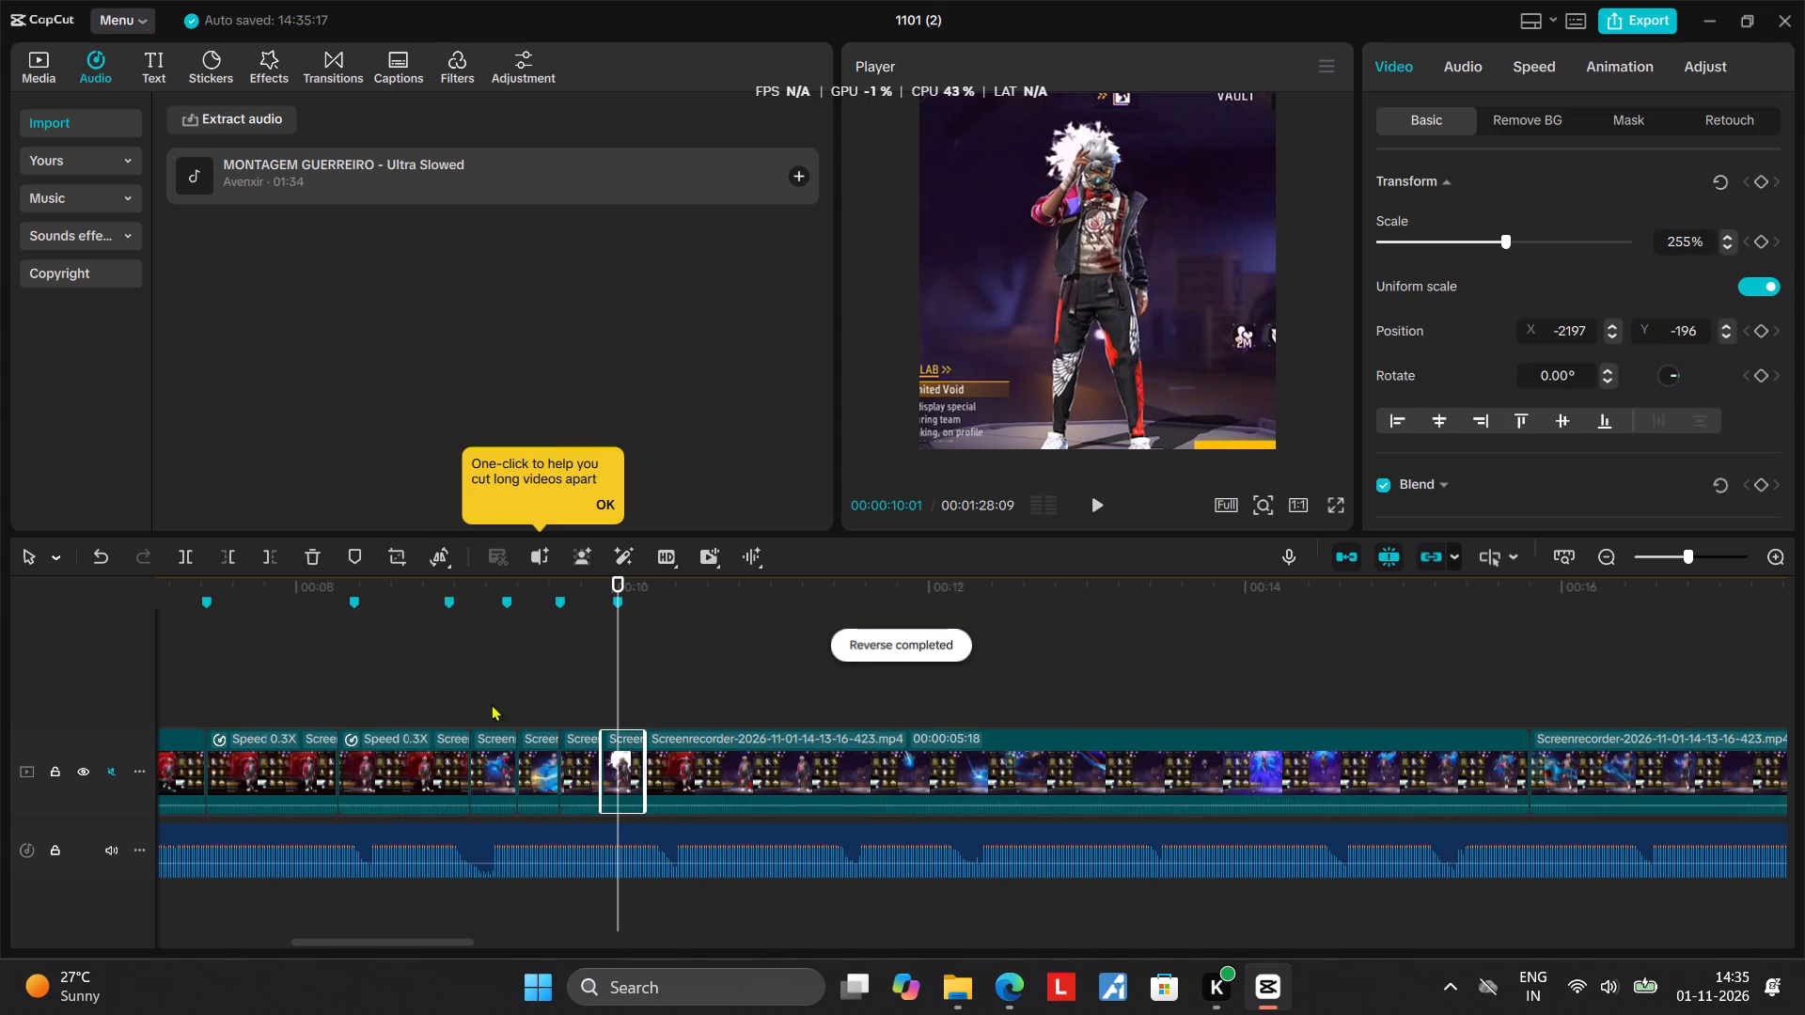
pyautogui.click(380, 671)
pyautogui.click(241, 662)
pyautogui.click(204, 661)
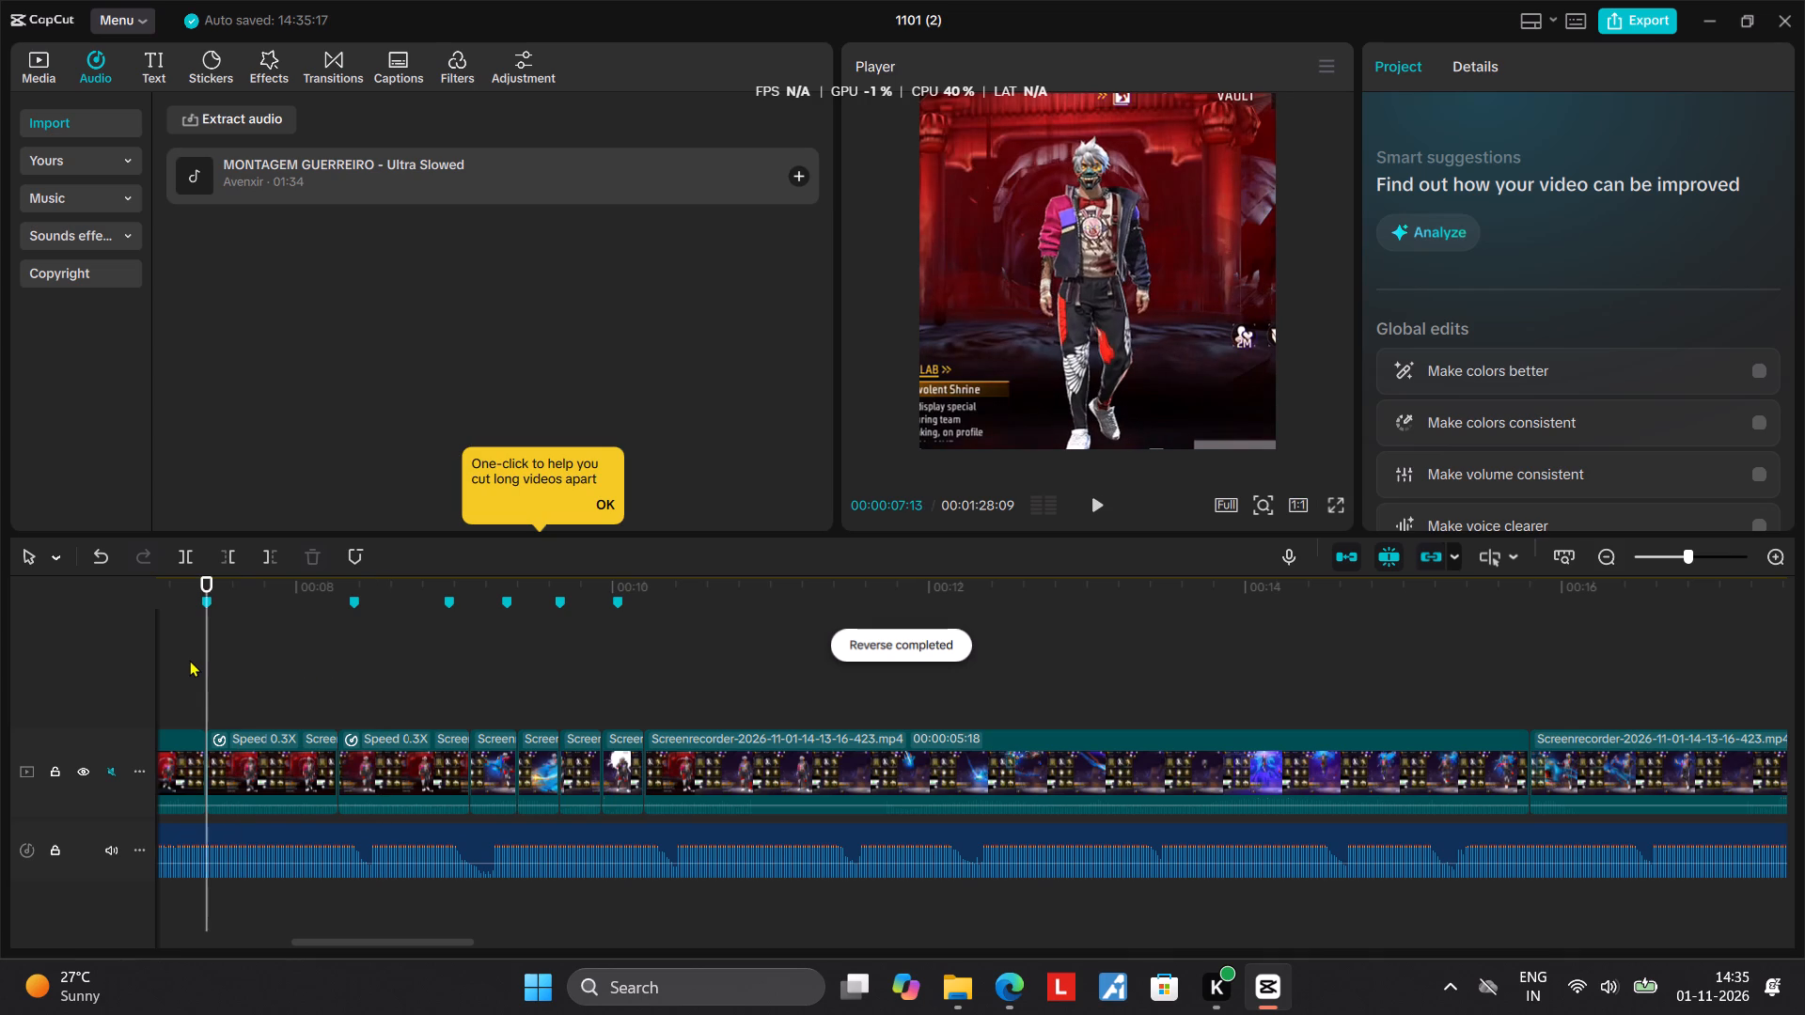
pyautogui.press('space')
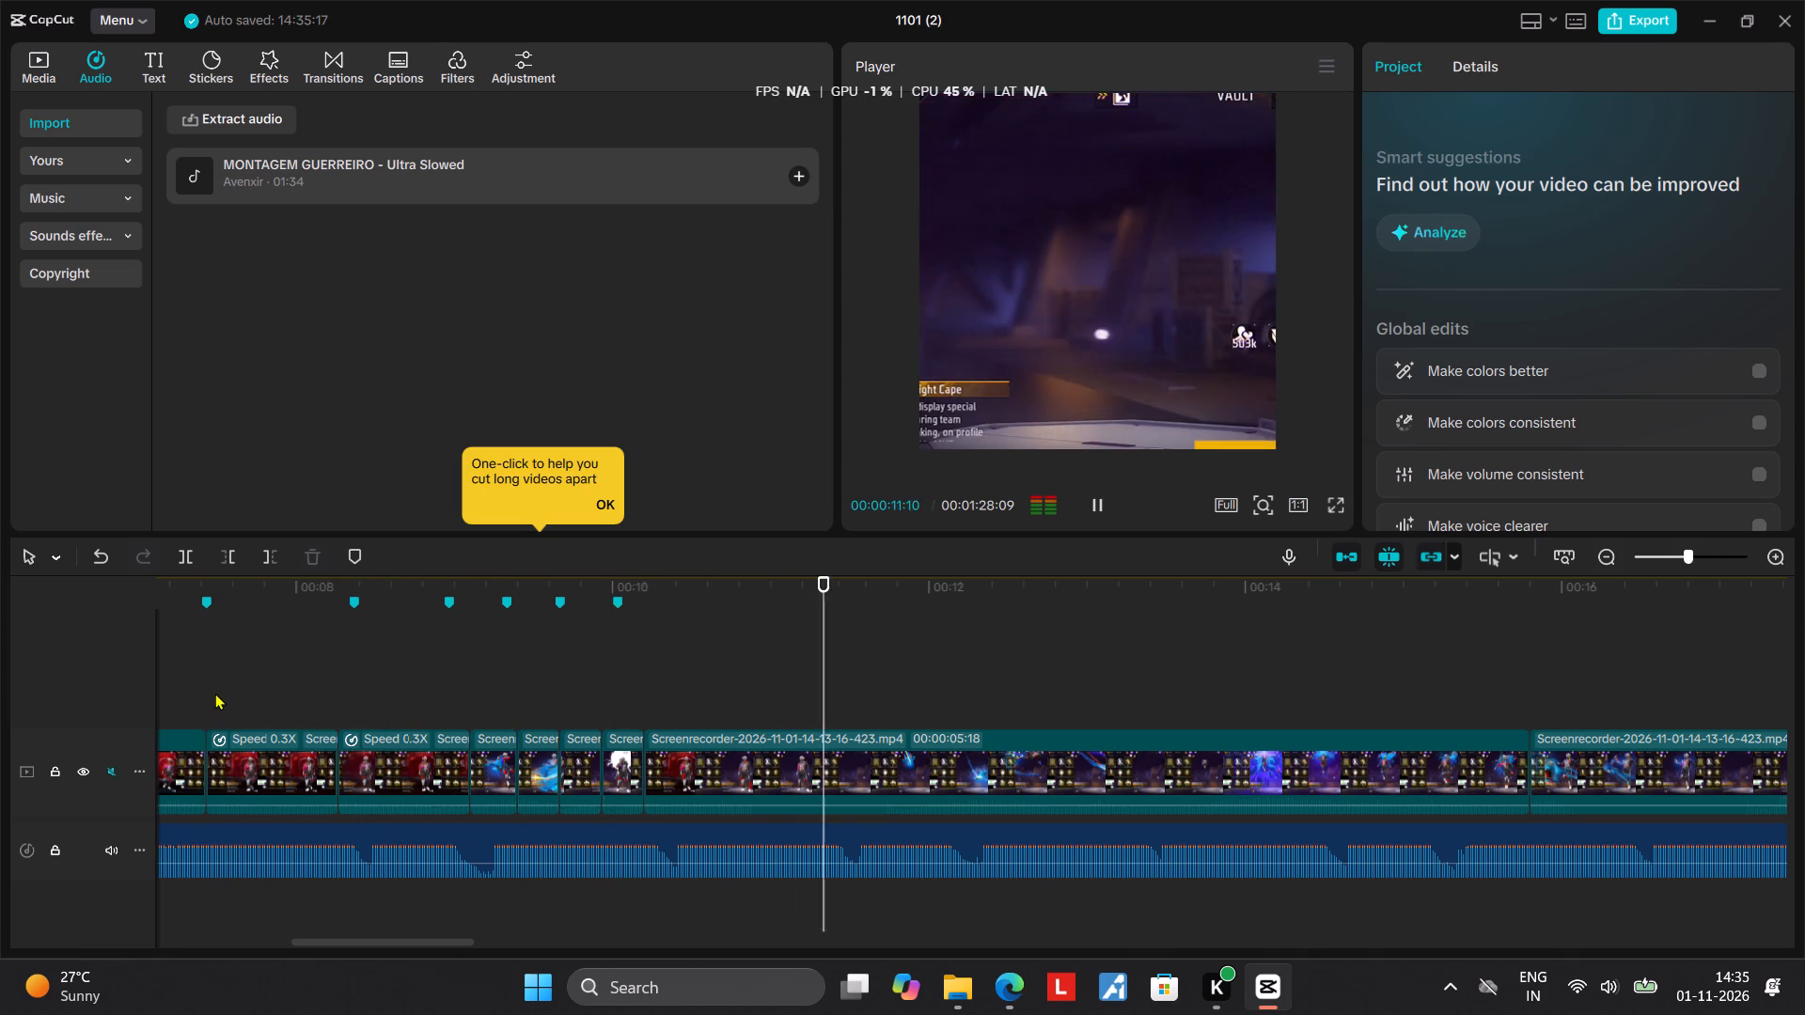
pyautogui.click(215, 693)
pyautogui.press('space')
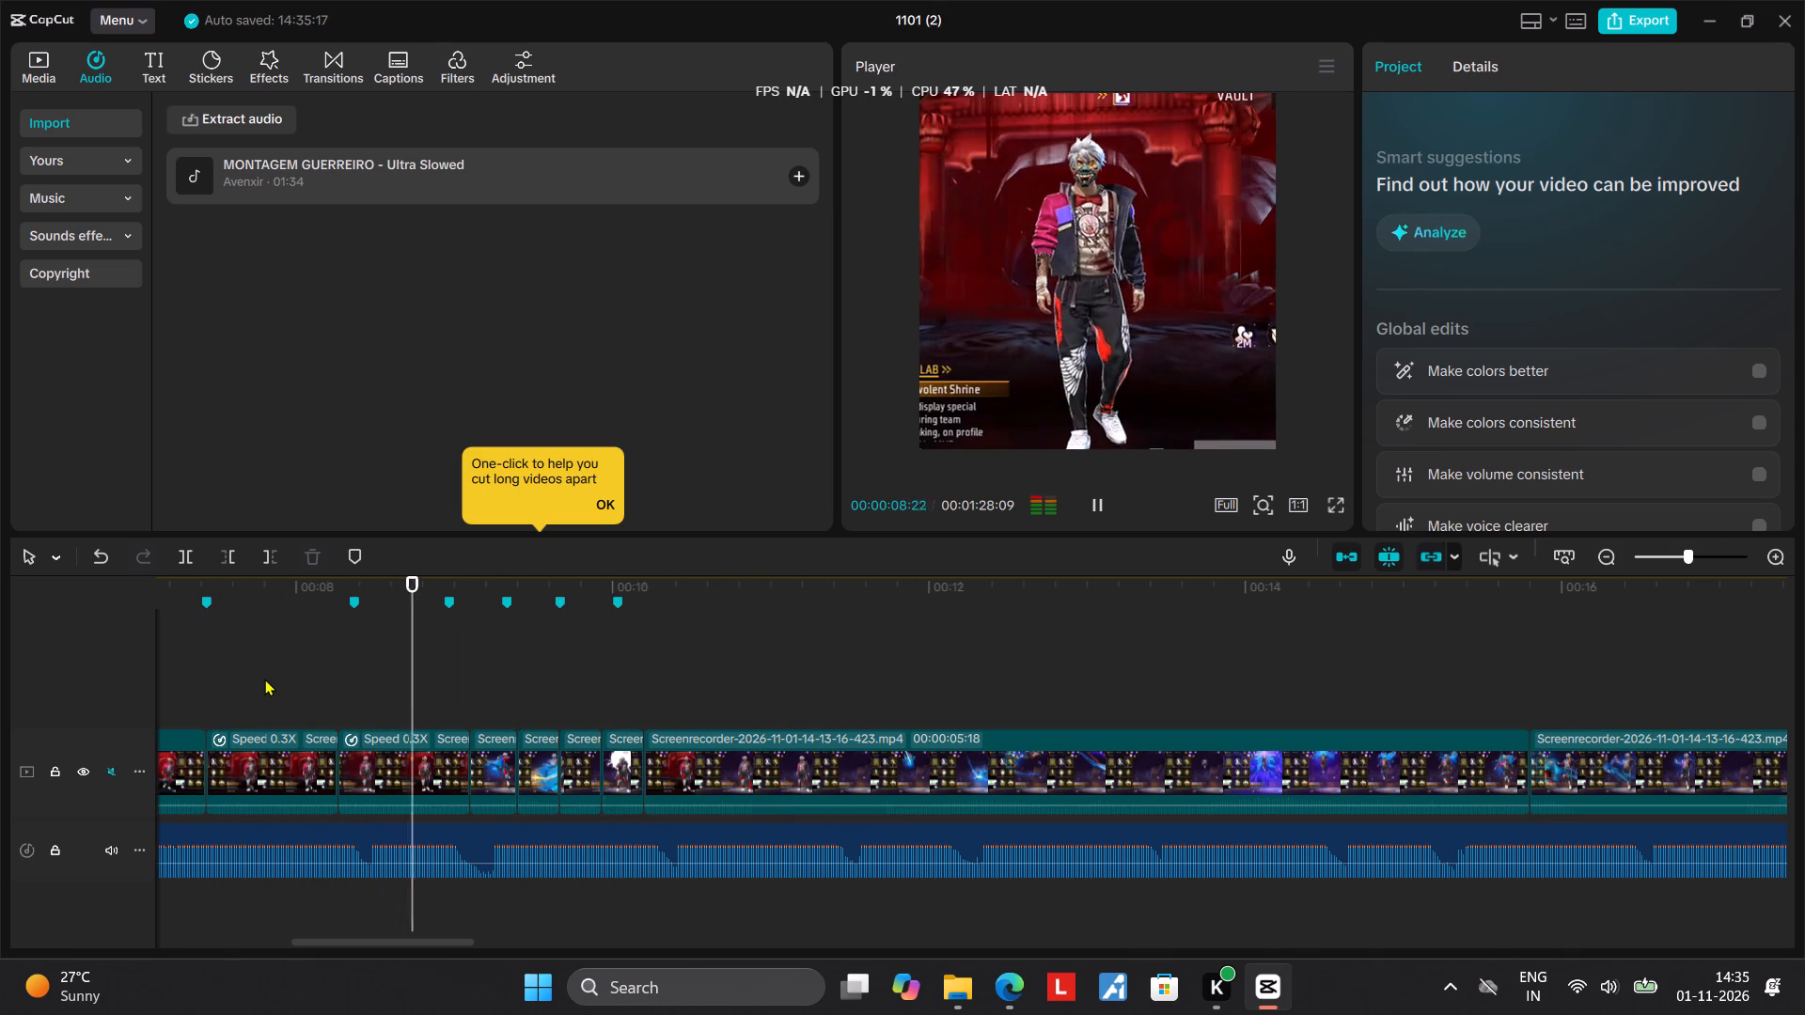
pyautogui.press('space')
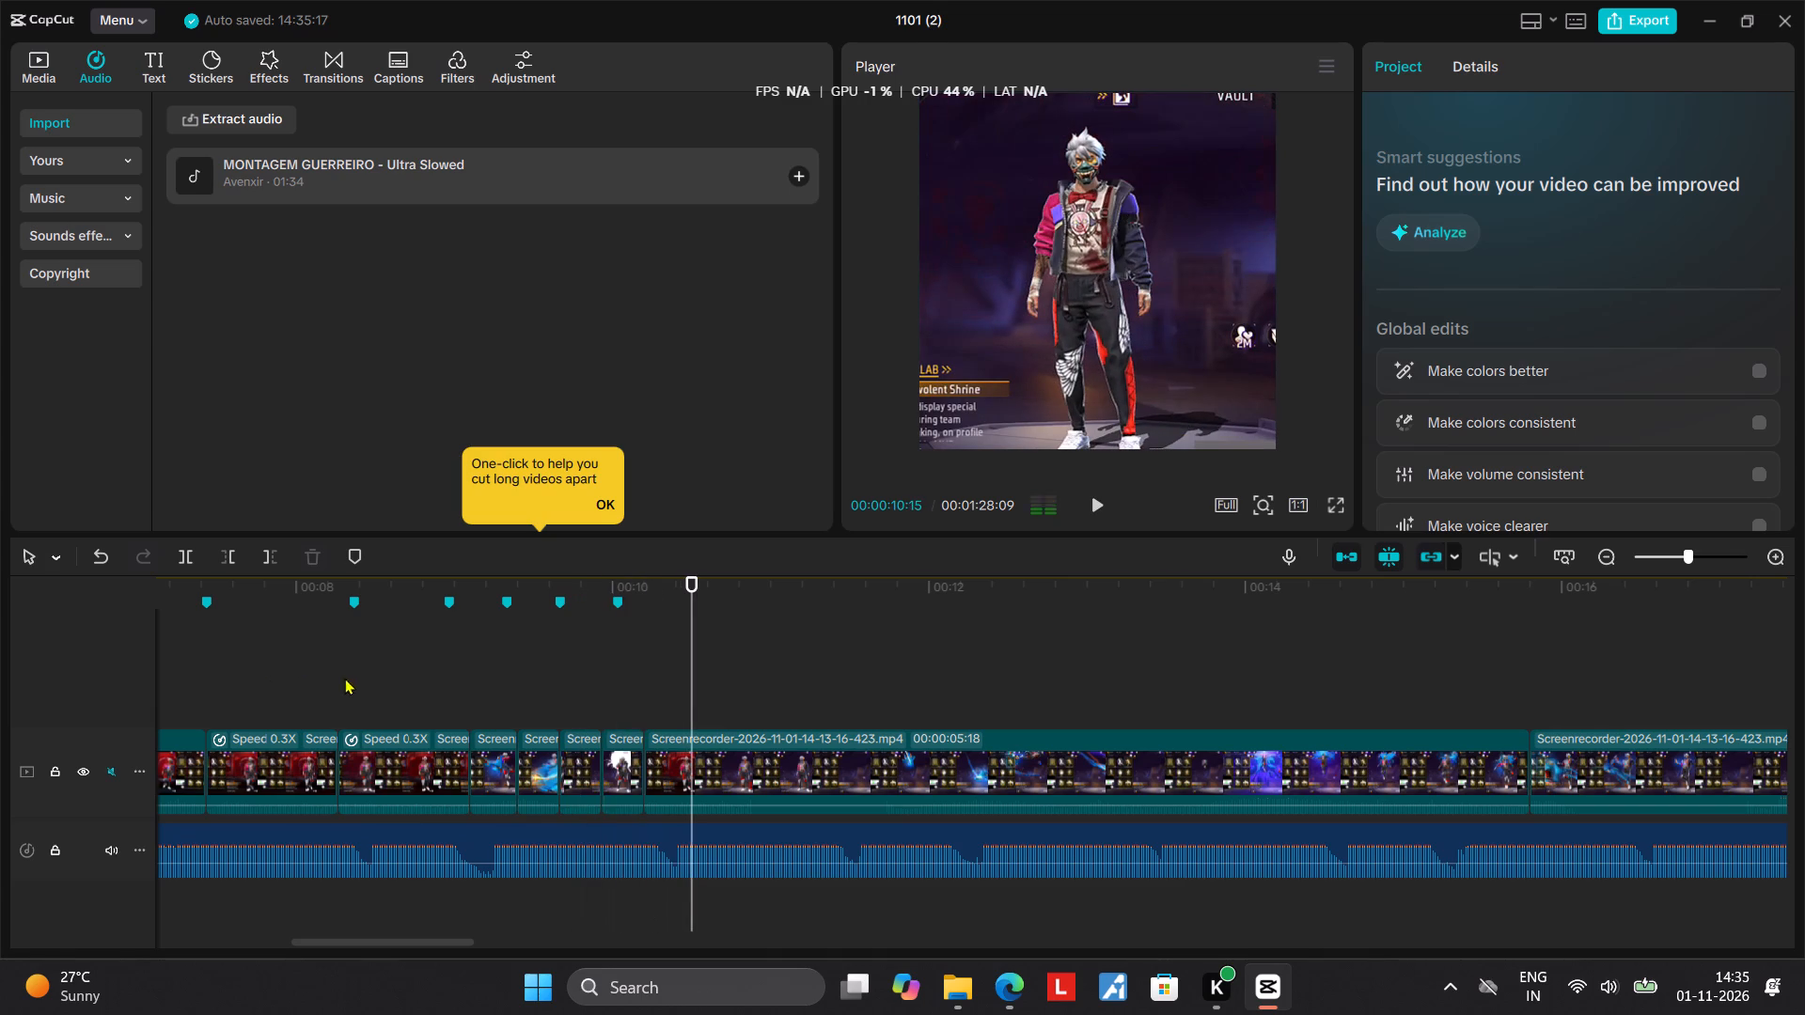
# Undo the duplicate's reversal and slightly extend the ends of the first white-burst segment and its duplicate.
pyautogui.click(579, 764)
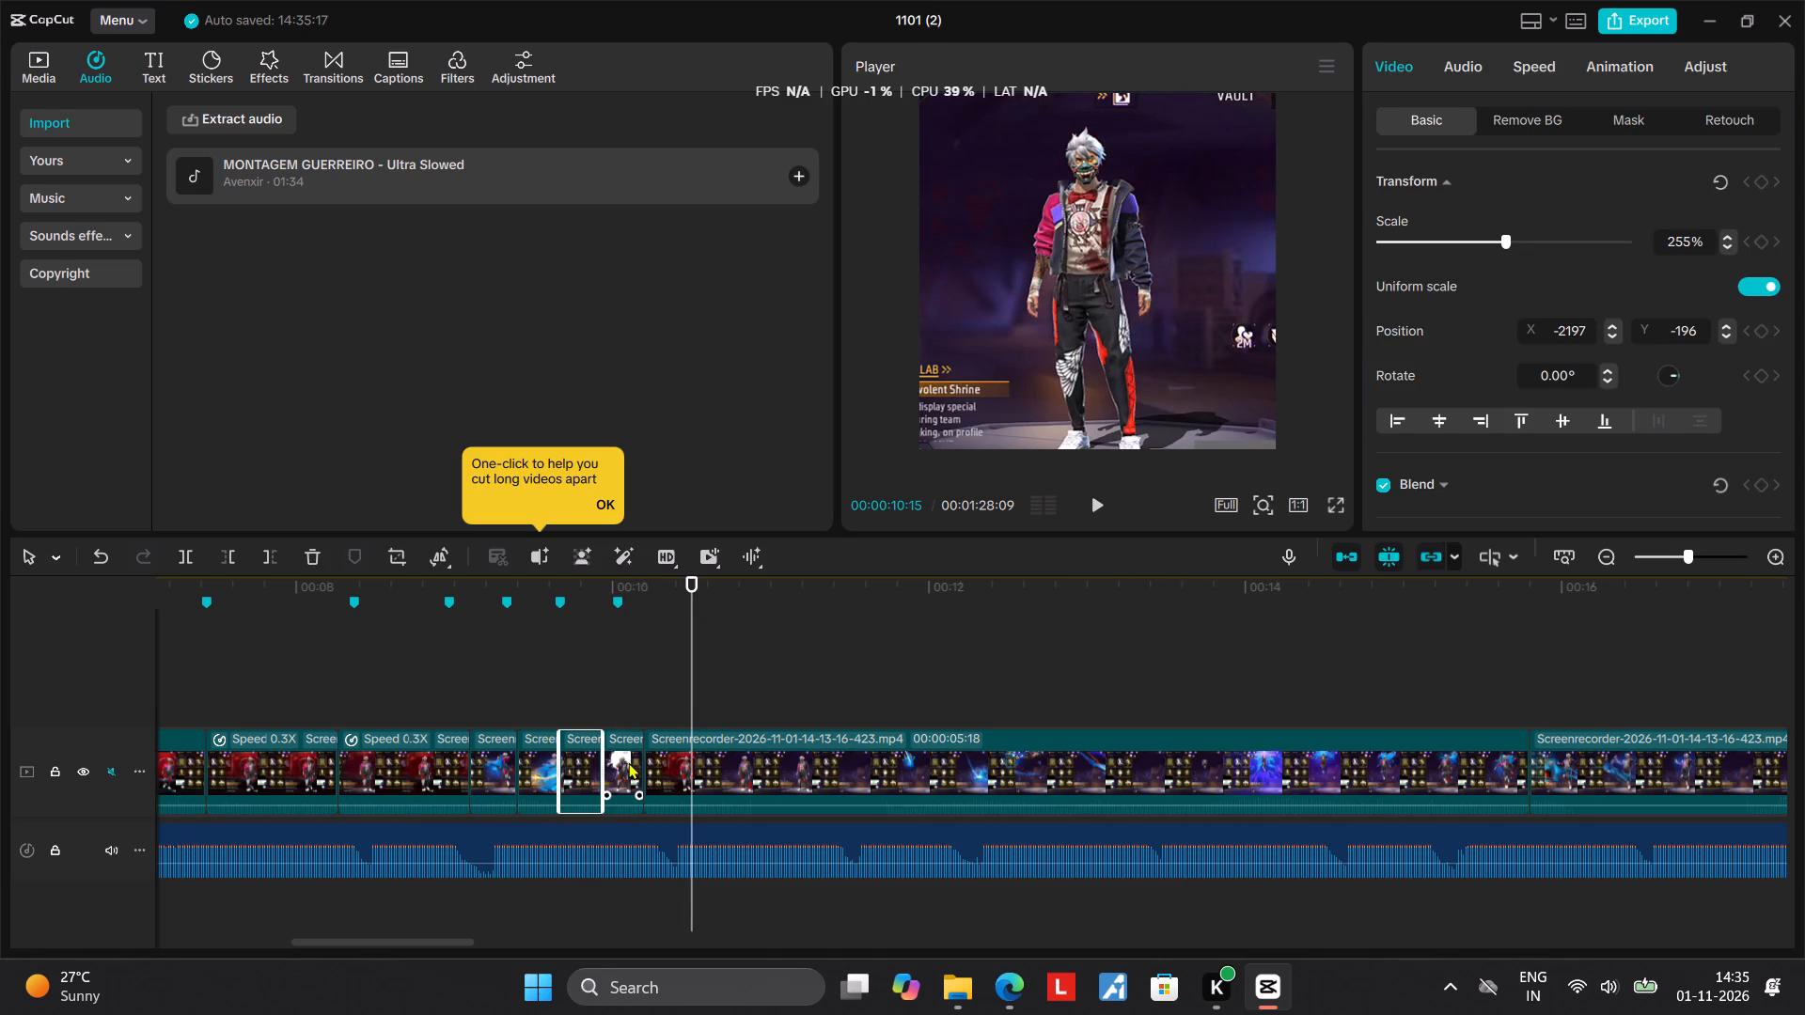
pyautogui.hotkey('ctrl', 'z')
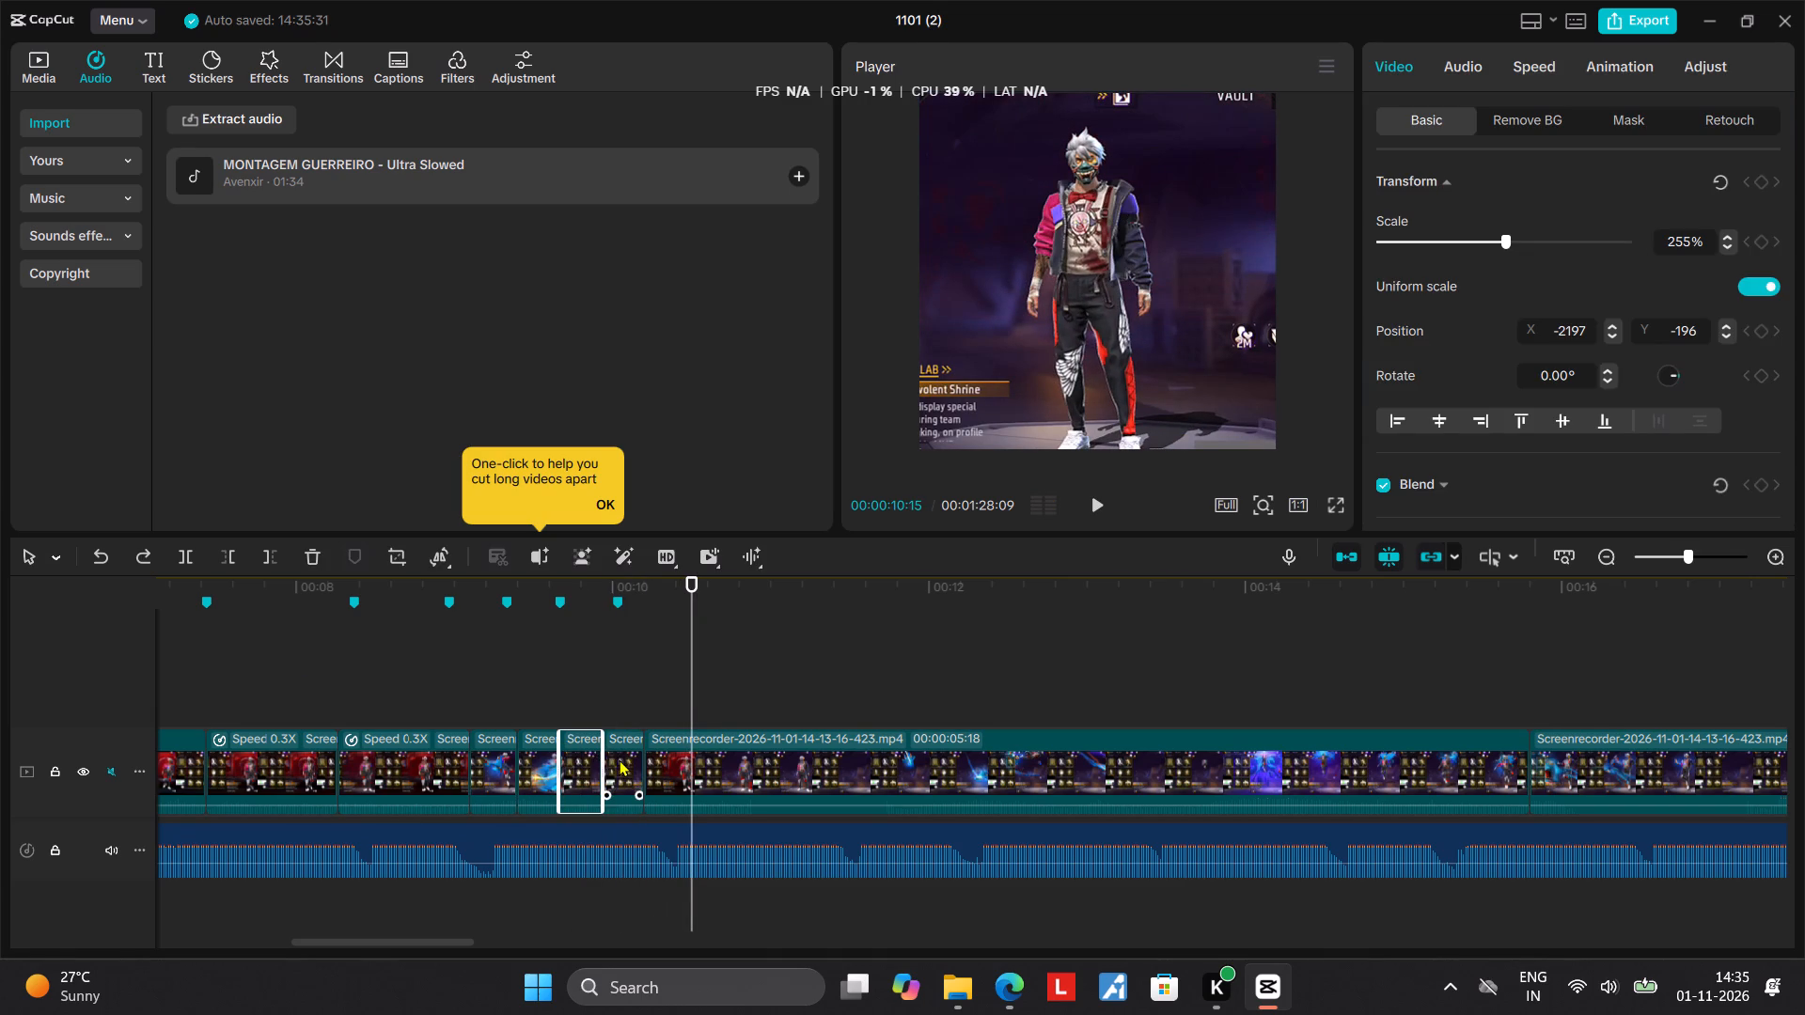
pyautogui.click(601, 759)
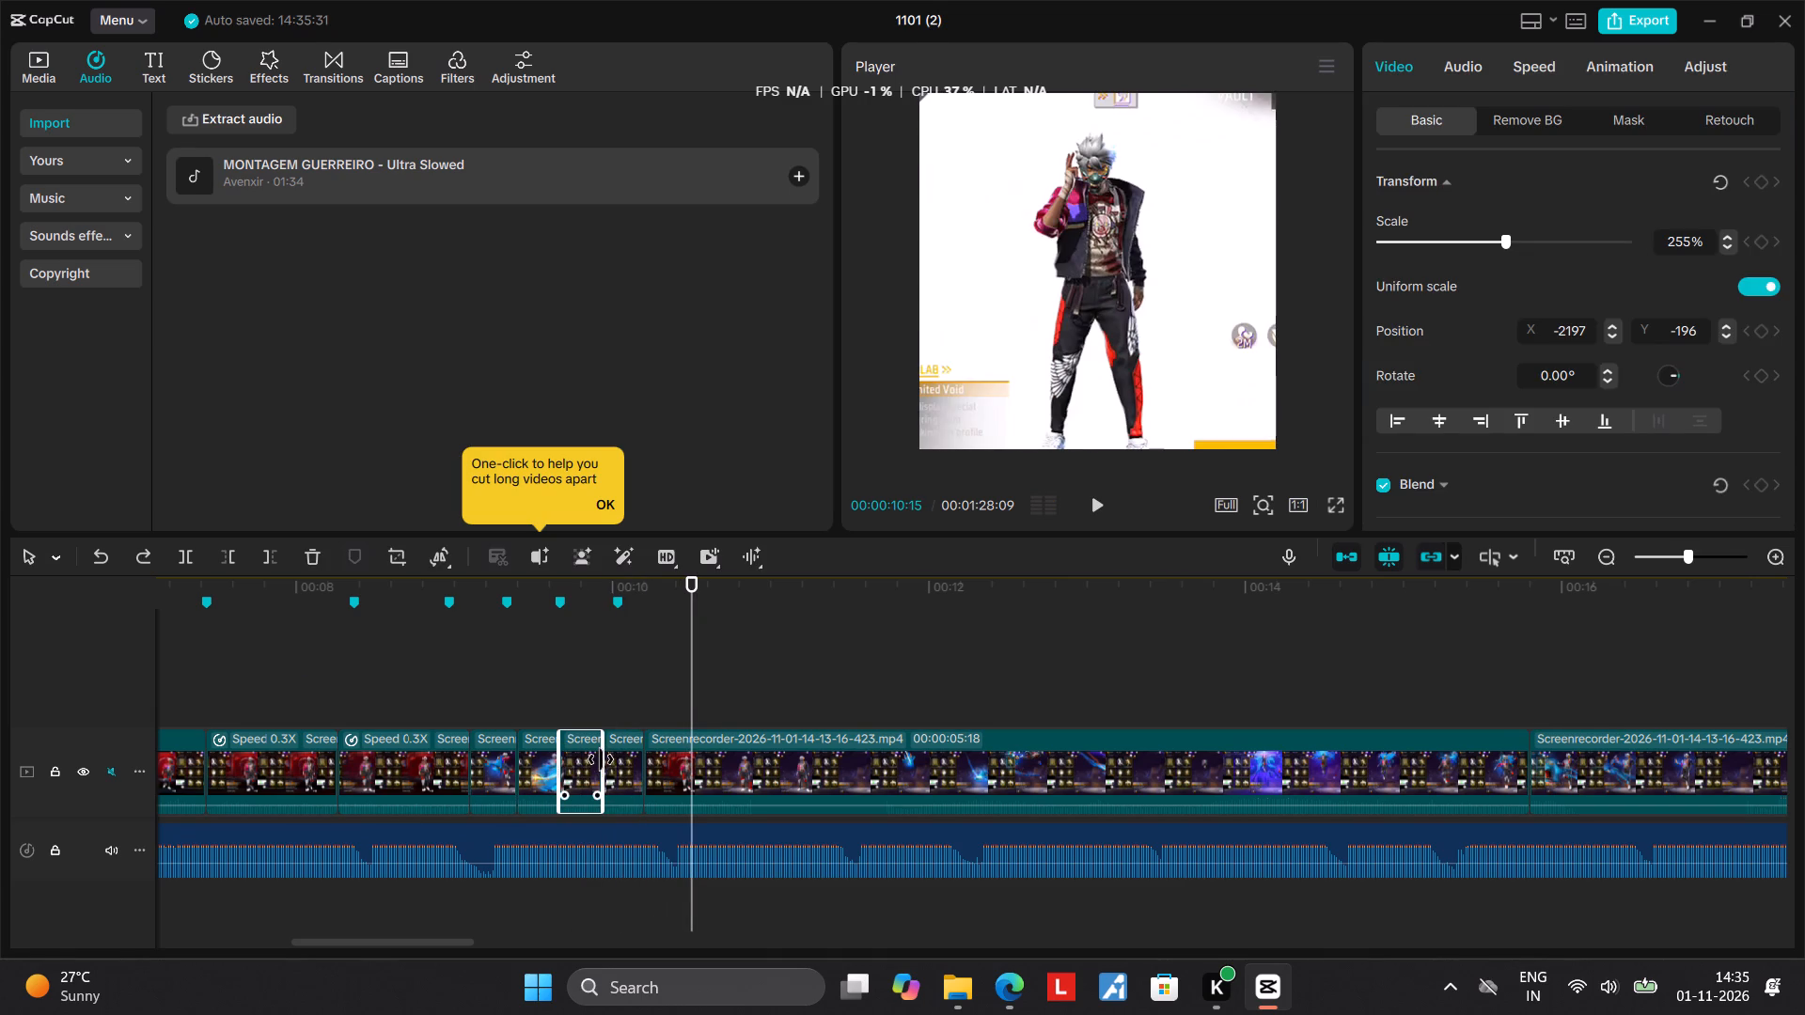
pyautogui.click(624, 770)
pyautogui.click(646, 770)
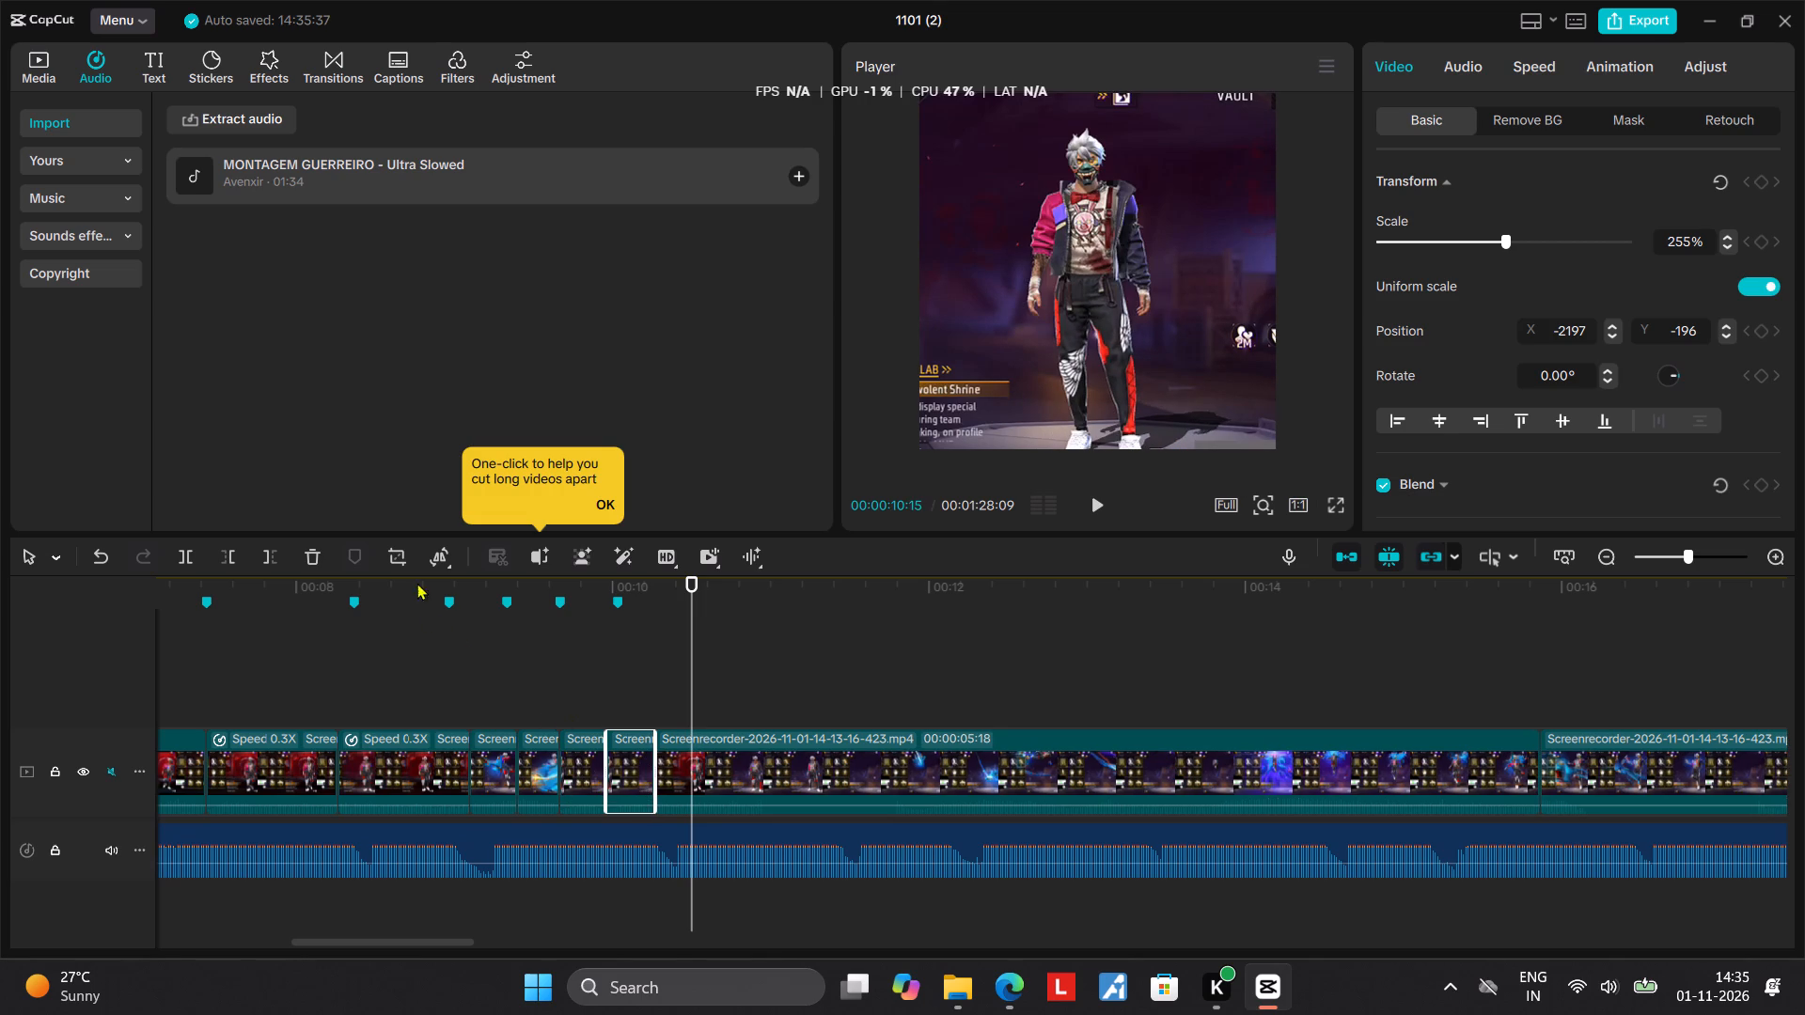
# Reverse the extended duplicate white-burst segment and play back the beat-synced sequence.
pyautogui.click(443, 552)
pyautogui.click(462, 653)
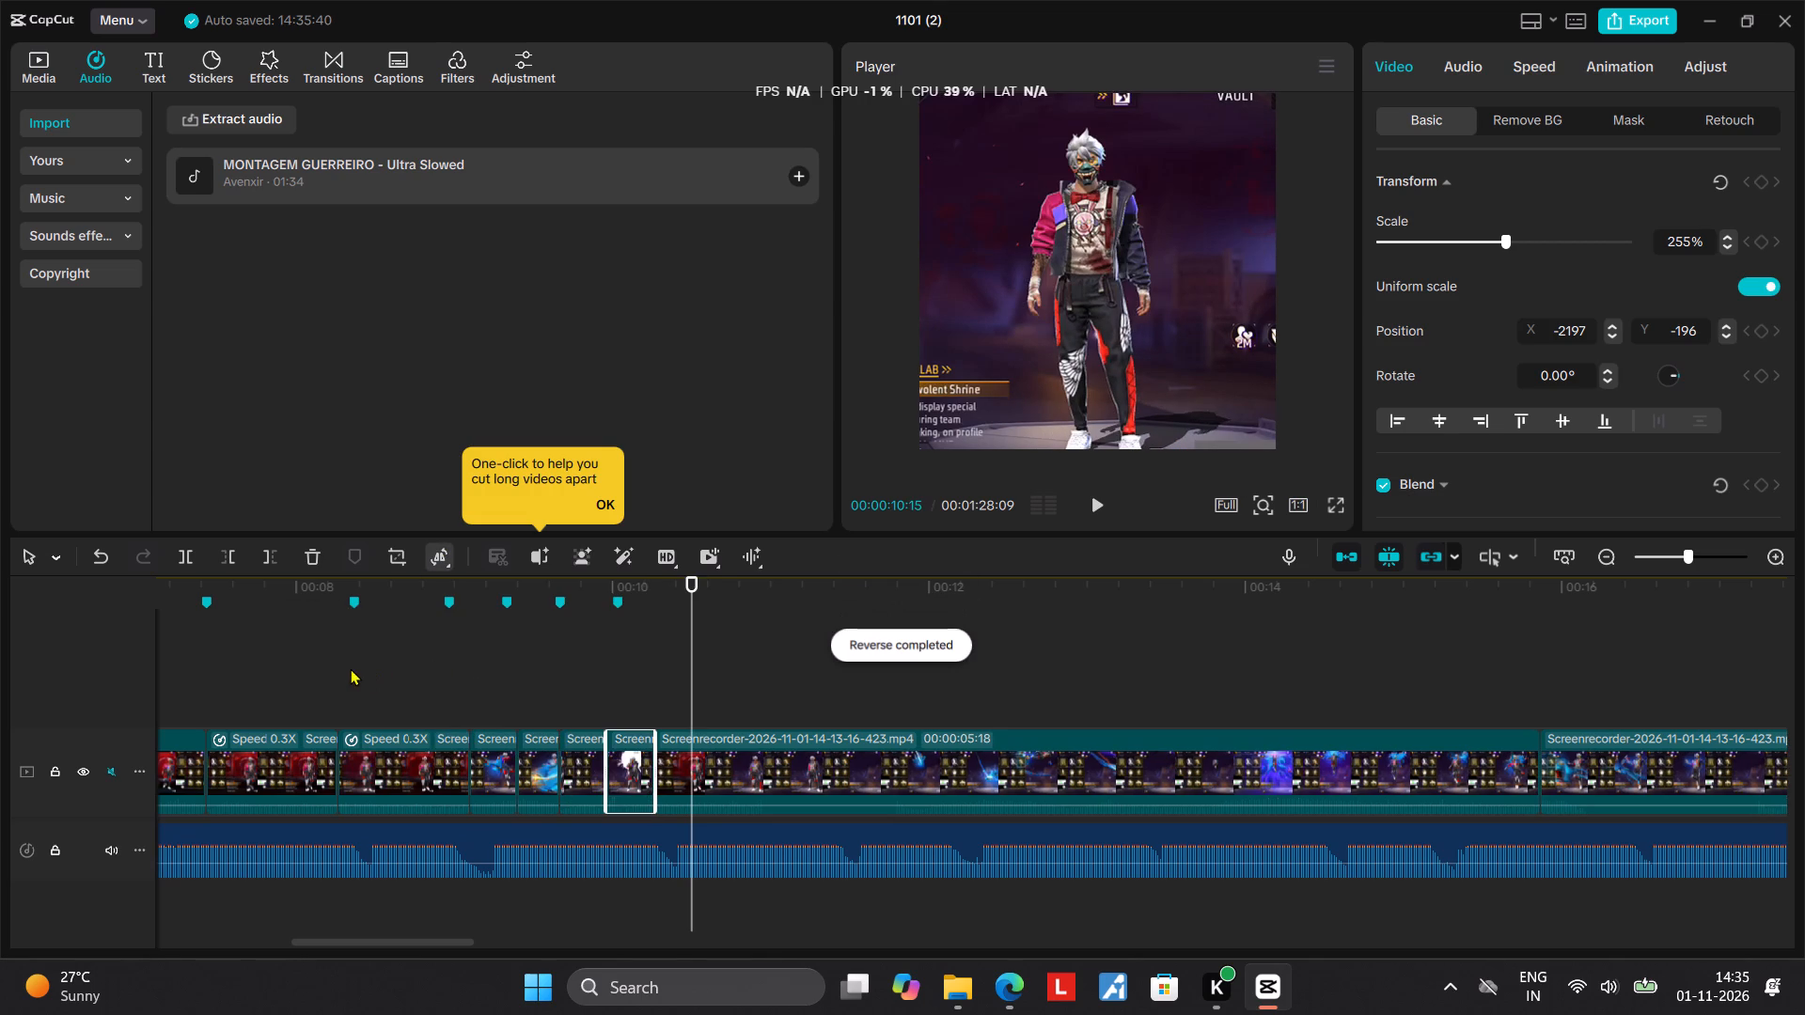
pyautogui.click(347, 666)
pyautogui.click(249, 654)
pyautogui.press('space')
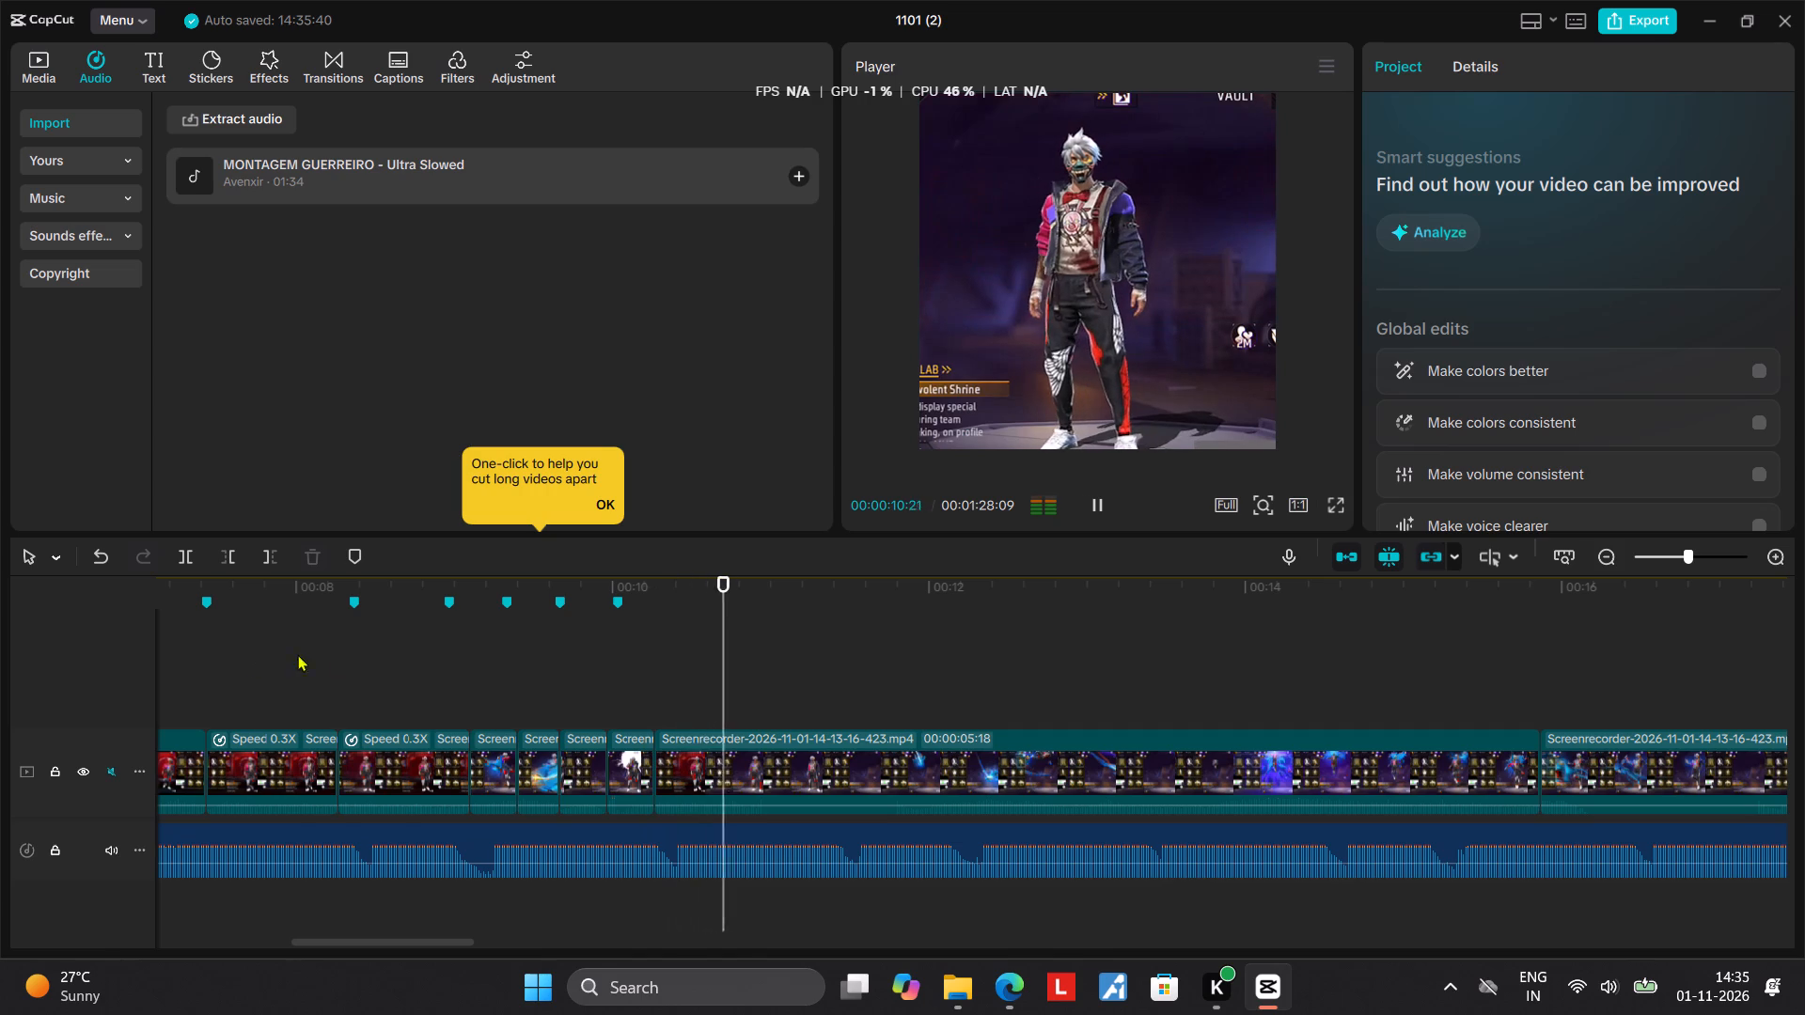
# Scrub through the recording and split it at 00:00:29:20 and 00:00:30:27 to isolate the blue light-beam emote moment.
pyautogui.press('space')
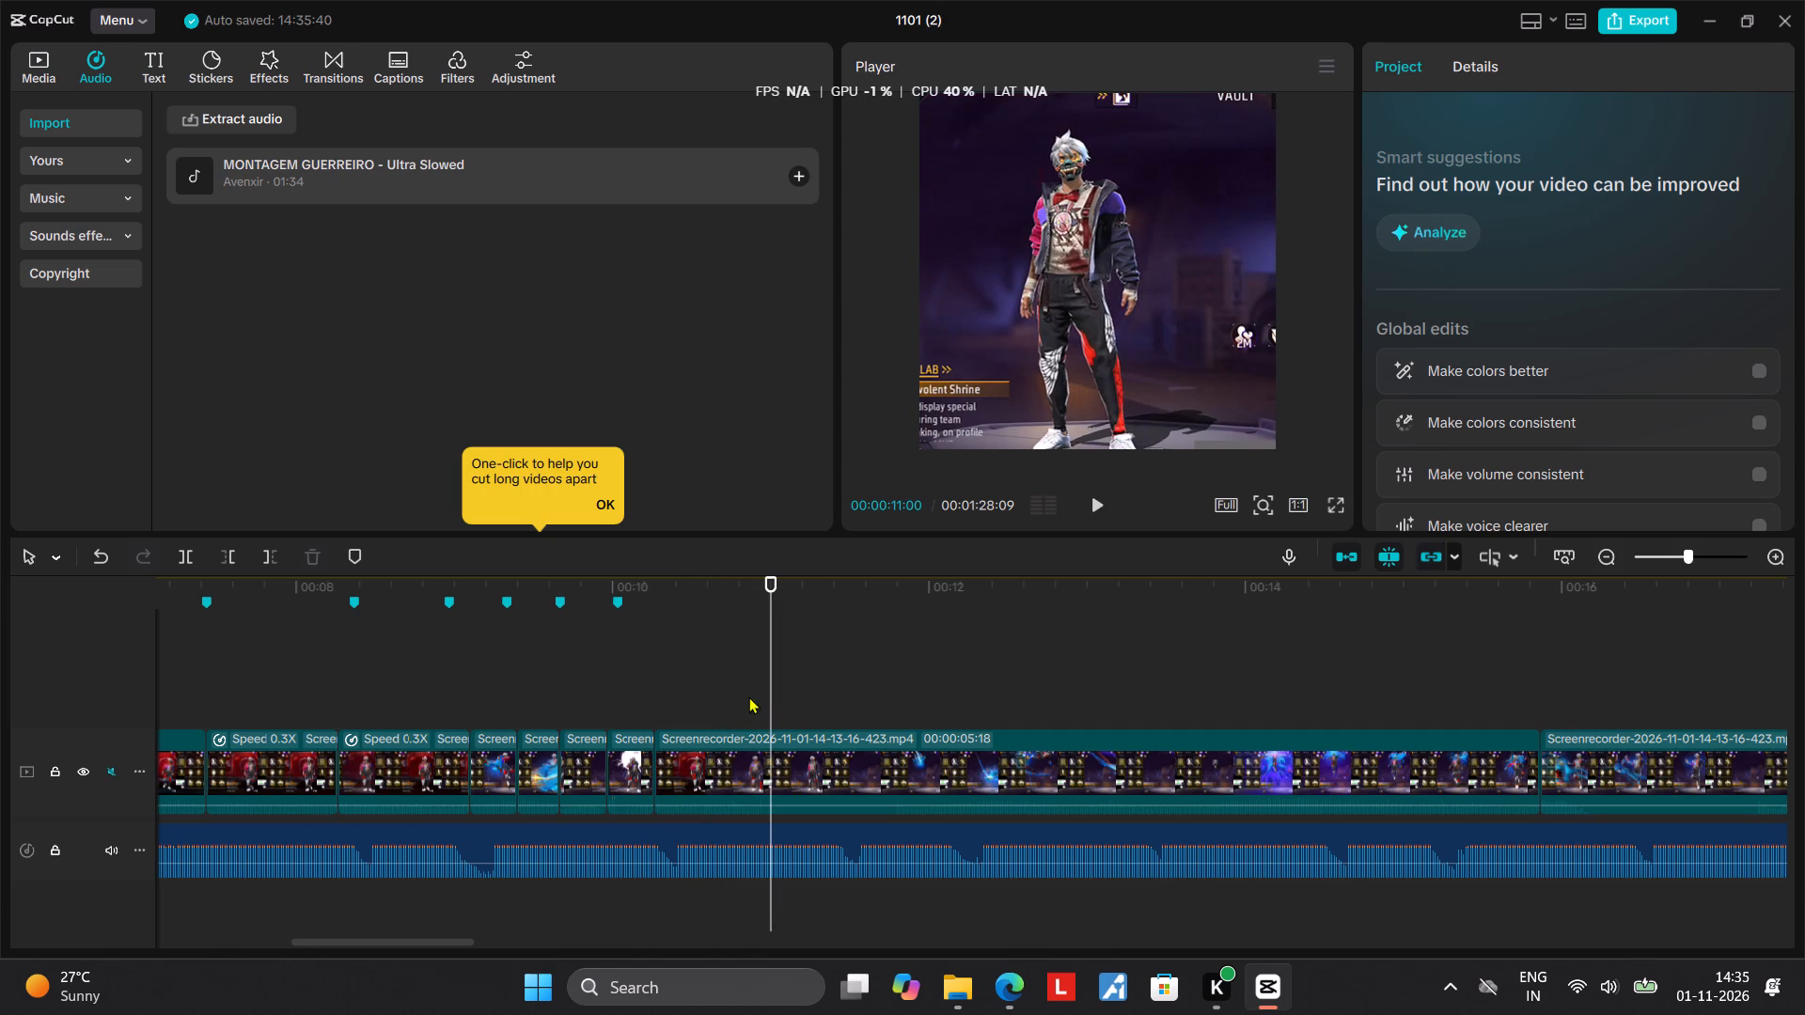
pyautogui.moveTo(771, 694); pyautogui.dragTo(1510, 761)
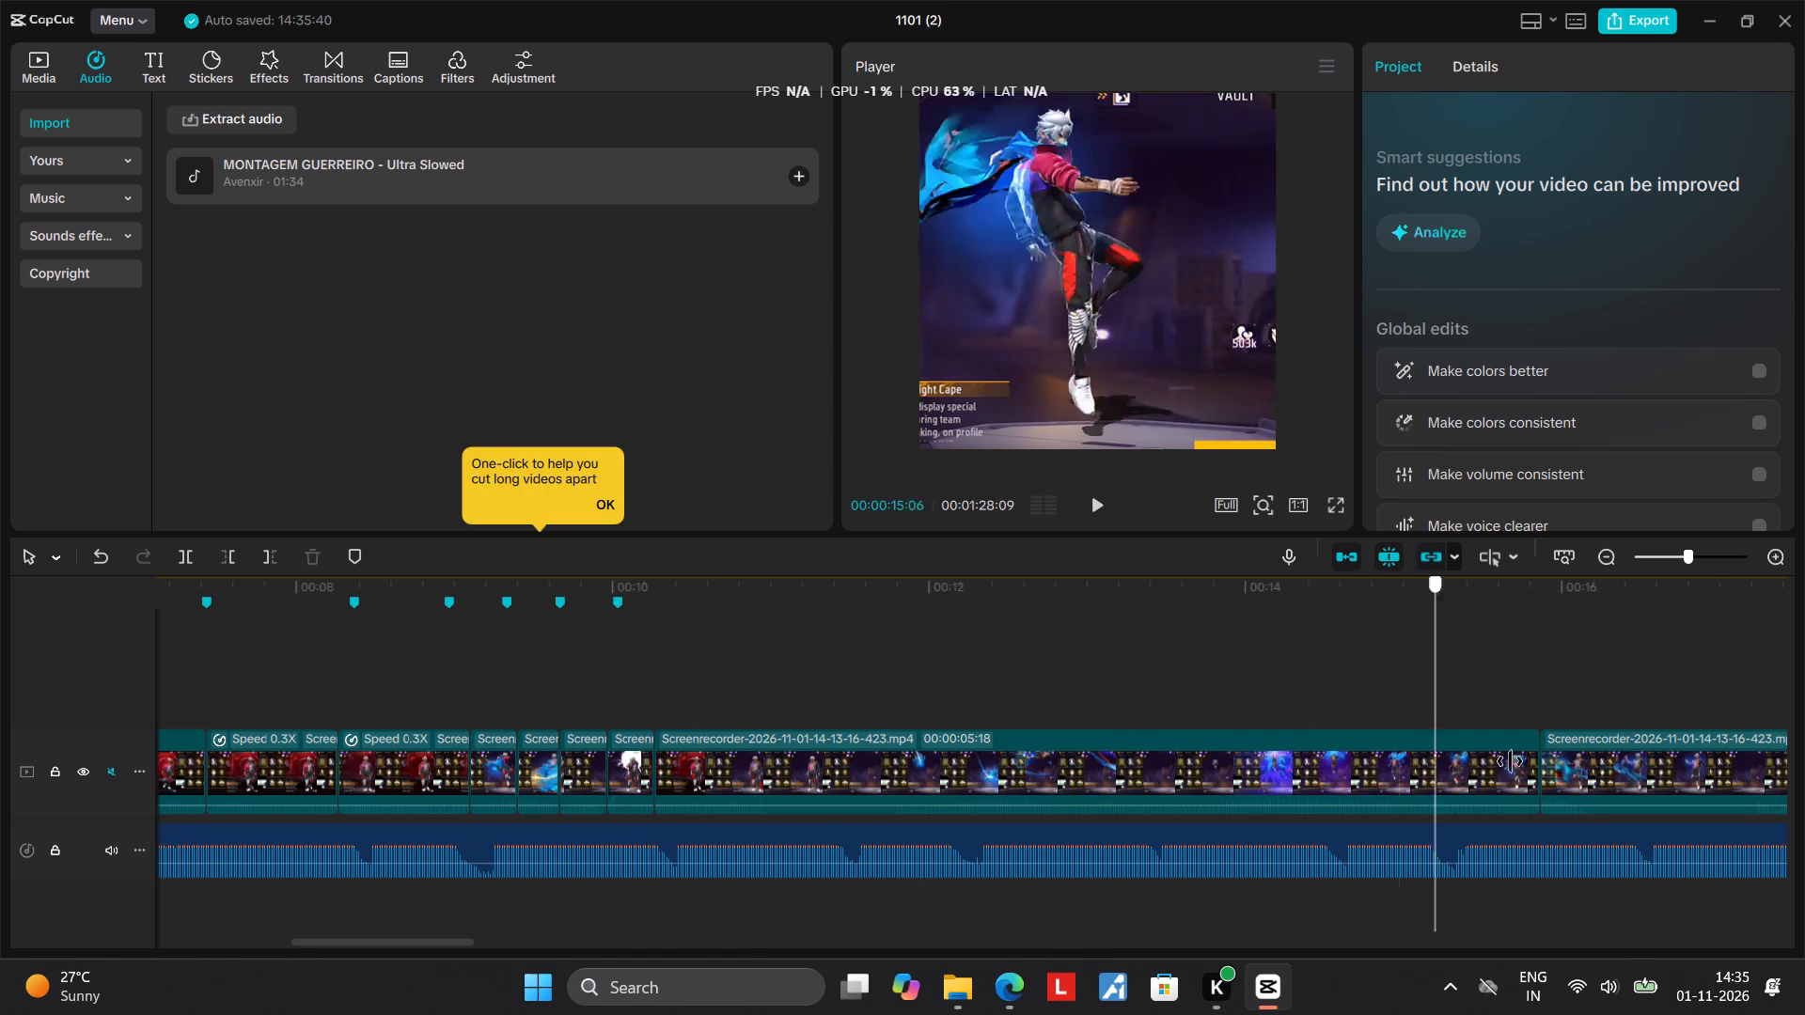
pyautogui.moveTo(1510, 761); pyautogui.dragTo(1529, 812)
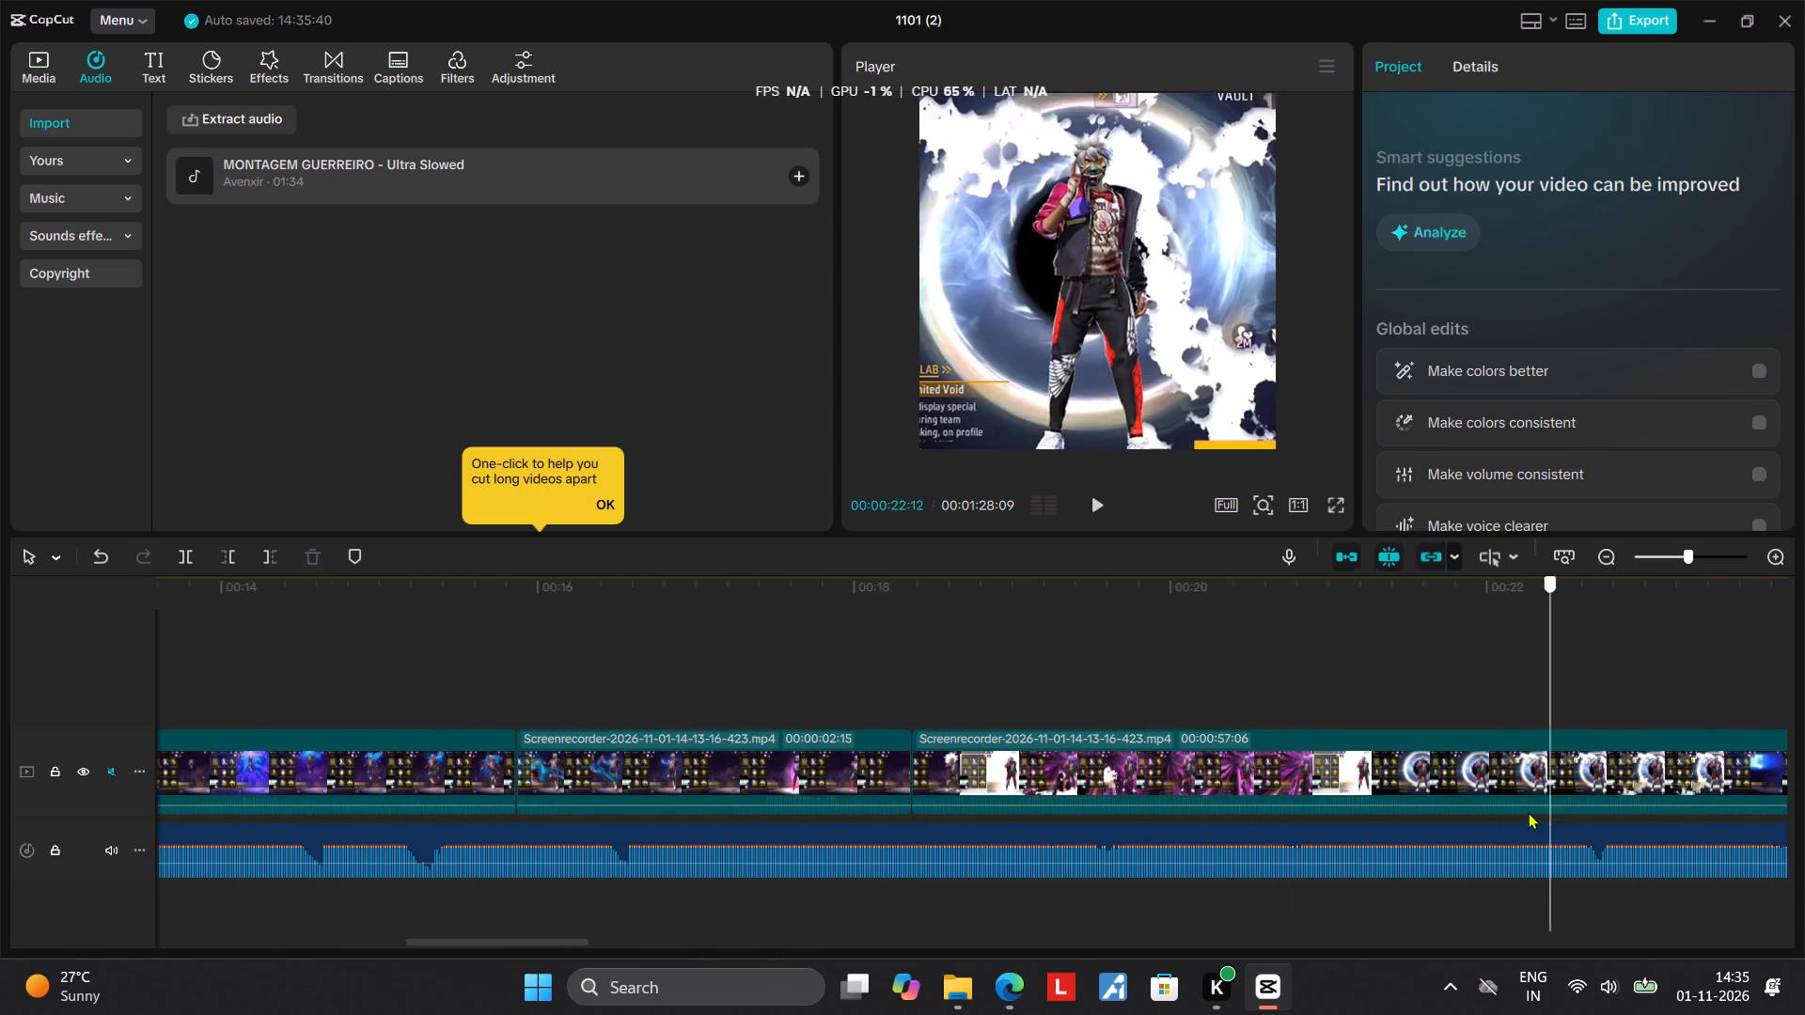
pyautogui.moveTo(1529, 812); pyautogui.dragTo(1390, 802)
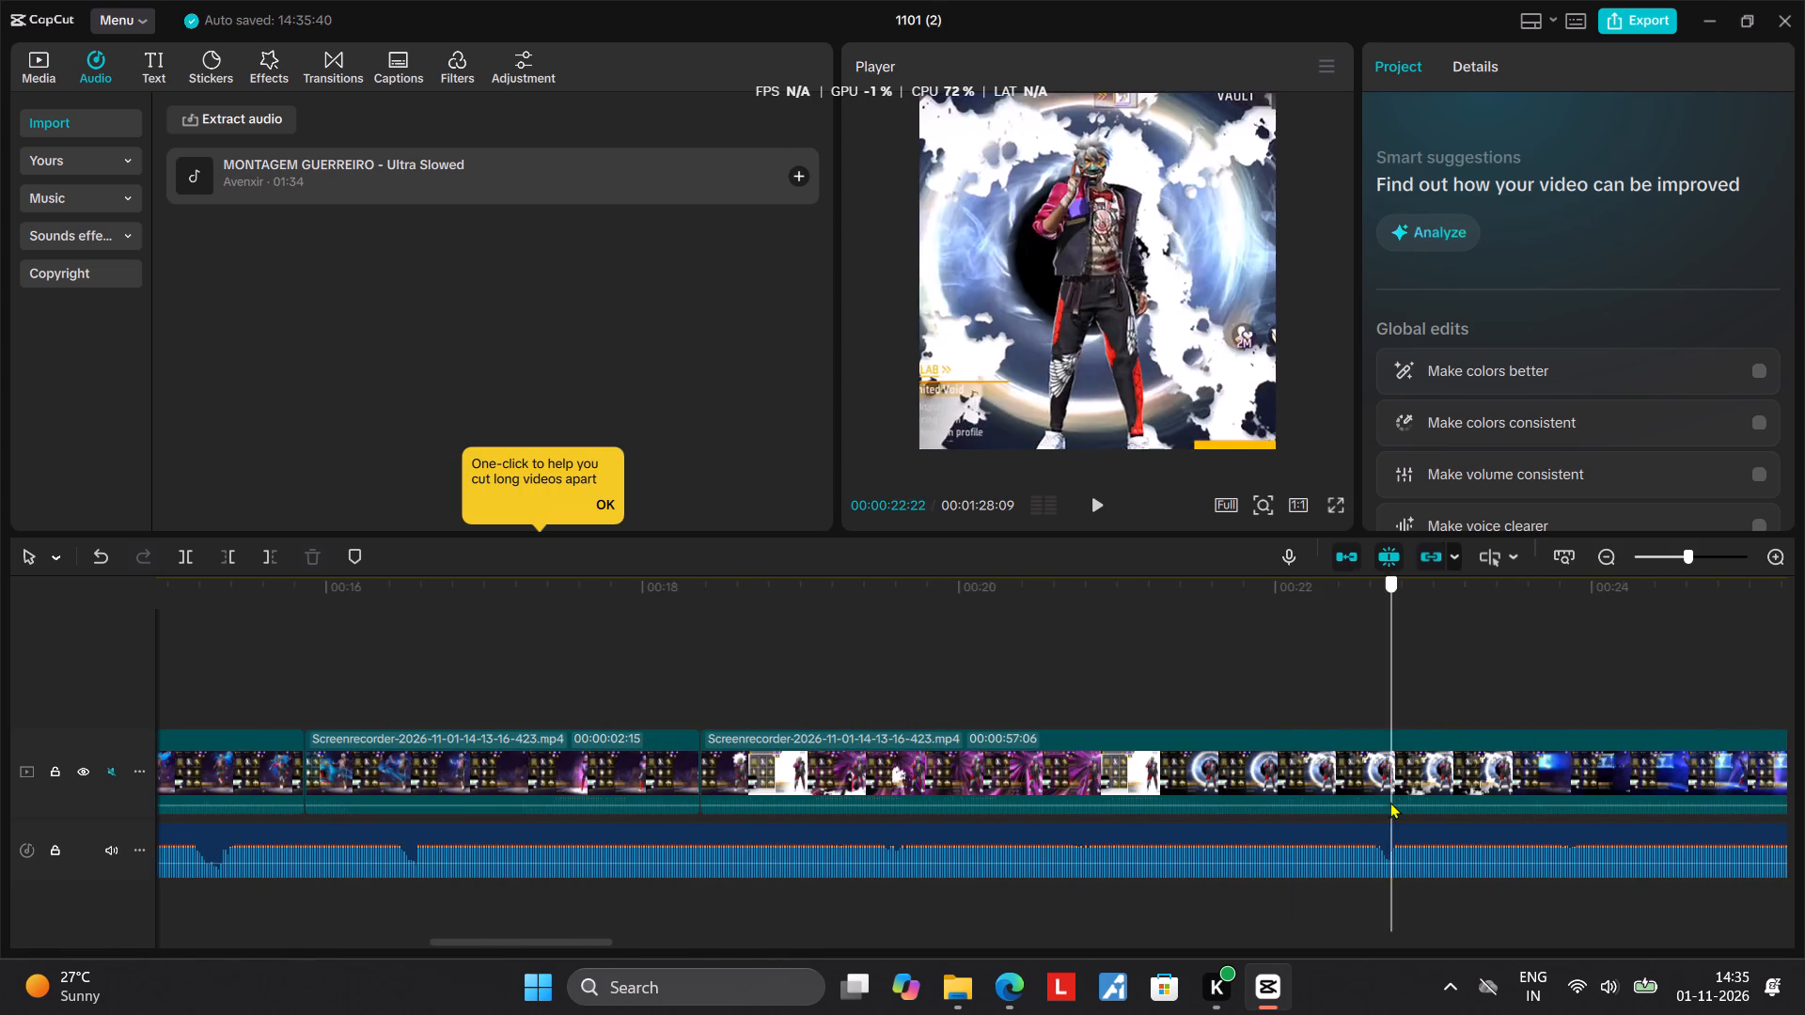
pyautogui.moveTo(1390, 802); pyautogui.dragTo(1445, 775)
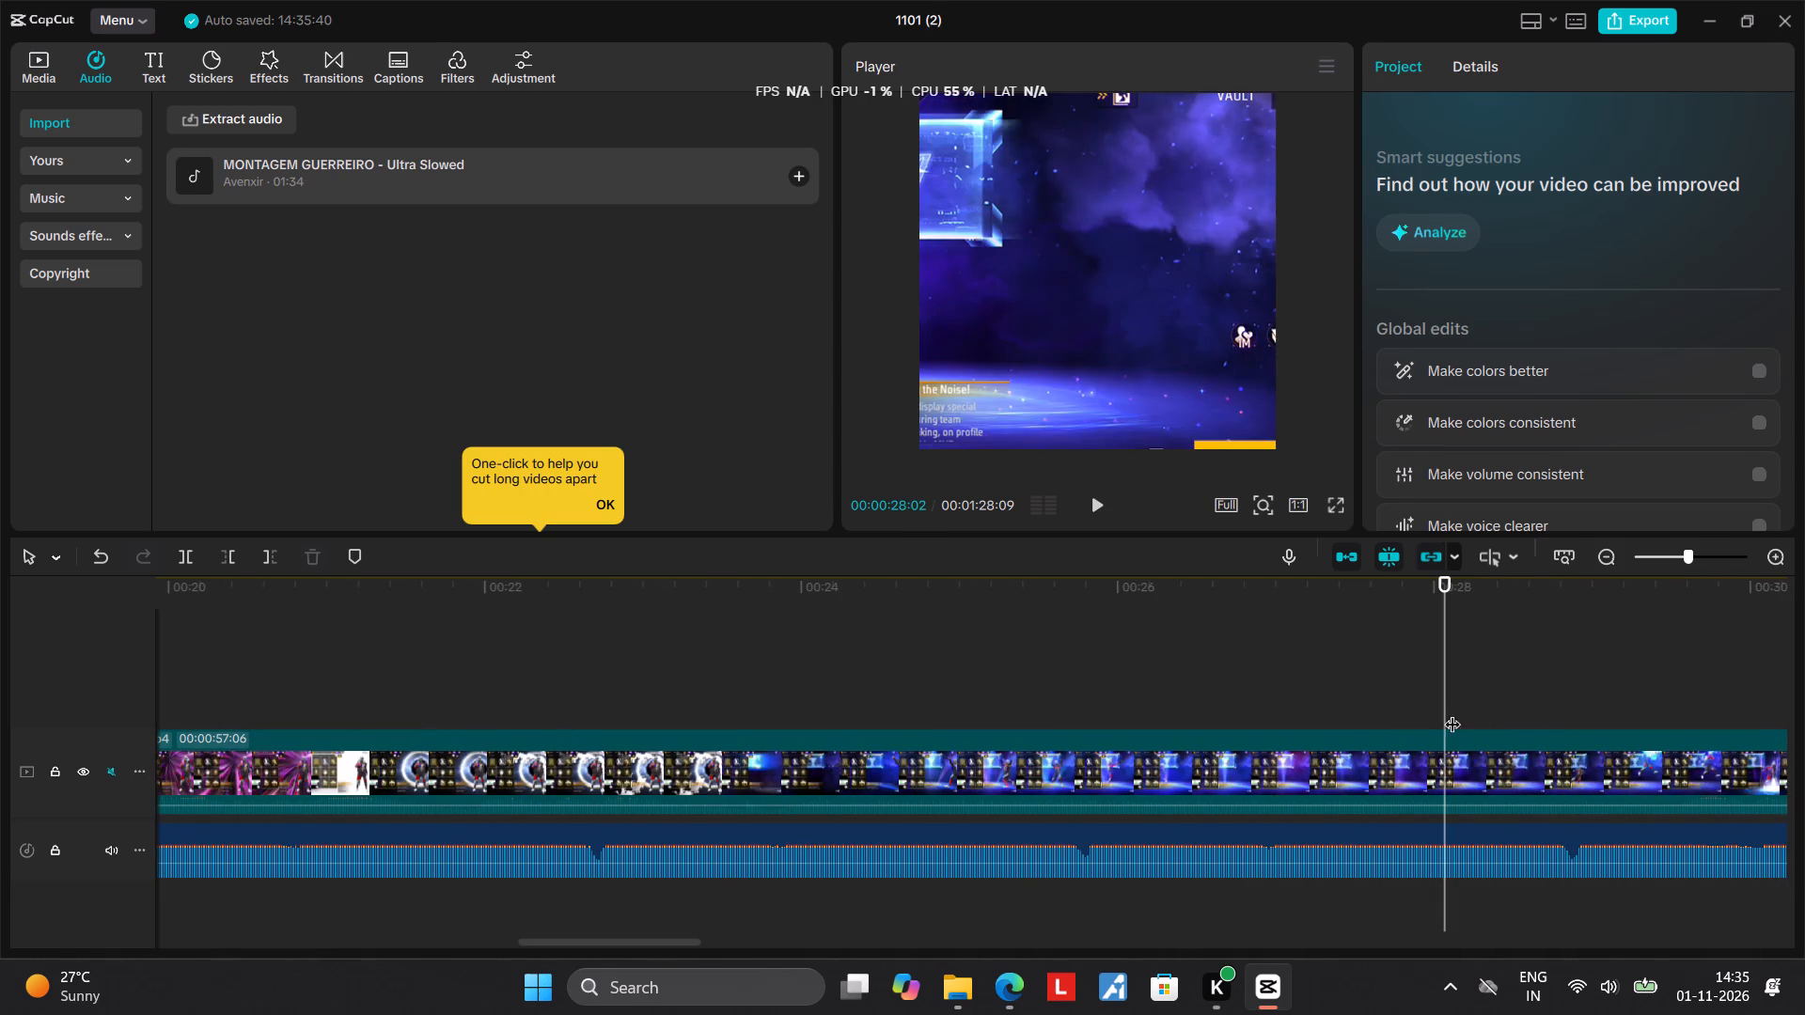
pyautogui.moveTo(1442, 694); pyautogui.dragTo(871, 698)
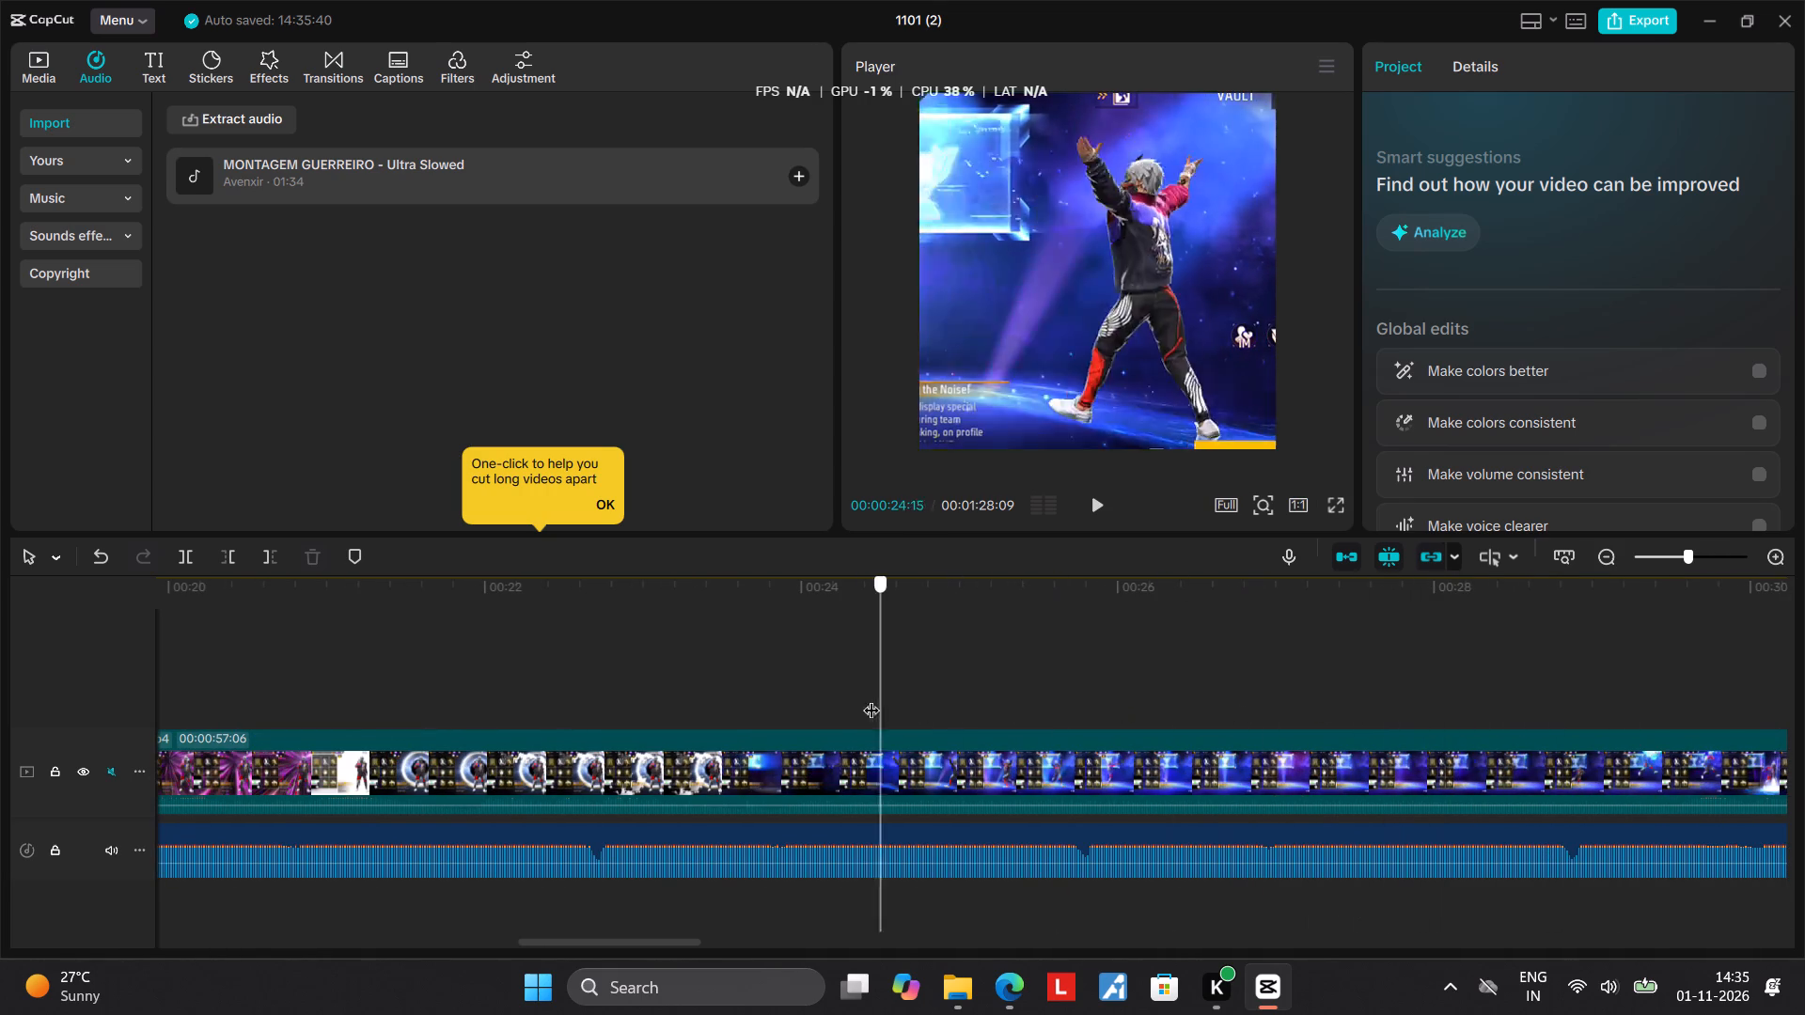
pyautogui.moveTo(871, 698); pyautogui.dragTo(1507, 718)
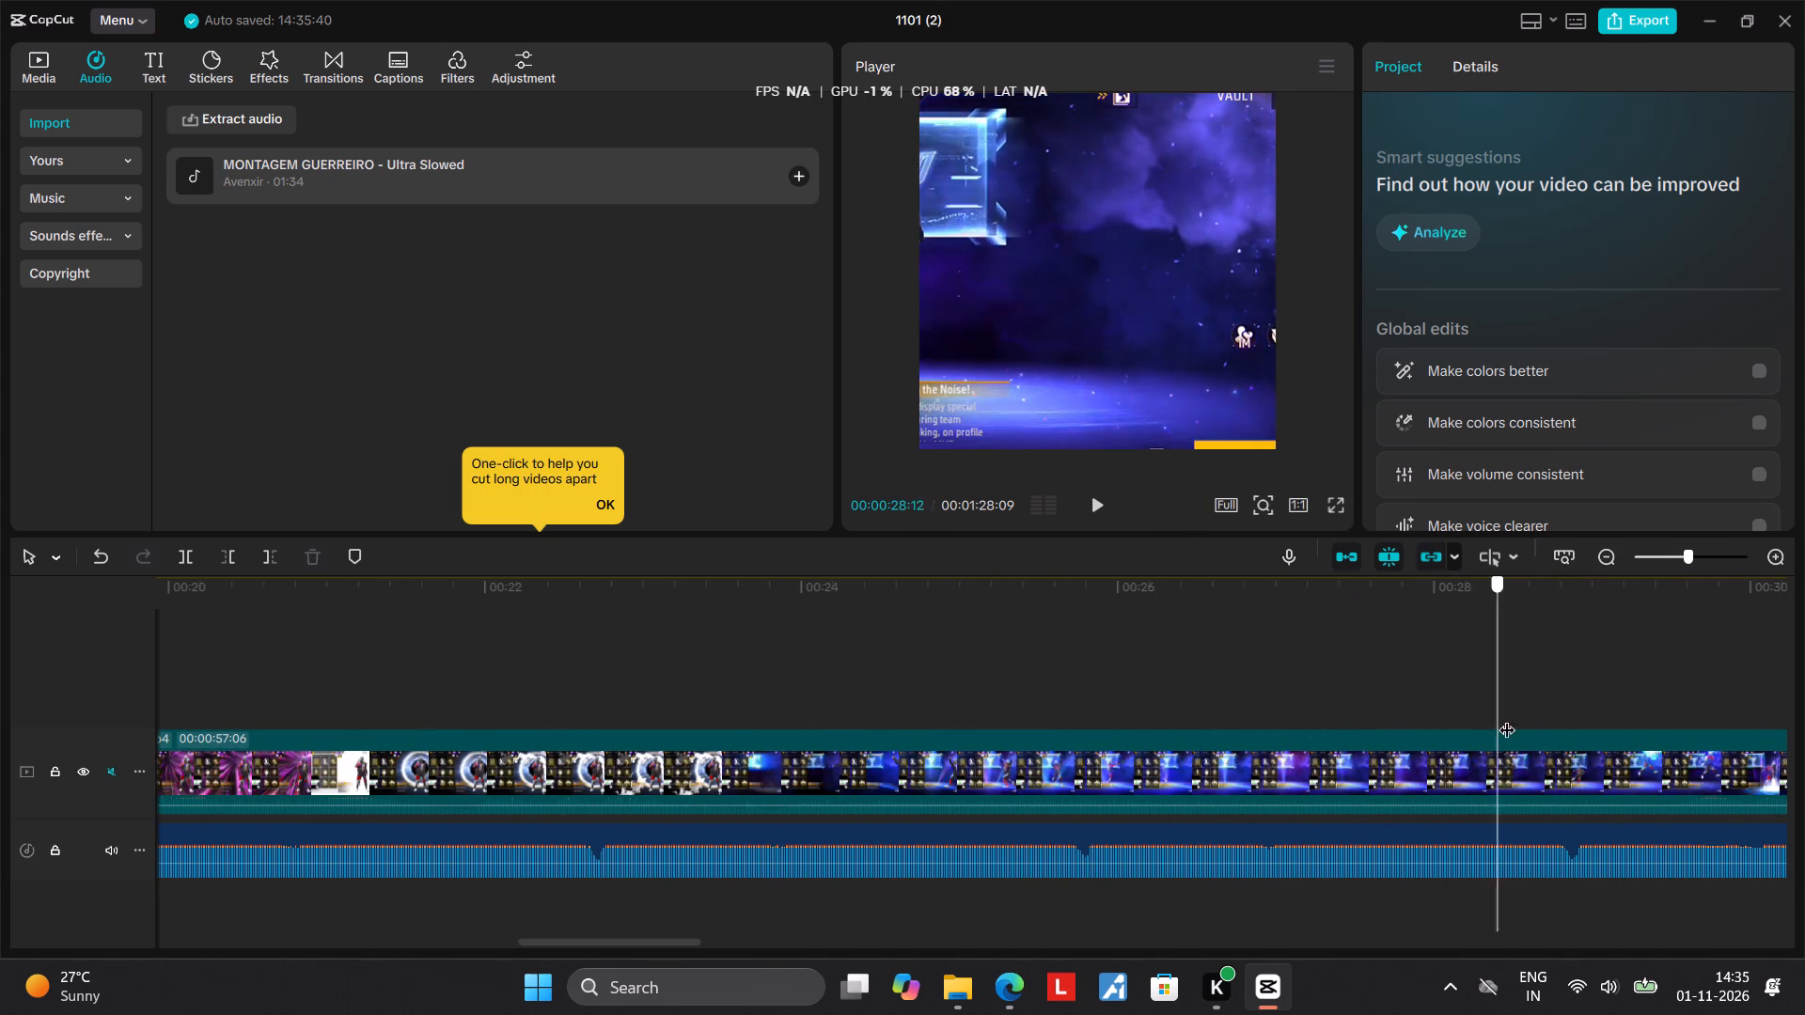
pyautogui.moveTo(1507, 718); pyautogui.dragTo(1770, 741)
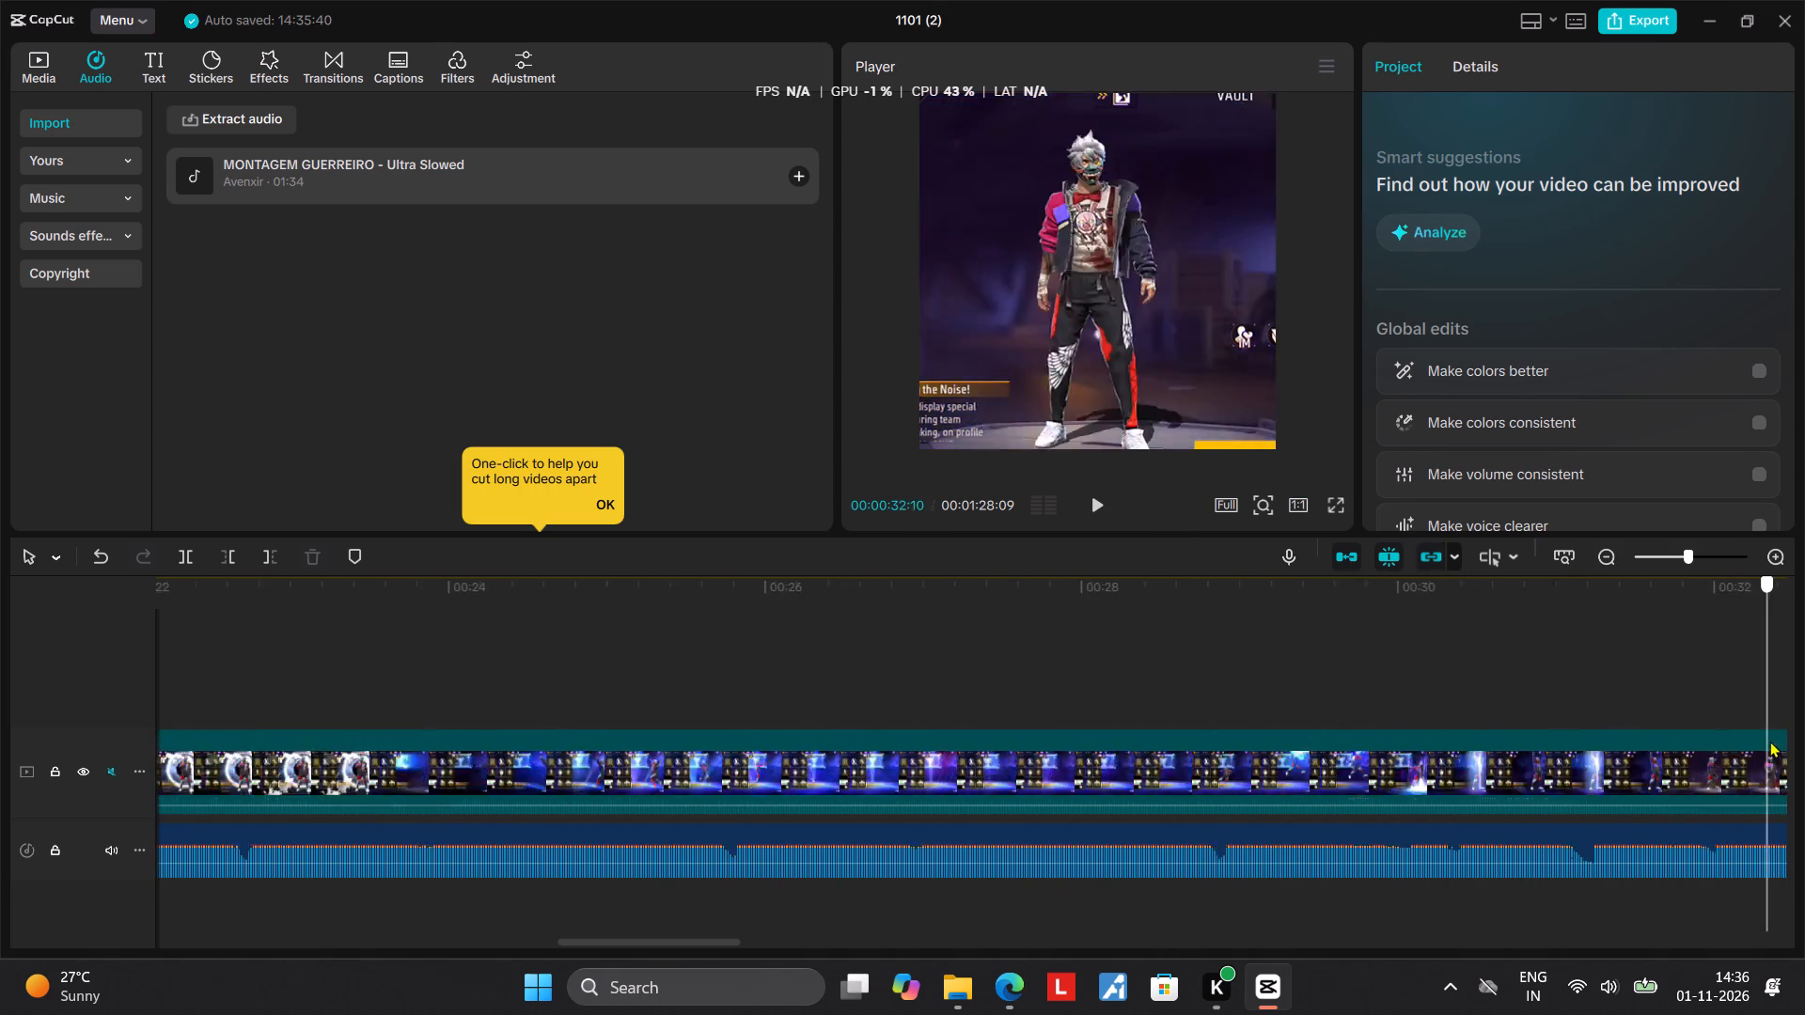
pyautogui.moveTo(1770, 741); pyautogui.dragTo(551, 701)
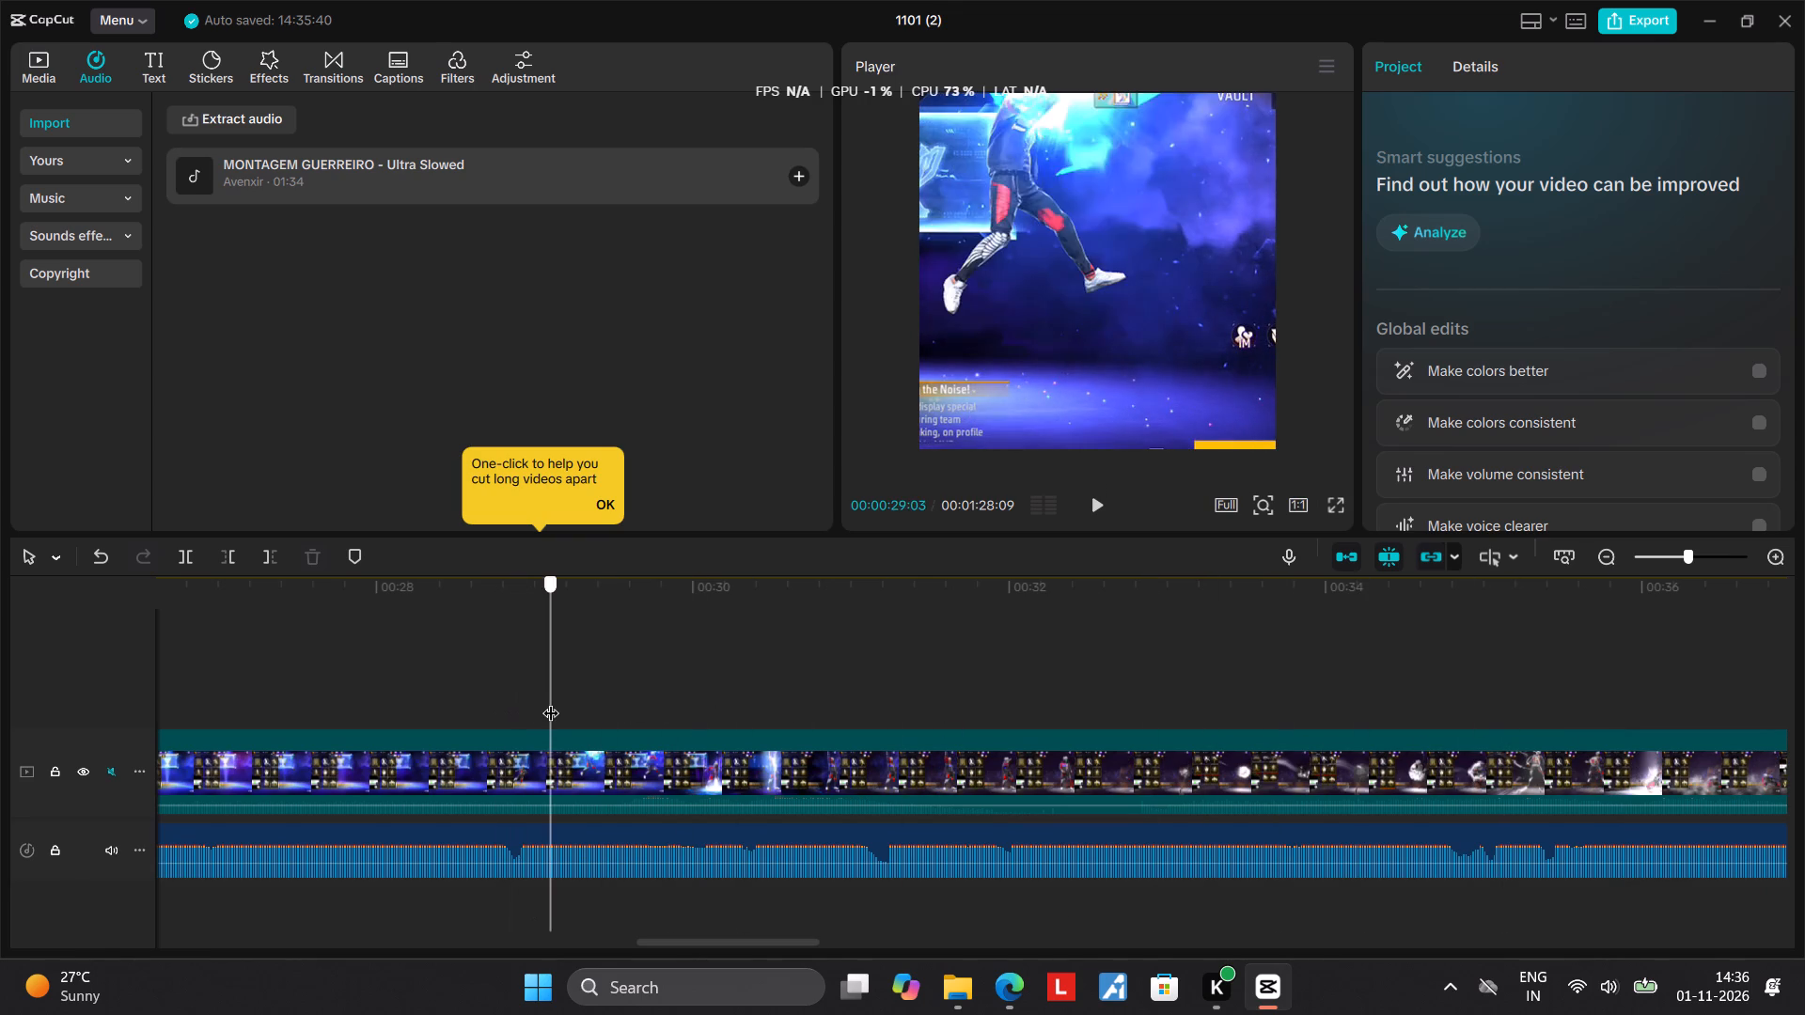
pyautogui.moveTo(551, 701); pyautogui.dragTo(631, 709)
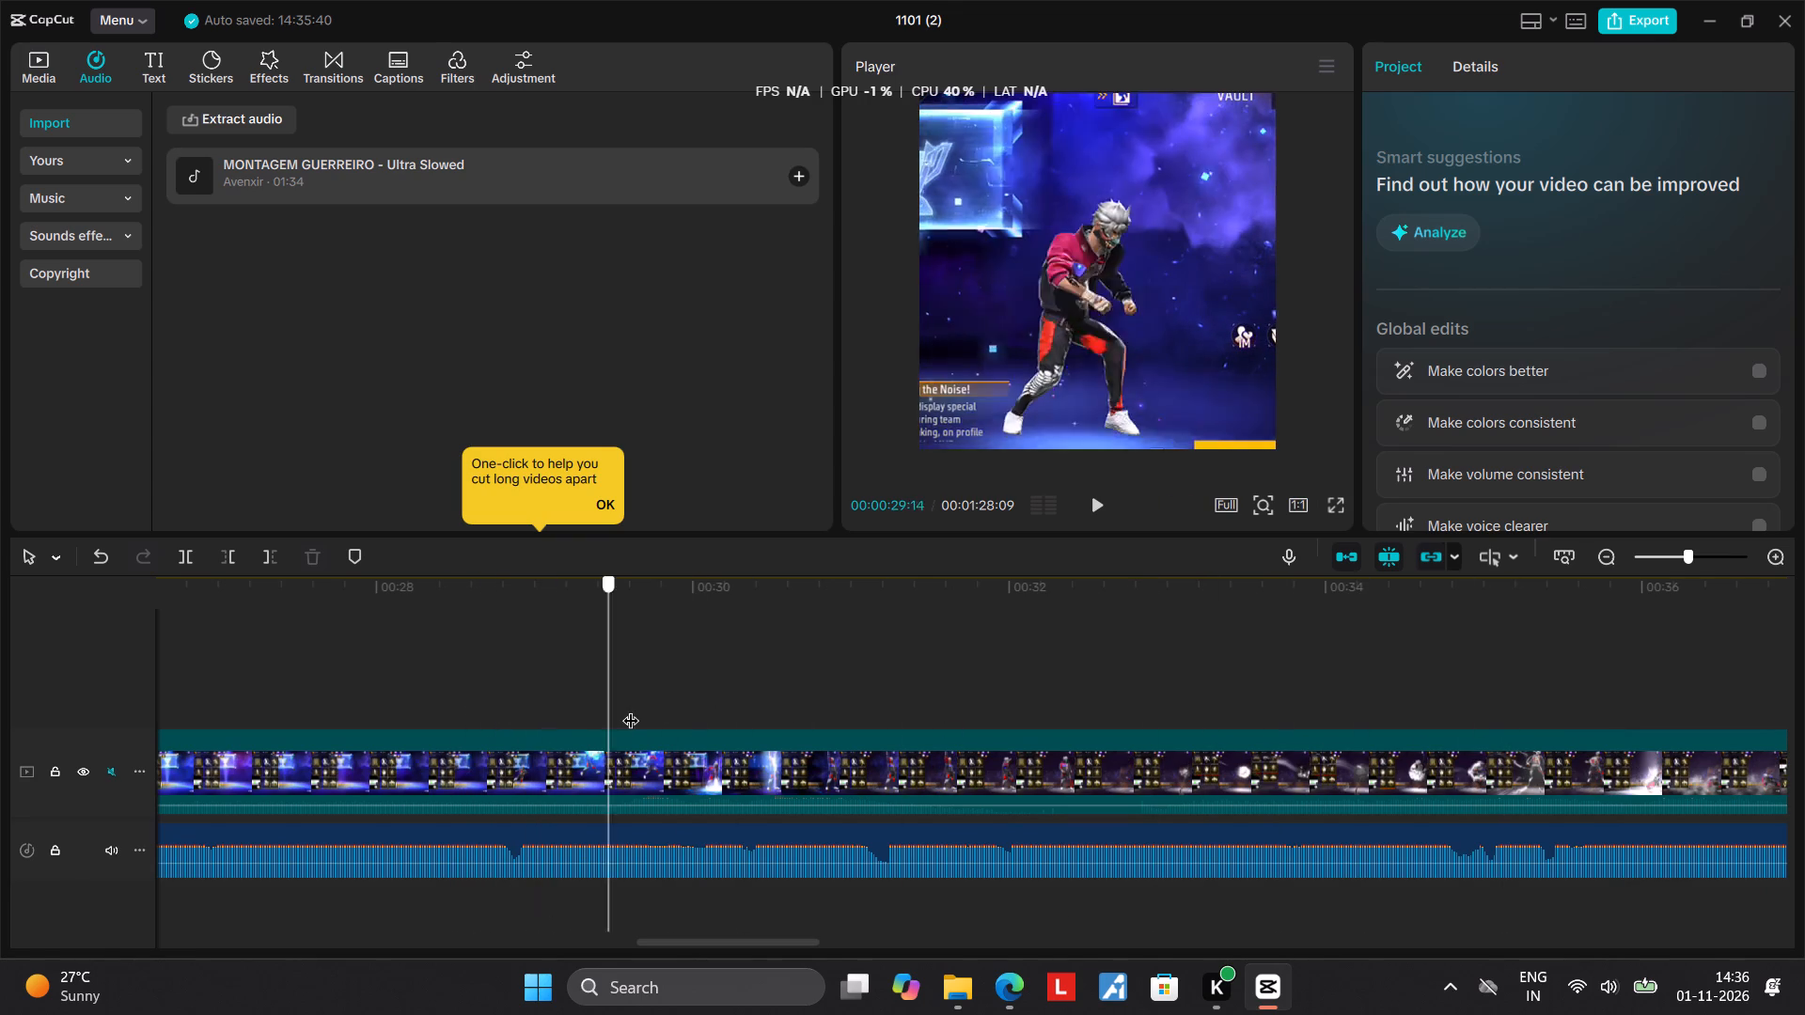
pyautogui.moveTo(631, 709); pyautogui.dragTo(623, 705)
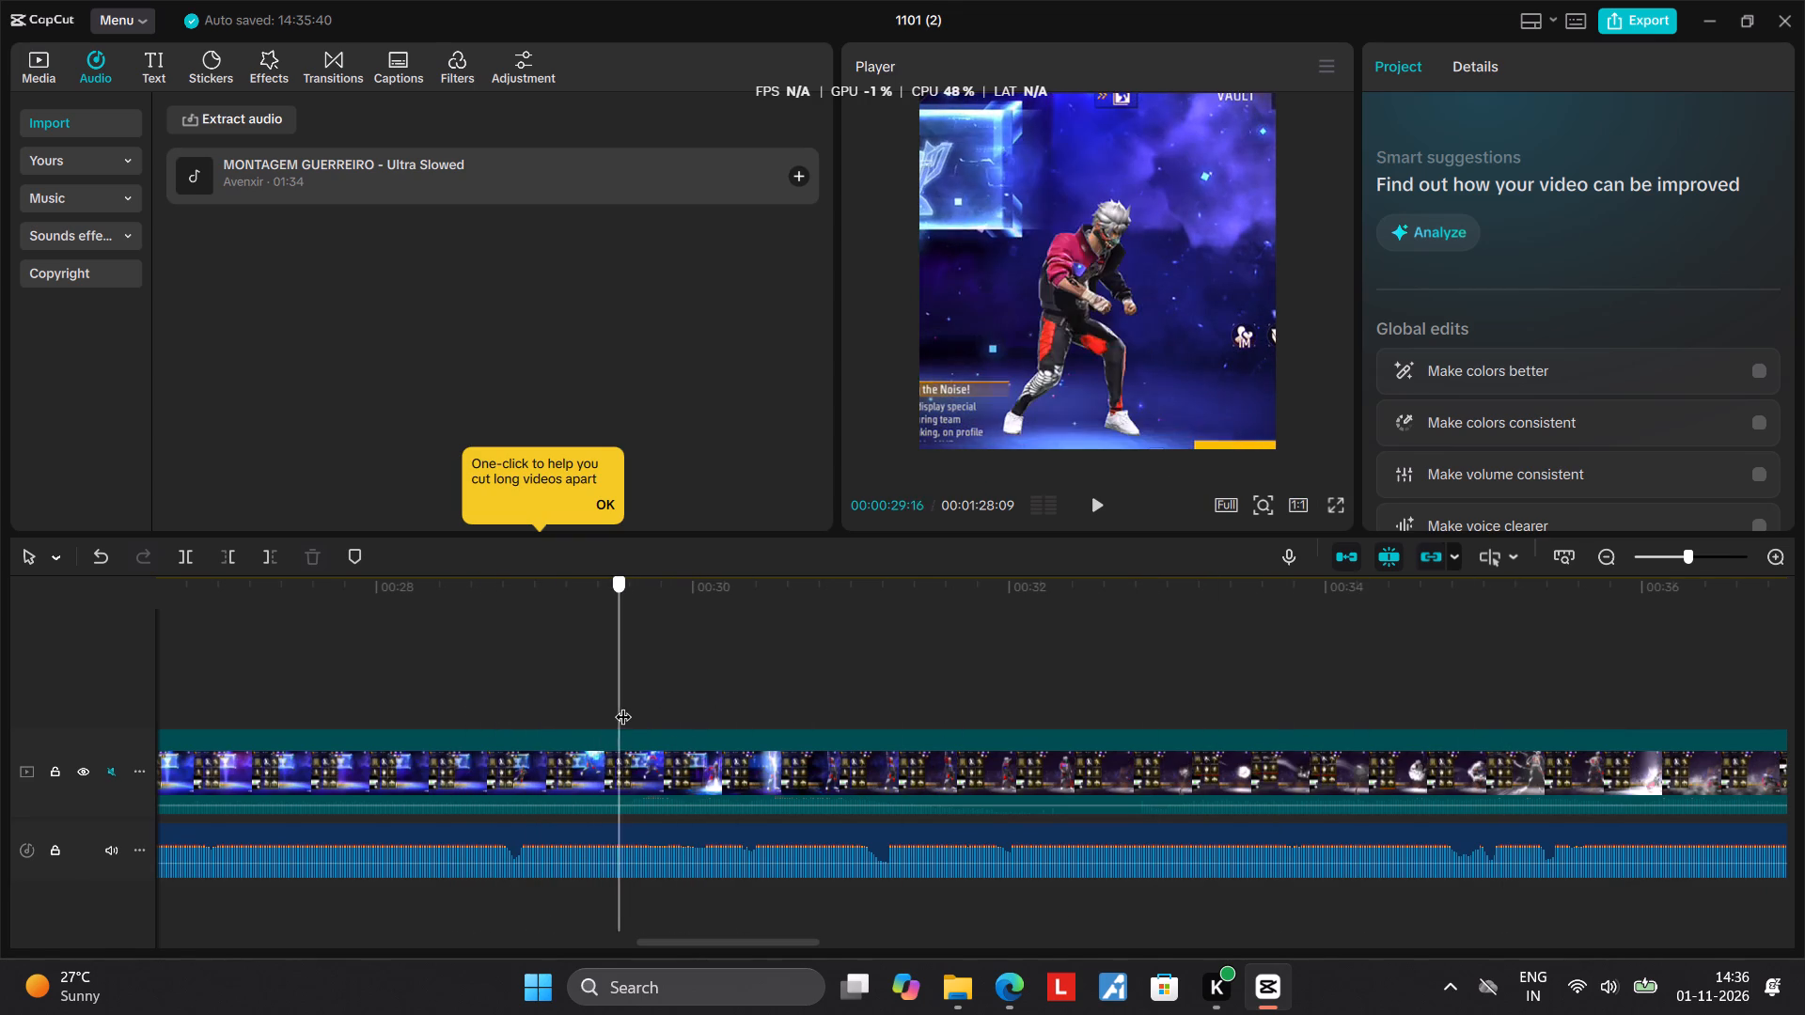
pyautogui.moveTo(623, 705); pyautogui.dragTo(778, 715)
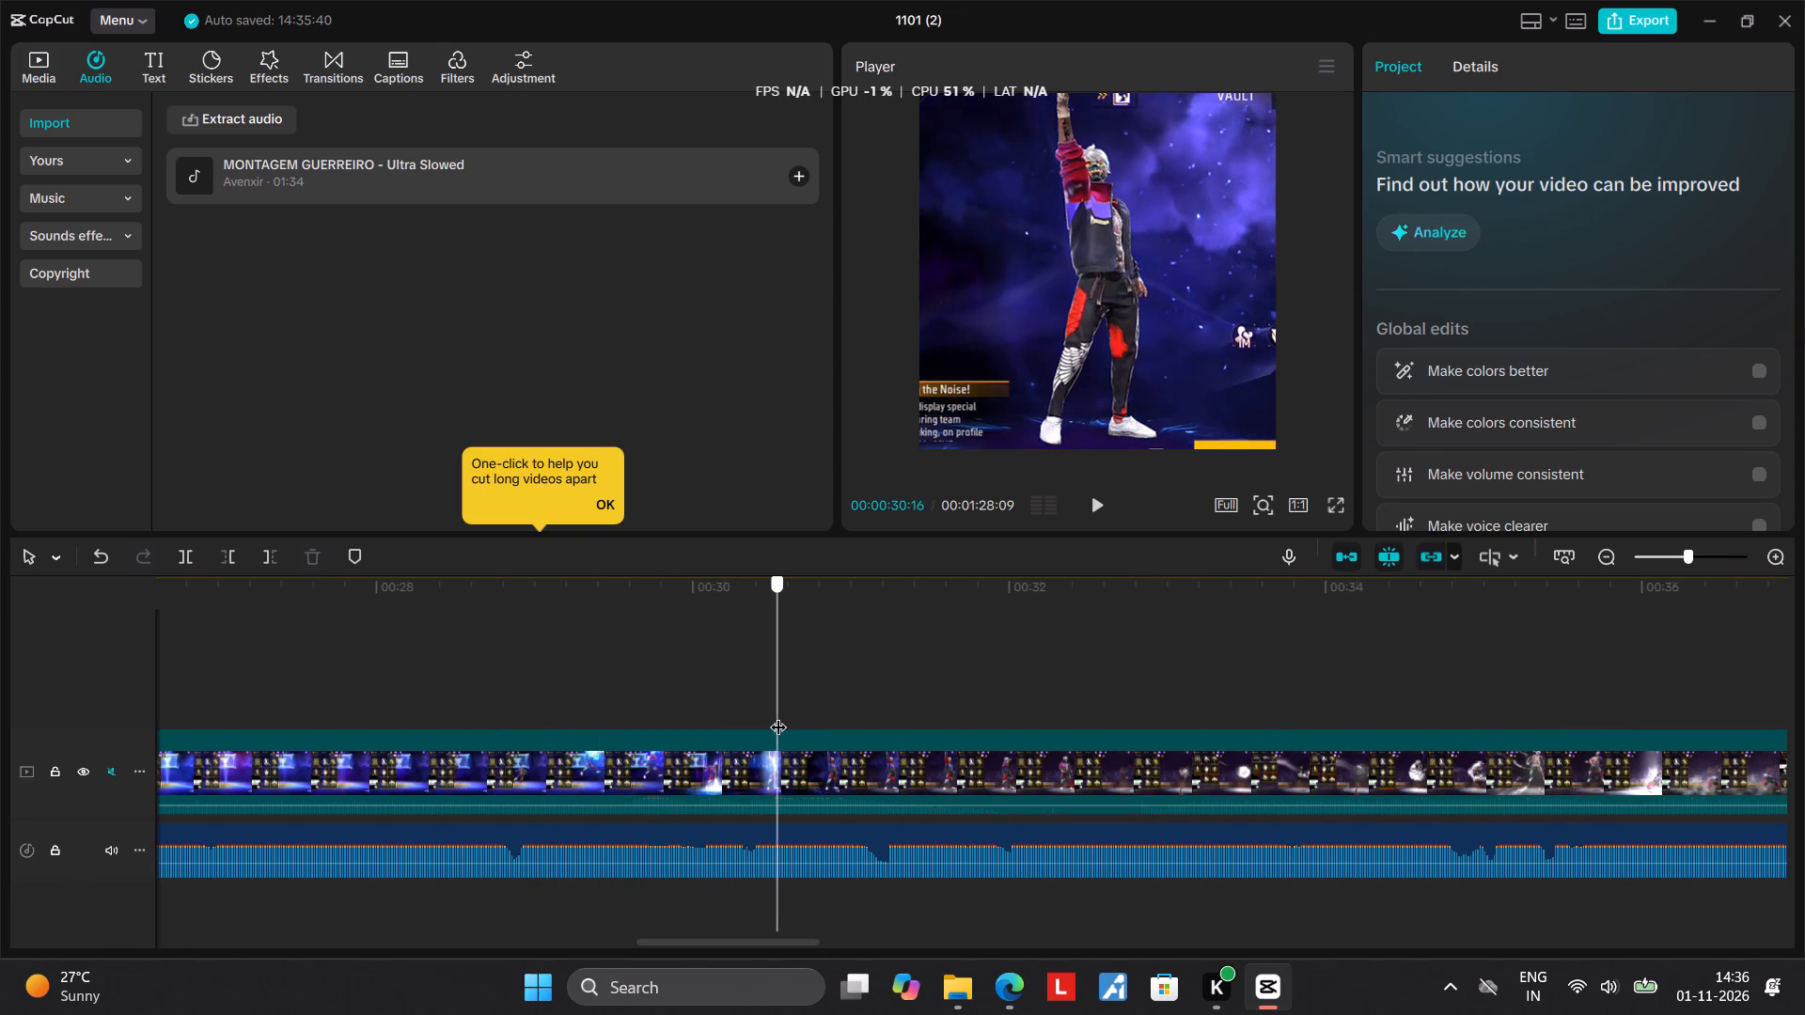
pyautogui.moveTo(778, 715); pyautogui.dragTo(643, 714)
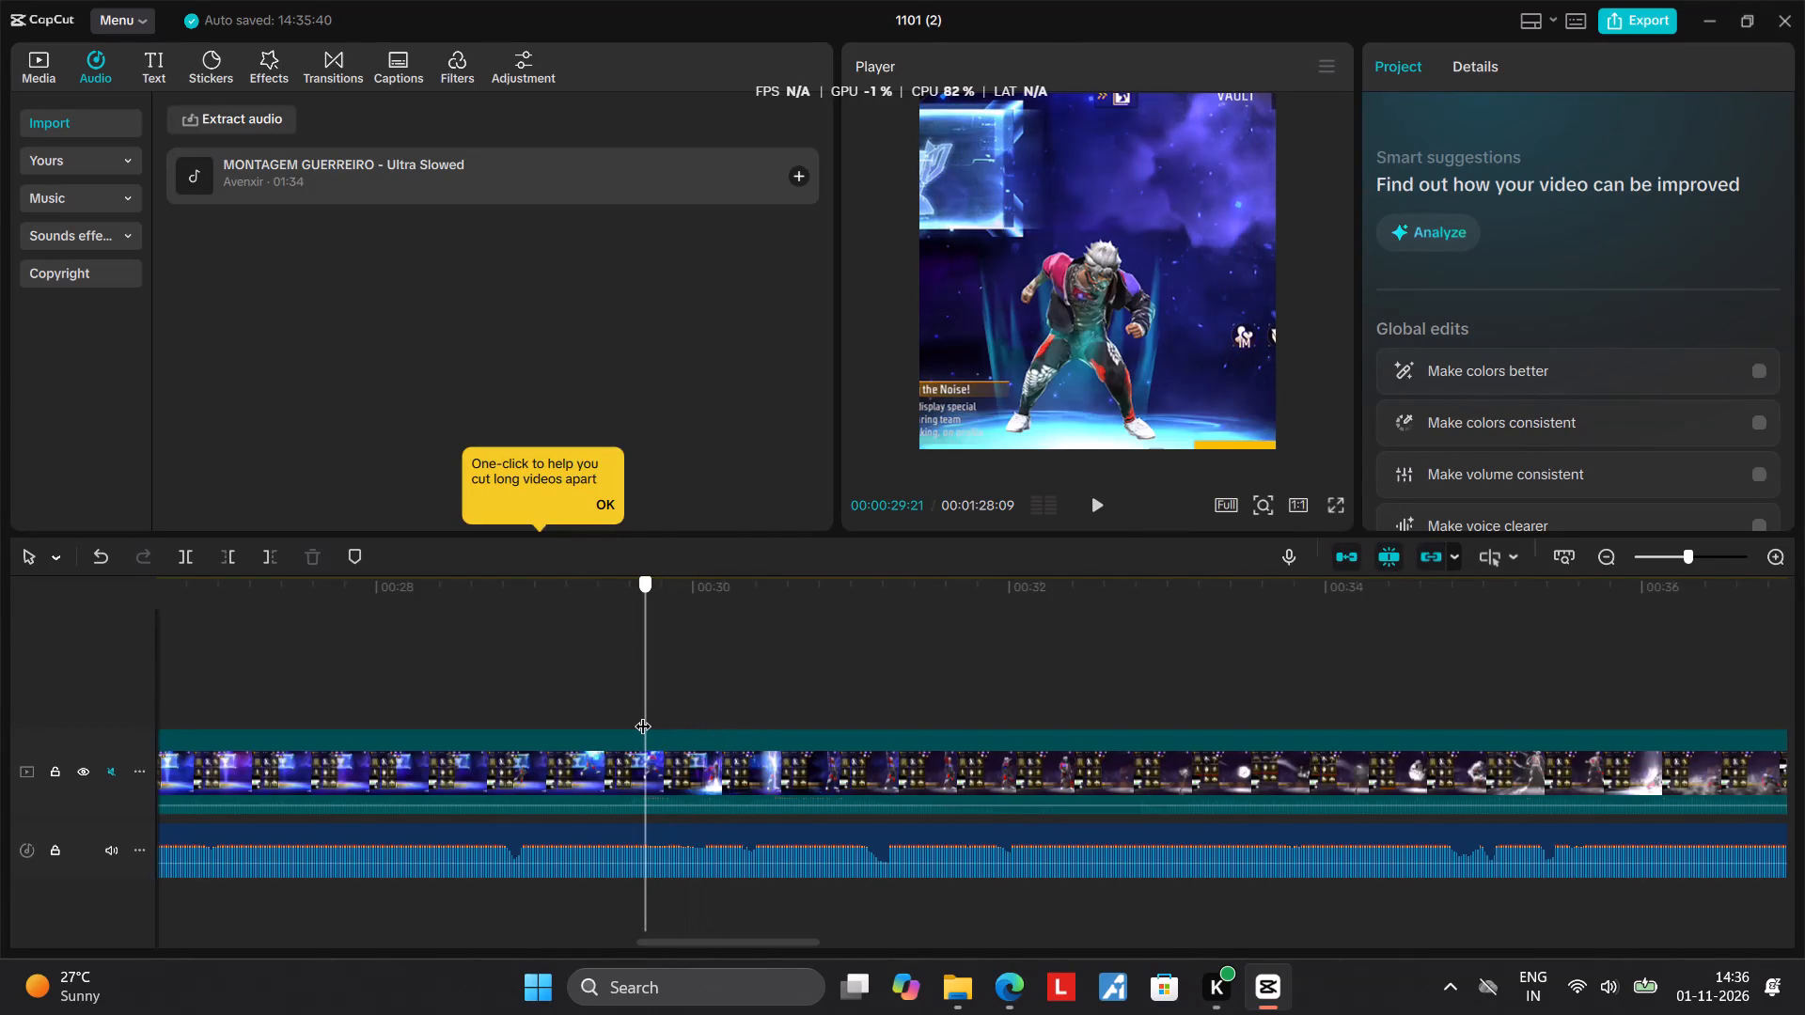
pyautogui.moveTo(643, 714); pyautogui.dragTo(640, 713)
pyautogui.click(650, 750)
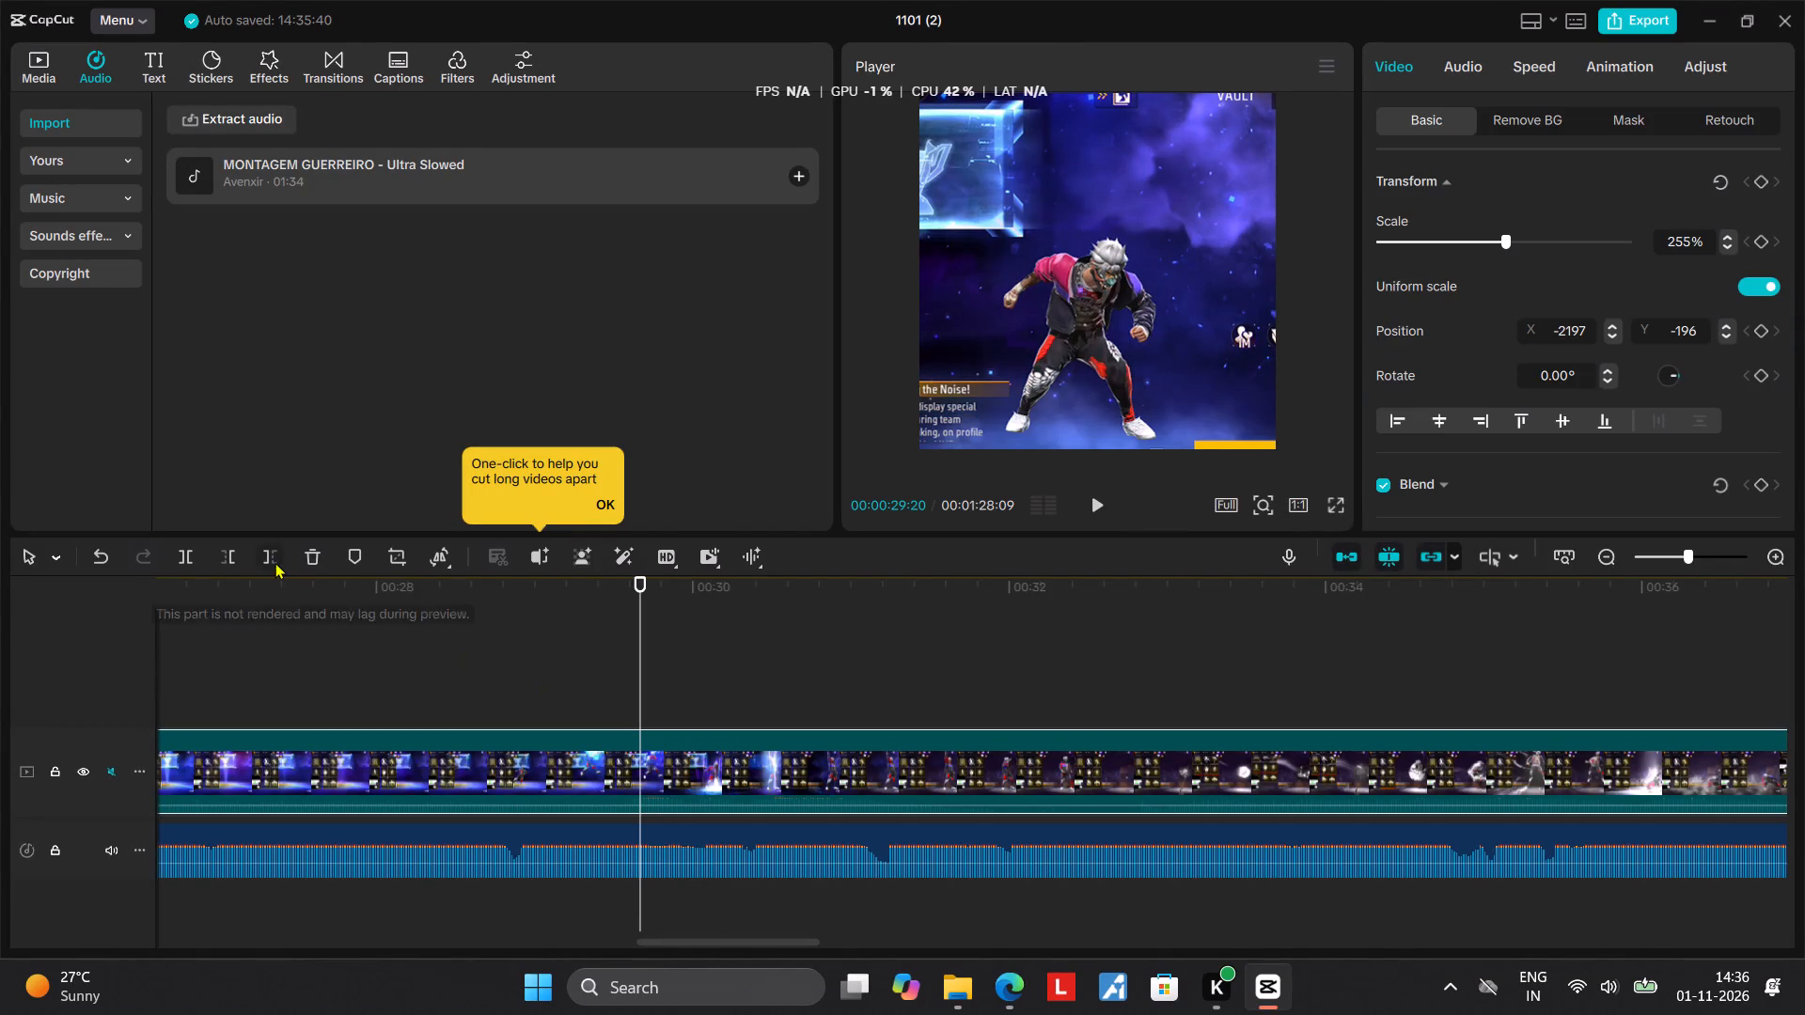
pyautogui.click(179, 554)
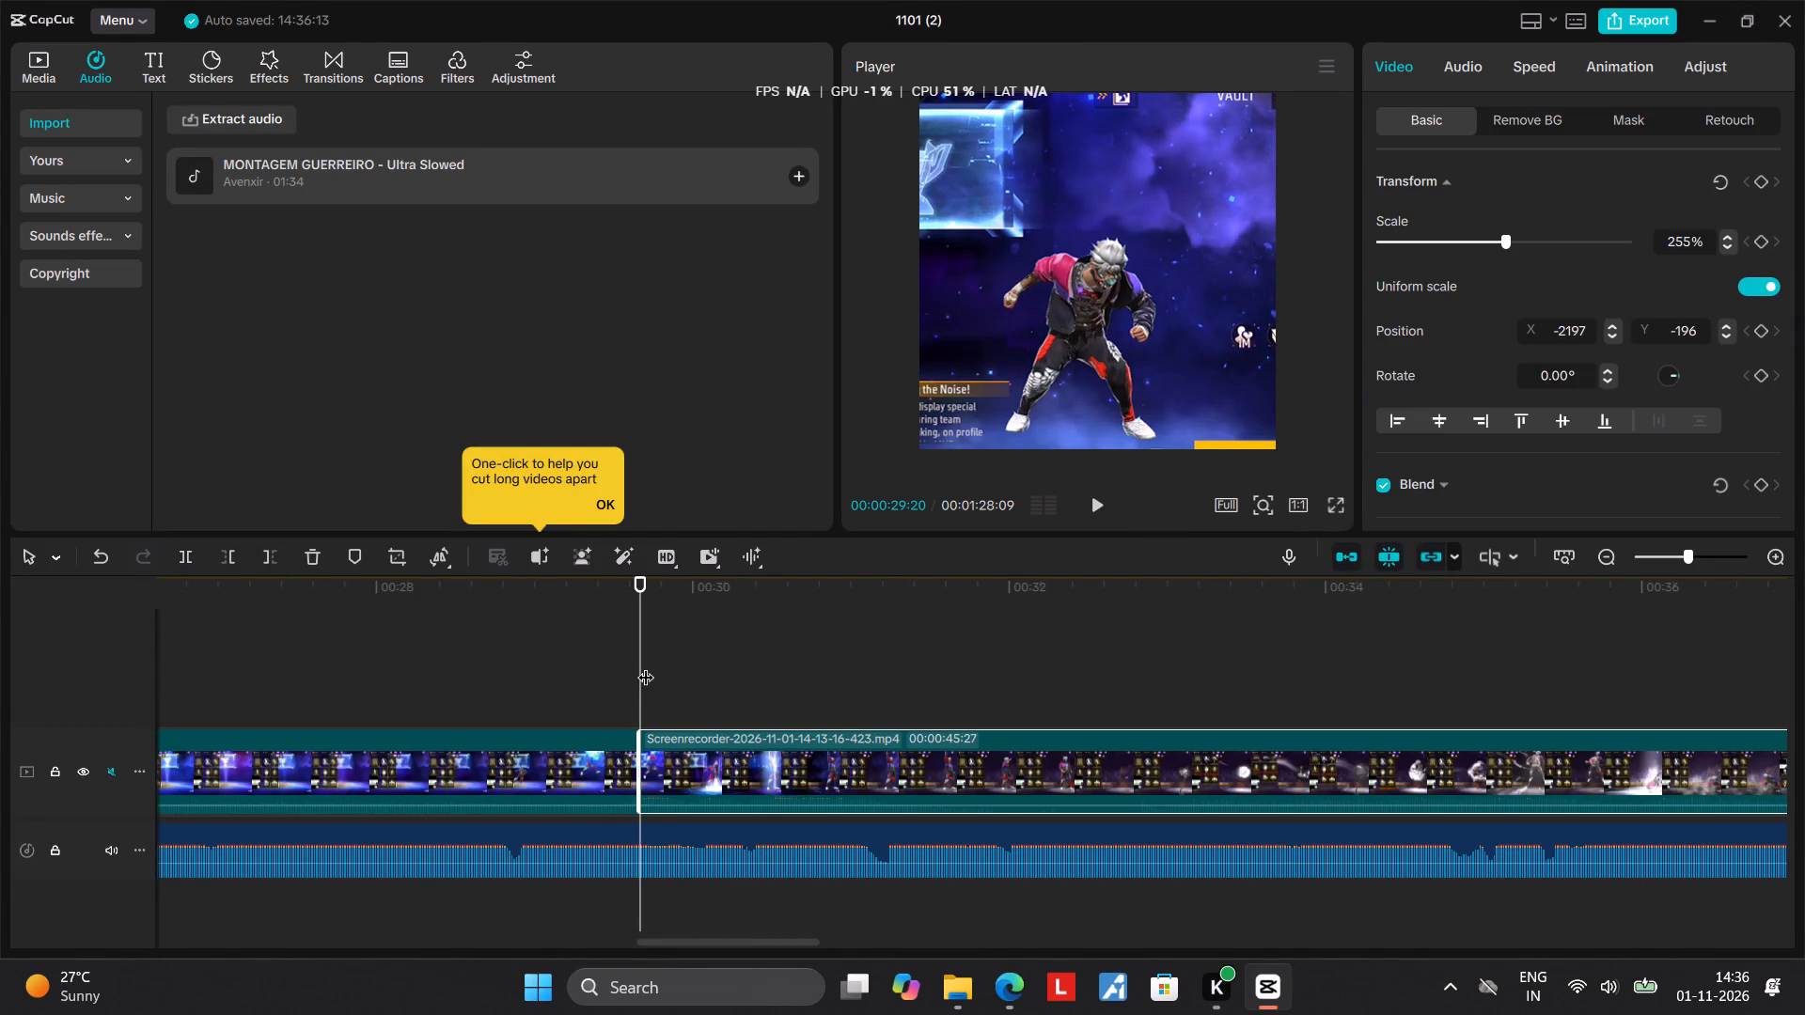
pyautogui.moveTo(646, 665); pyautogui.dragTo(838, 677)
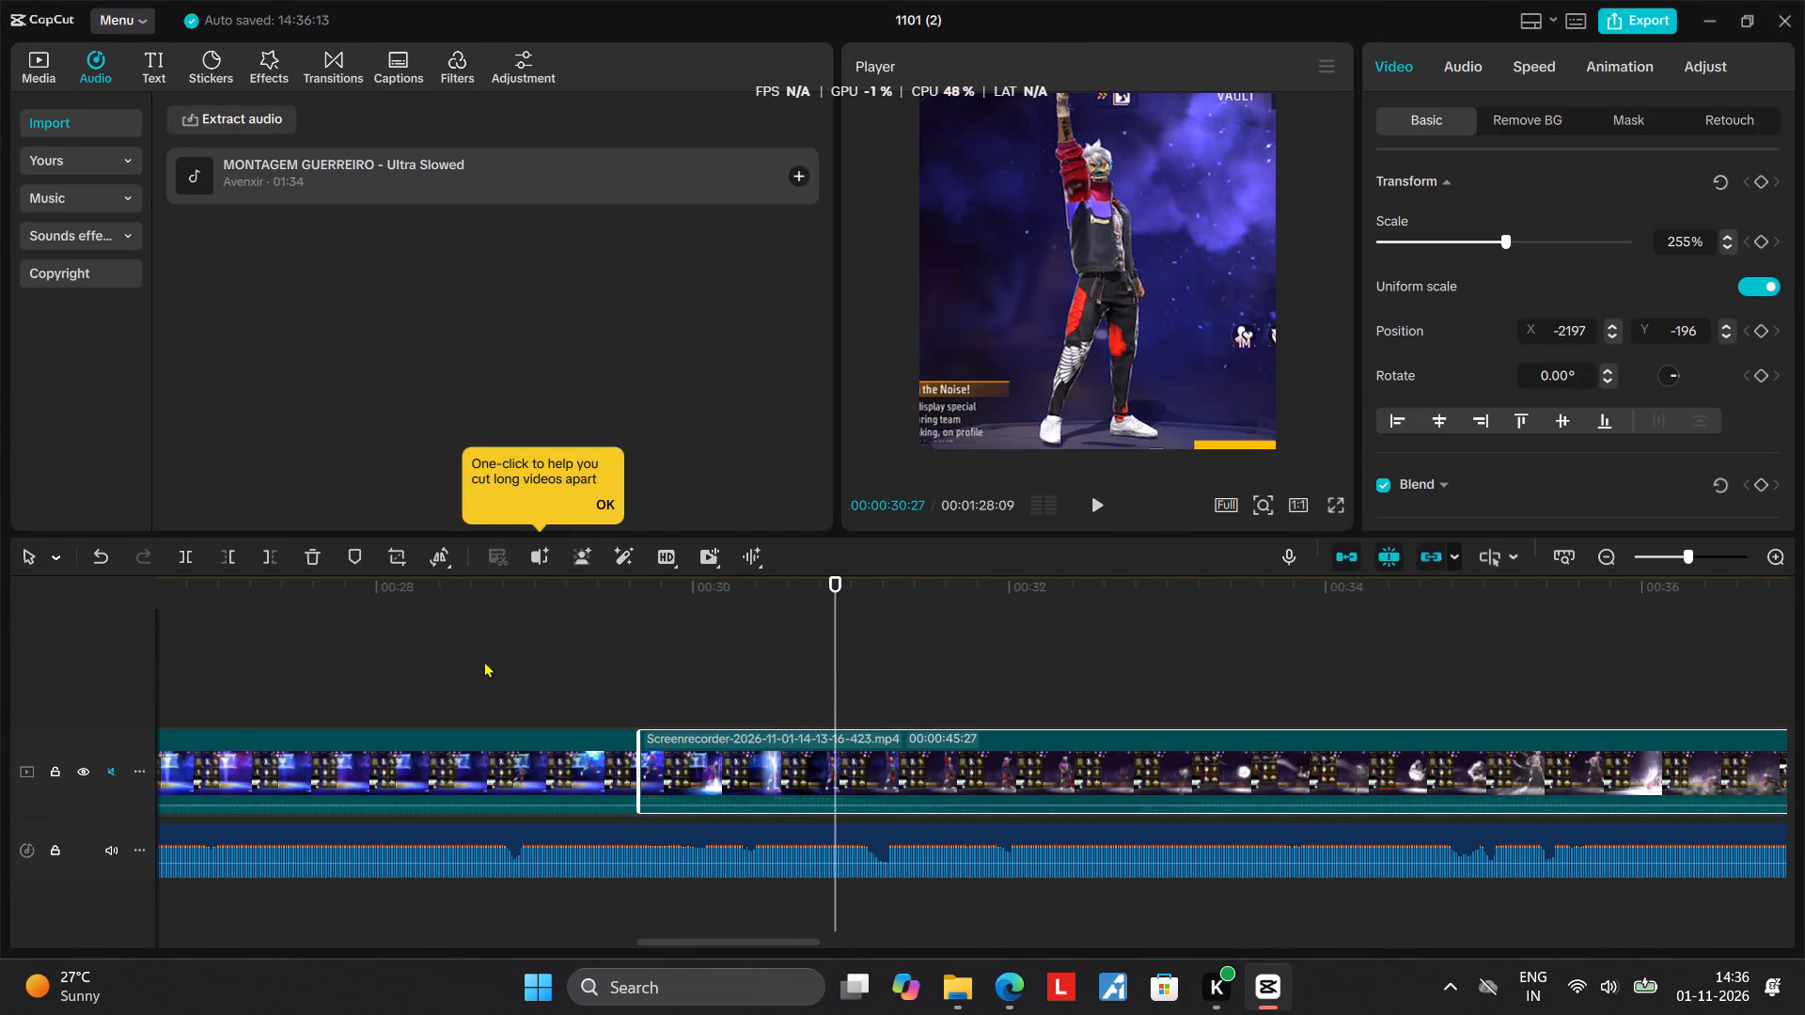
pyautogui.click(184, 562)
# Move the isolated light-beam segment directly after the reversed white-burst duplicate on the main track and play back from the marker at 00:00:08:29.
pyautogui.moveTo(740, 733); pyautogui.dragTo(473, 732)
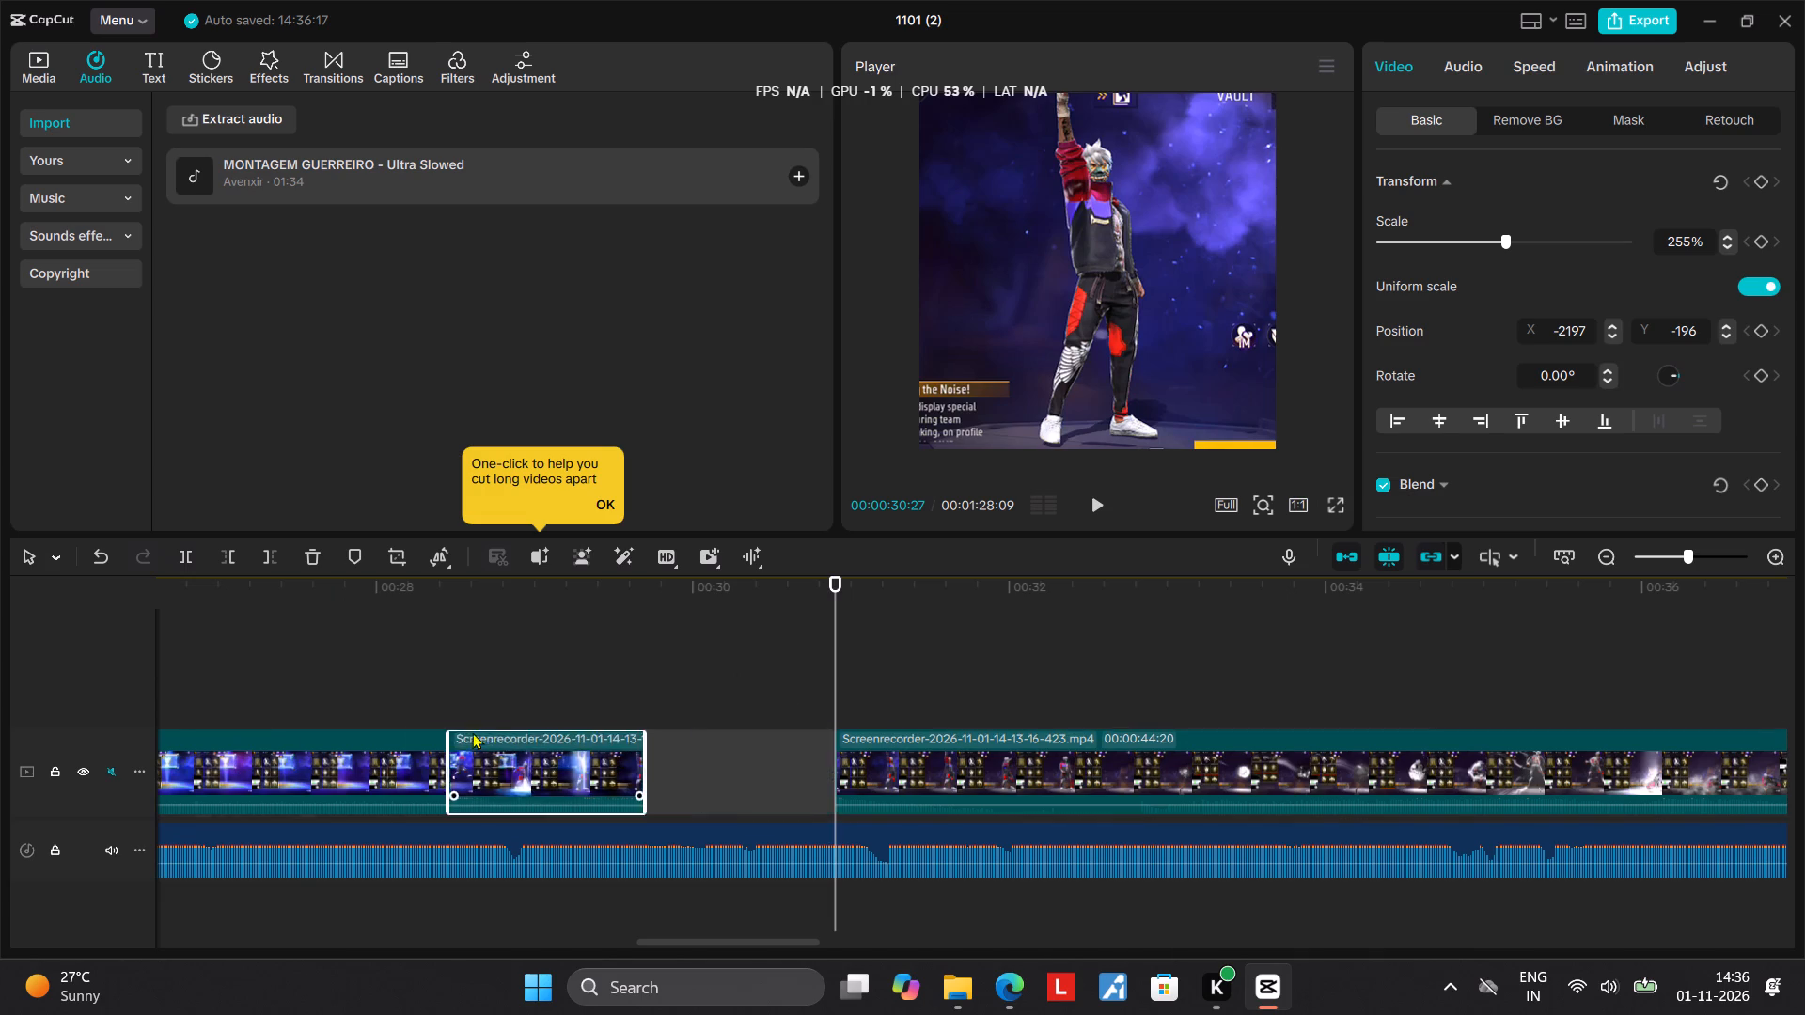
pyautogui.moveTo(473, 732); pyautogui.dragTo(213, 605)
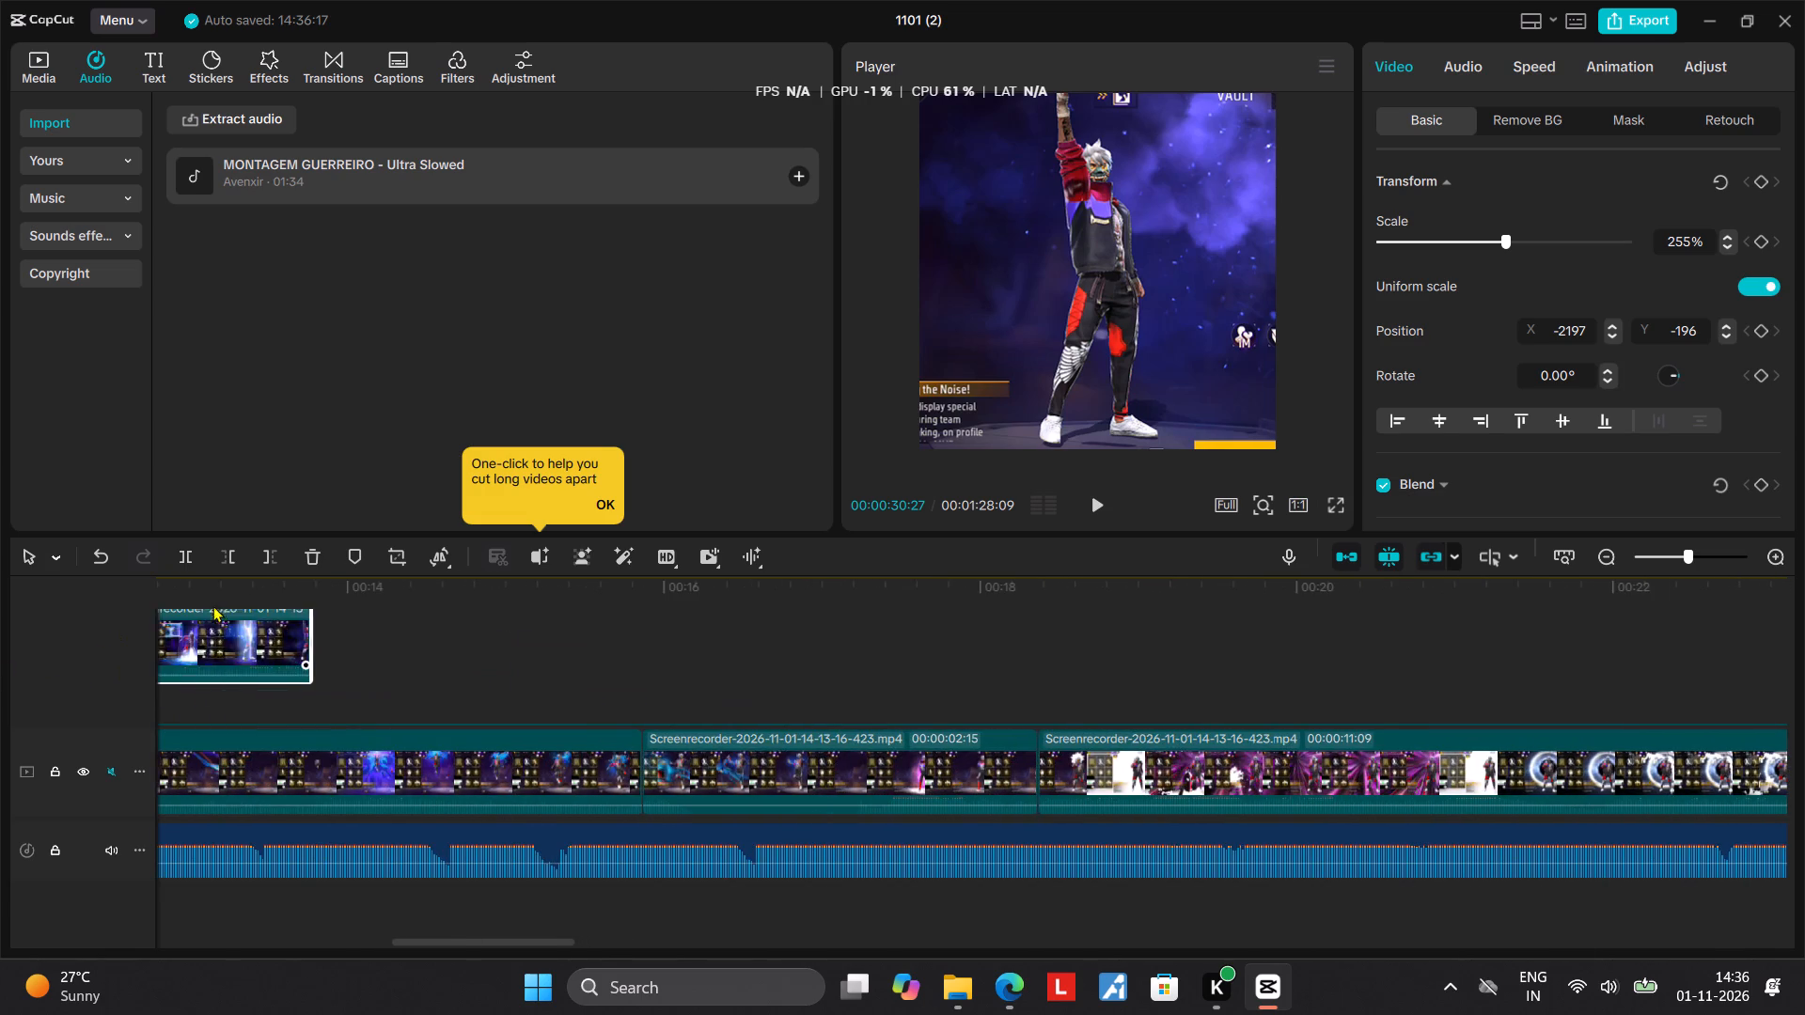
pyautogui.moveTo(213, 605); pyautogui.dragTo(1121, 710)
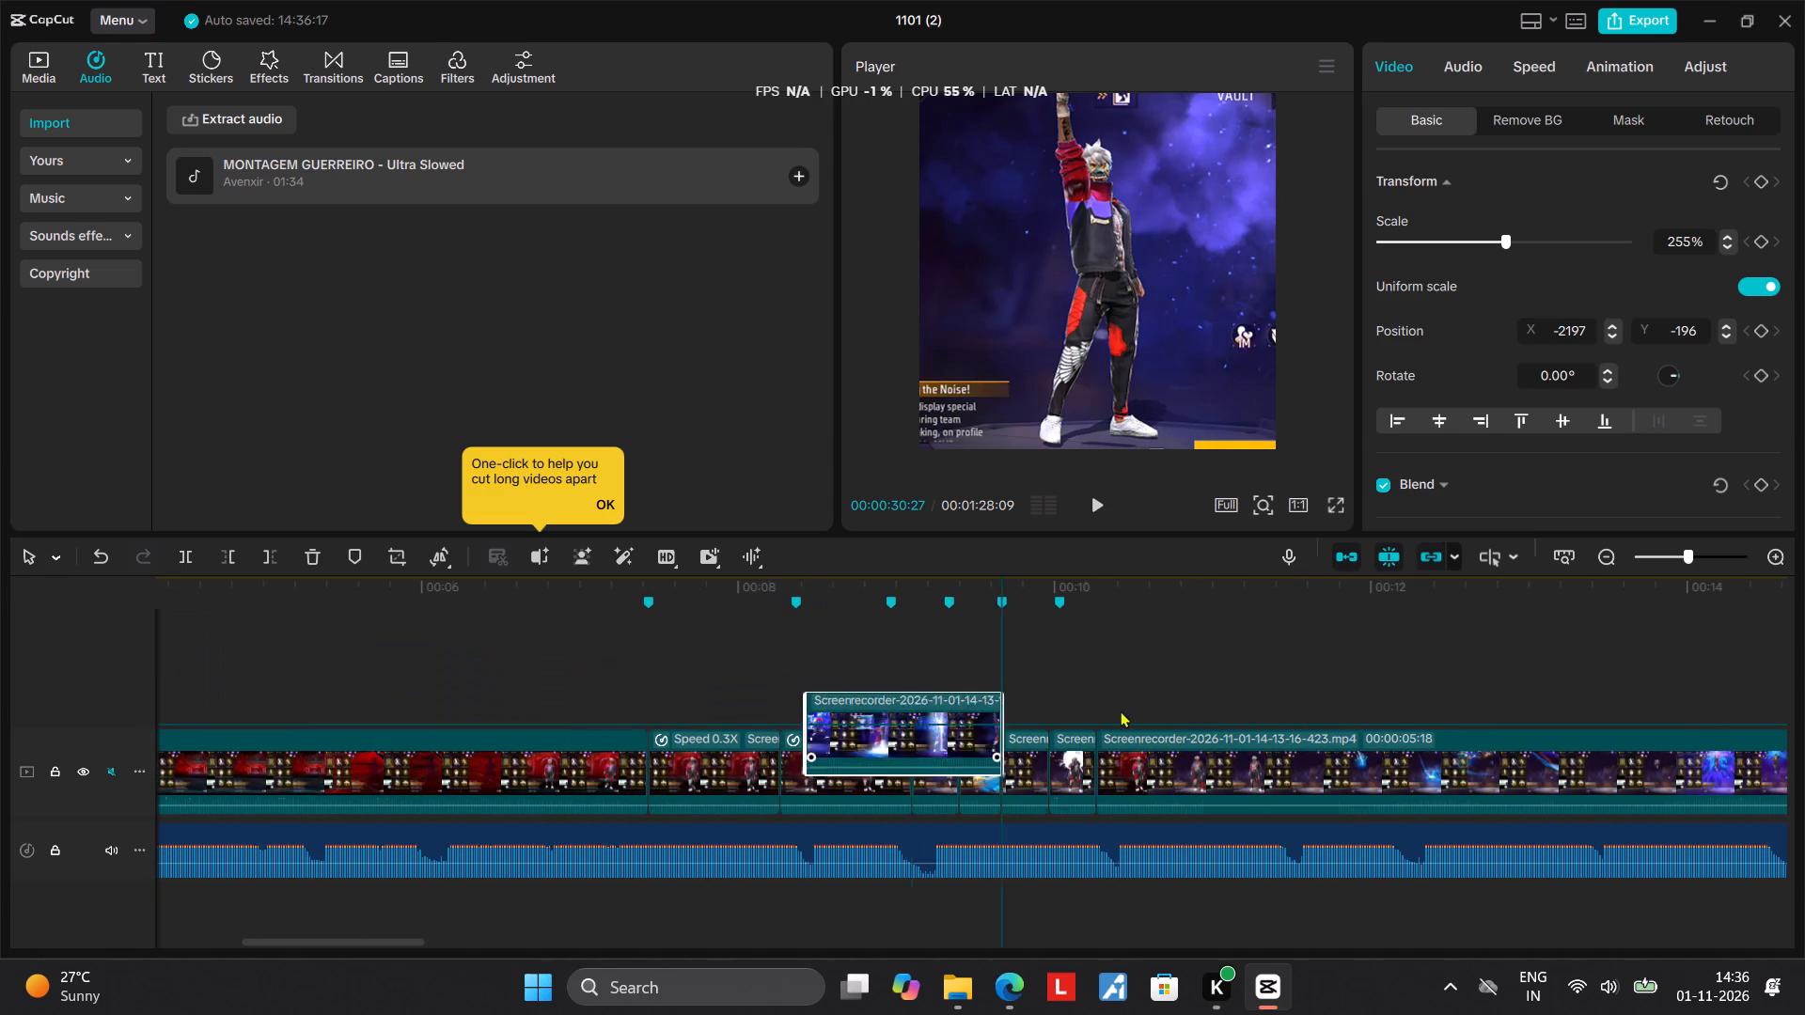
pyautogui.moveTo(1121, 710); pyautogui.dragTo(1205, 733)
pyautogui.click(887, 661)
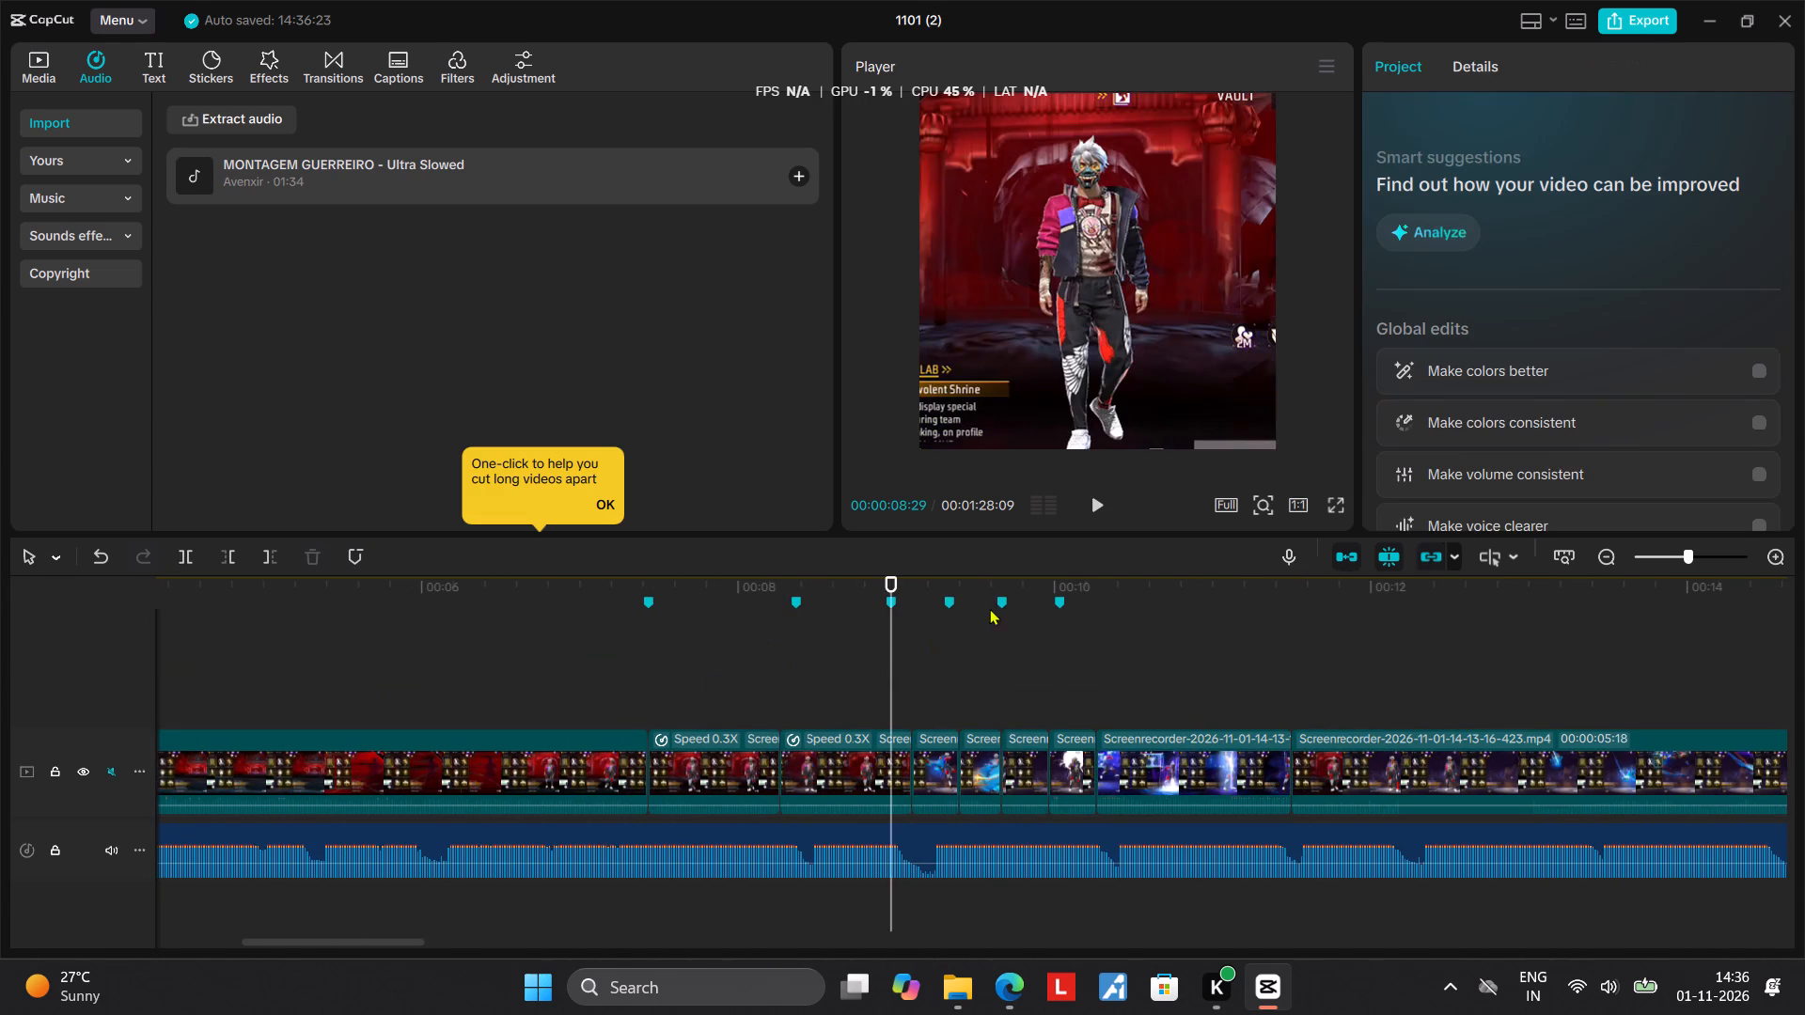
pyautogui.press('space')
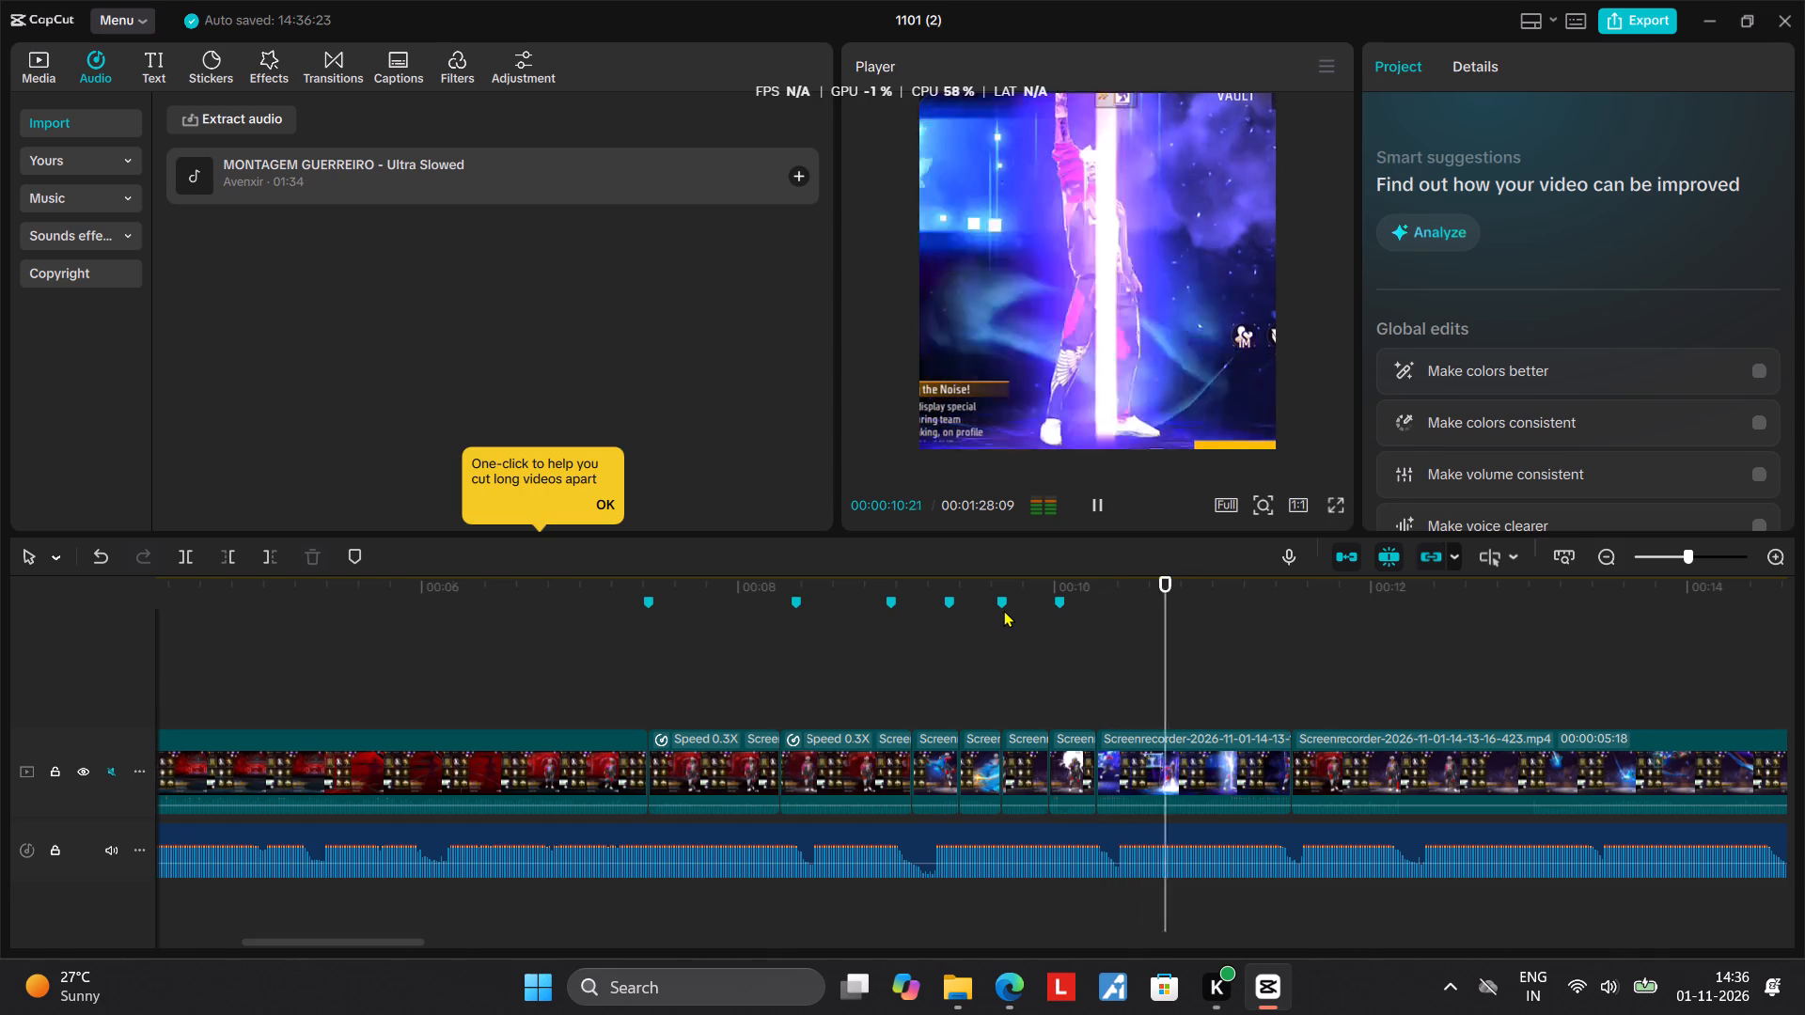
pyautogui.press('space')
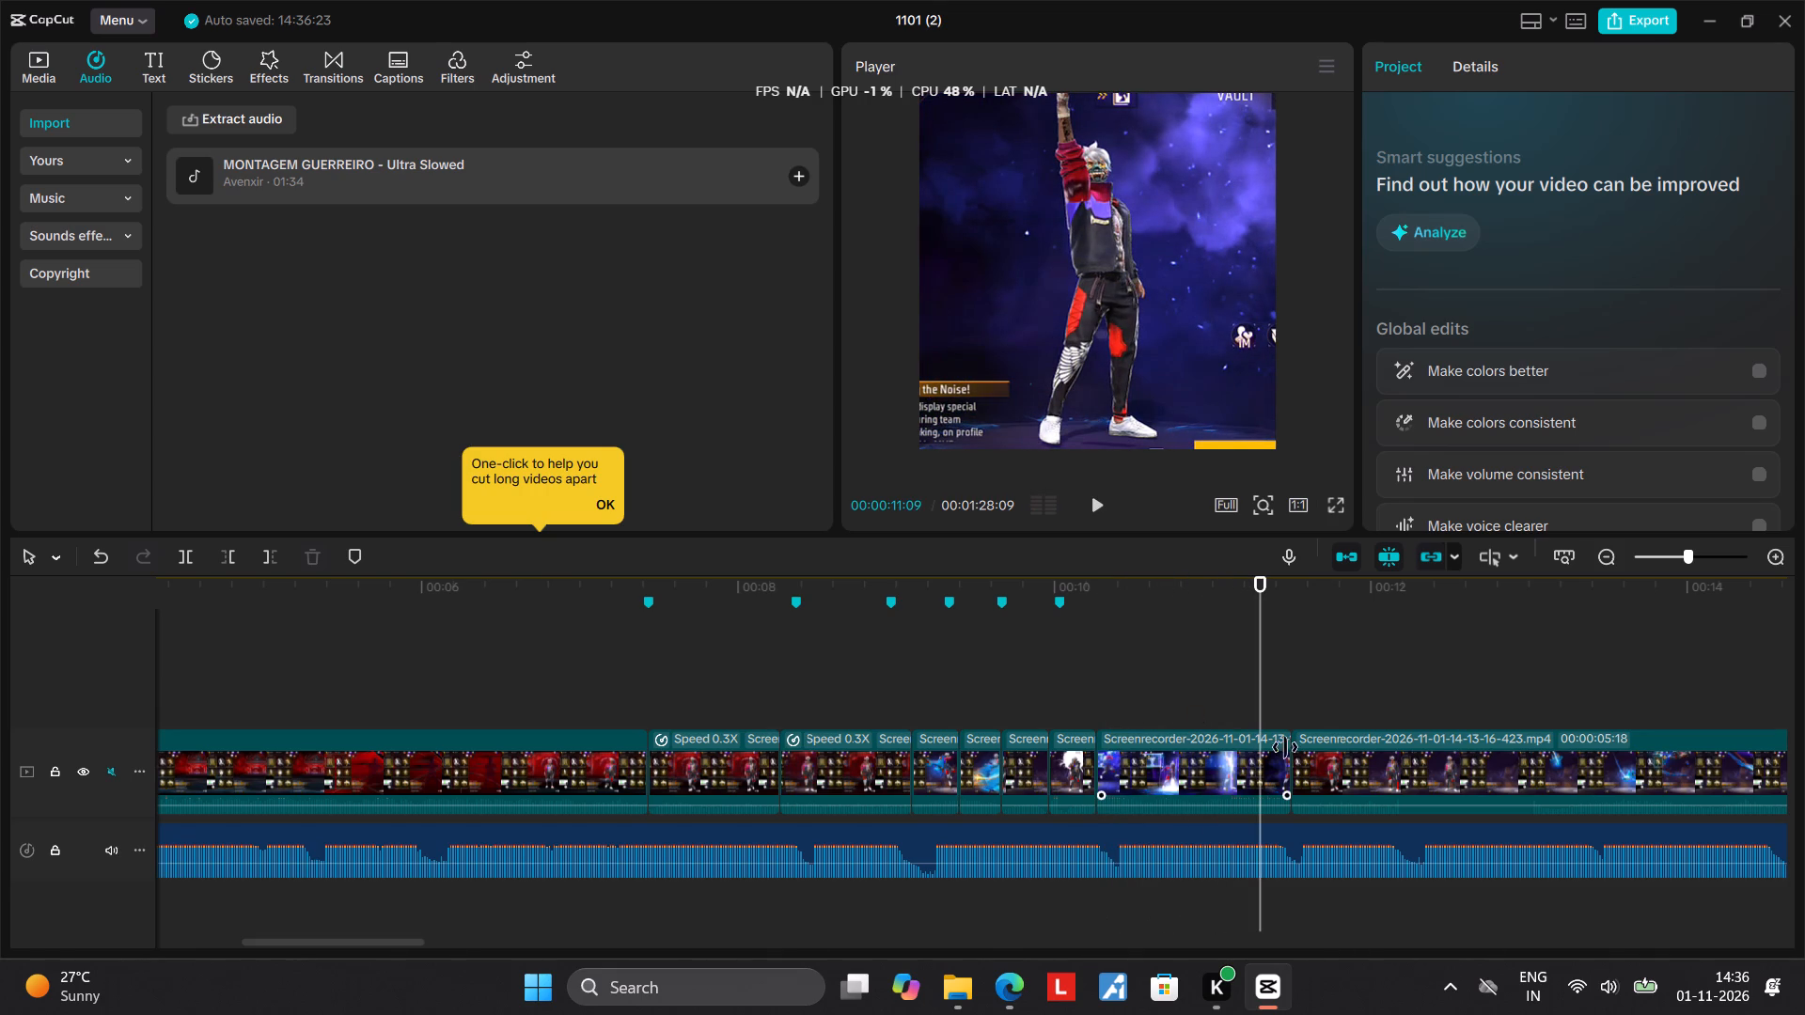
# Extend the following segment's start to a 00:00:06:02 duration, trim the light-beam segment's end to about 00:00:11:03, and play back the cuts.
pyautogui.click(1242, 752)
pyautogui.moveTo(1298, 759); pyautogui.dragTo(1226, 771)
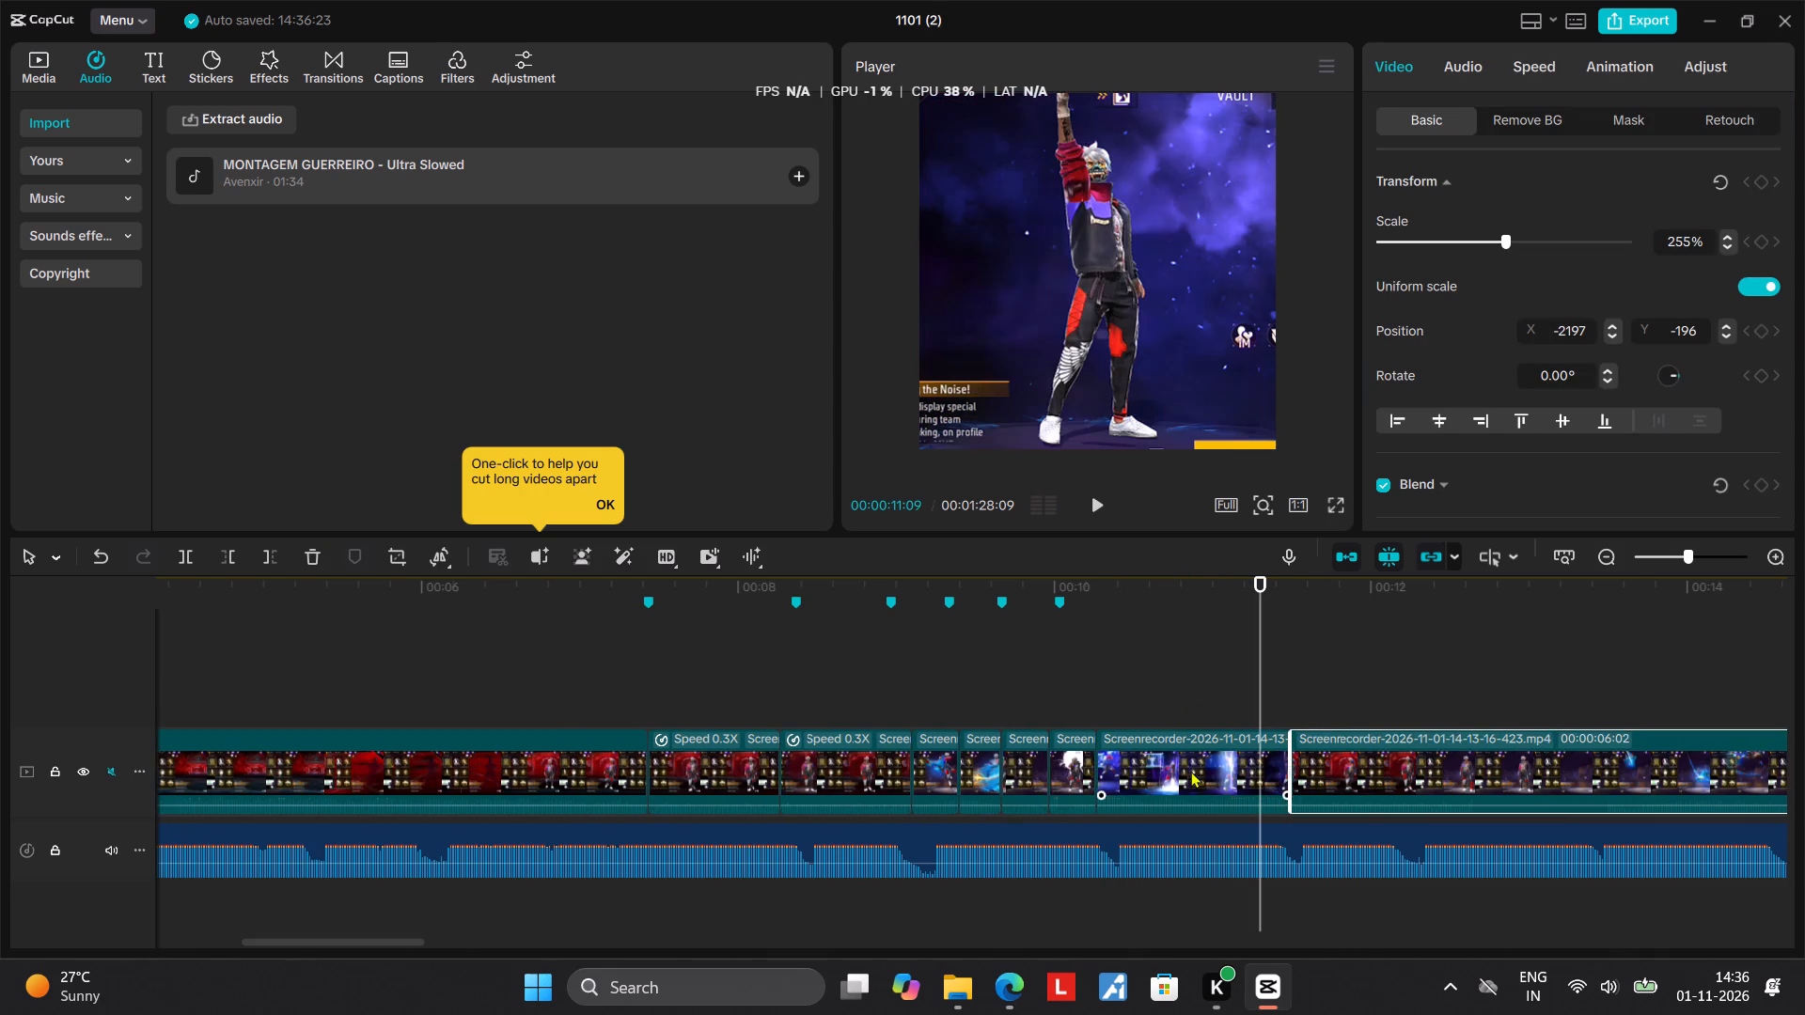
pyautogui.click(1185, 771)
pyautogui.moveTo(1288, 769); pyautogui.dragTo(1226, 769)
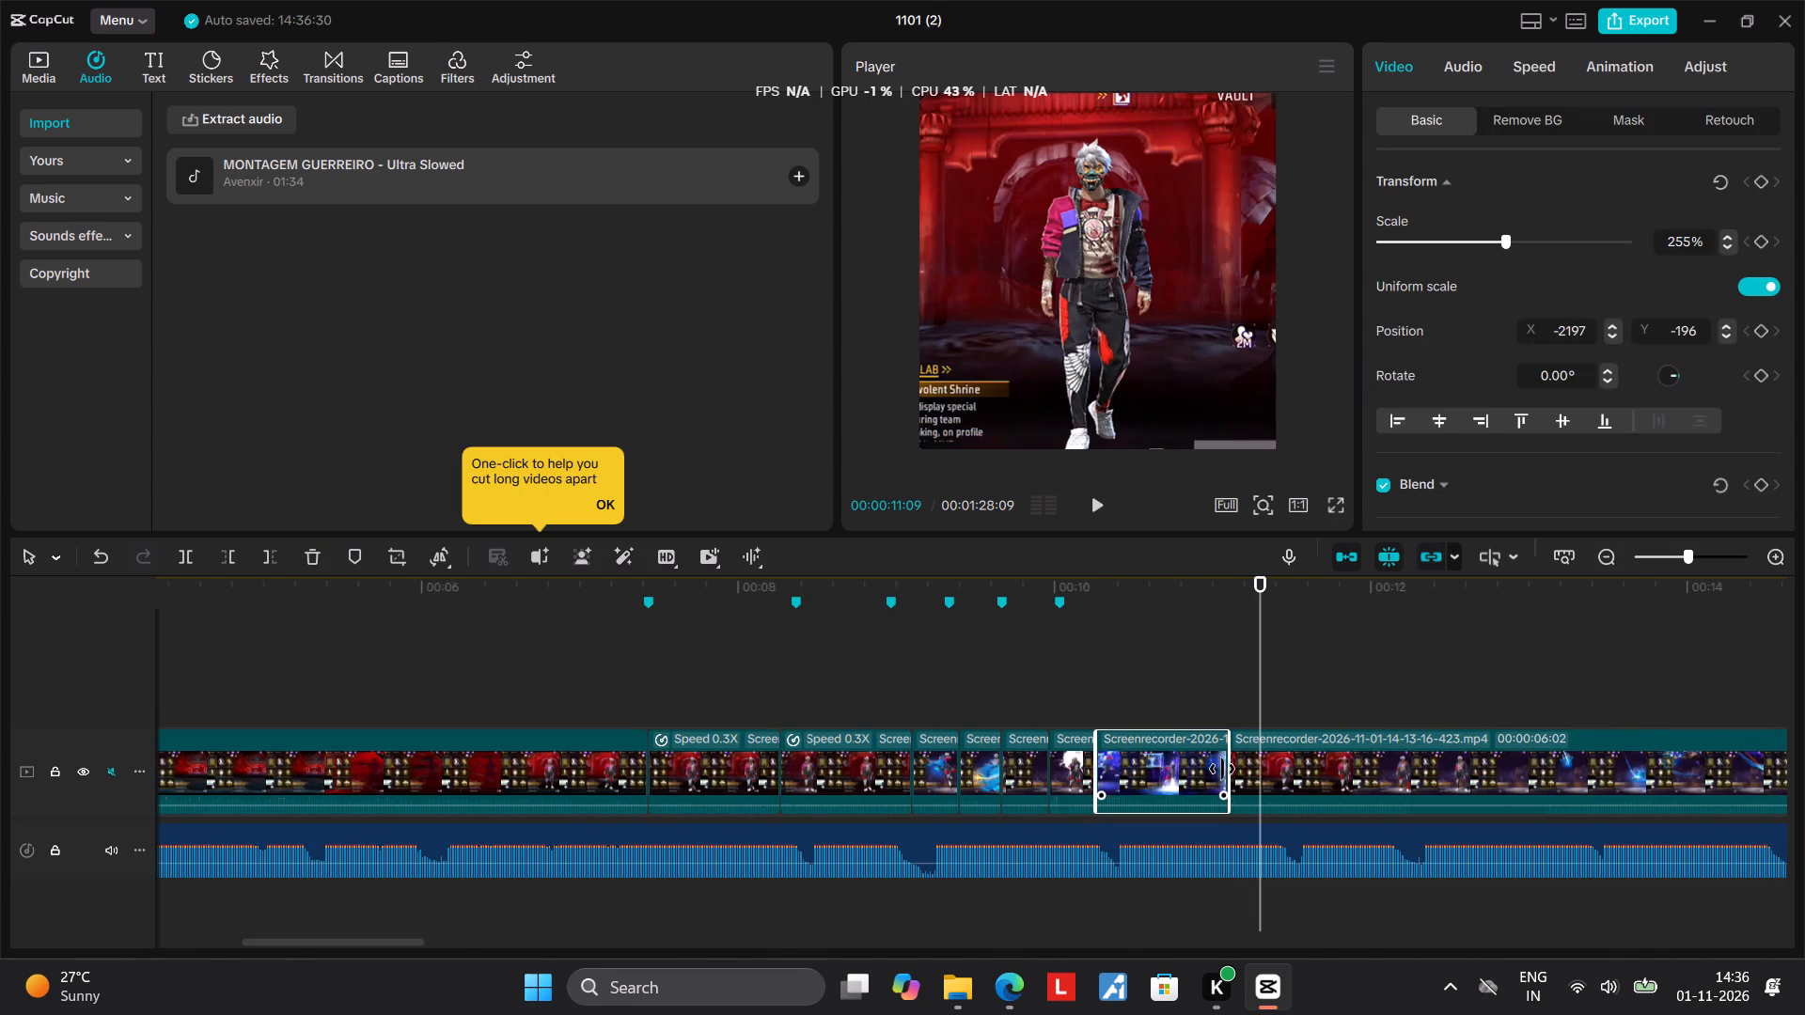
pyautogui.click(1098, 669)
pyautogui.press('space')
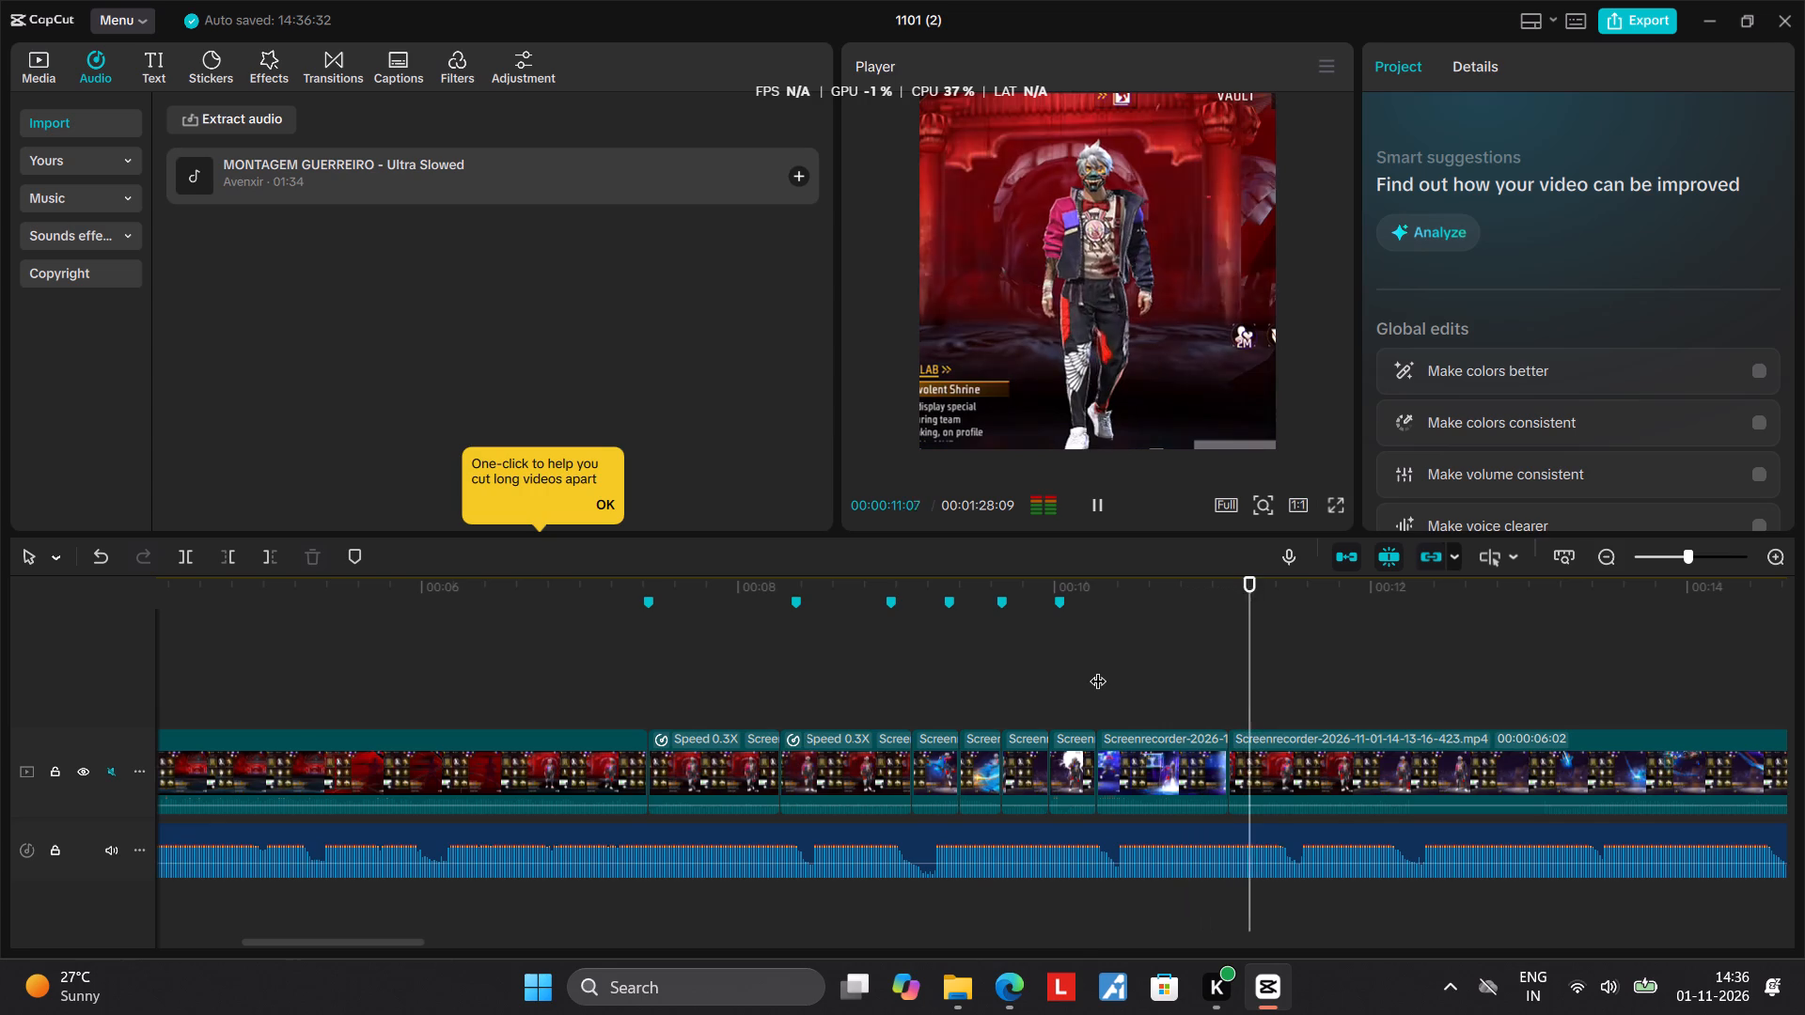
pyautogui.press('space')
pyautogui.click(1154, 741)
pyautogui.click(965, 678)
pyautogui.press('space')
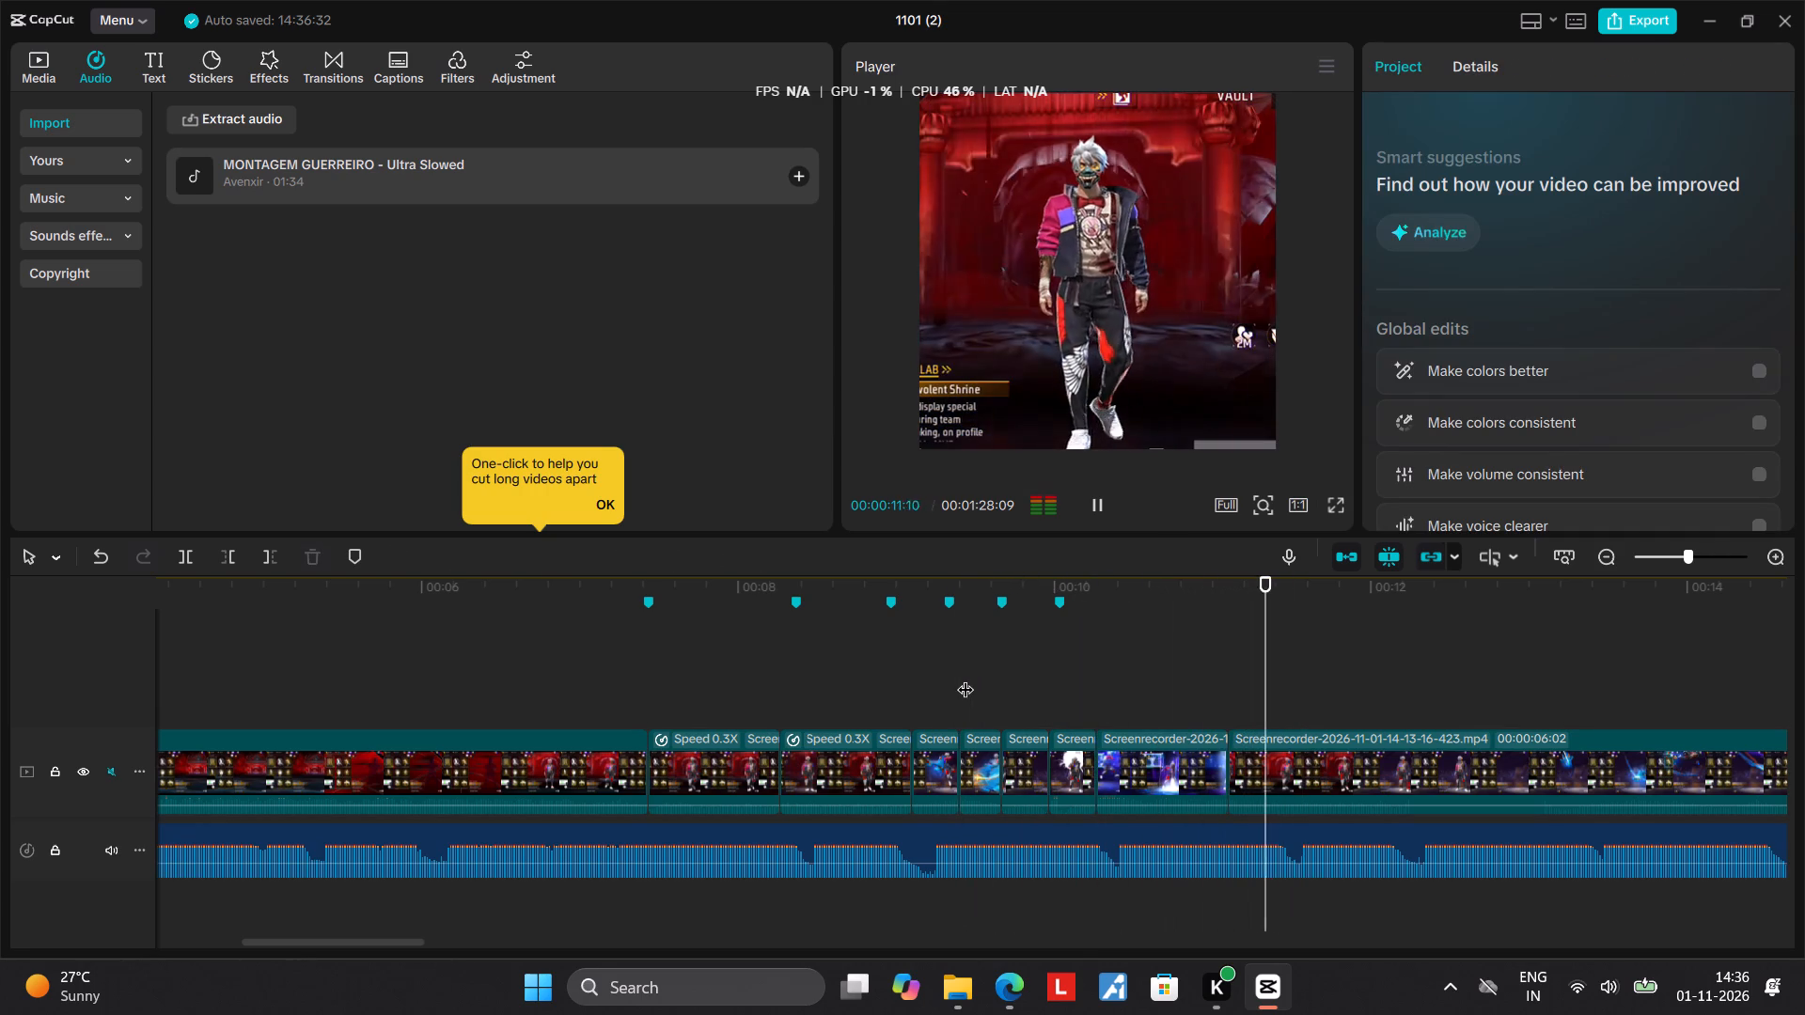
pyautogui.press('space')
pyautogui.click(989, 675)
pyautogui.press('space')
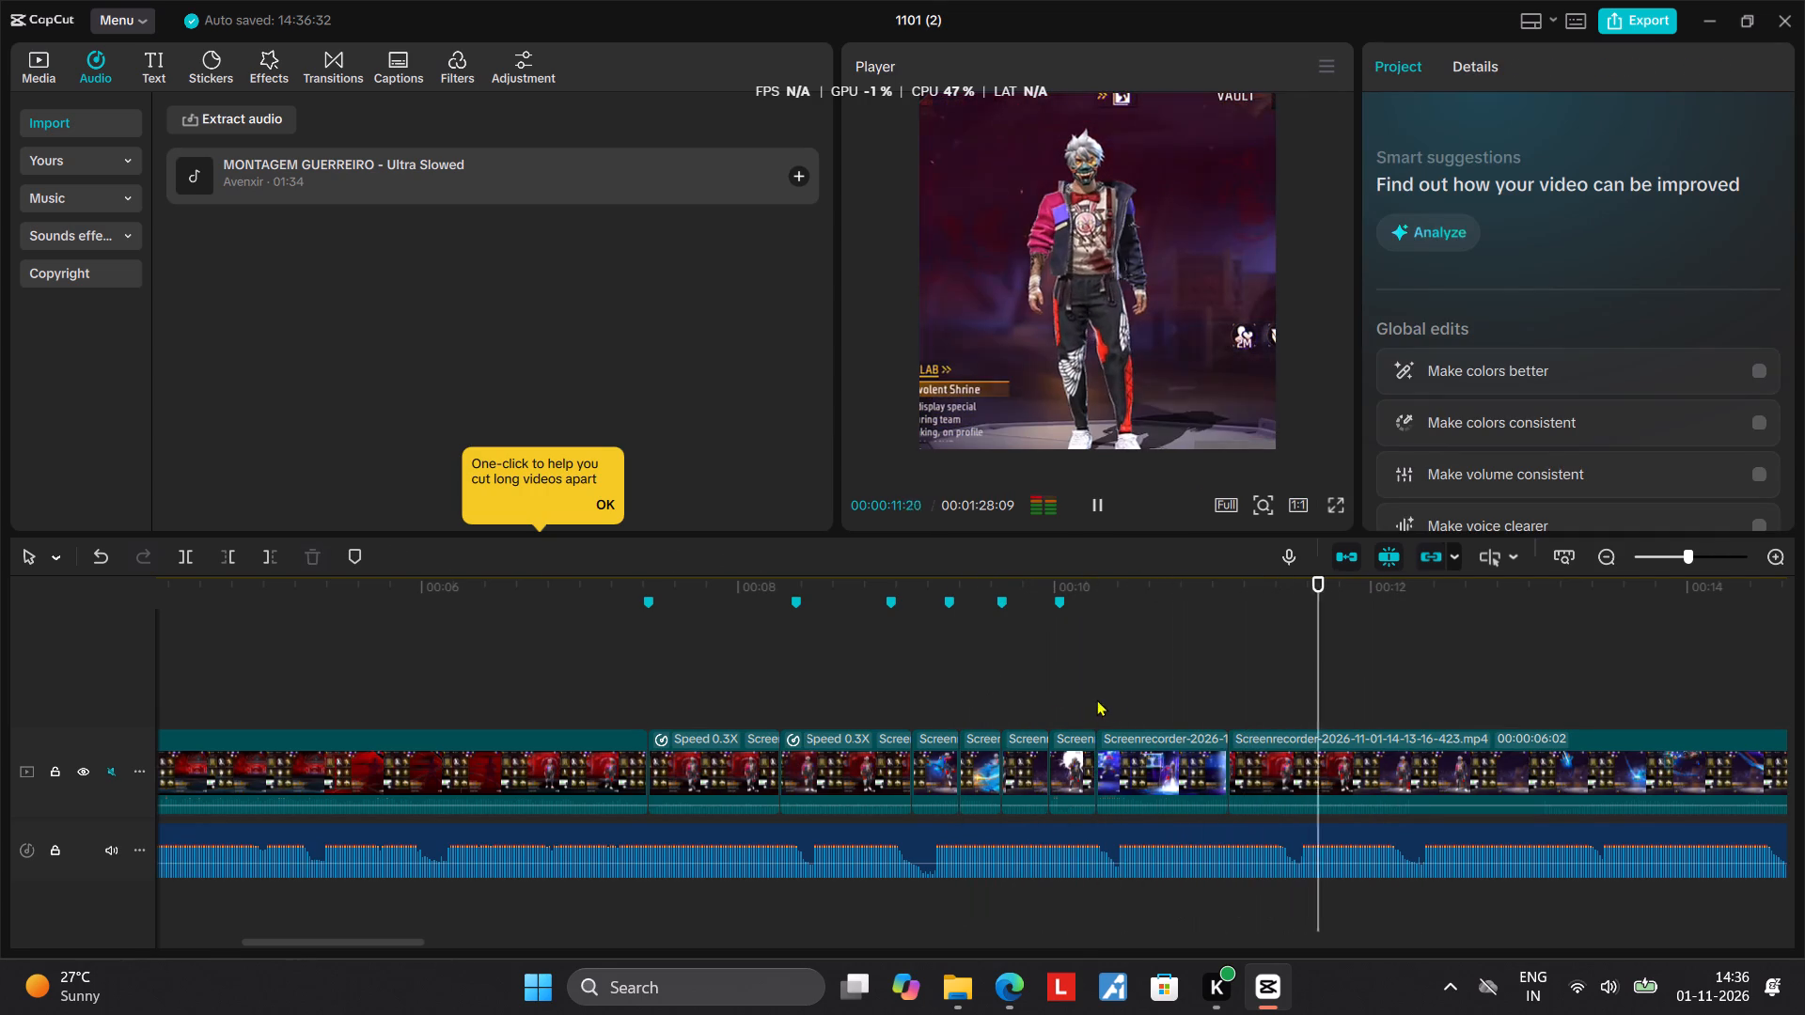
pyautogui.press('space')
# Extend the light-beam segment's end slightly to 00:00:11:05 and play back the transition into the following segment.
pyautogui.click(1210, 757)
pyautogui.click(1233, 757)
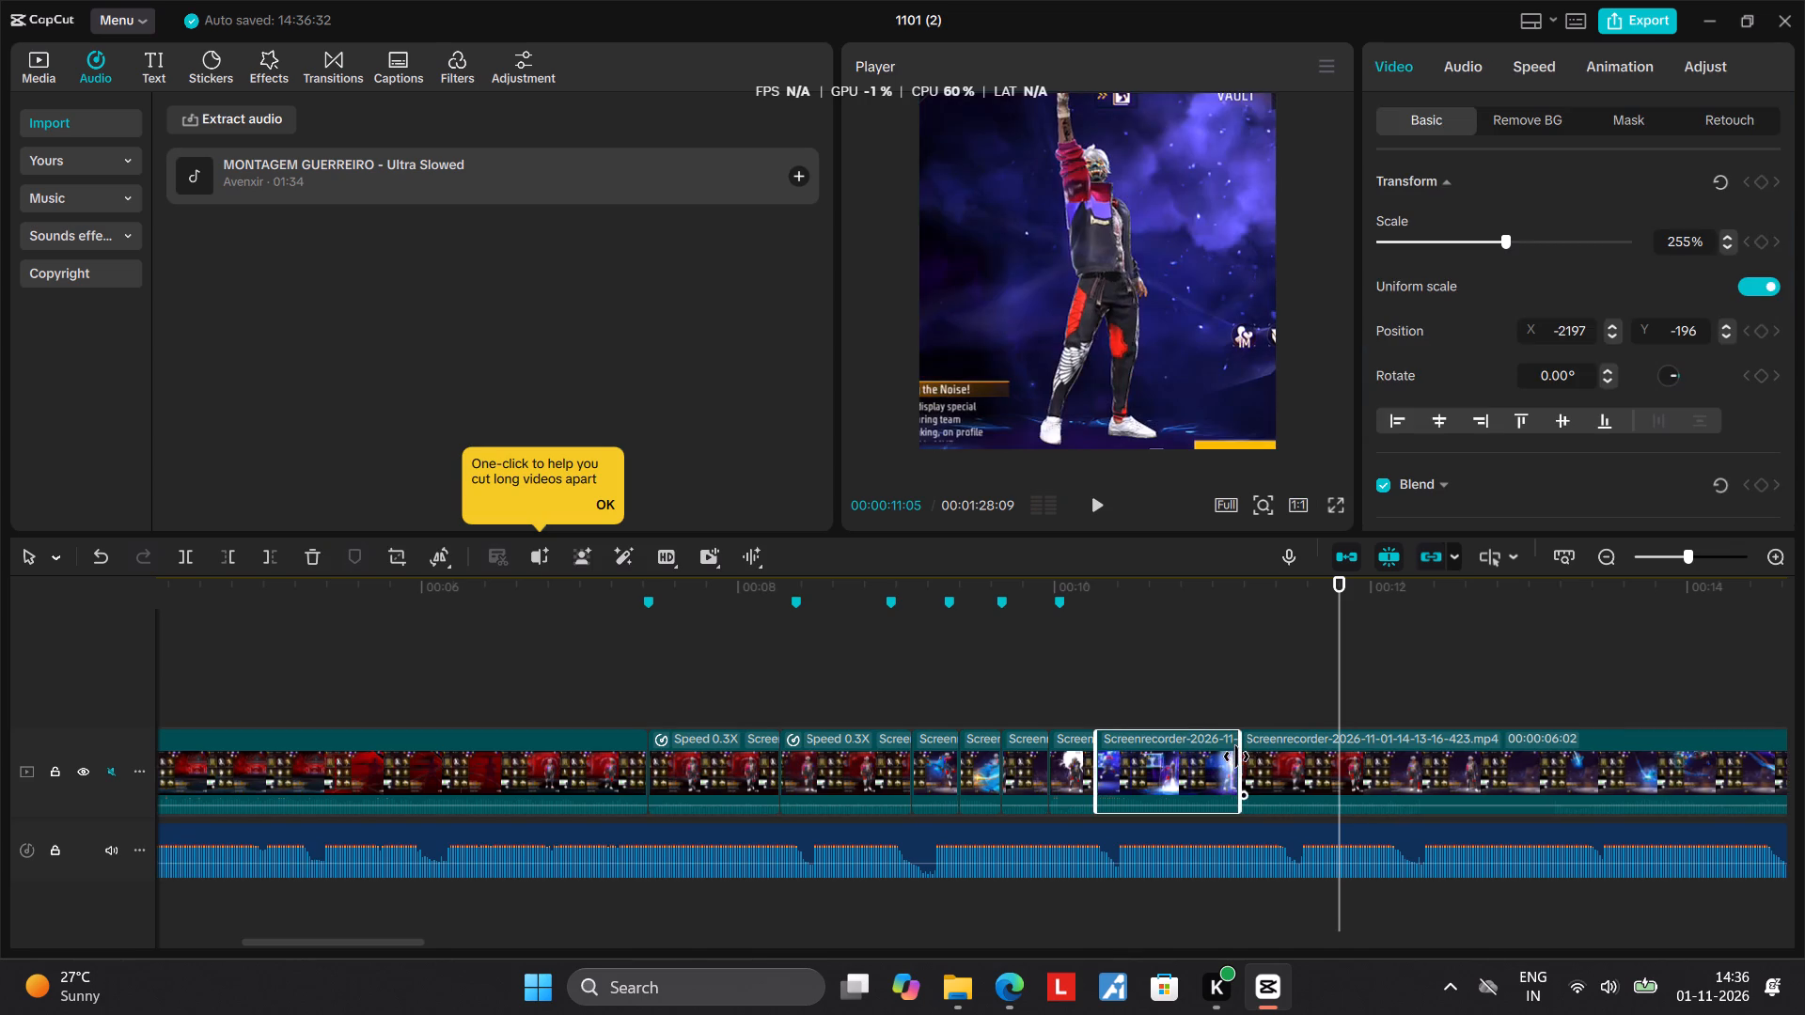
pyautogui.click(1060, 684)
pyautogui.press('space')
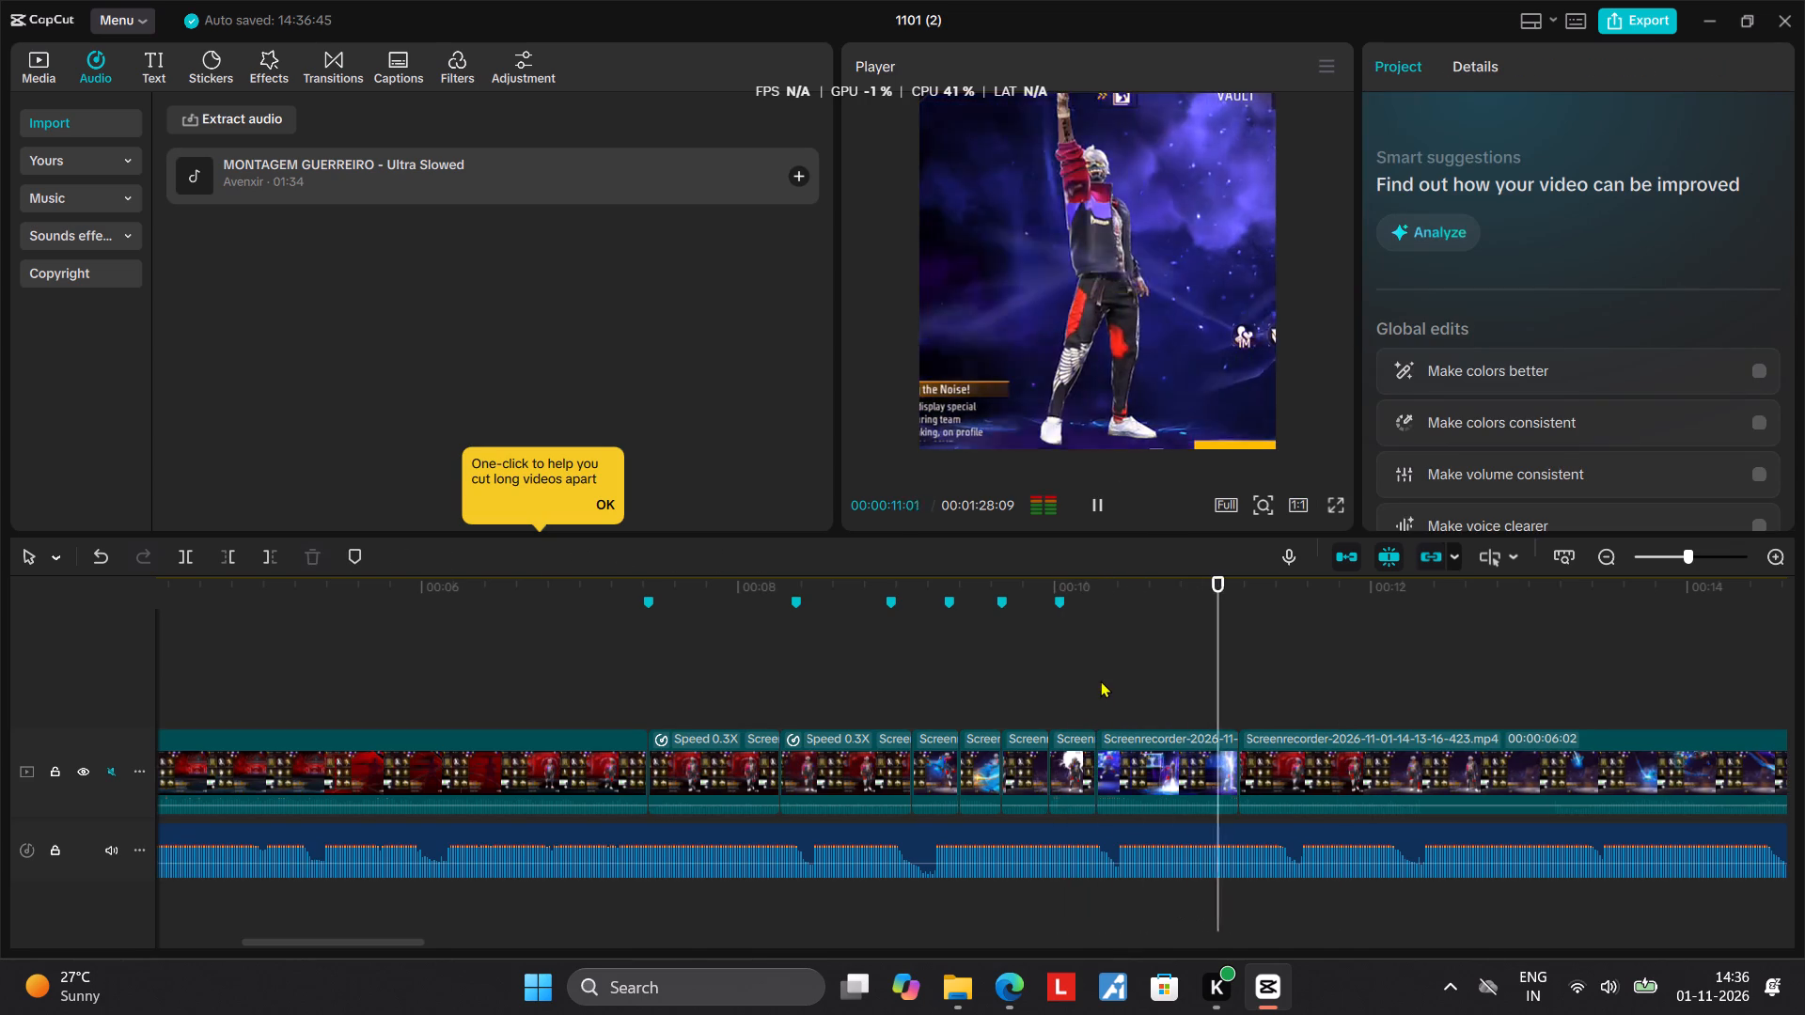
pyautogui.press('space')
# Duplicate the trimmed light-beam segment and place the copy directly after it on the main track at 00:00:11:05.
pyautogui.click(1207, 763)
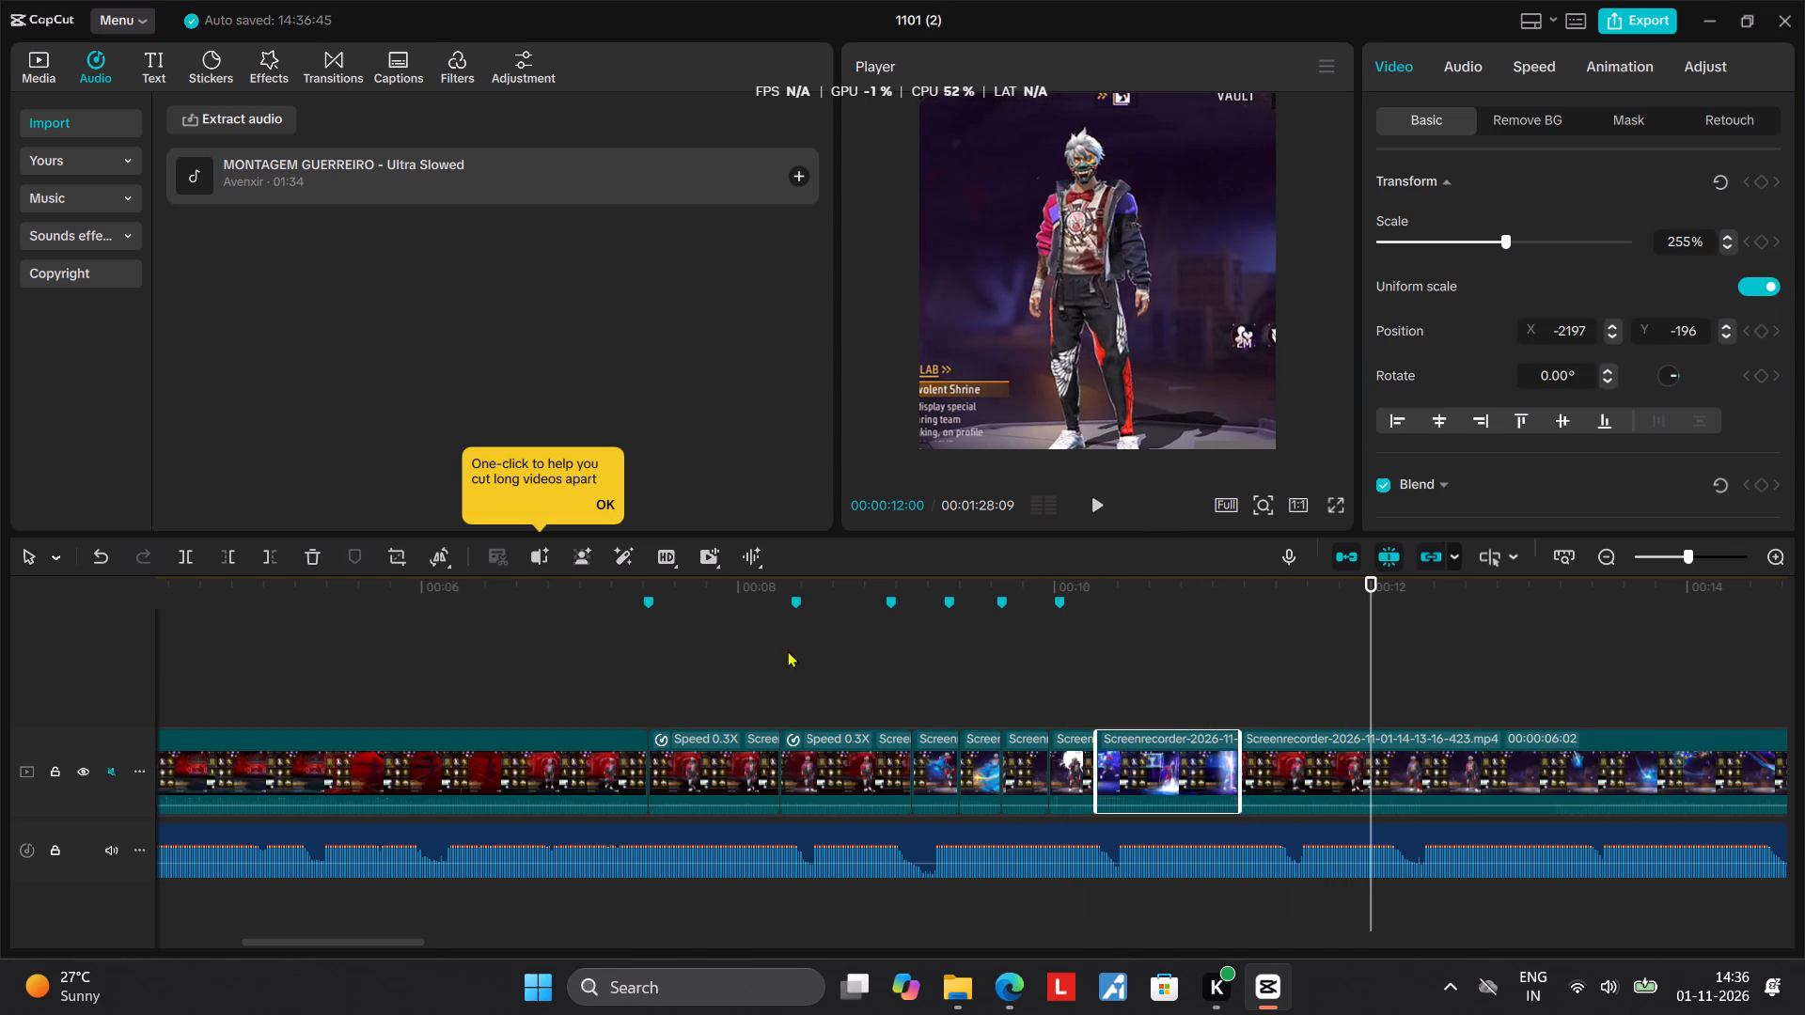
pyautogui.hotkey('ctrl', 'c')
pyautogui.click(1234, 679)
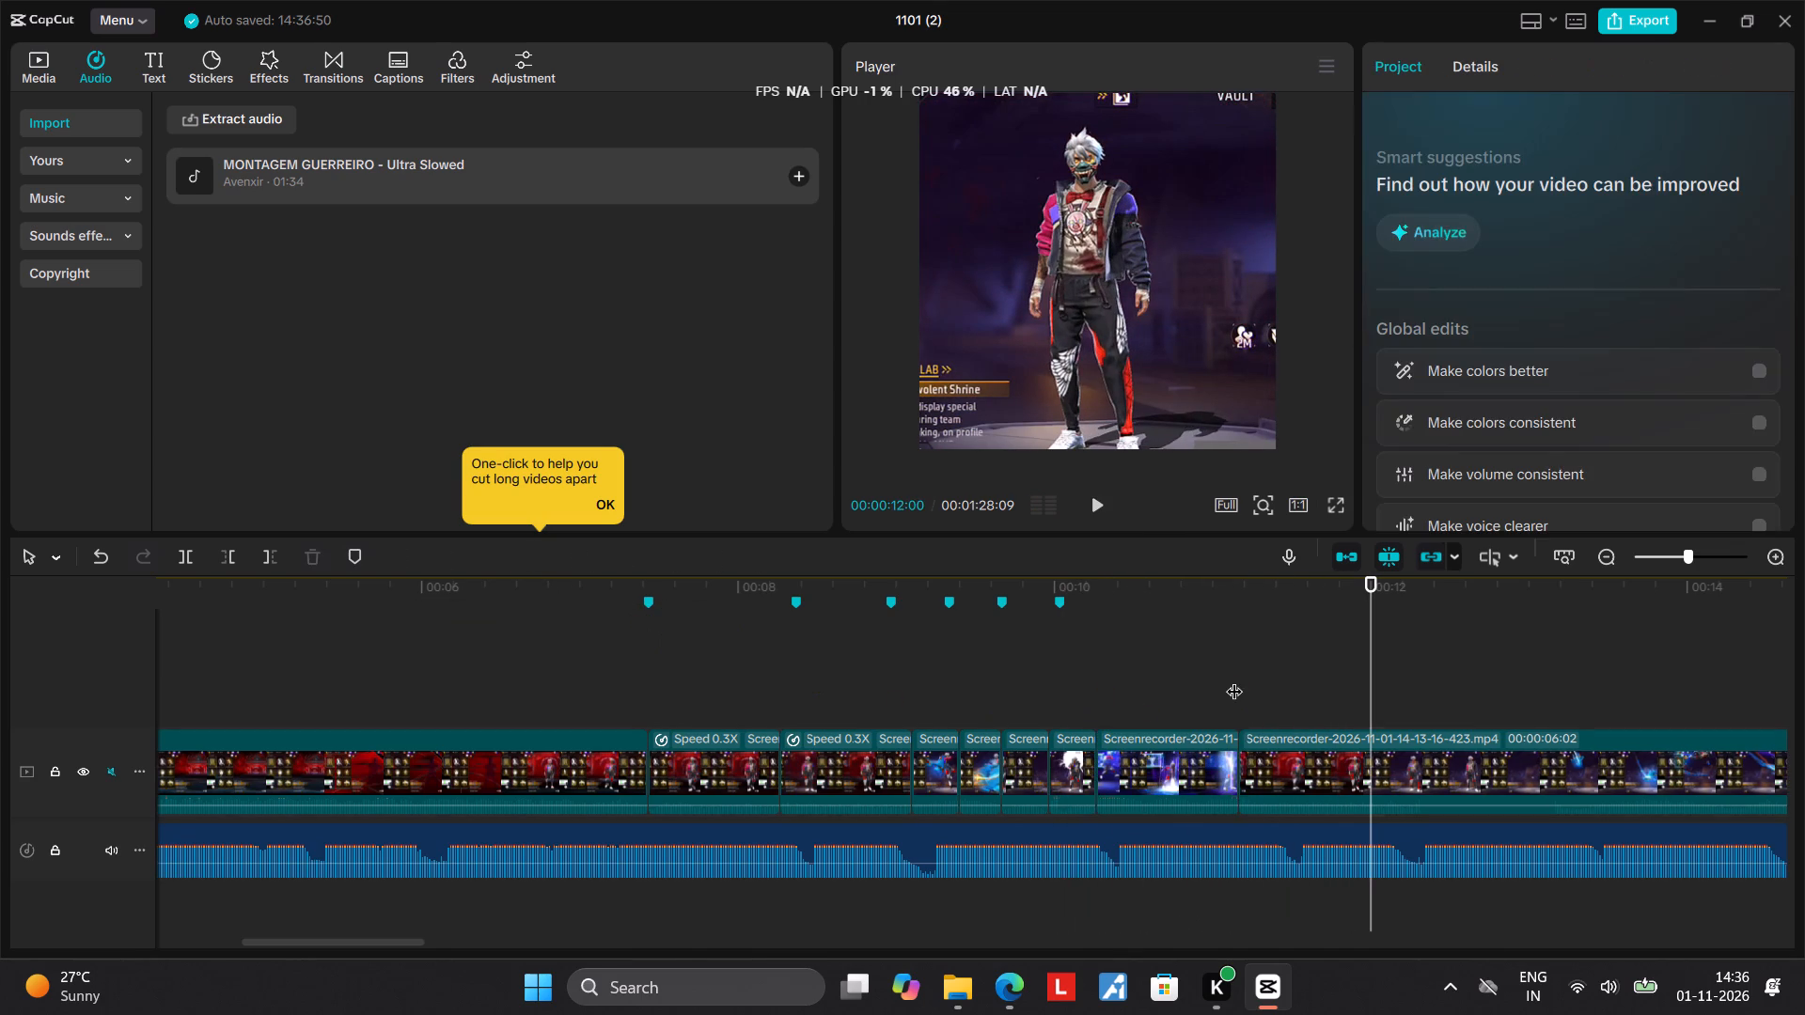
pyautogui.hotkey('ctrl', 'v')
pyautogui.moveTo(1263, 689); pyautogui.dragTo(1258, 768)
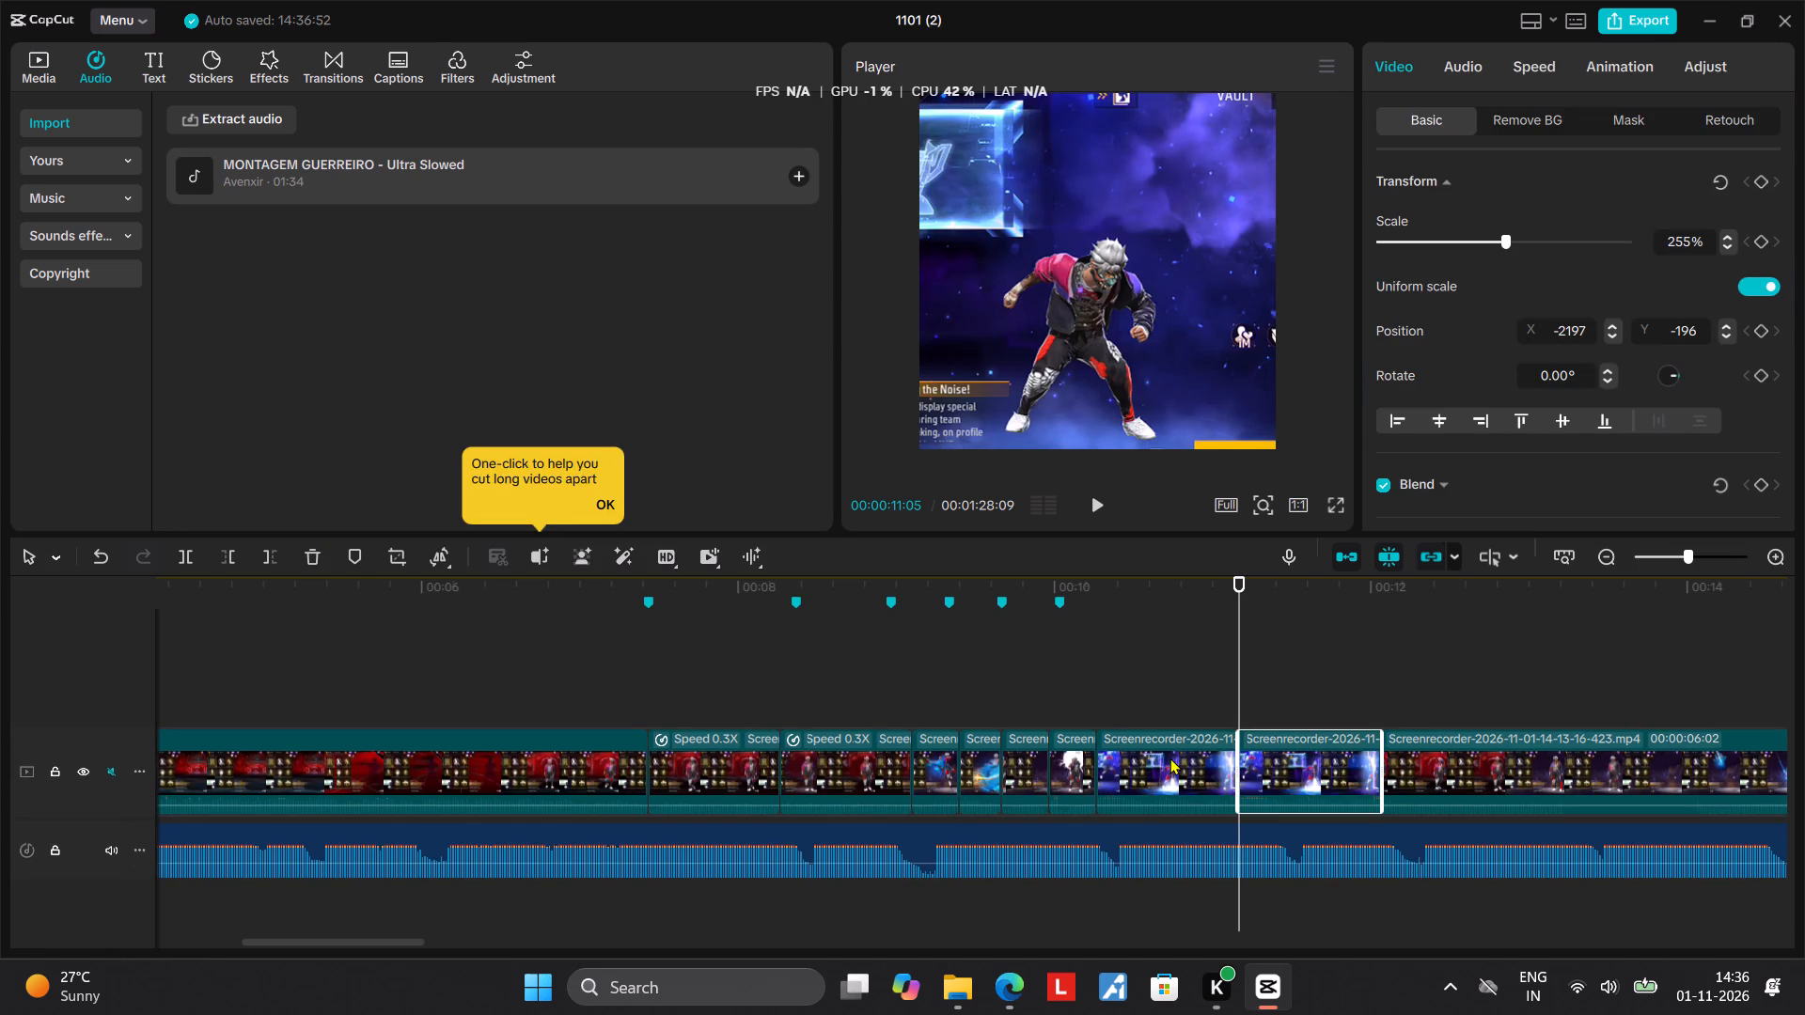
# Reverse the duplicate light-beam segment and play back the beat-synced sequence.
pyautogui.click(429, 554)
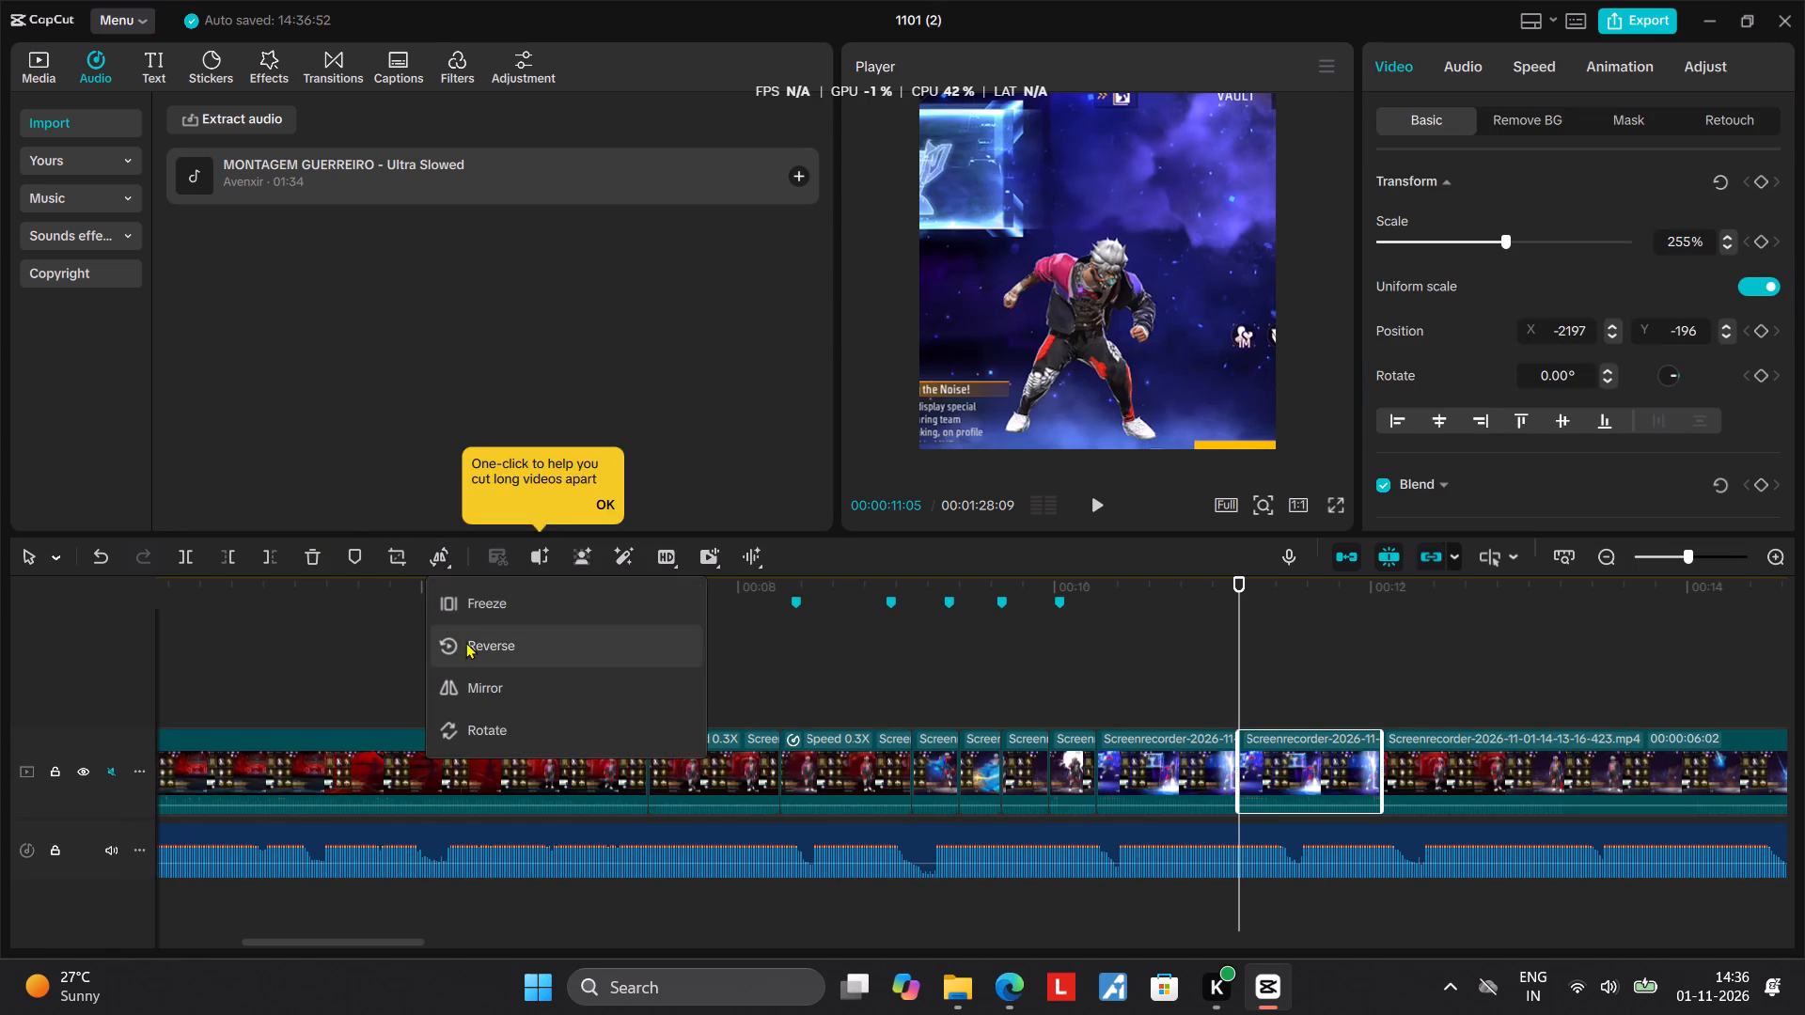
pyautogui.click(467, 644)
pyautogui.click(687, 649)
pyautogui.press('space')
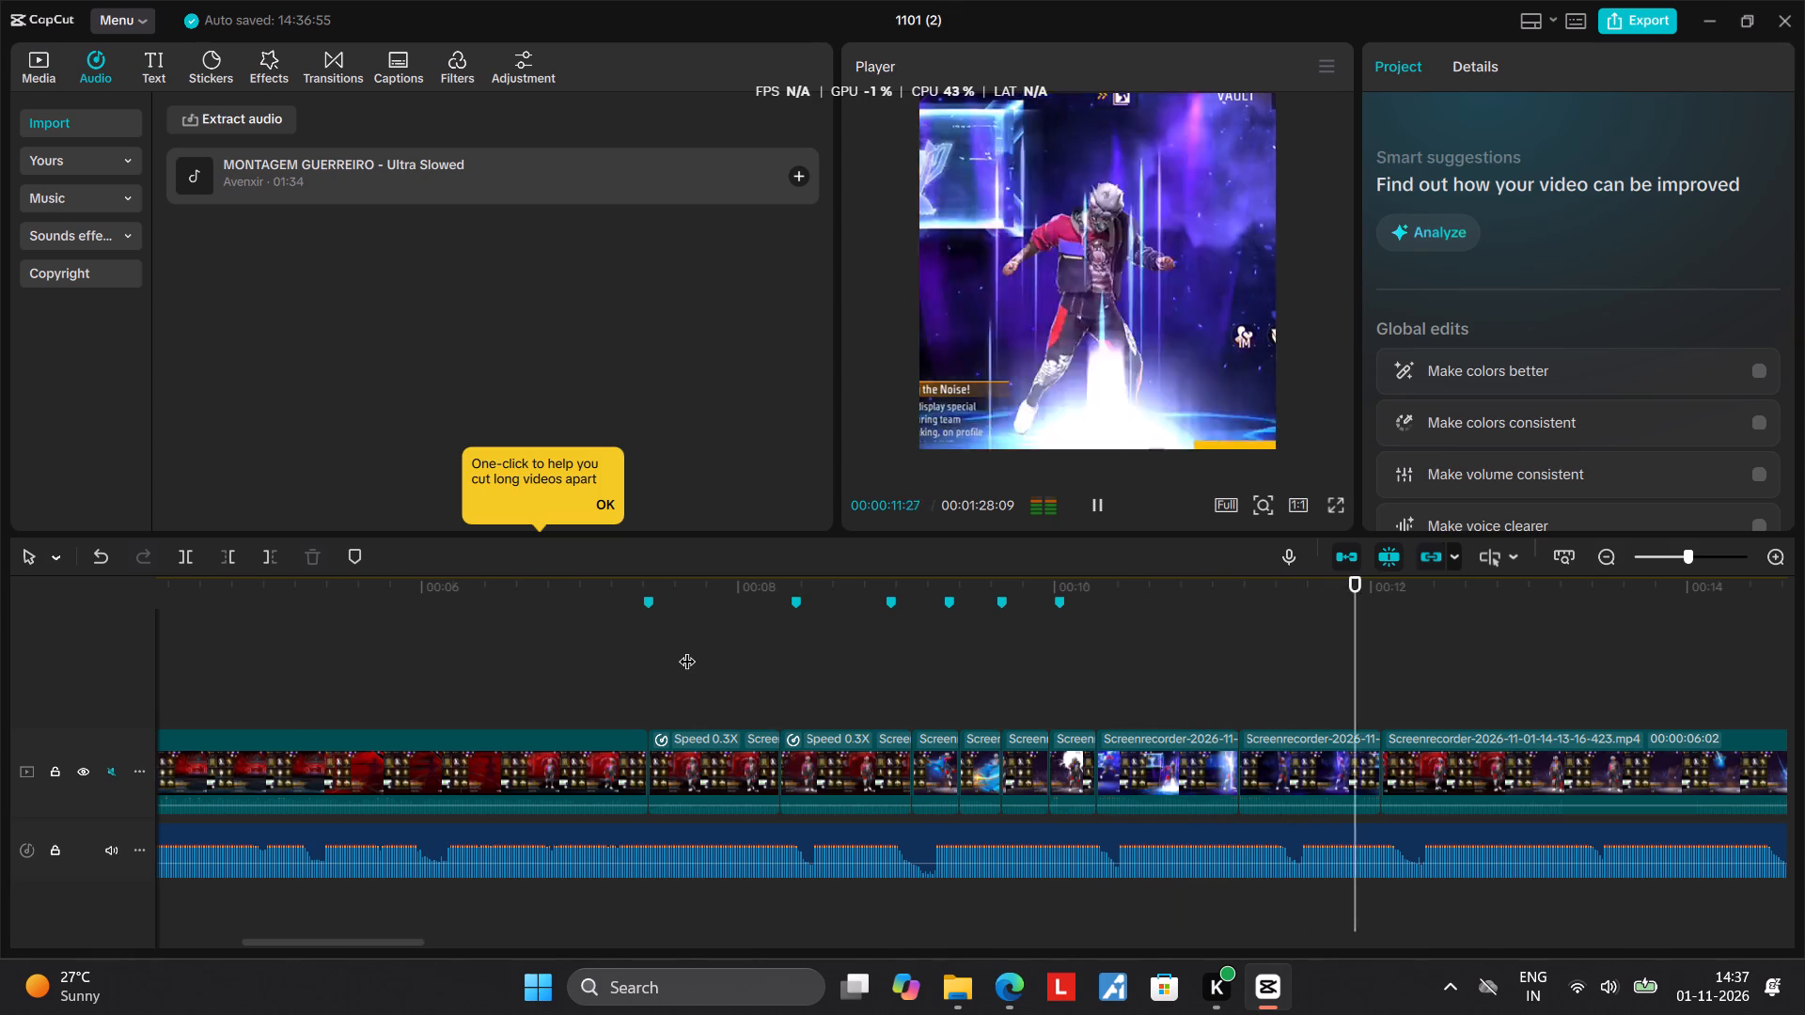
pyautogui.press('space')
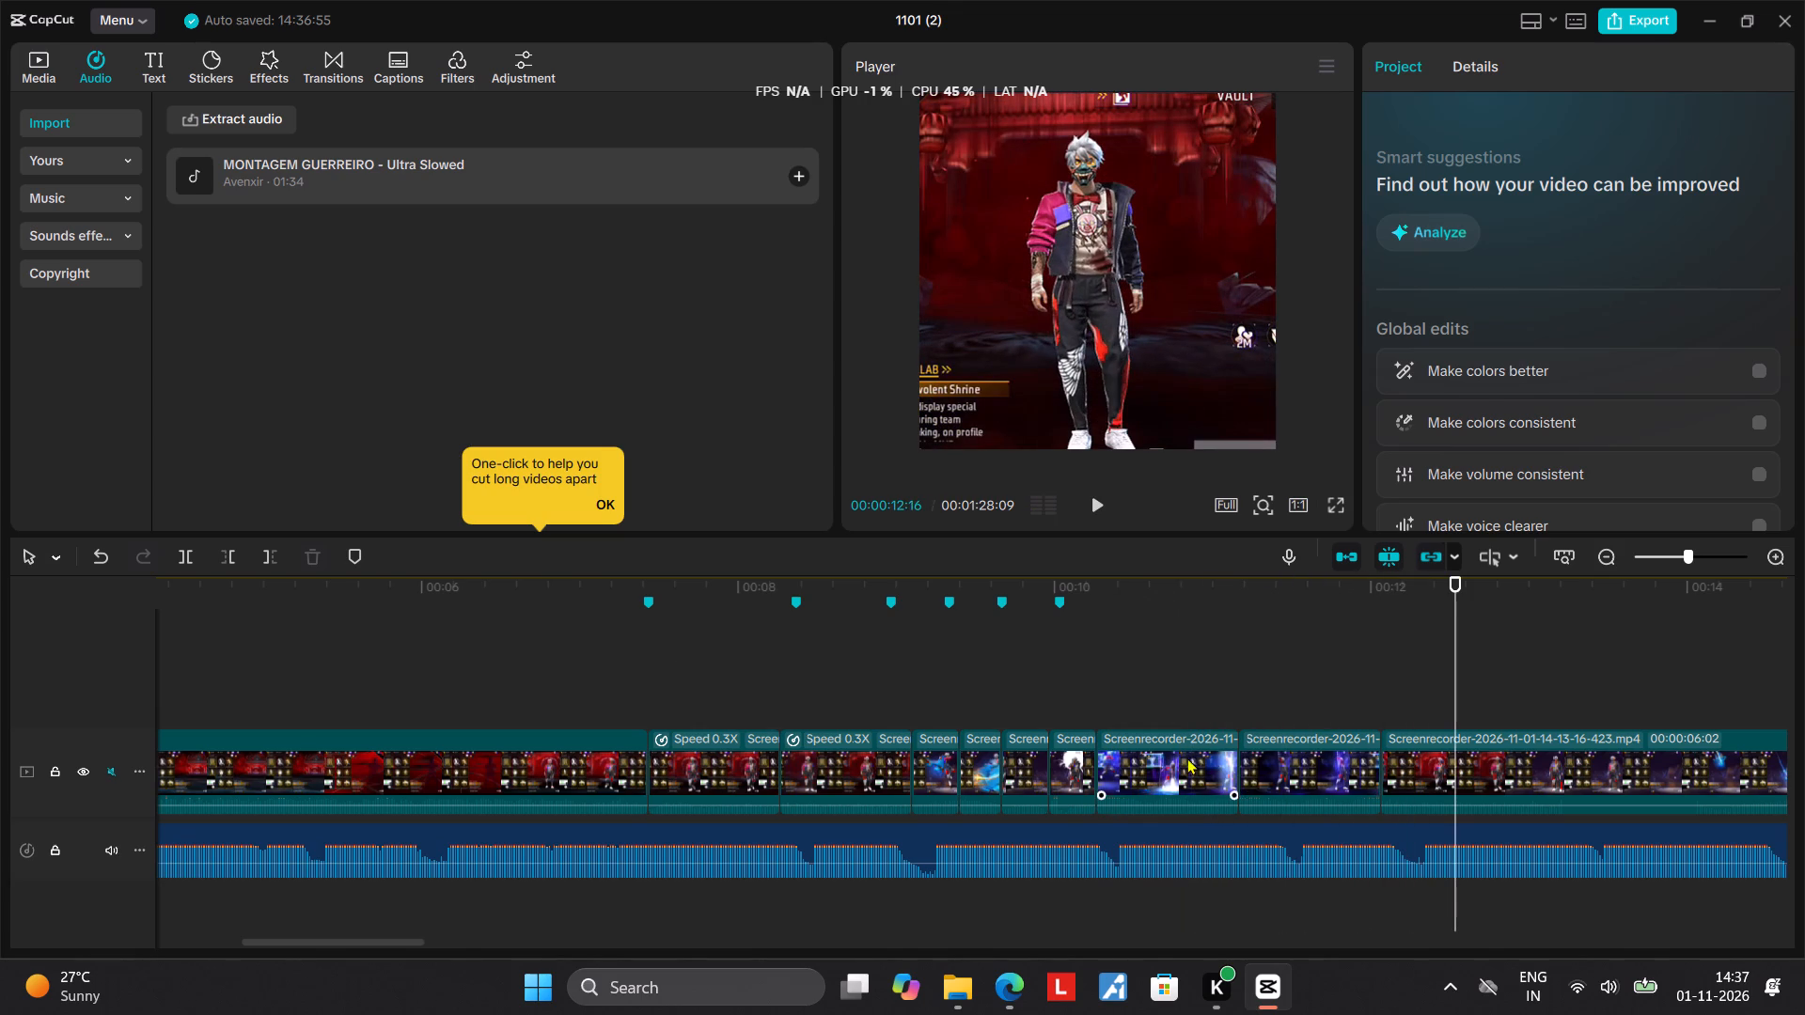
# Undo the reversal of the duplicate light-beam segment.
pyautogui.click(1211, 757)
pyautogui.hotkey('ctrl', 'z')
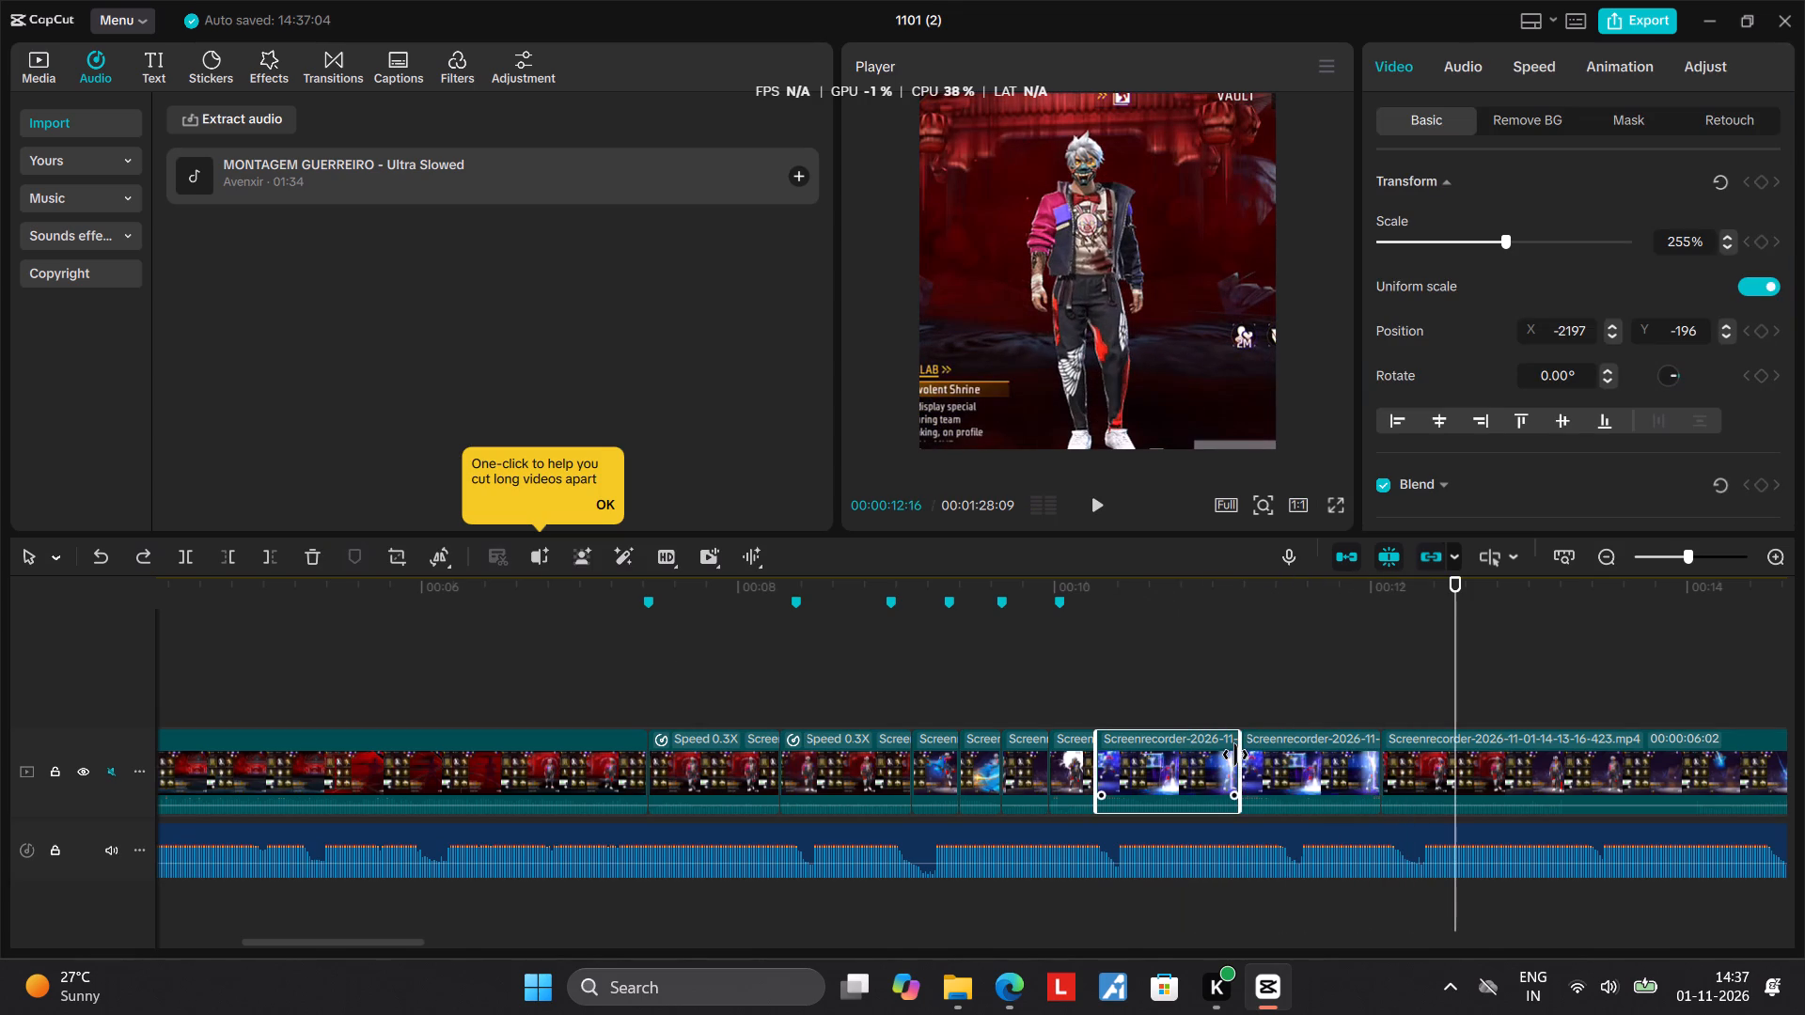
# Shorten the light-beam segment's end slightly and trim its duplicate to end at about 00:00:11:28.
pyautogui.click(1246, 767)
pyautogui.click(1214, 767)
pyautogui.moveTo(1240, 772); pyautogui.dragTo(1232, 779)
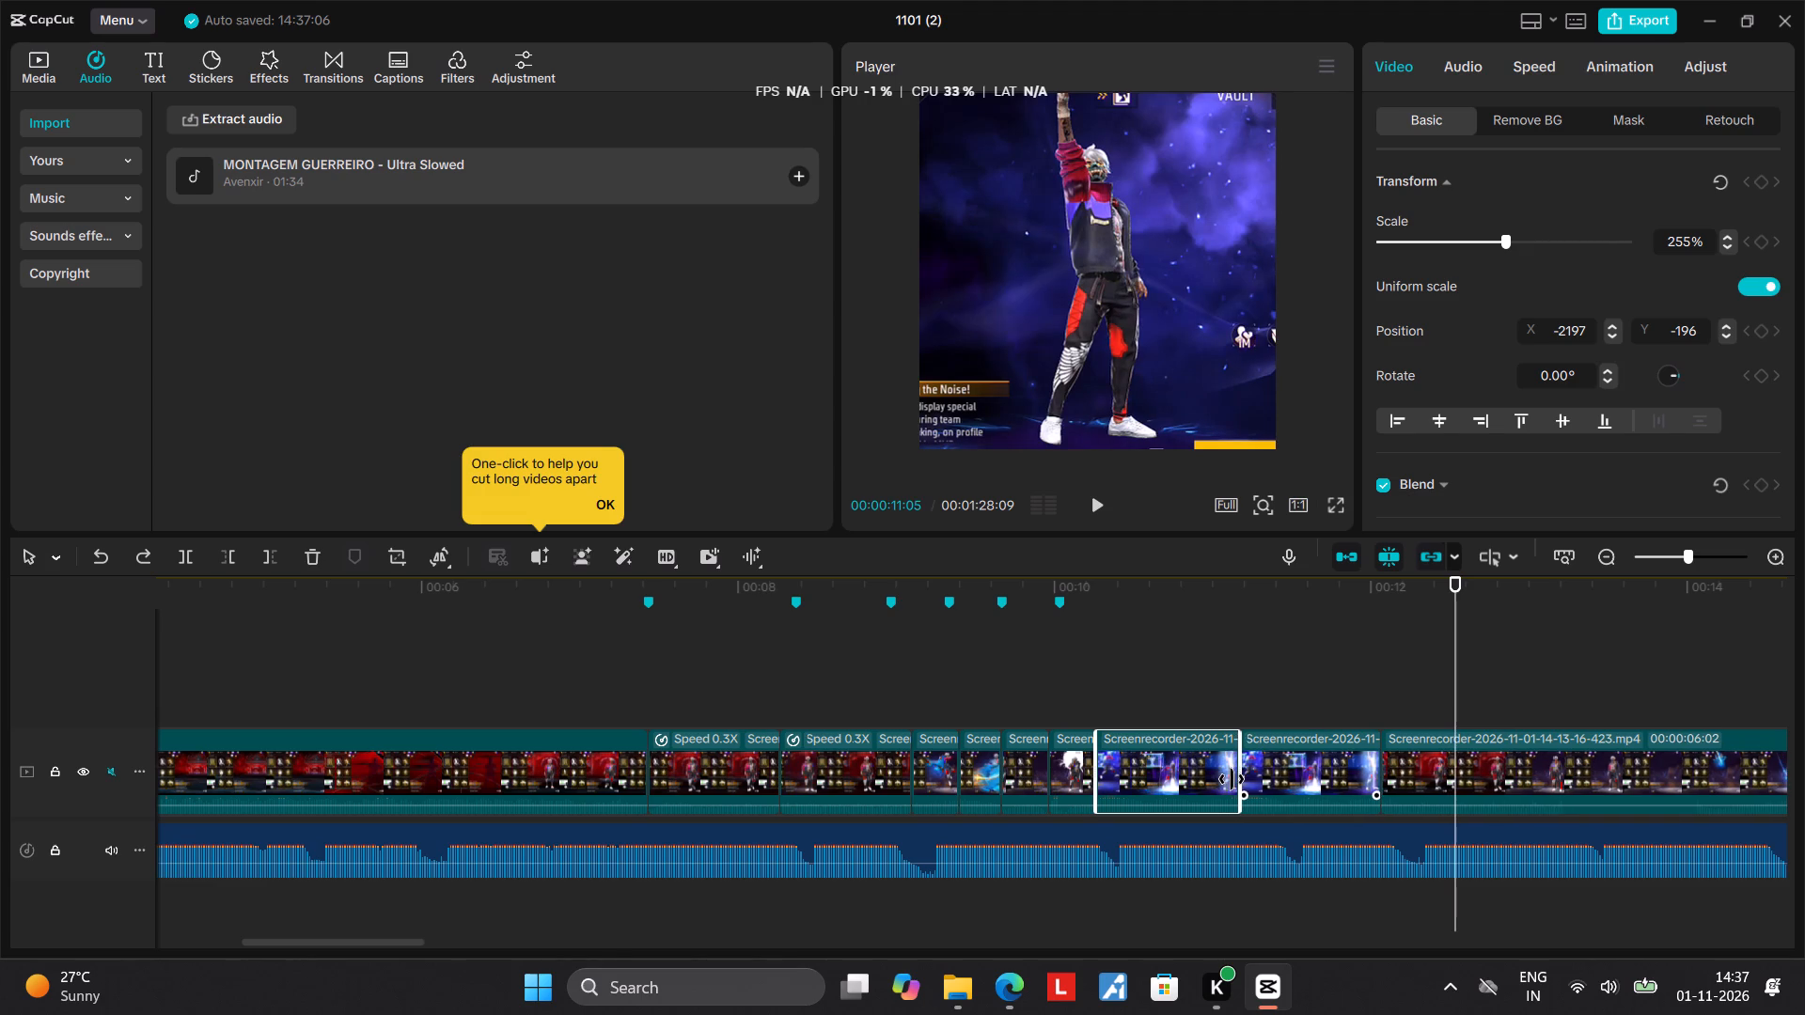
pyautogui.moveTo(1232, 779); pyautogui.dragTo(1226, 781)
pyautogui.click(1292, 782)
pyautogui.moveTo(1367, 776); pyautogui.dragTo(1358, 776)
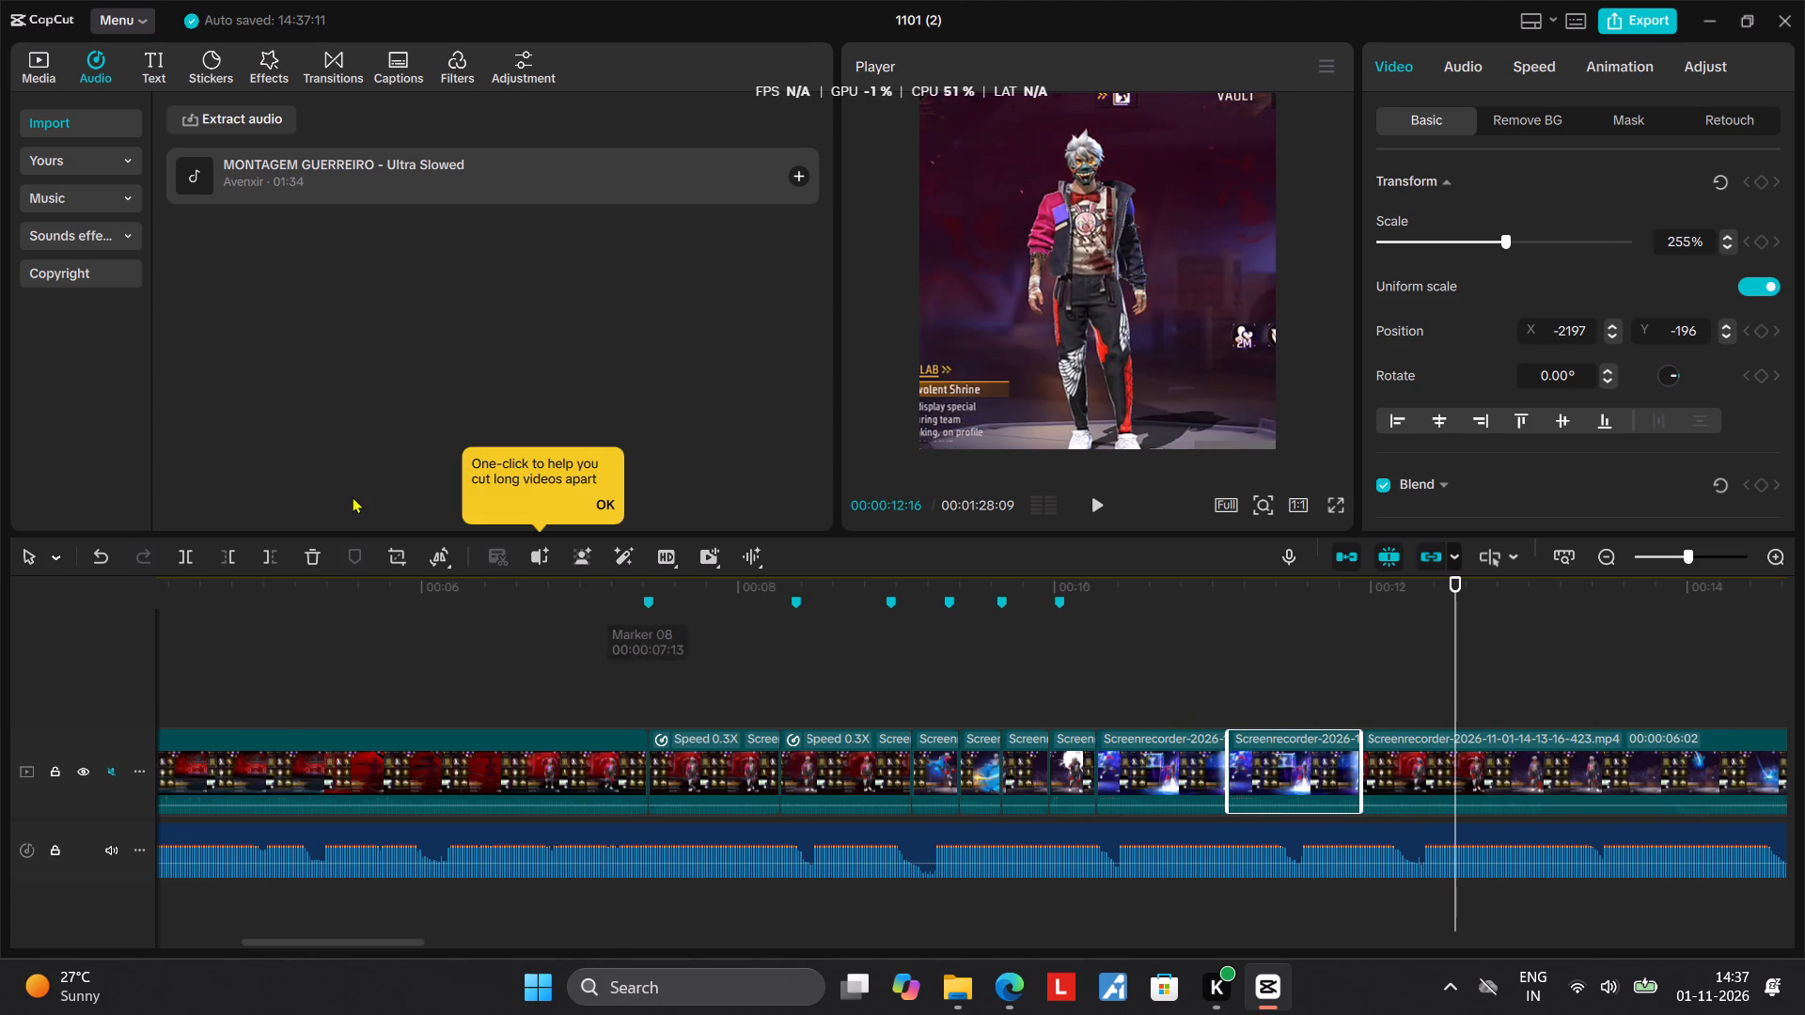
# Reverse the trimmed duplicate light-beam segment and play back the transition into the following segment.
pyautogui.click(437, 552)
pyautogui.click(433, 559)
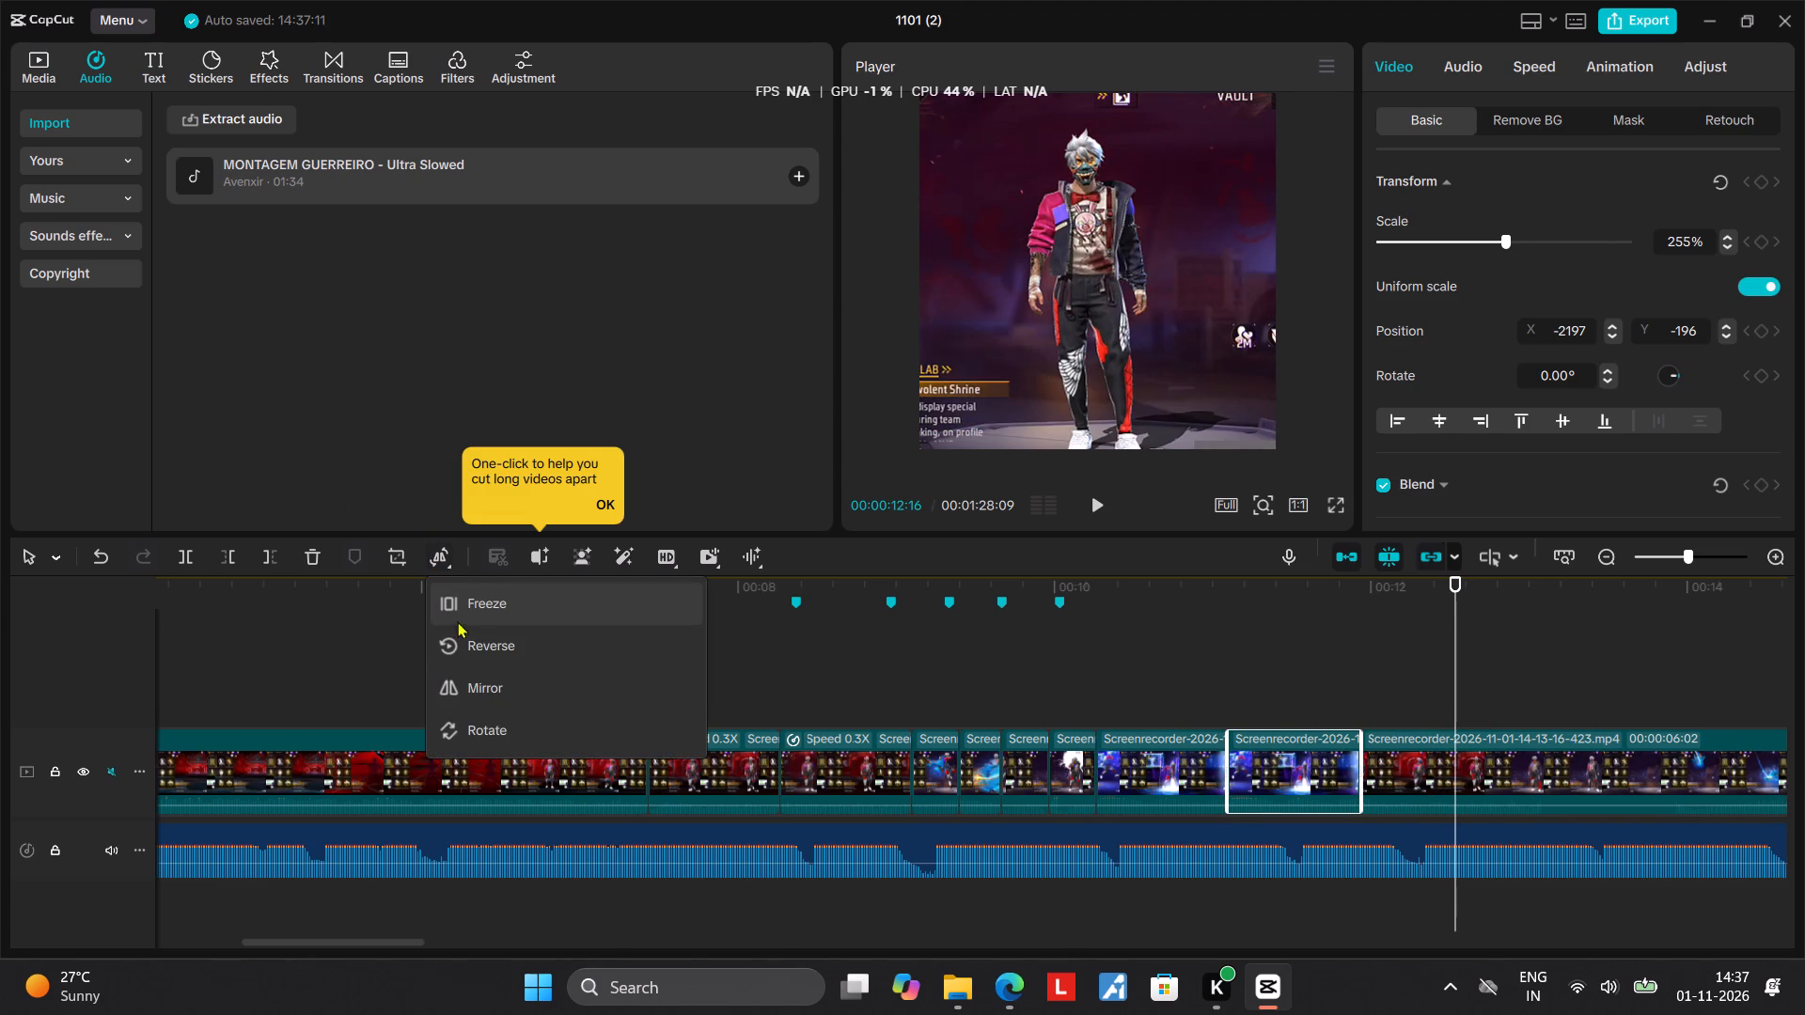
pyautogui.click(474, 641)
pyautogui.click(378, 648)
pyautogui.press('space')
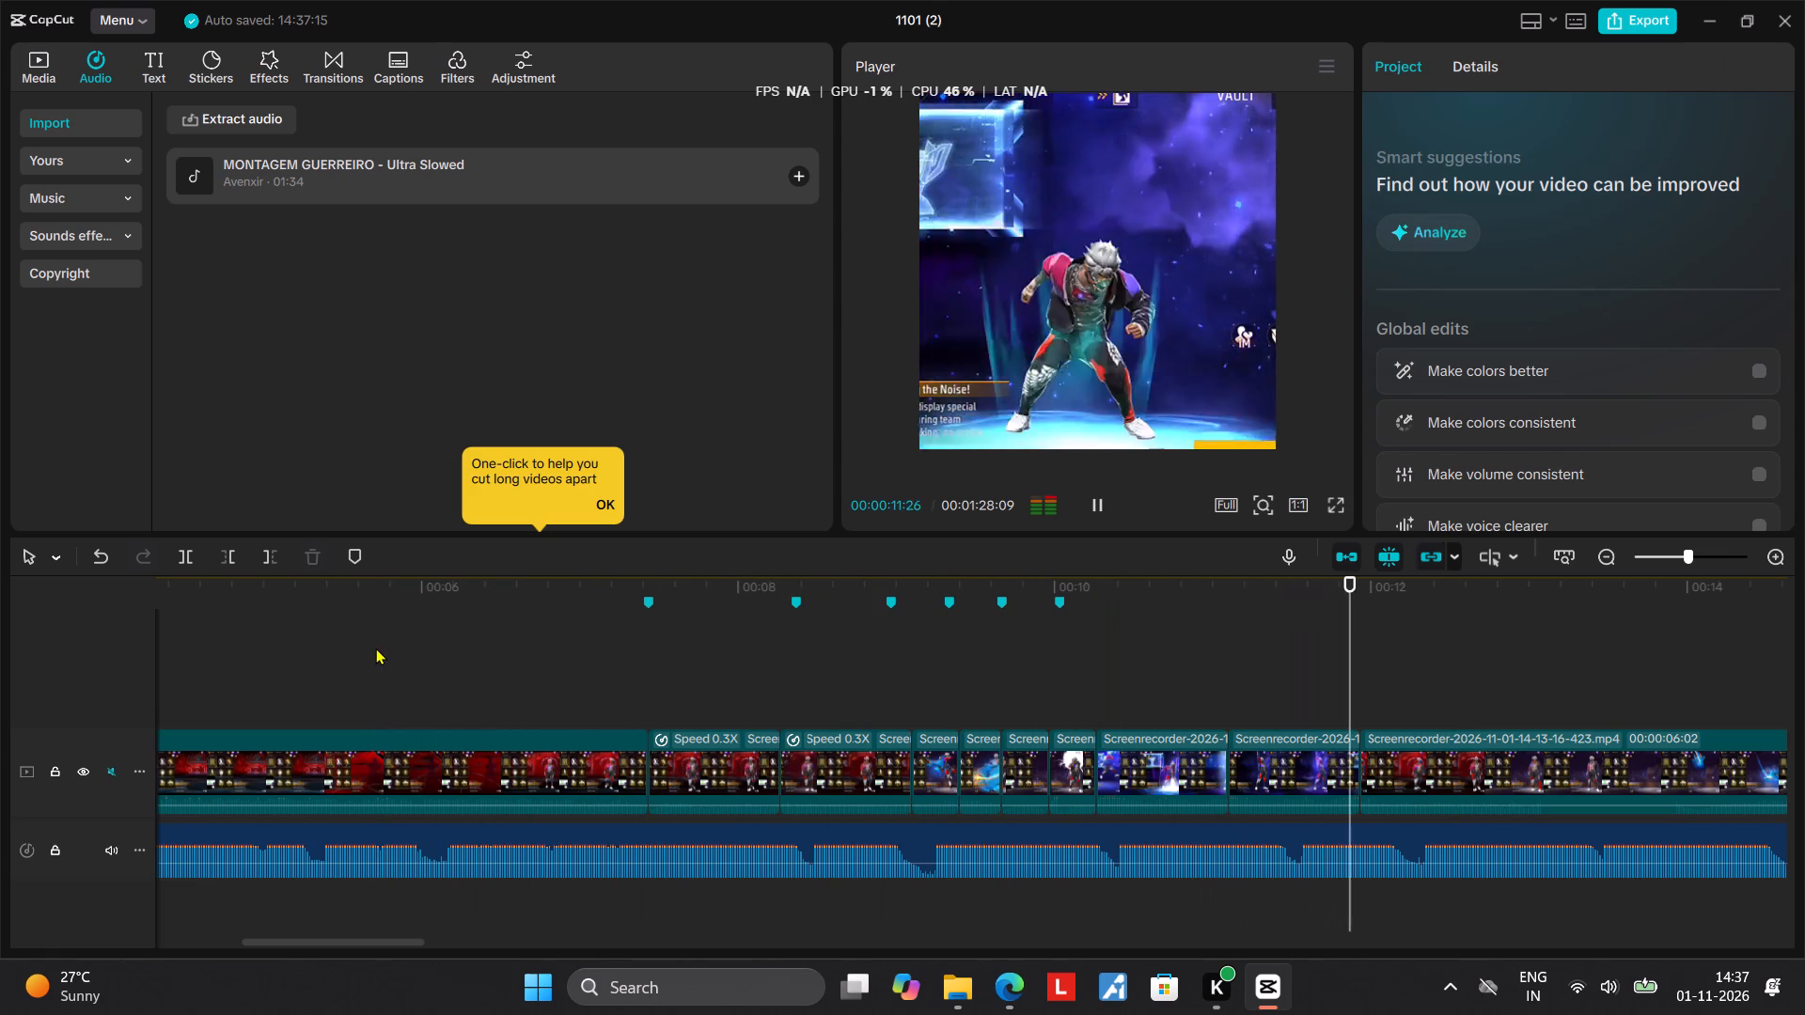
pyautogui.press('space')
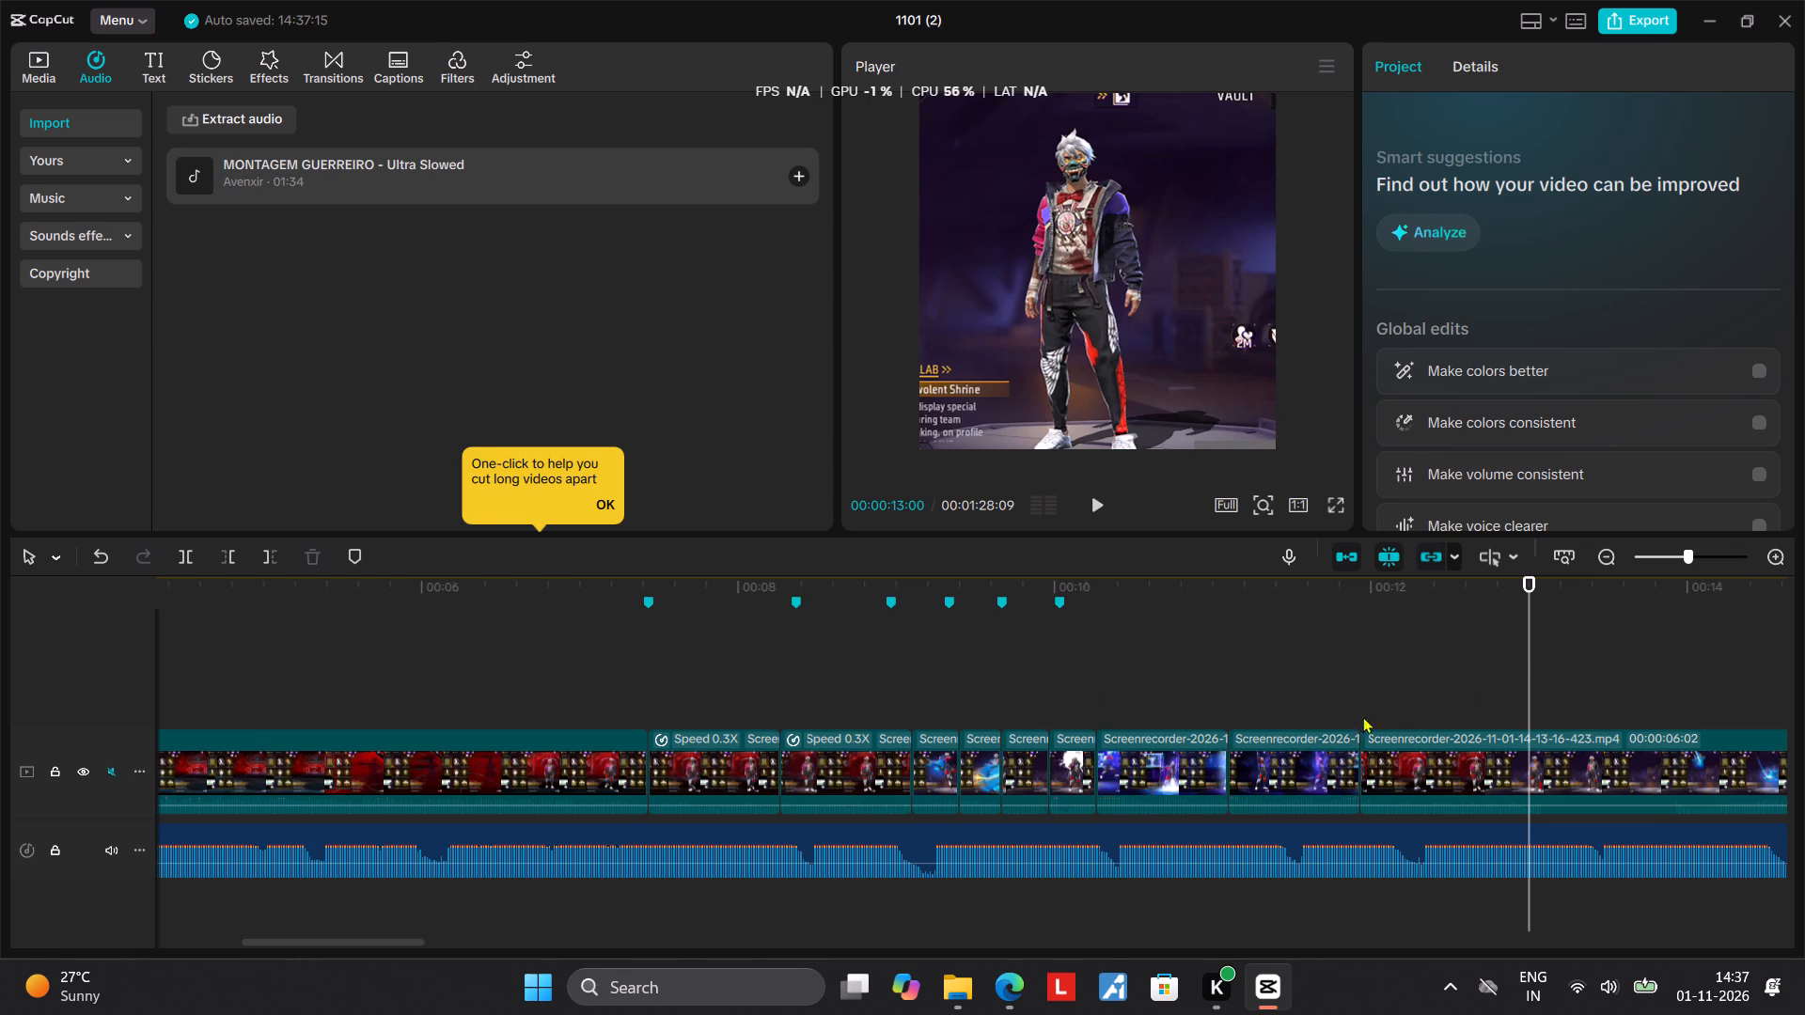
# Find the mid-air lightning jump in the last long main-track segment and split that segment at 00:00:36:03.
pyautogui.moveTo(1530, 673); pyautogui.dragTo(1717, 706)
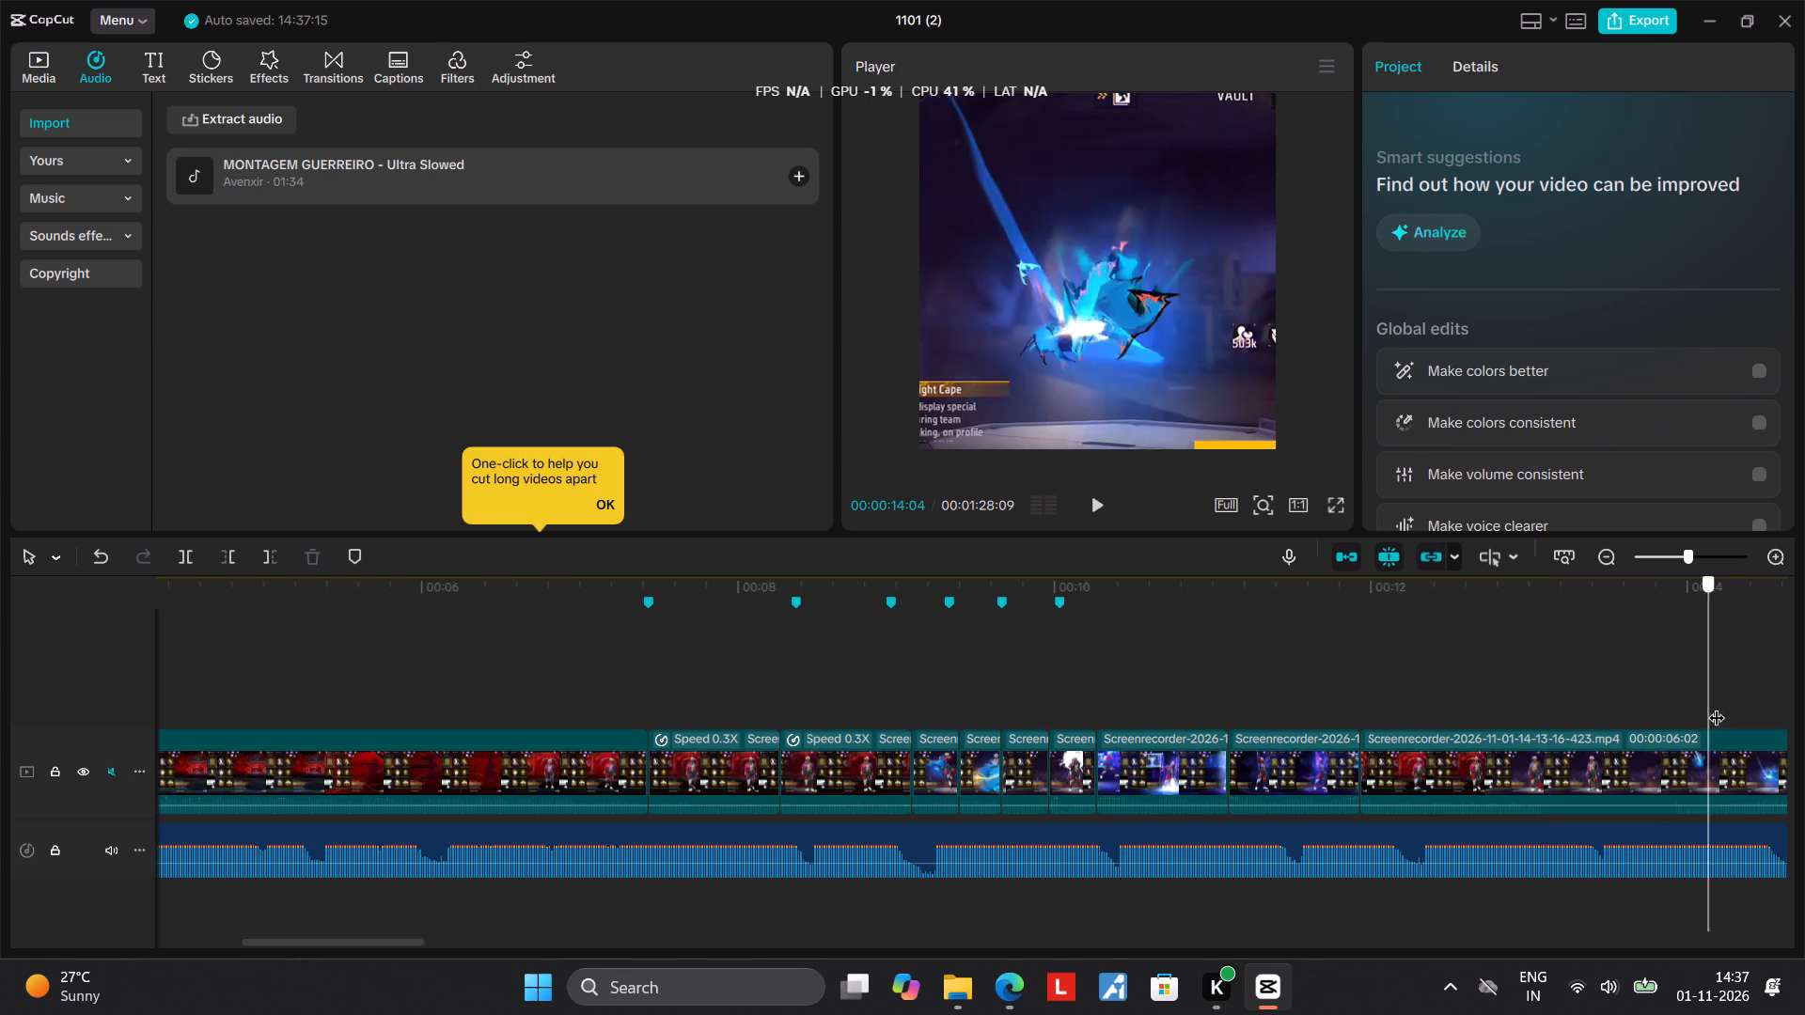
pyautogui.moveTo(1717, 706); pyautogui.dragTo(1534, 724)
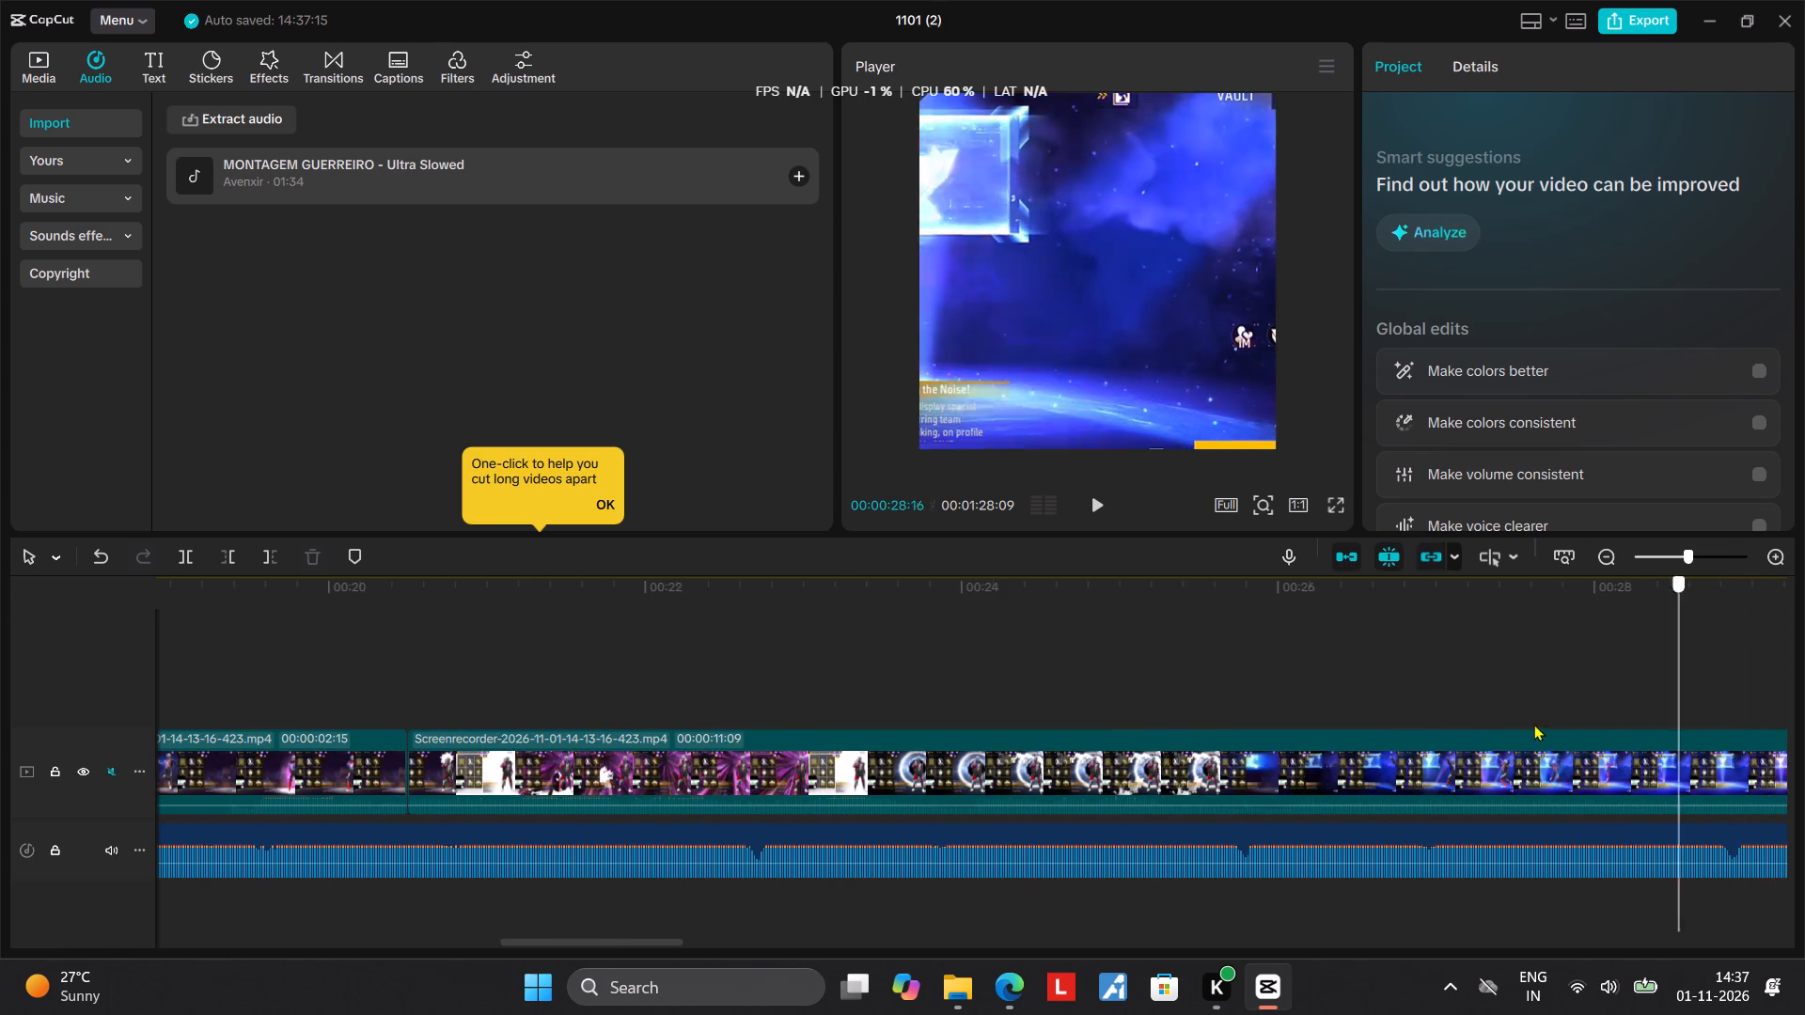
pyautogui.moveTo(1534, 724); pyautogui.dragTo(1558, 720)
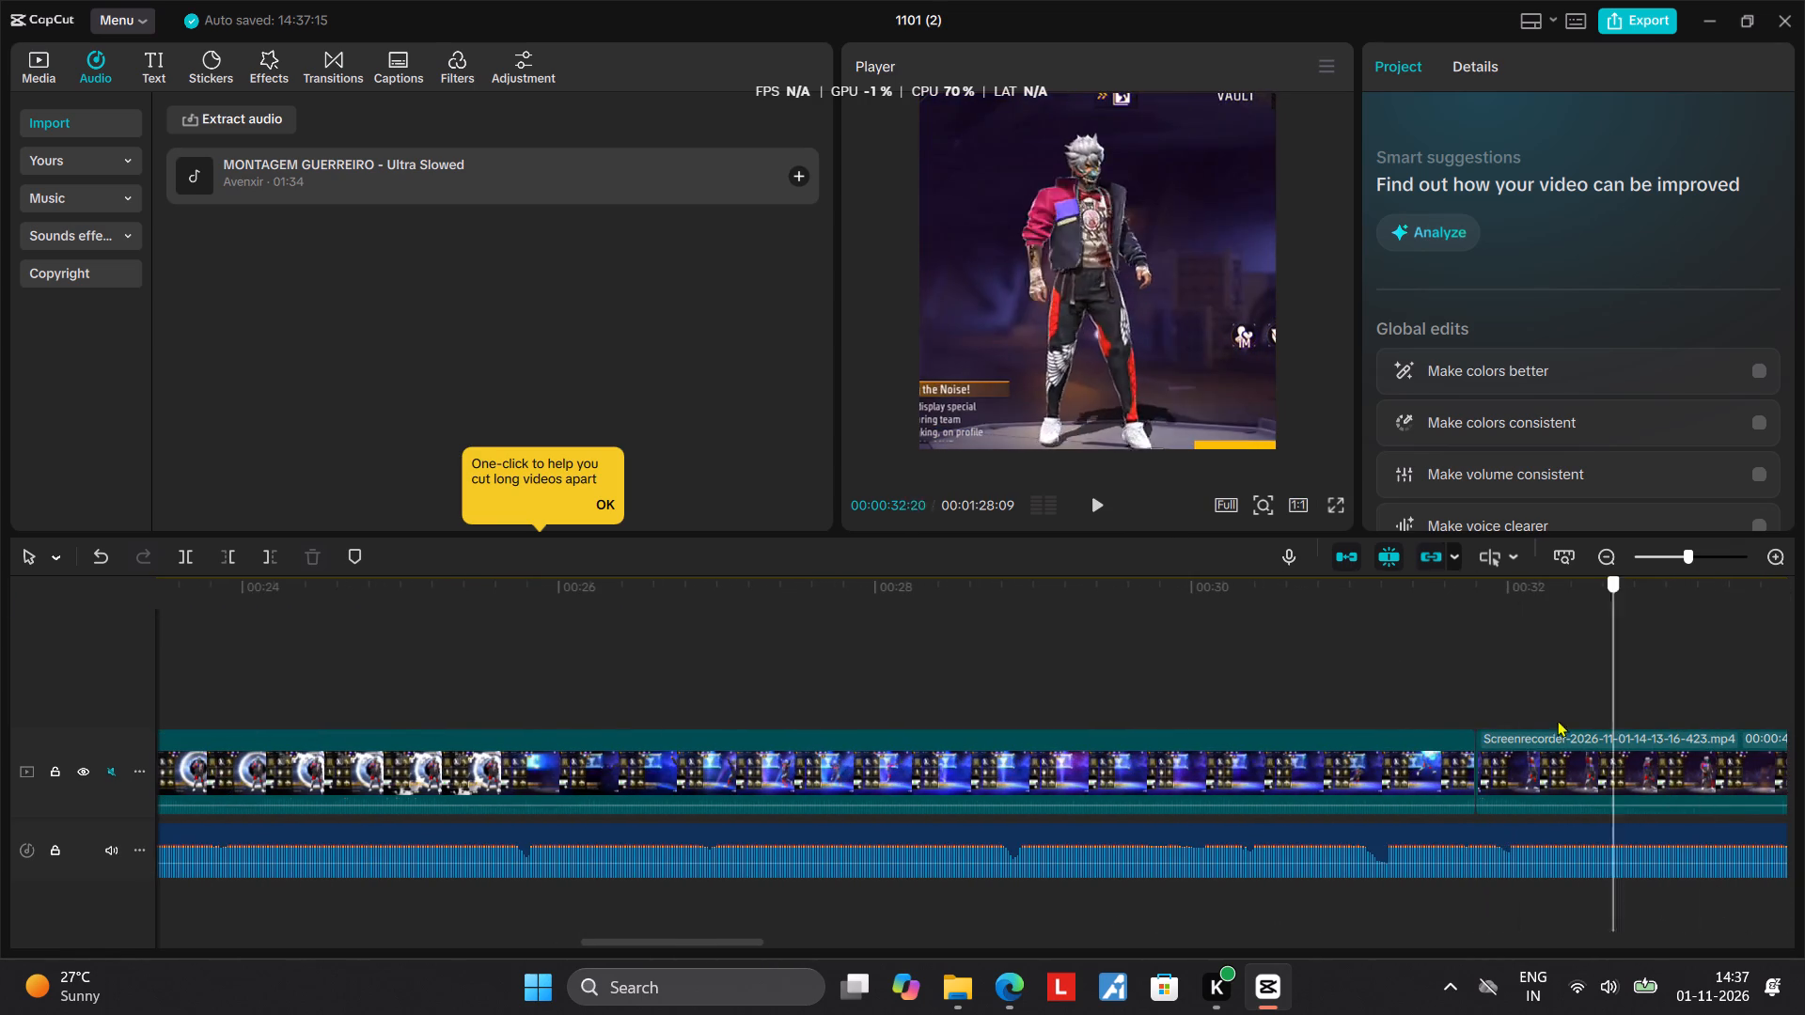
pyautogui.moveTo(1558, 720); pyautogui.dragTo(1464, 734)
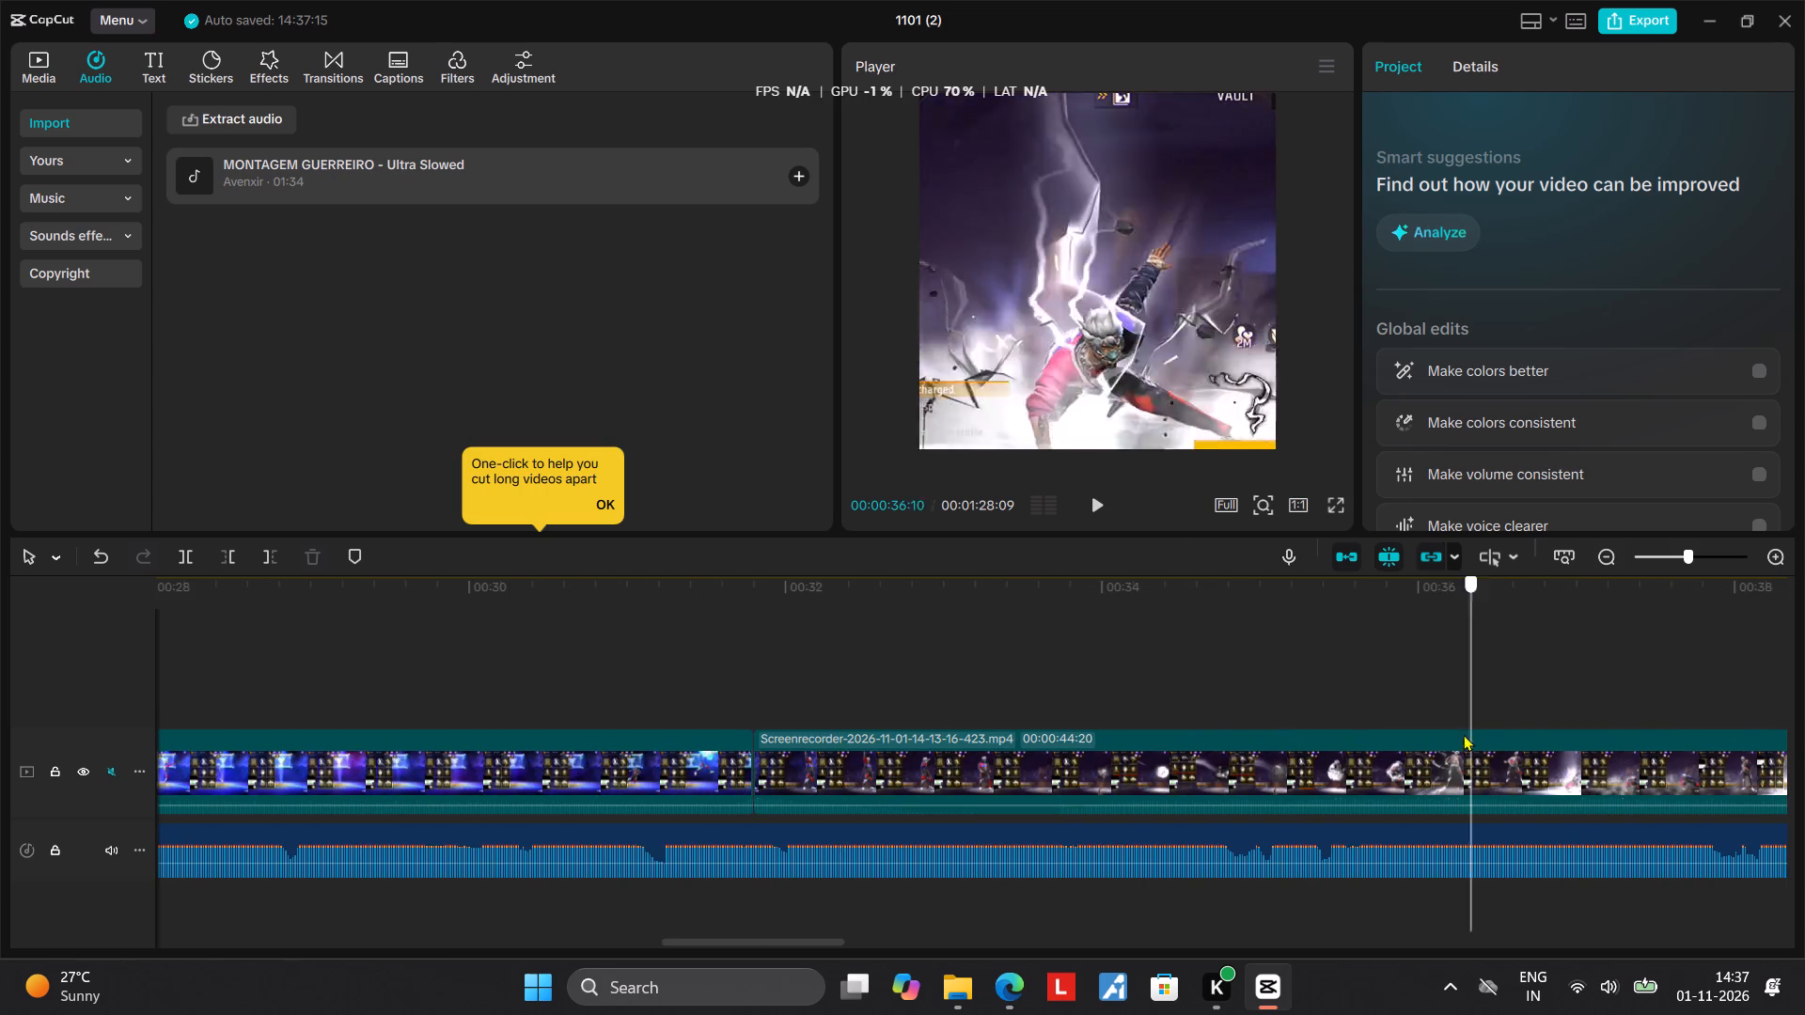
pyautogui.moveTo(1464, 734); pyautogui.dragTo(1575, 763)
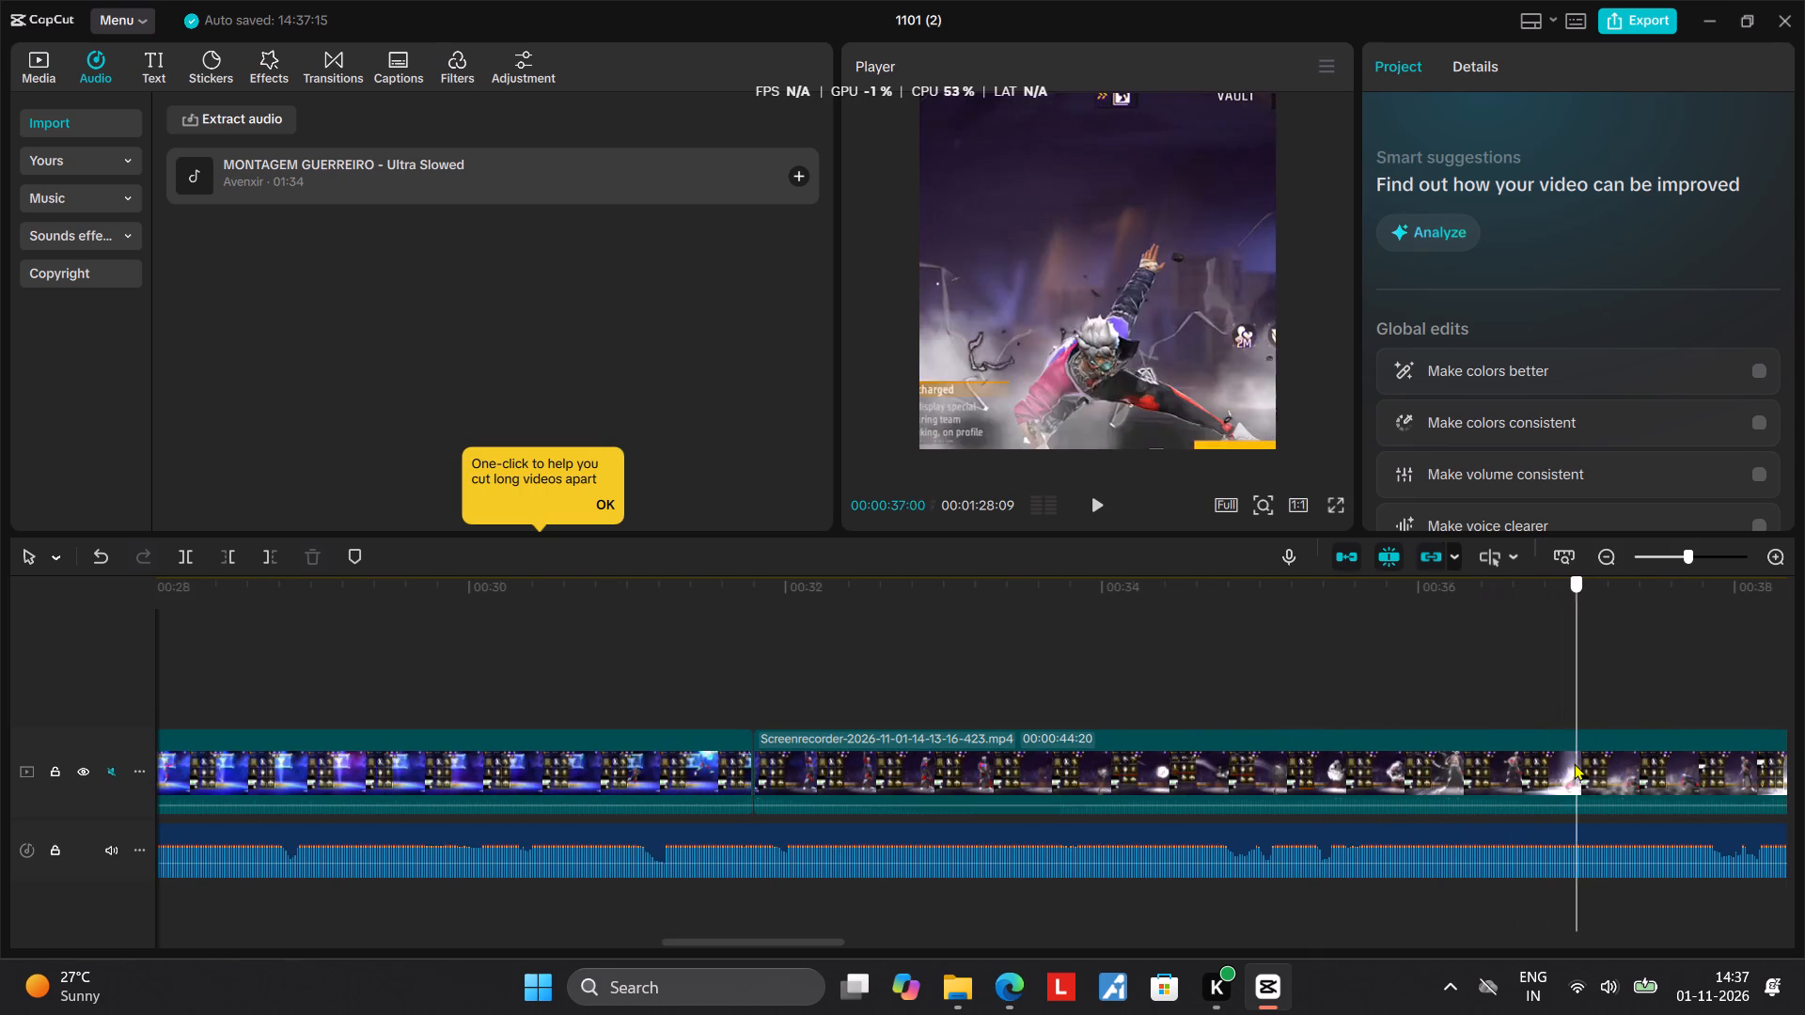
pyautogui.moveTo(1575, 763); pyautogui.dragTo(1378, 757)
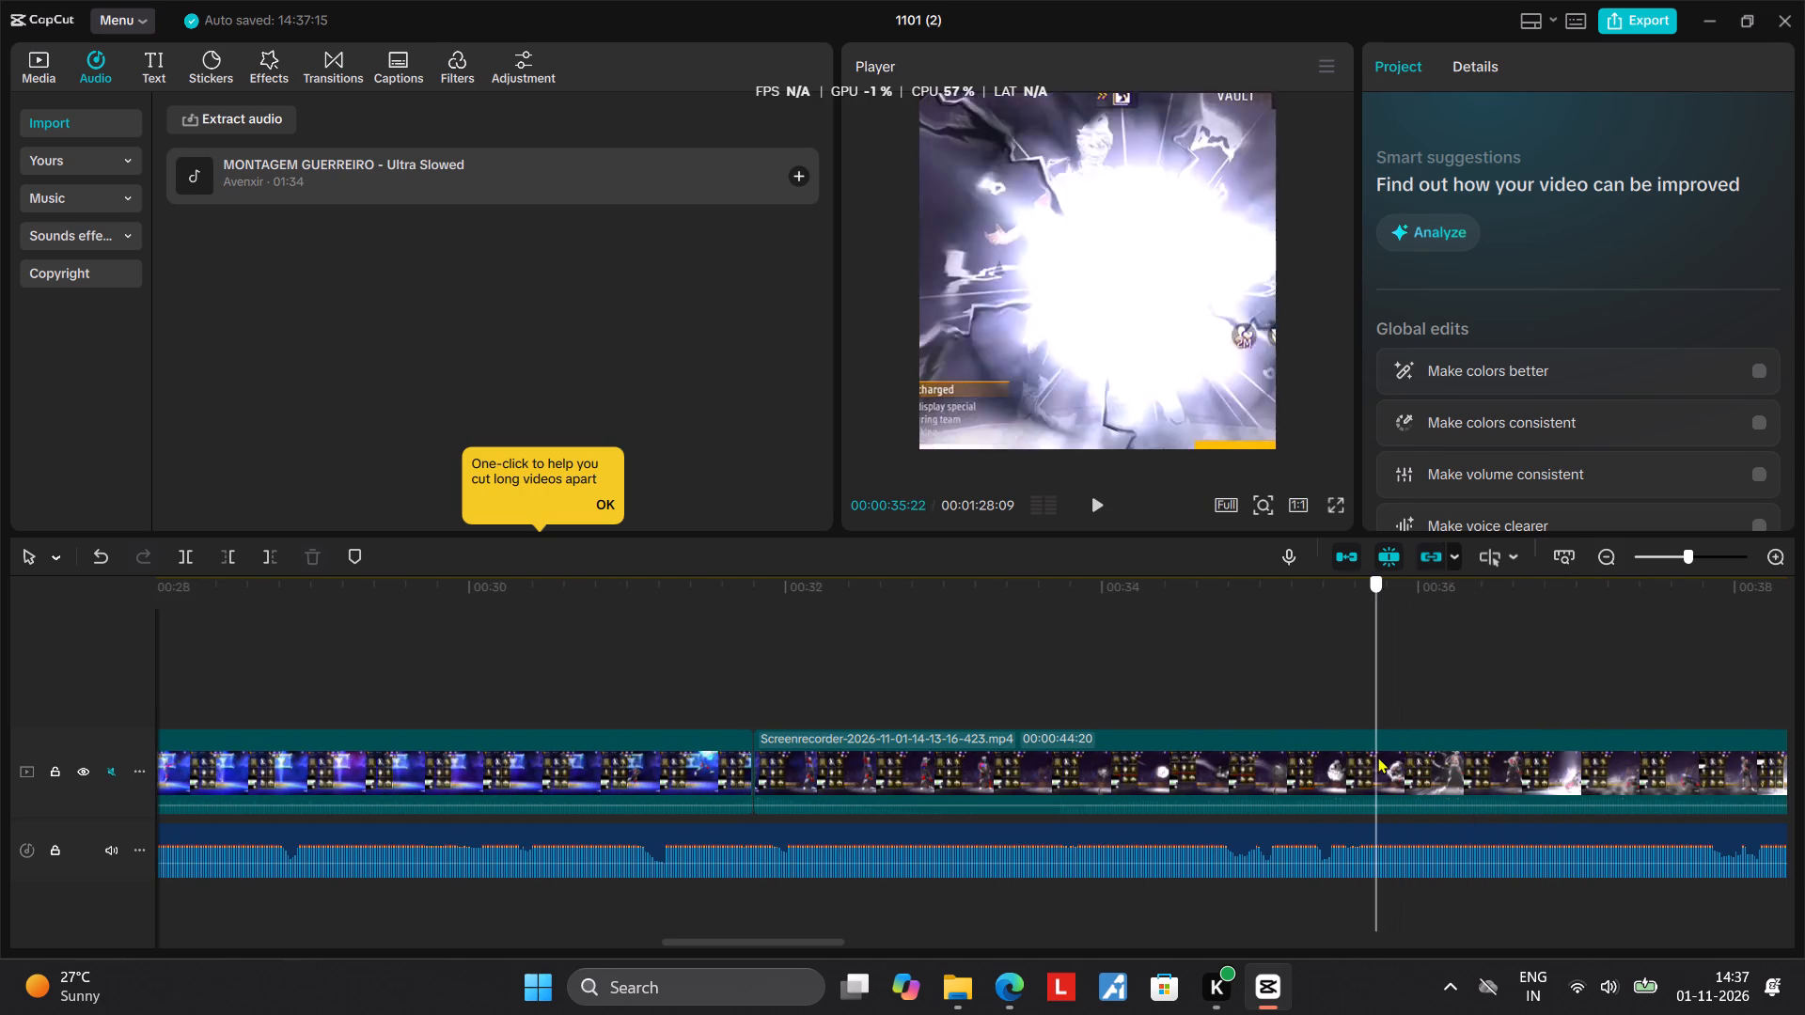
pyautogui.moveTo(1378, 757); pyautogui.dragTo(1418, 760)
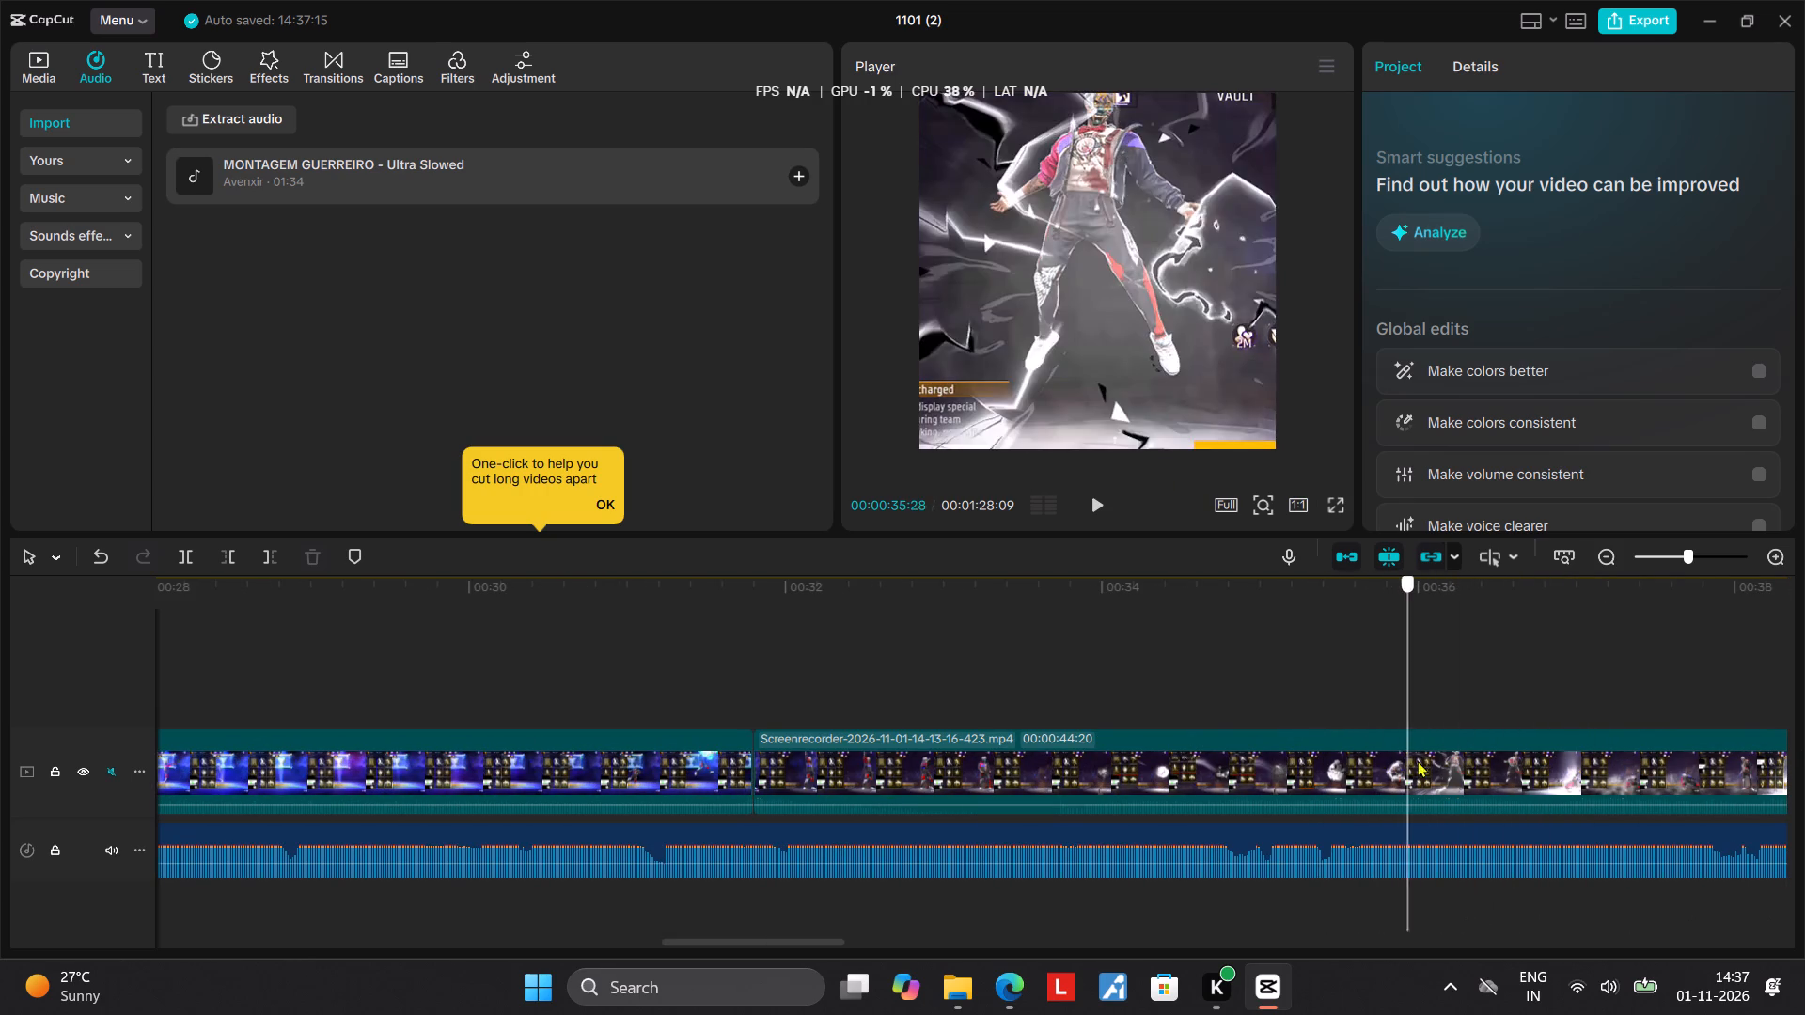
pyautogui.moveTo(1418, 760); pyautogui.dragTo(1437, 777)
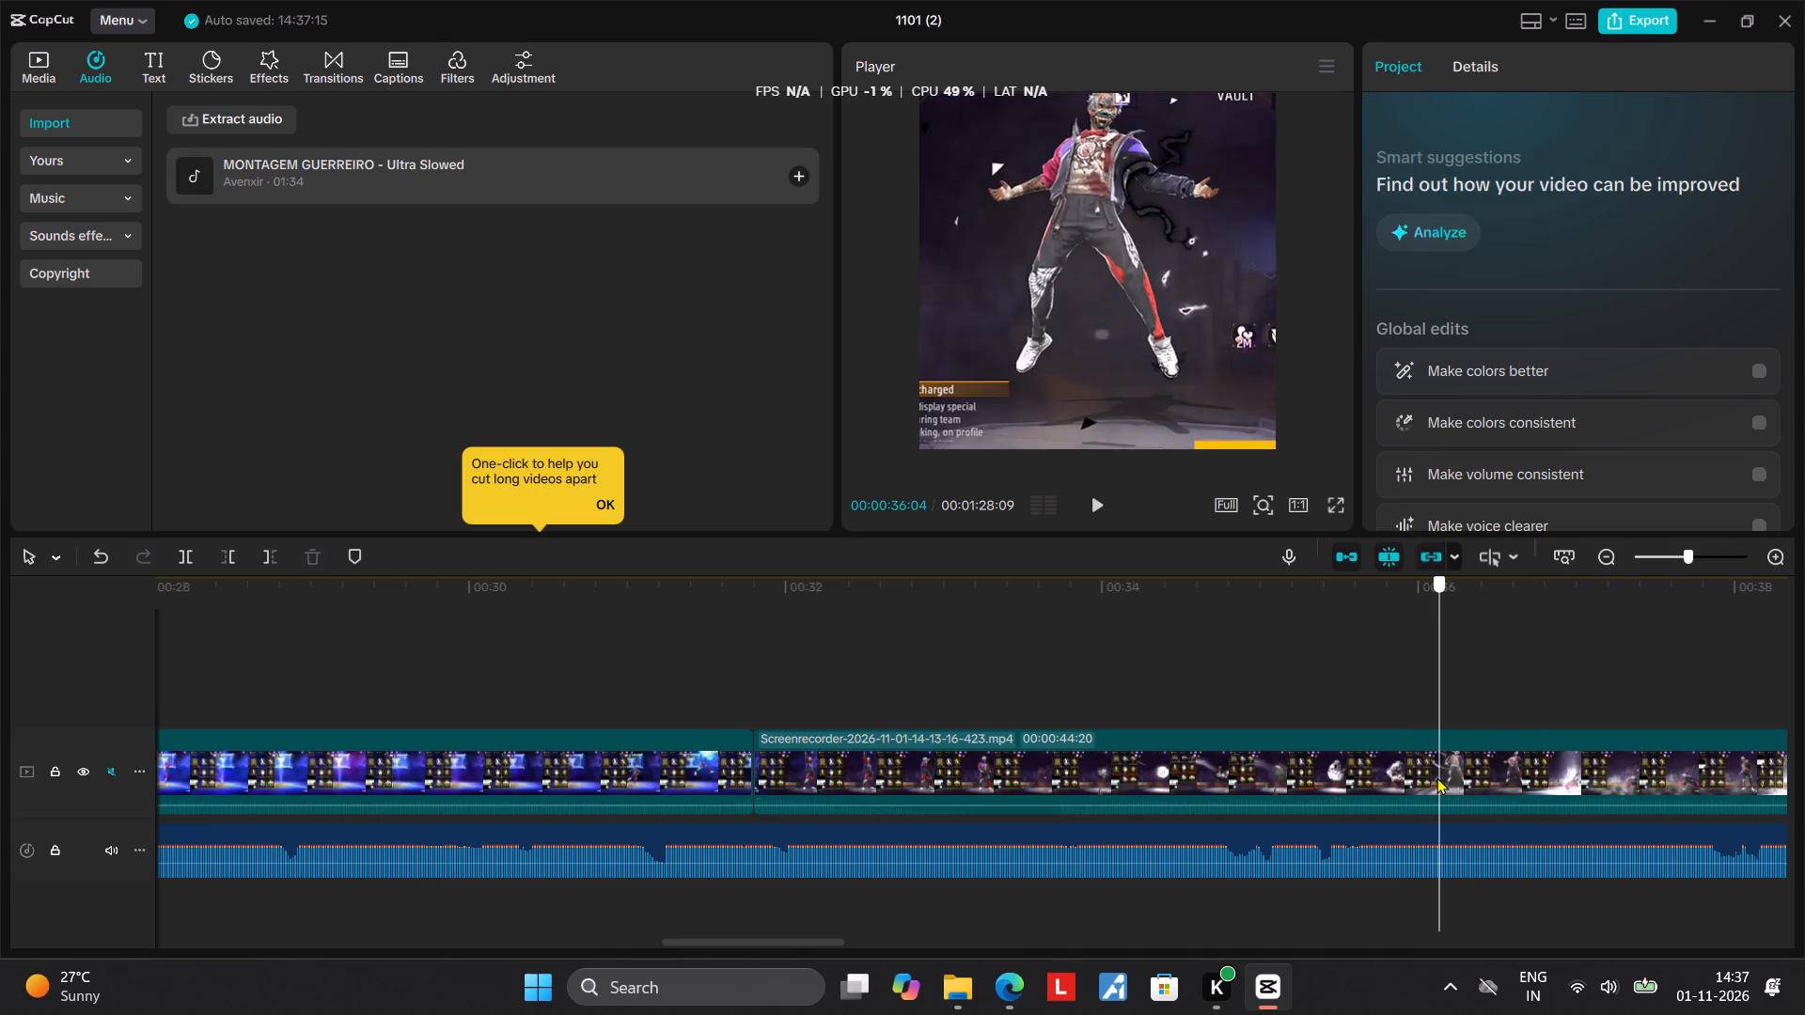
pyautogui.moveTo(1437, 777); pyautogui.dragTo(1452, 784)
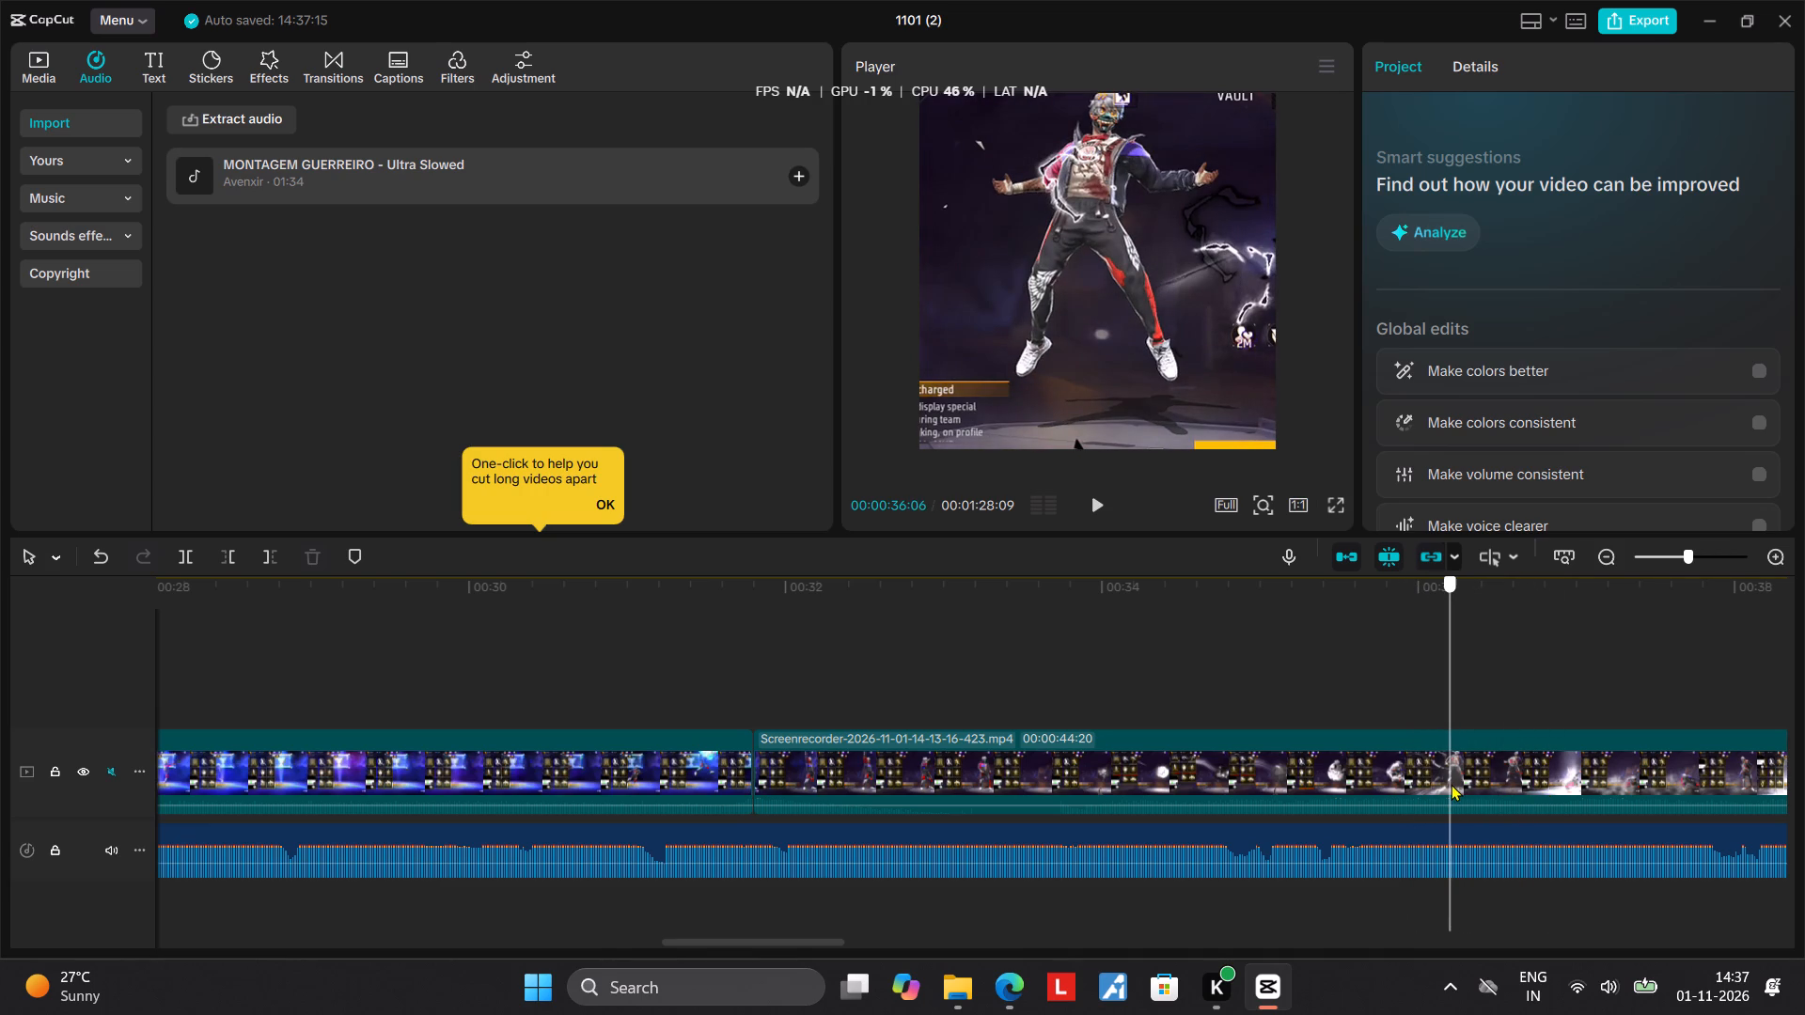
pyautogui.moveTo(1452, 784); pyautogui.dragTo(1435, 784)
pyautogui.click(1325, 761)
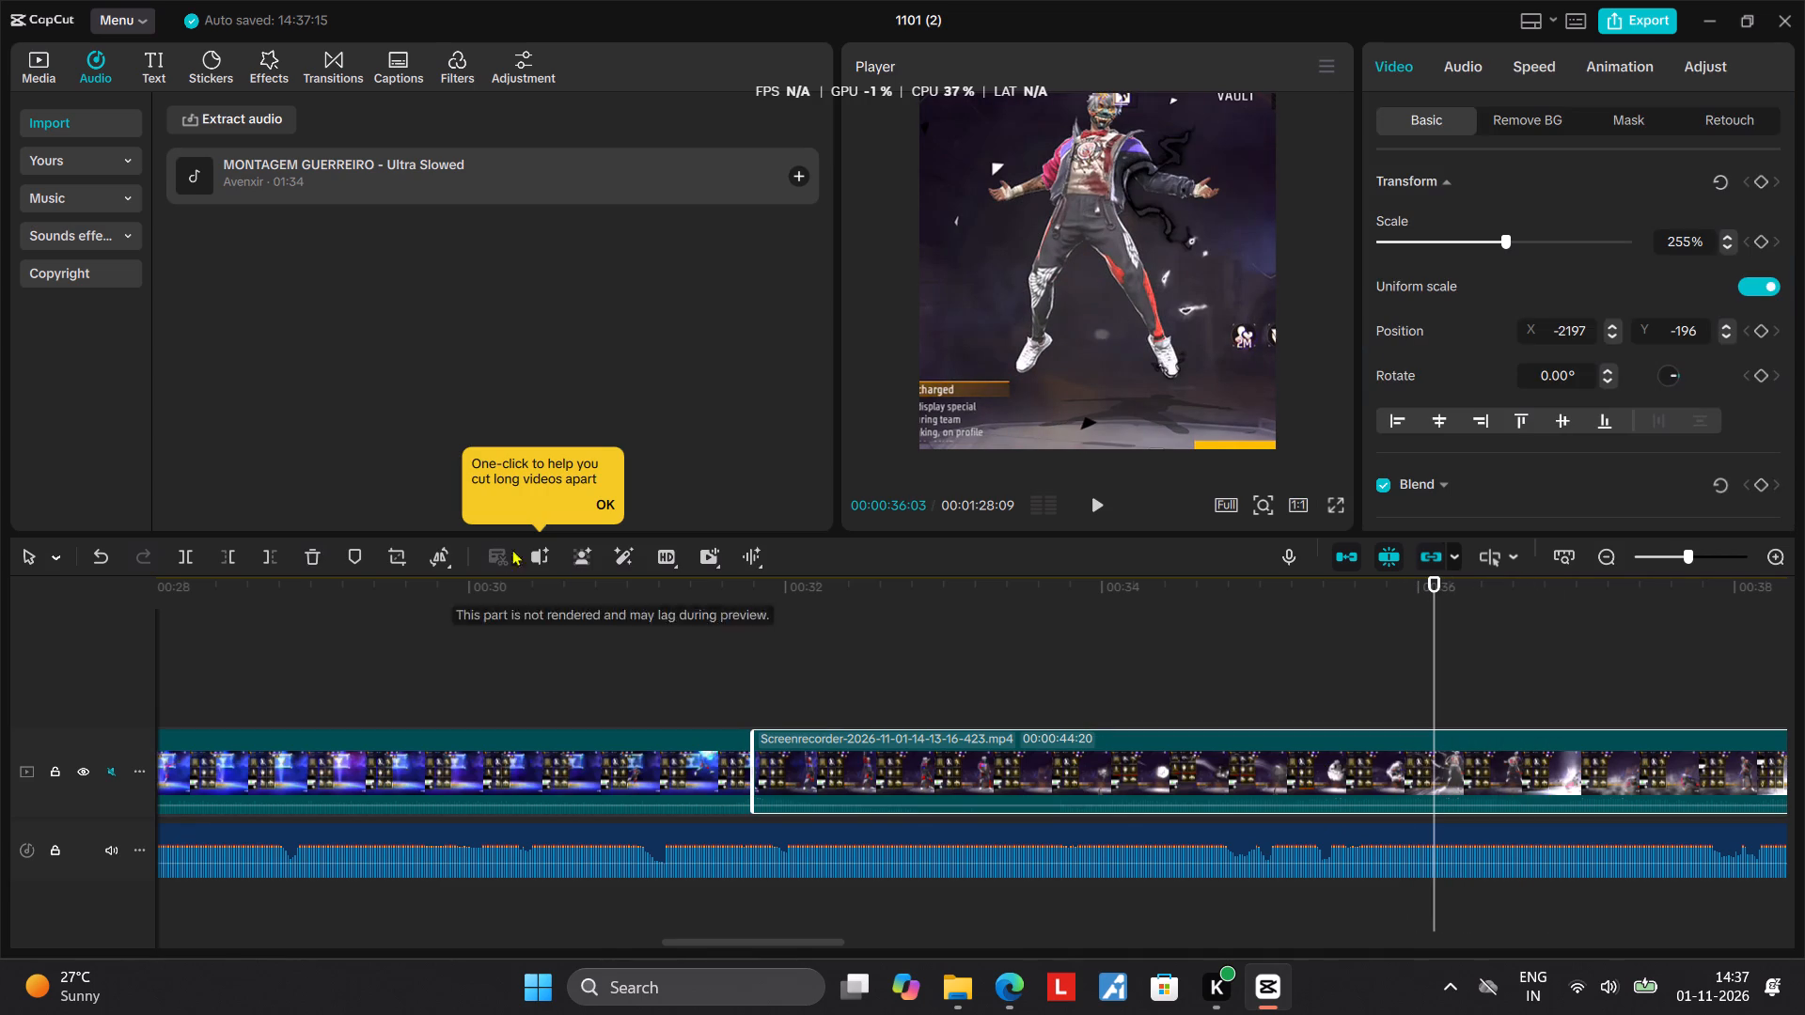
pyautogui.click(179, 565)
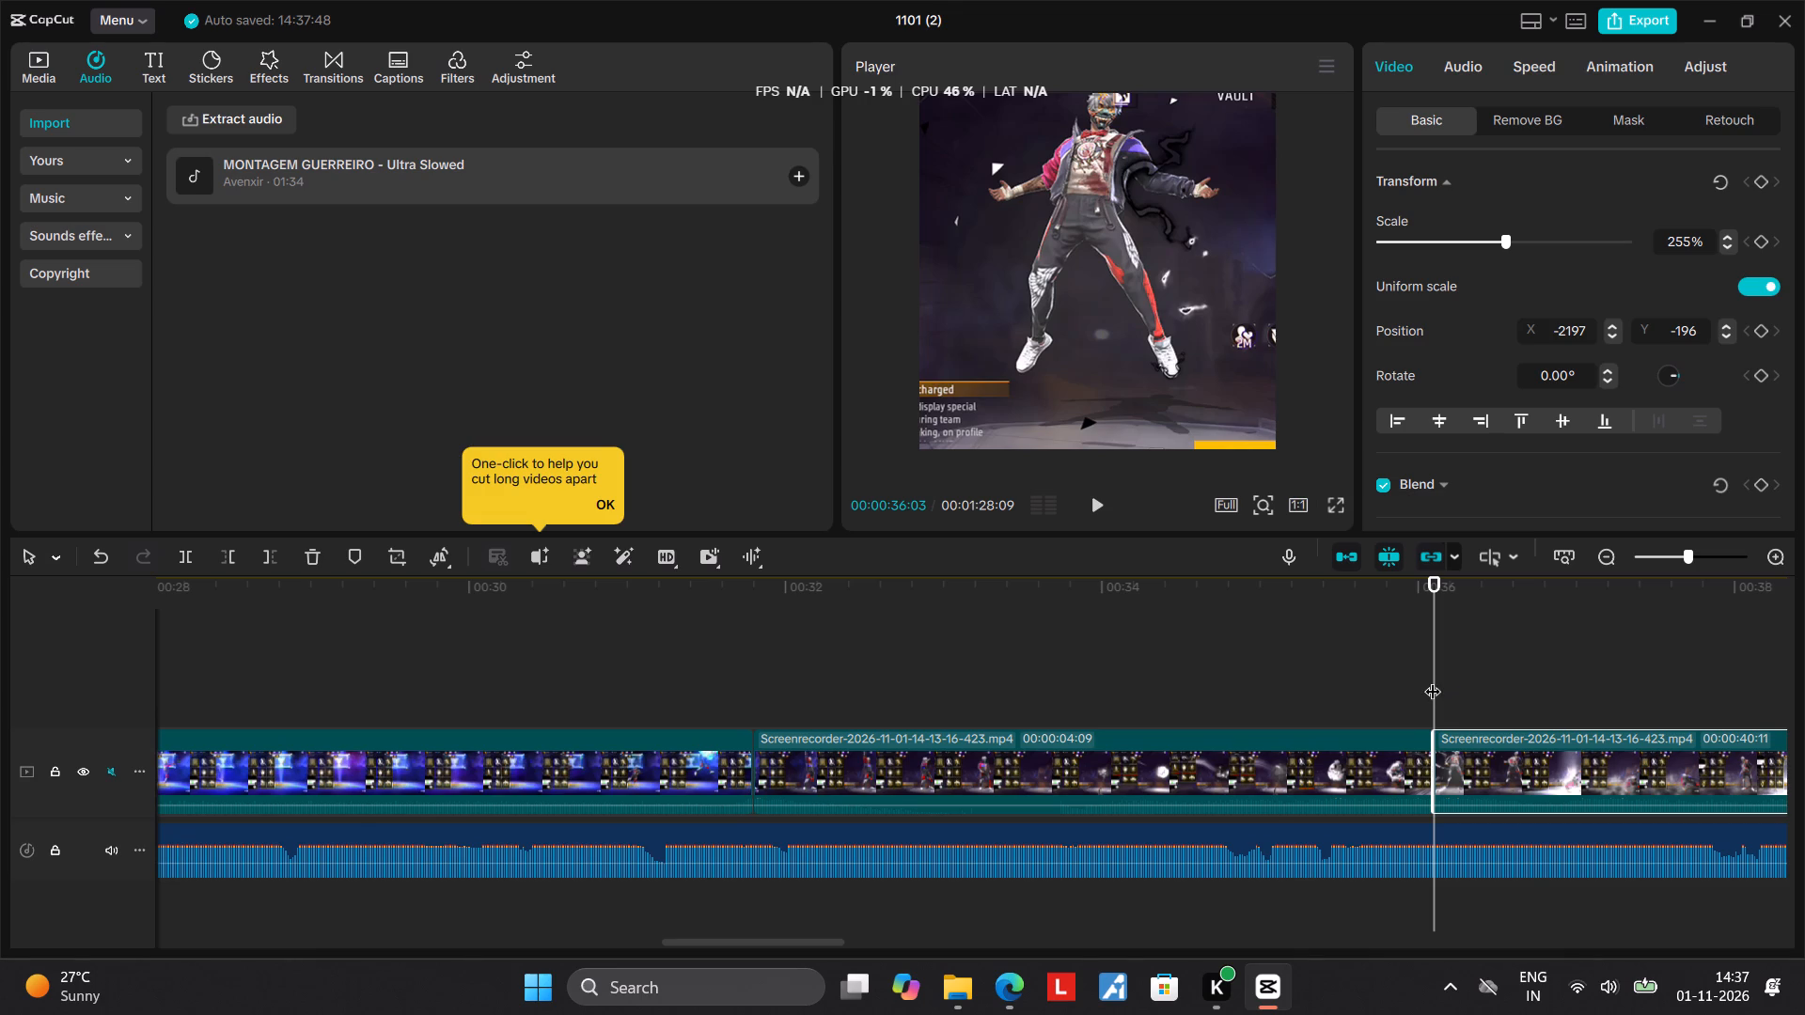
# Split the lightning-jump footage again at 00:00:36:23, where the character lands, to isolate a short piece.
pyautogui.moveTo(1433, 679); pyautogui.dragTo(1481, 684)
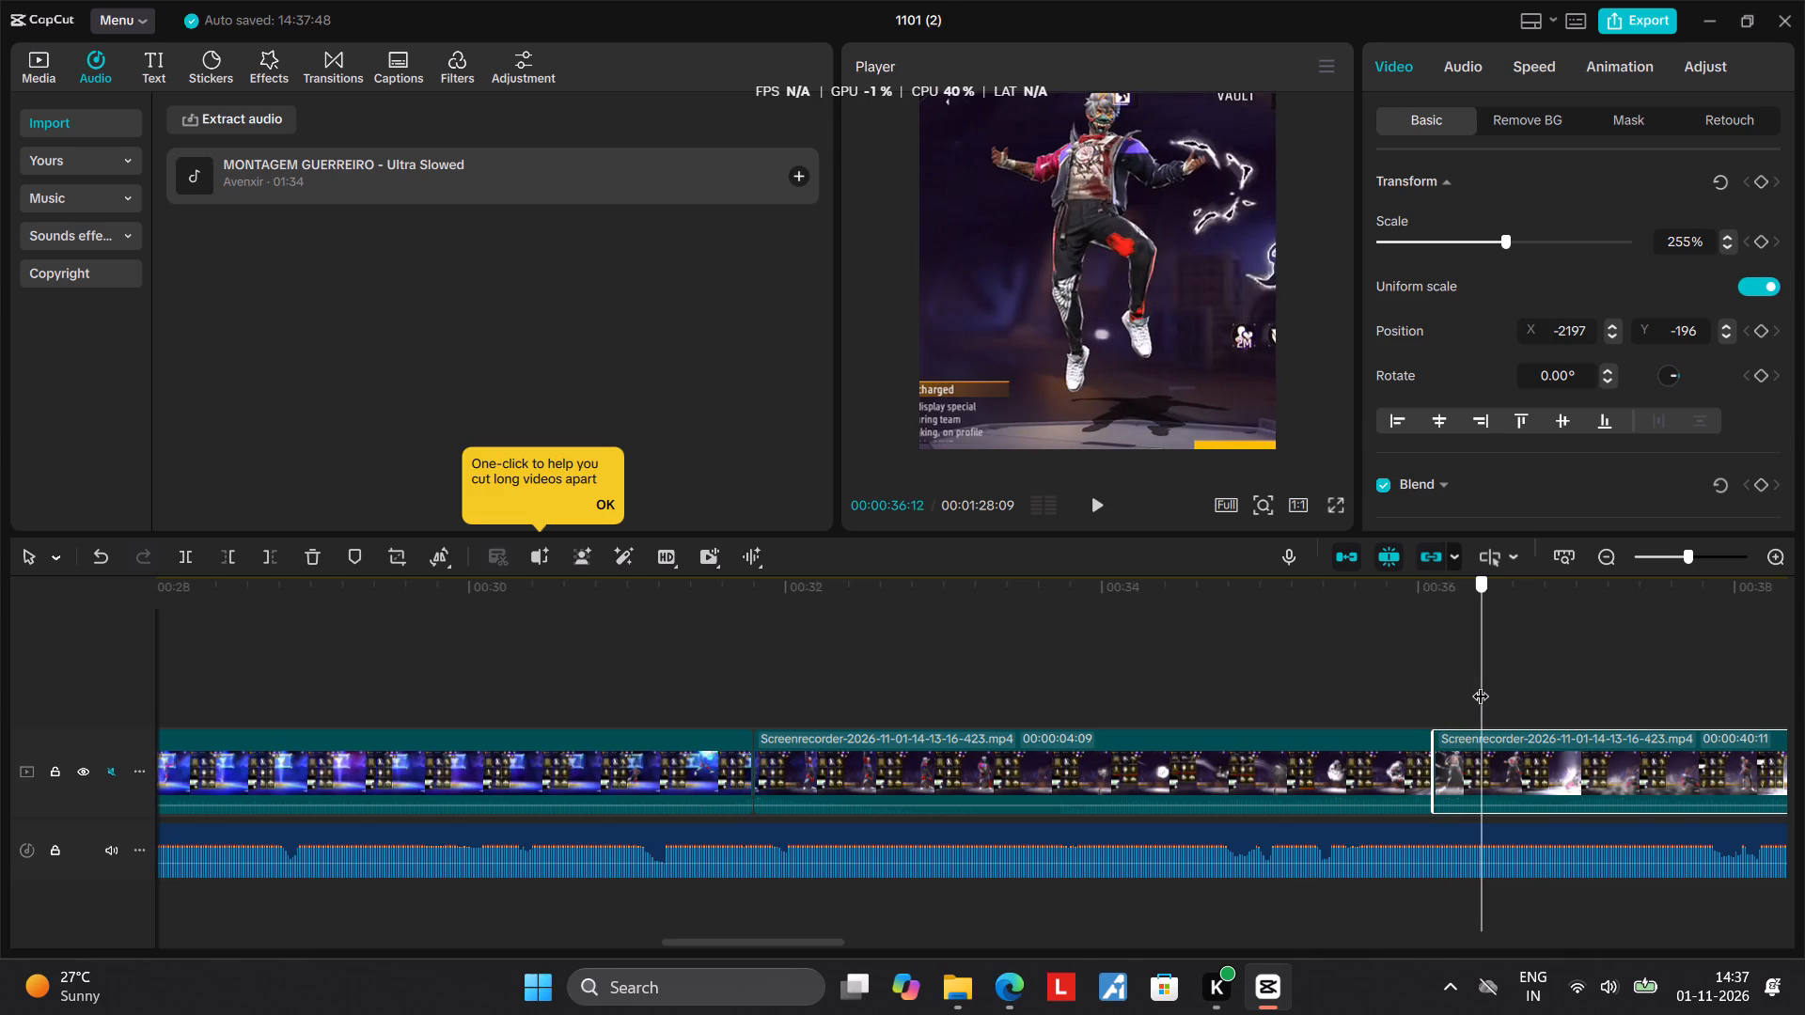
pyautogui.moveTo(1481, 684); pyautogui.dragTo(1530, 695)
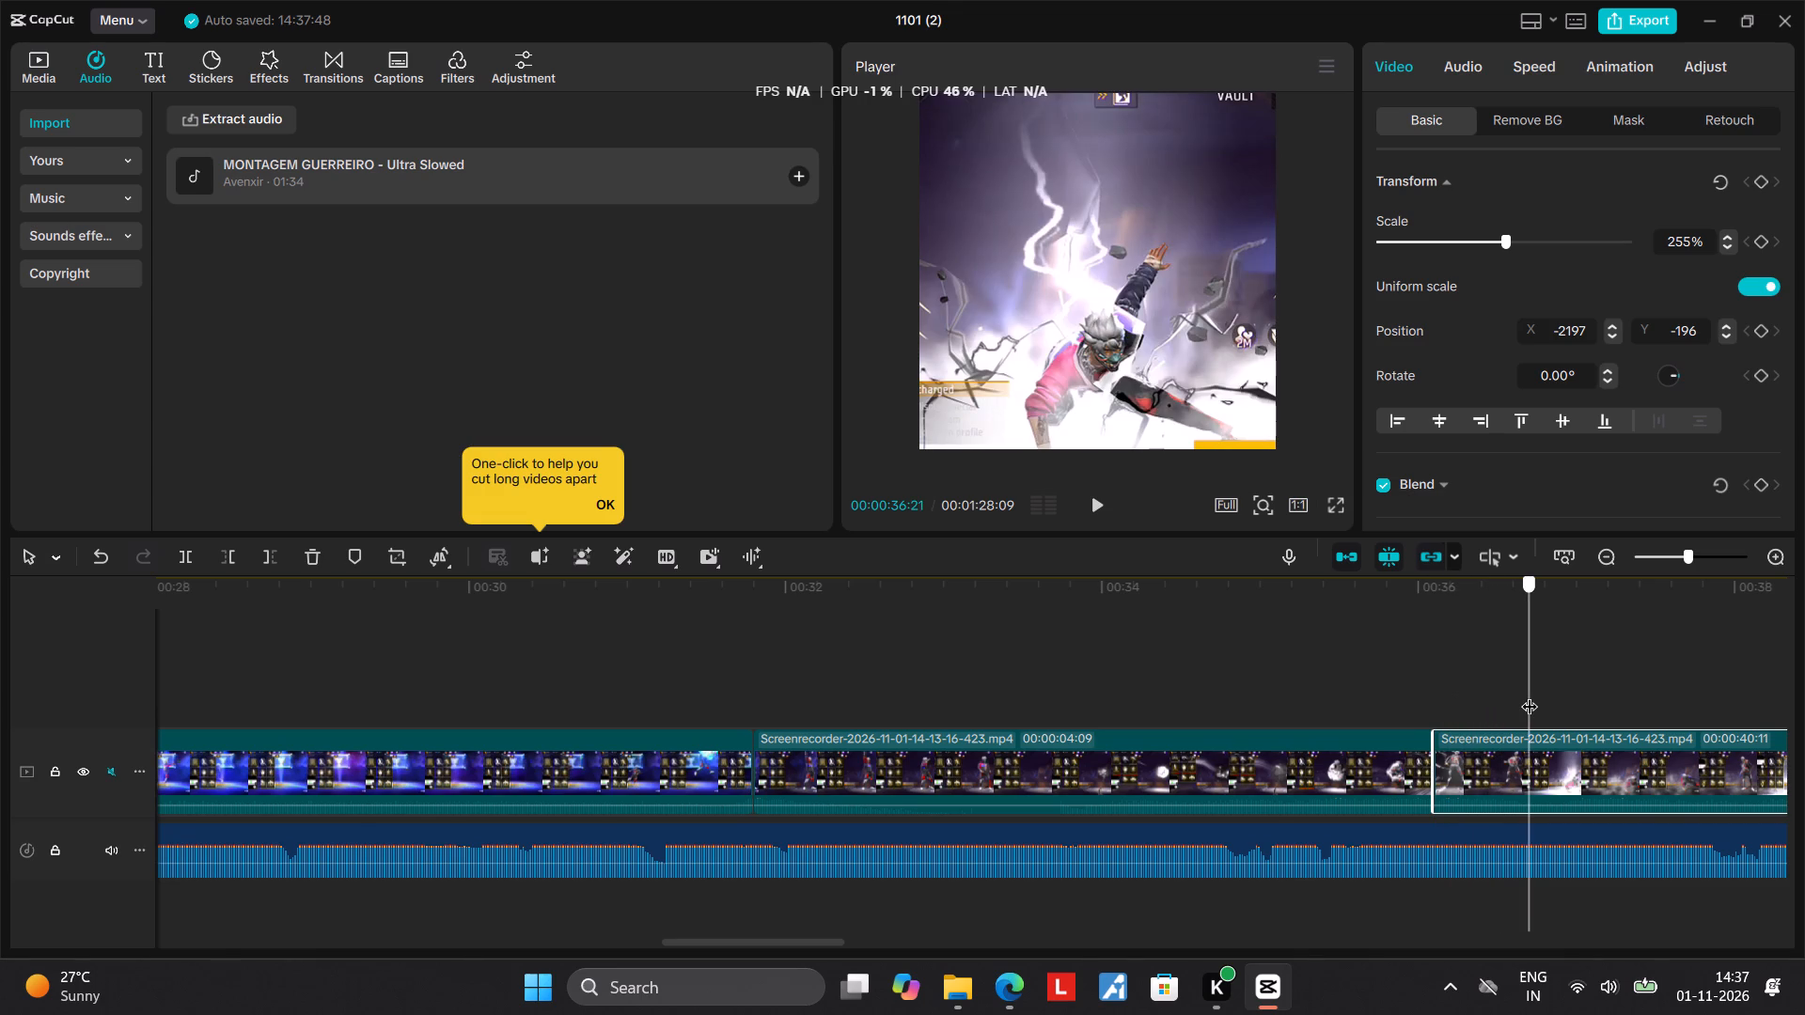
pyautogui.moveTo(1530, 695); pyautogui.dragTo(1537, 696)
pyautogui.click(1440, 767)
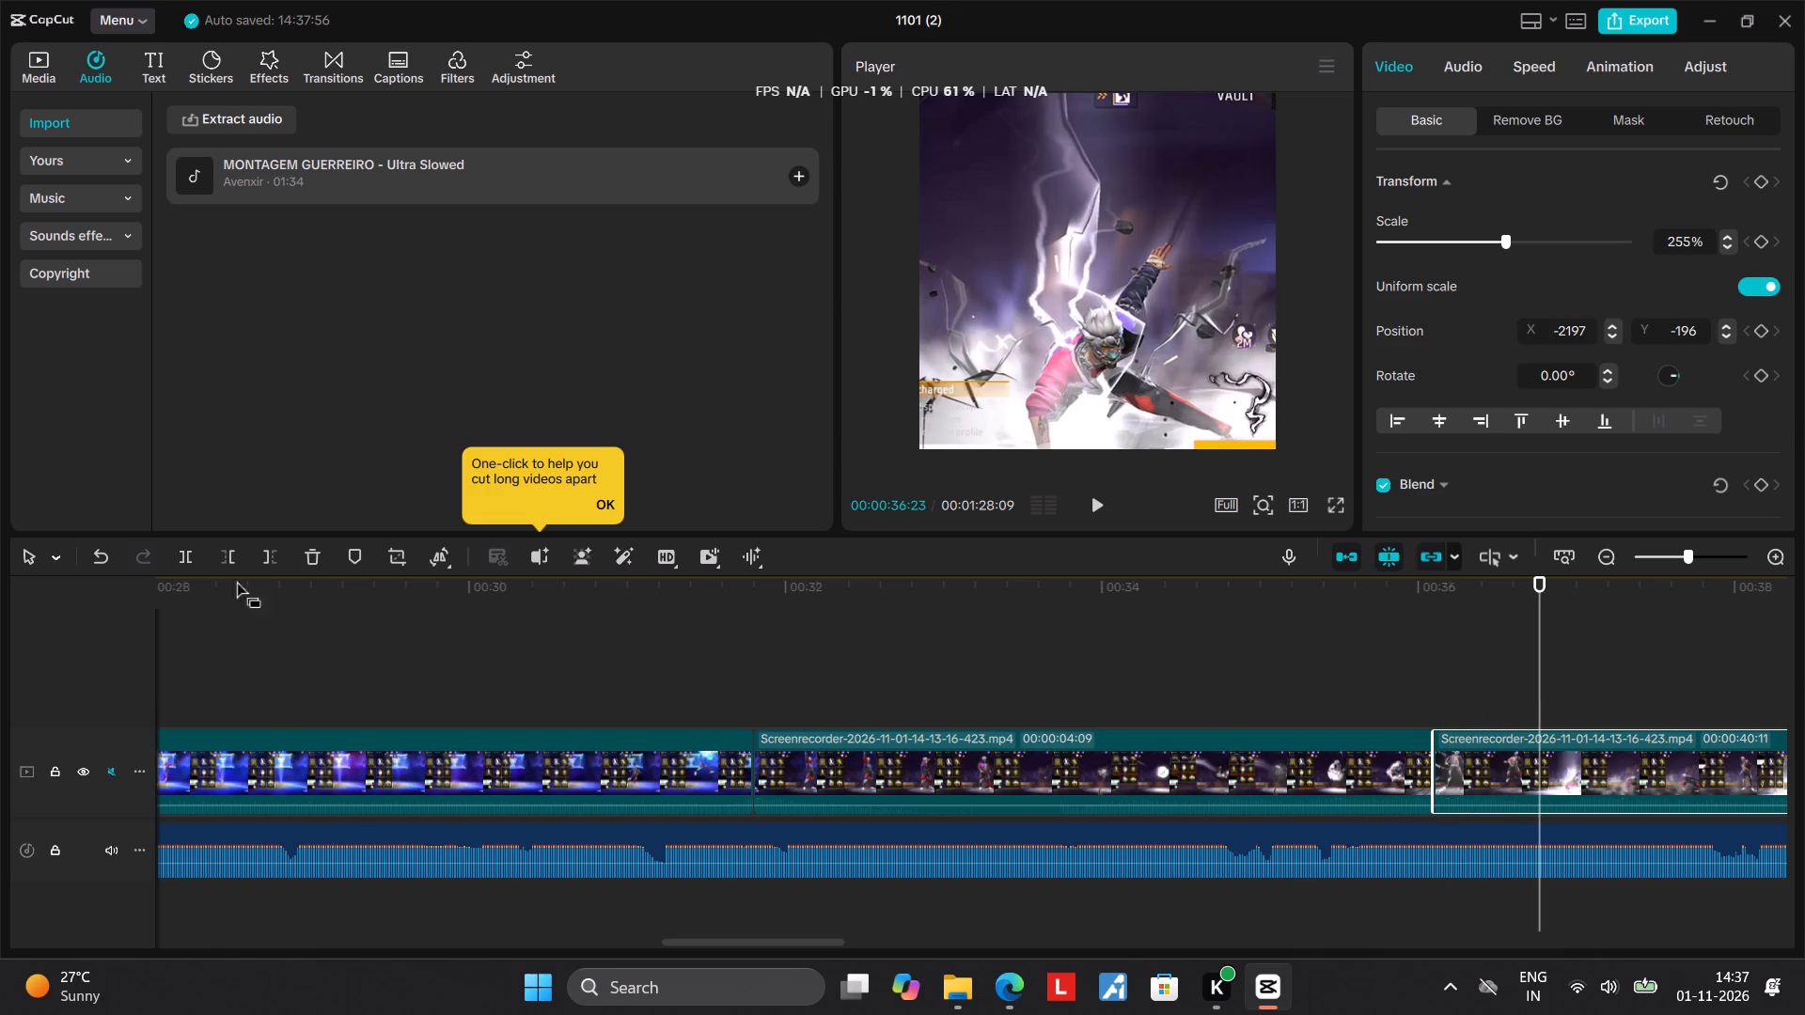
pyautogui.click(175, 549)
# Move the isolated lightning-jump piece on the main track to directly after the reversed light-beam segment.
pyautogui.moveTo(1483, 771); pyautogui.dragTo(111, 710)
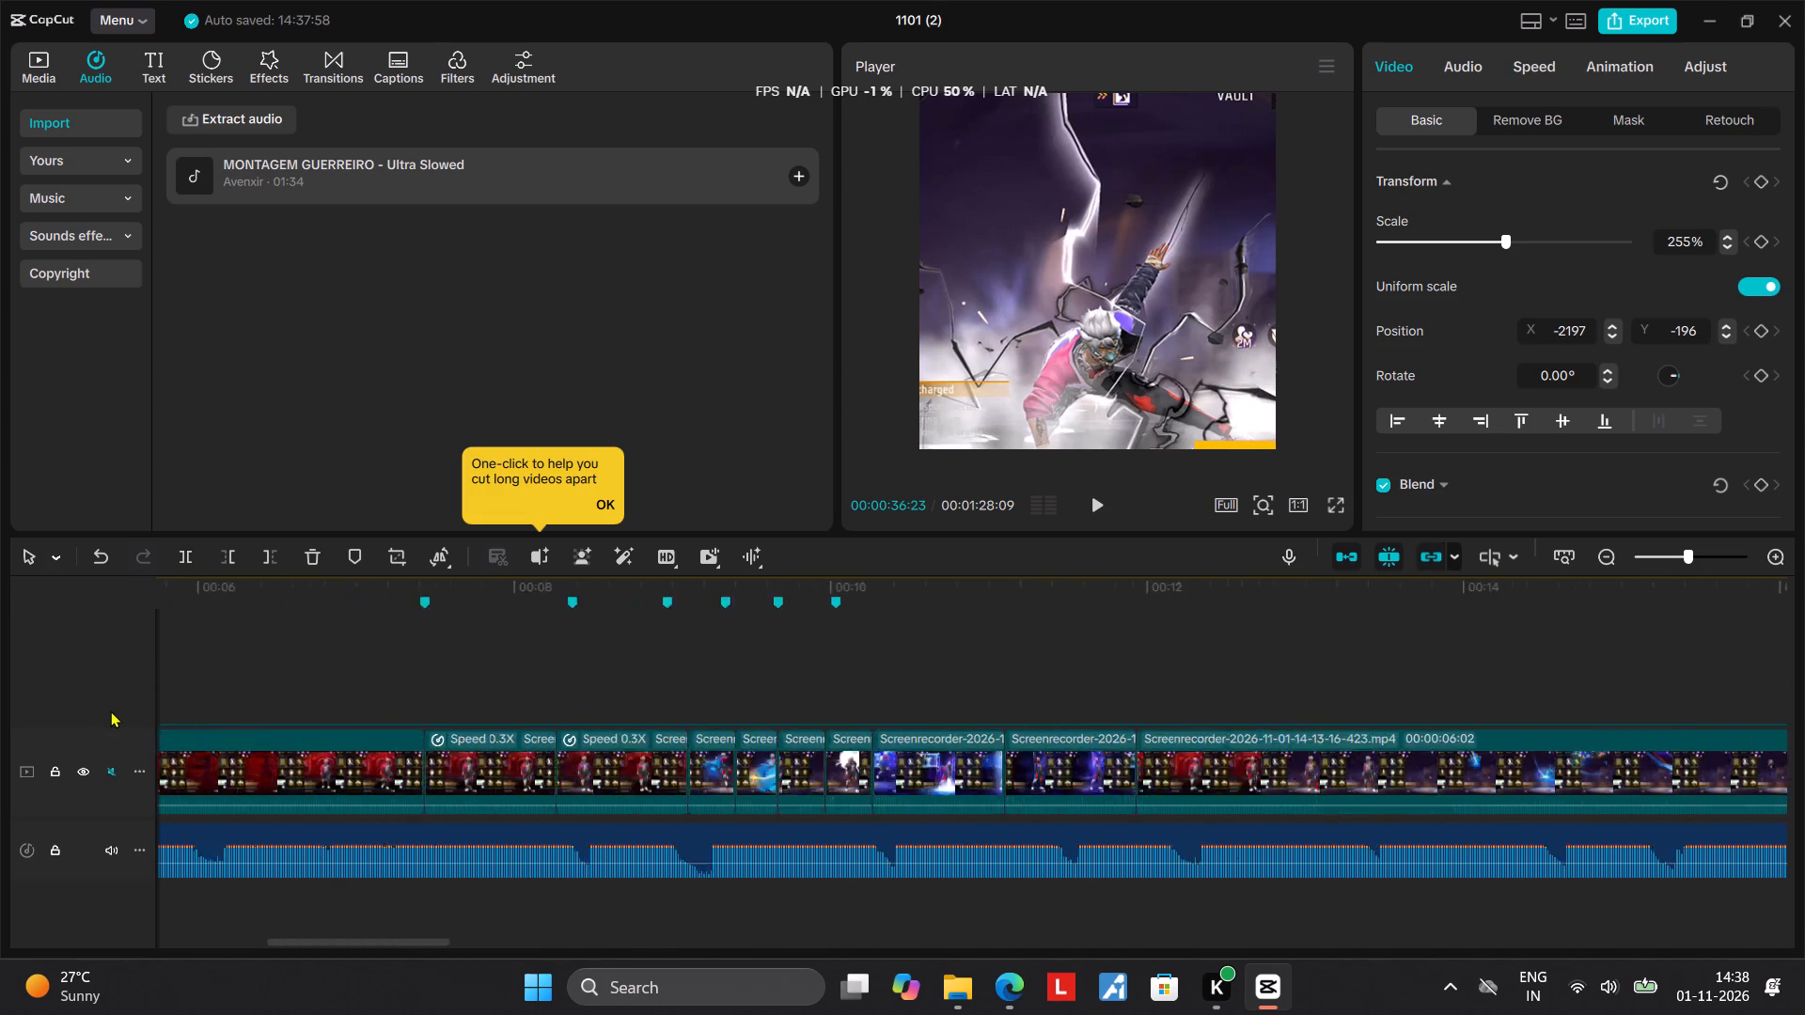
pyautogui.moveTo(111, 710); pyautogui.dragTo(528, 742)
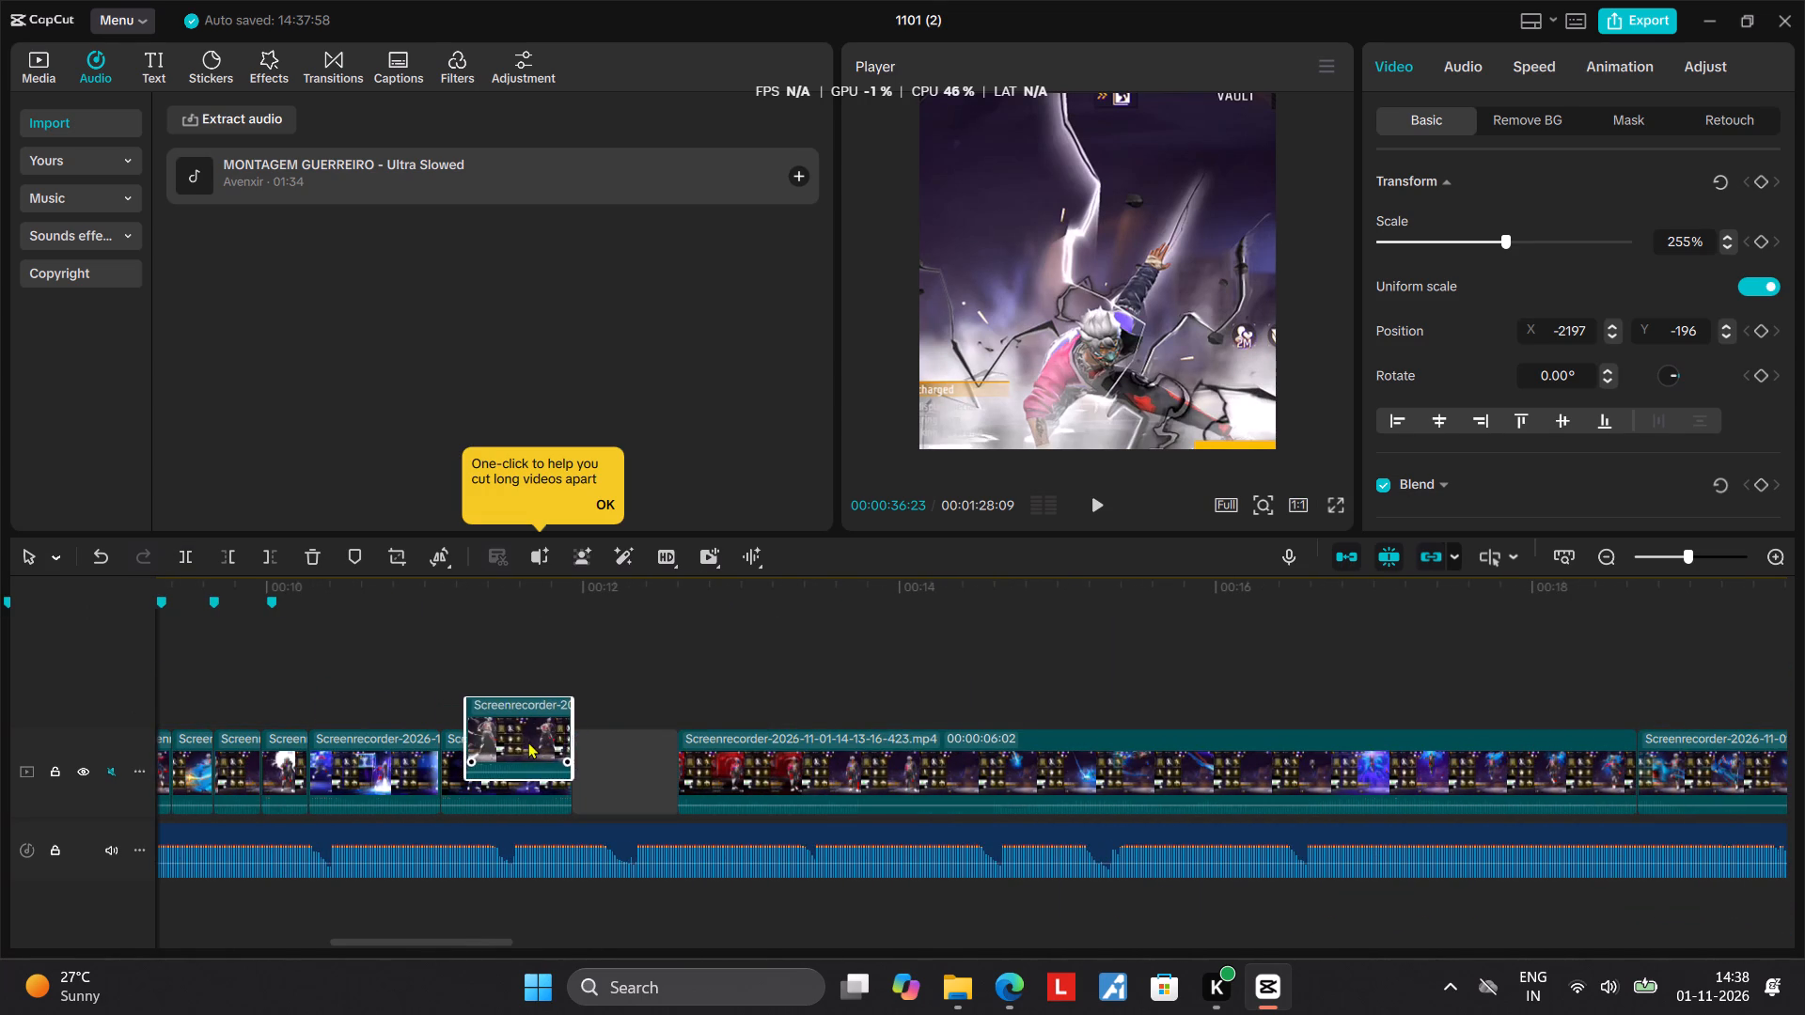
pyautogui.moveTo(528, 742); pyautogui.dragTo(637, 768)
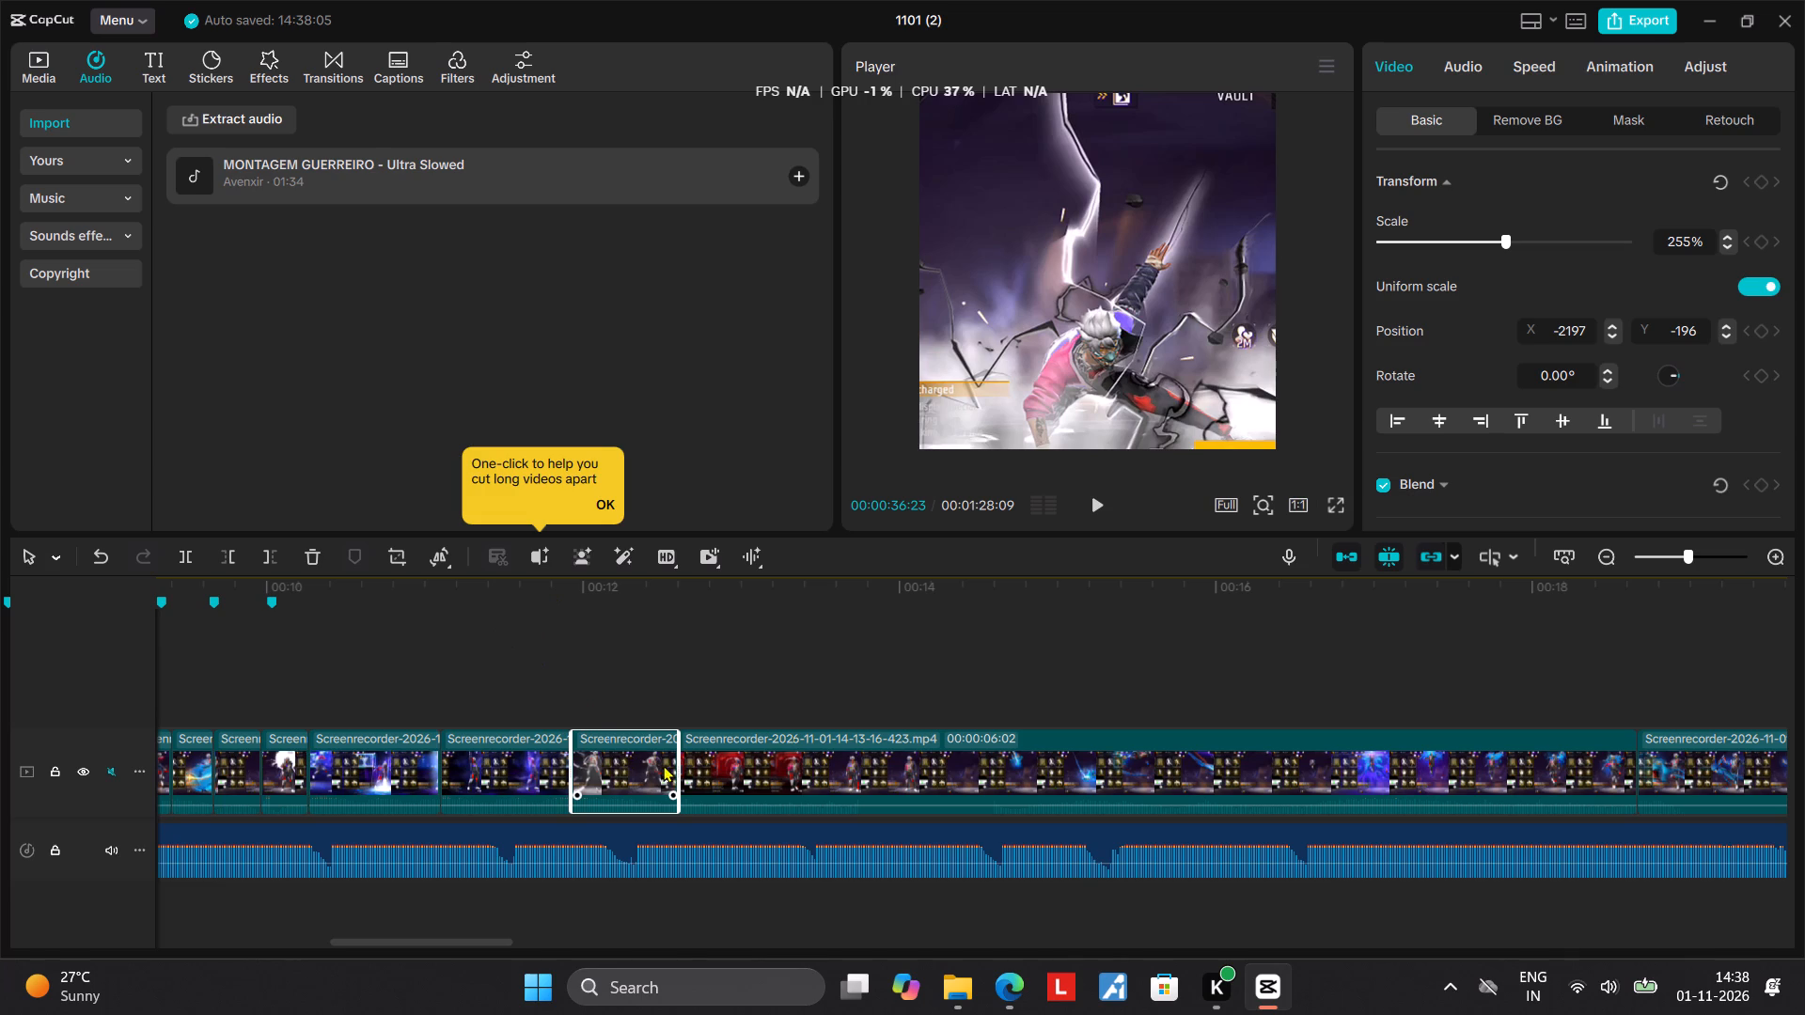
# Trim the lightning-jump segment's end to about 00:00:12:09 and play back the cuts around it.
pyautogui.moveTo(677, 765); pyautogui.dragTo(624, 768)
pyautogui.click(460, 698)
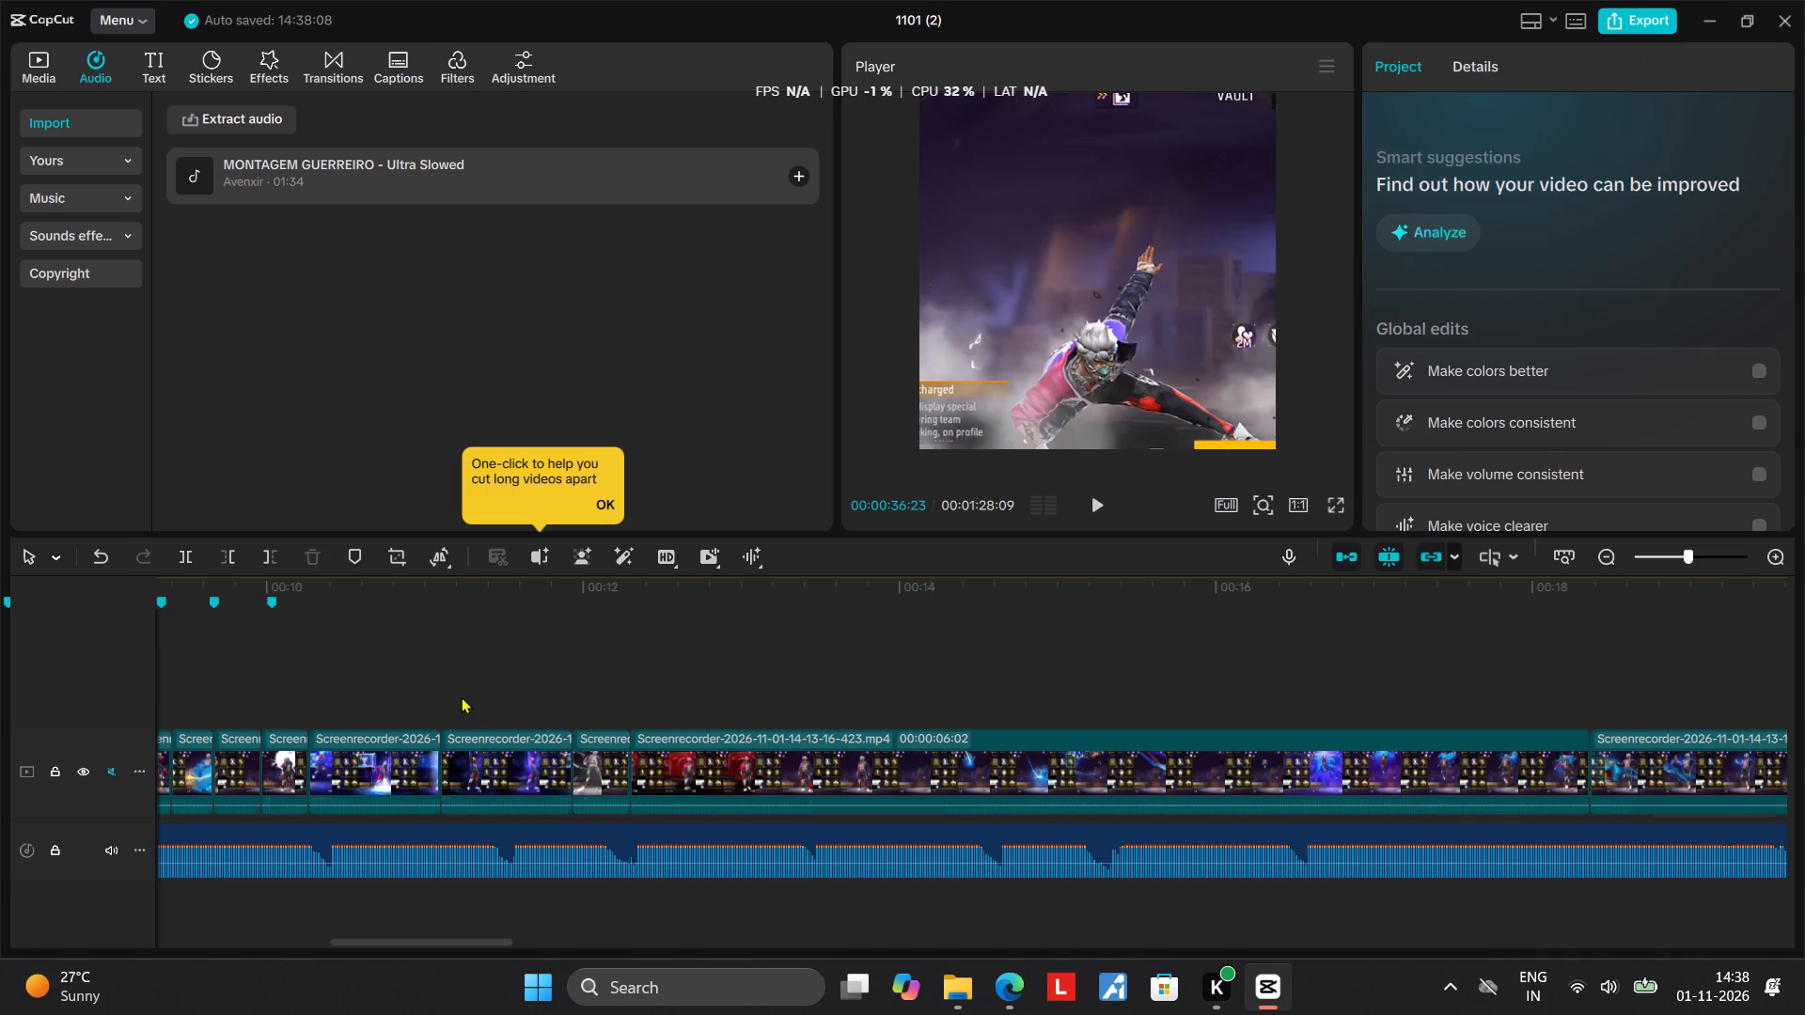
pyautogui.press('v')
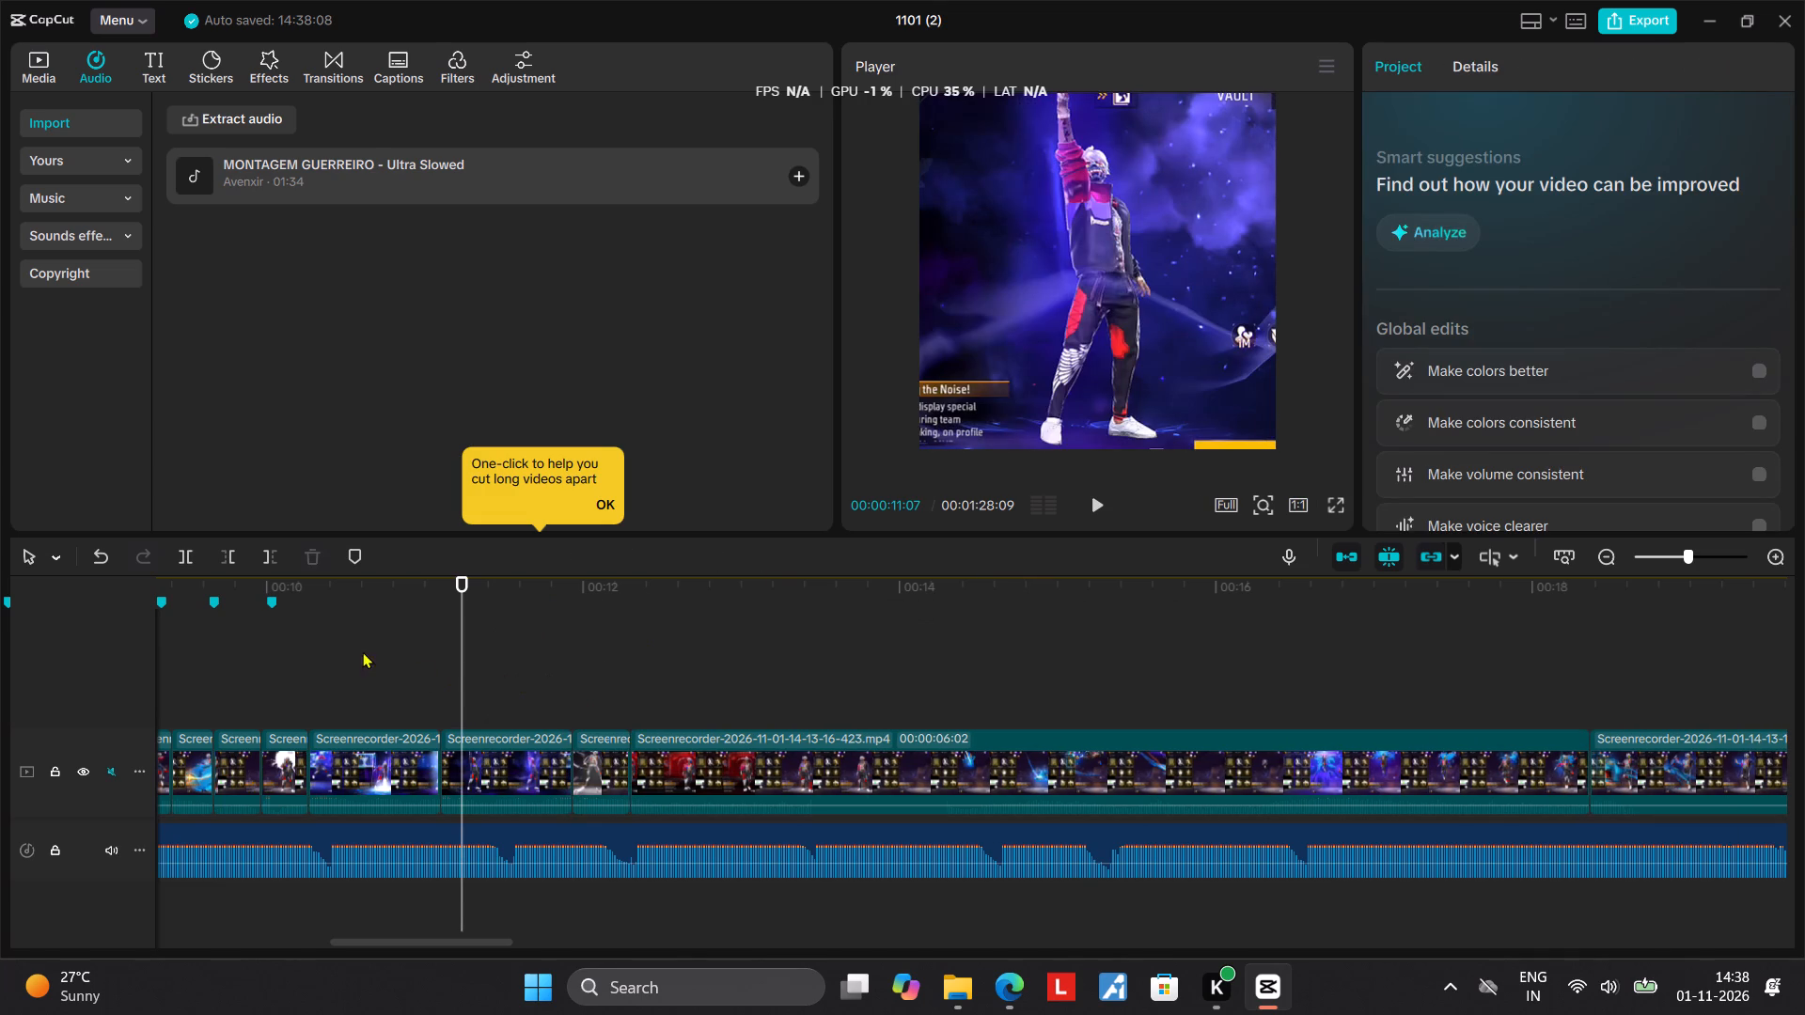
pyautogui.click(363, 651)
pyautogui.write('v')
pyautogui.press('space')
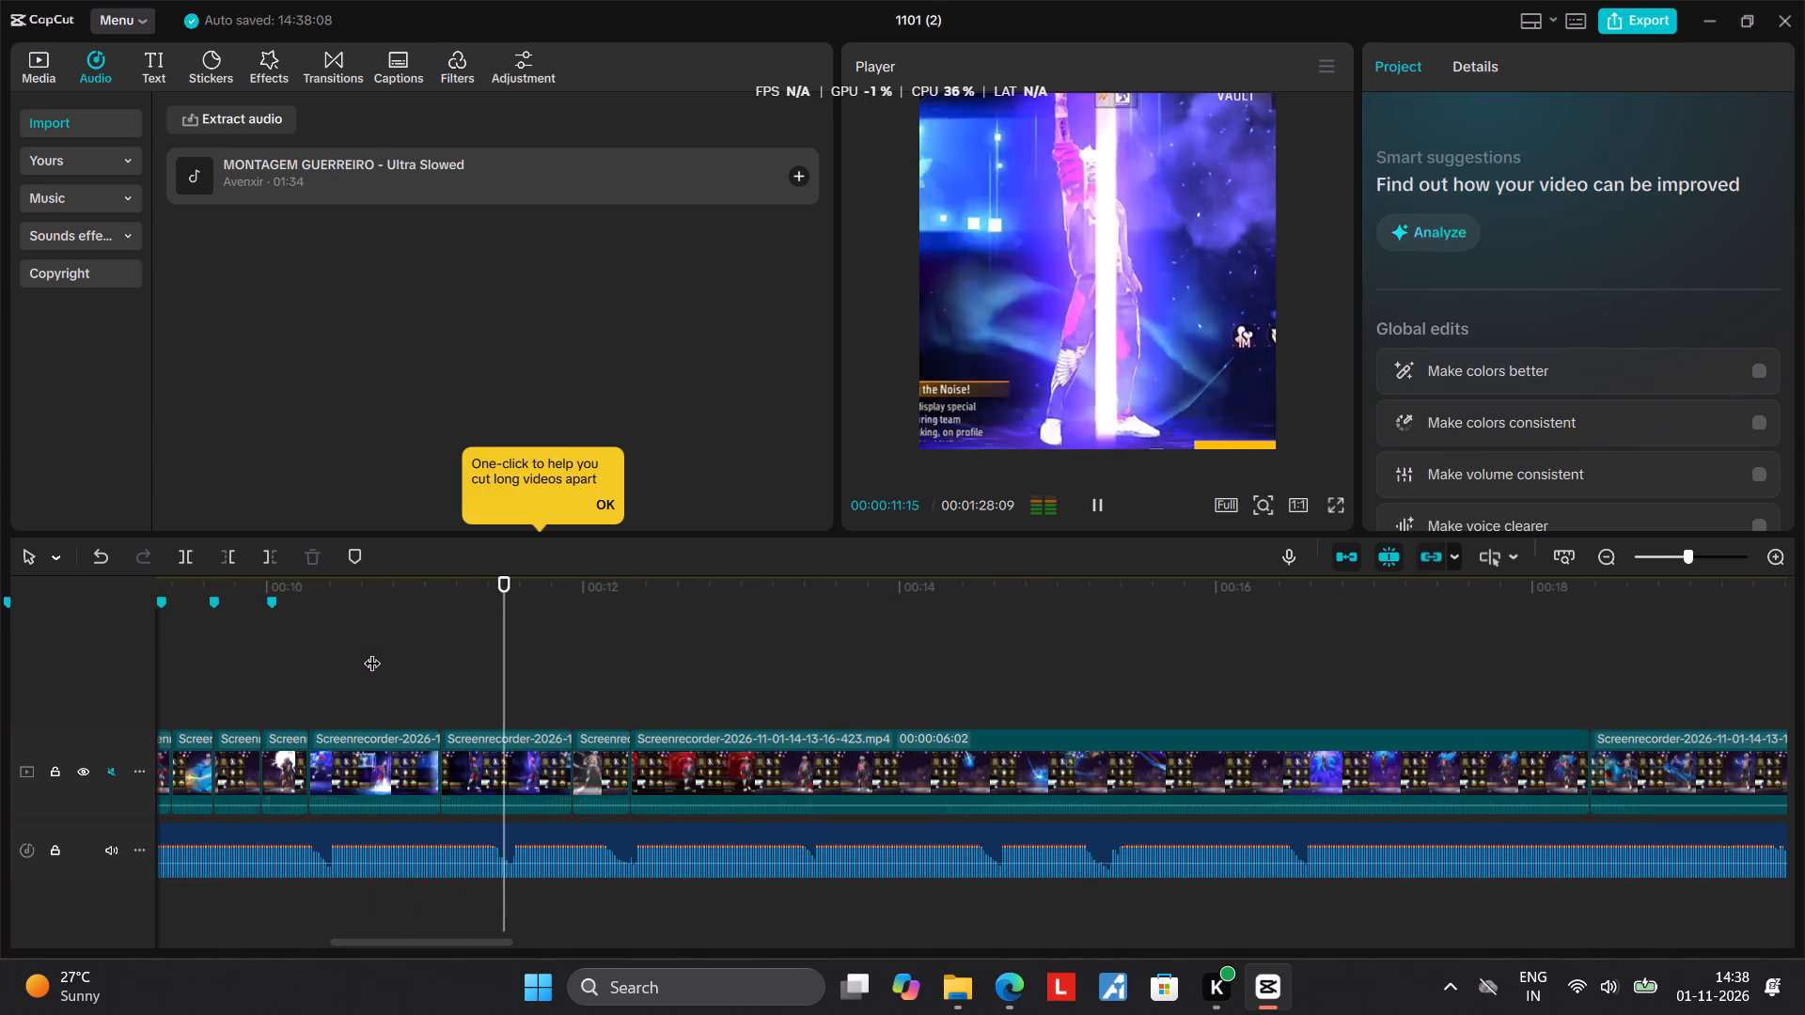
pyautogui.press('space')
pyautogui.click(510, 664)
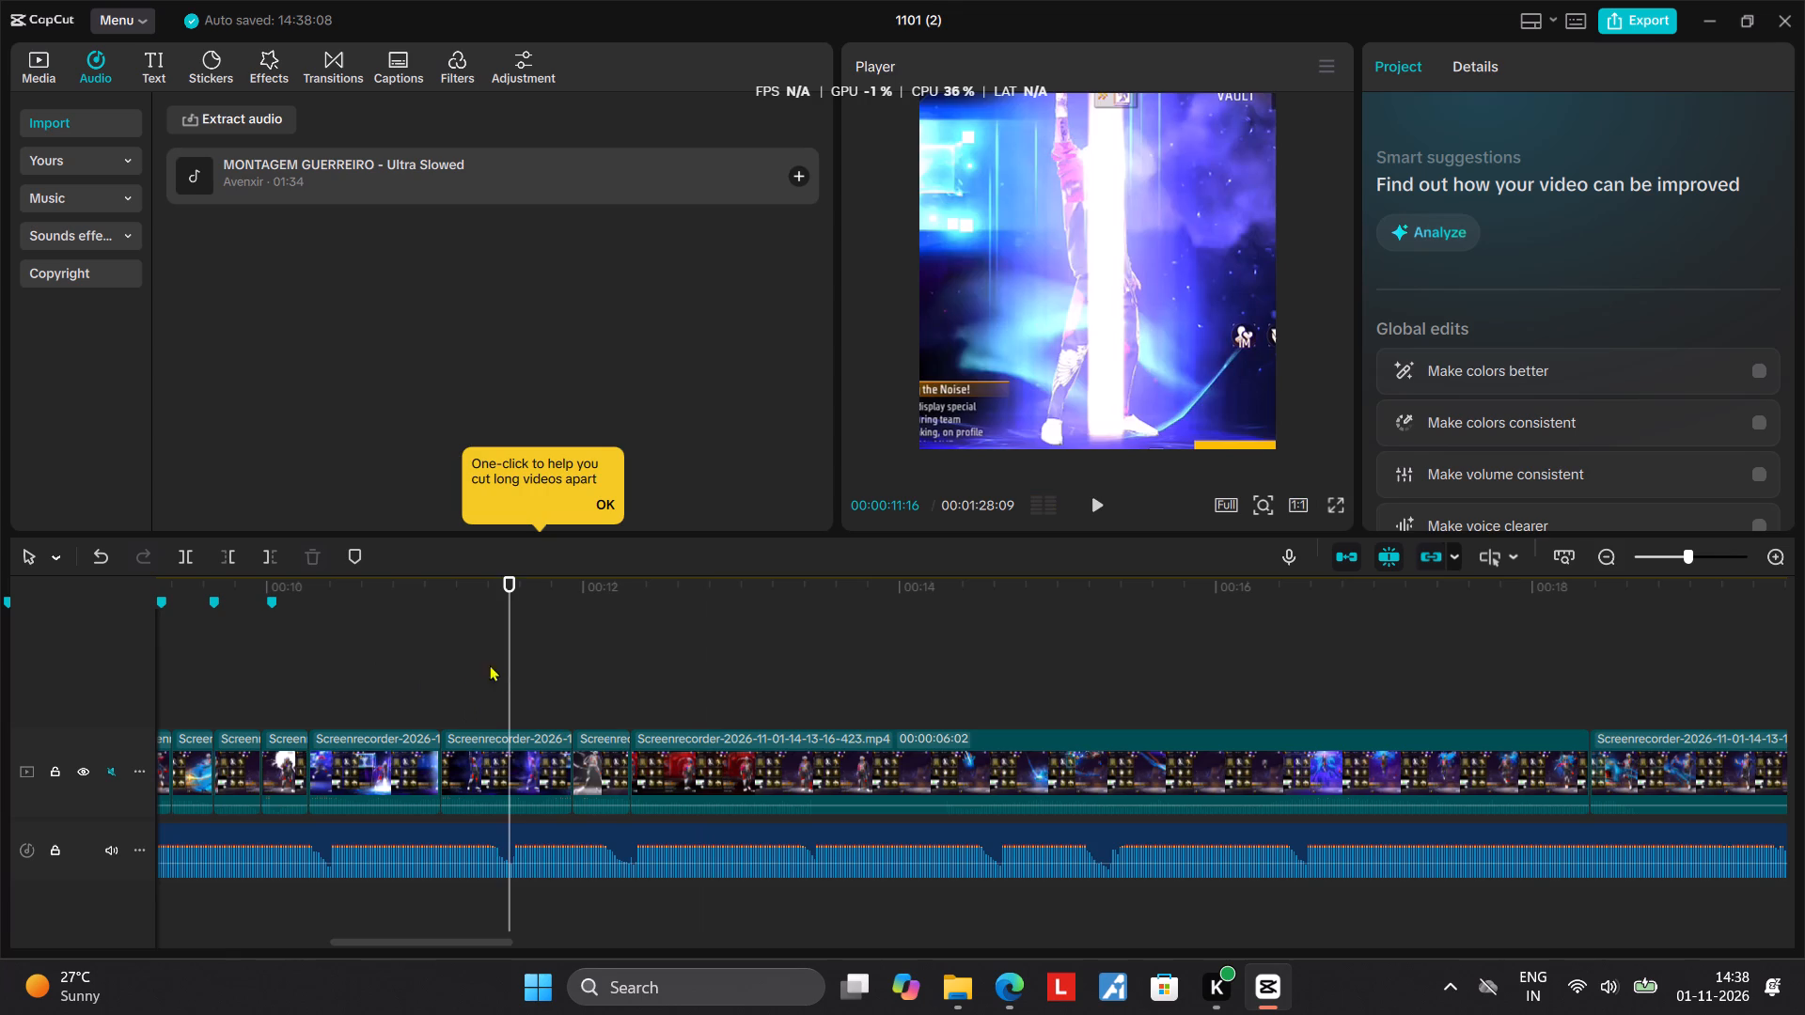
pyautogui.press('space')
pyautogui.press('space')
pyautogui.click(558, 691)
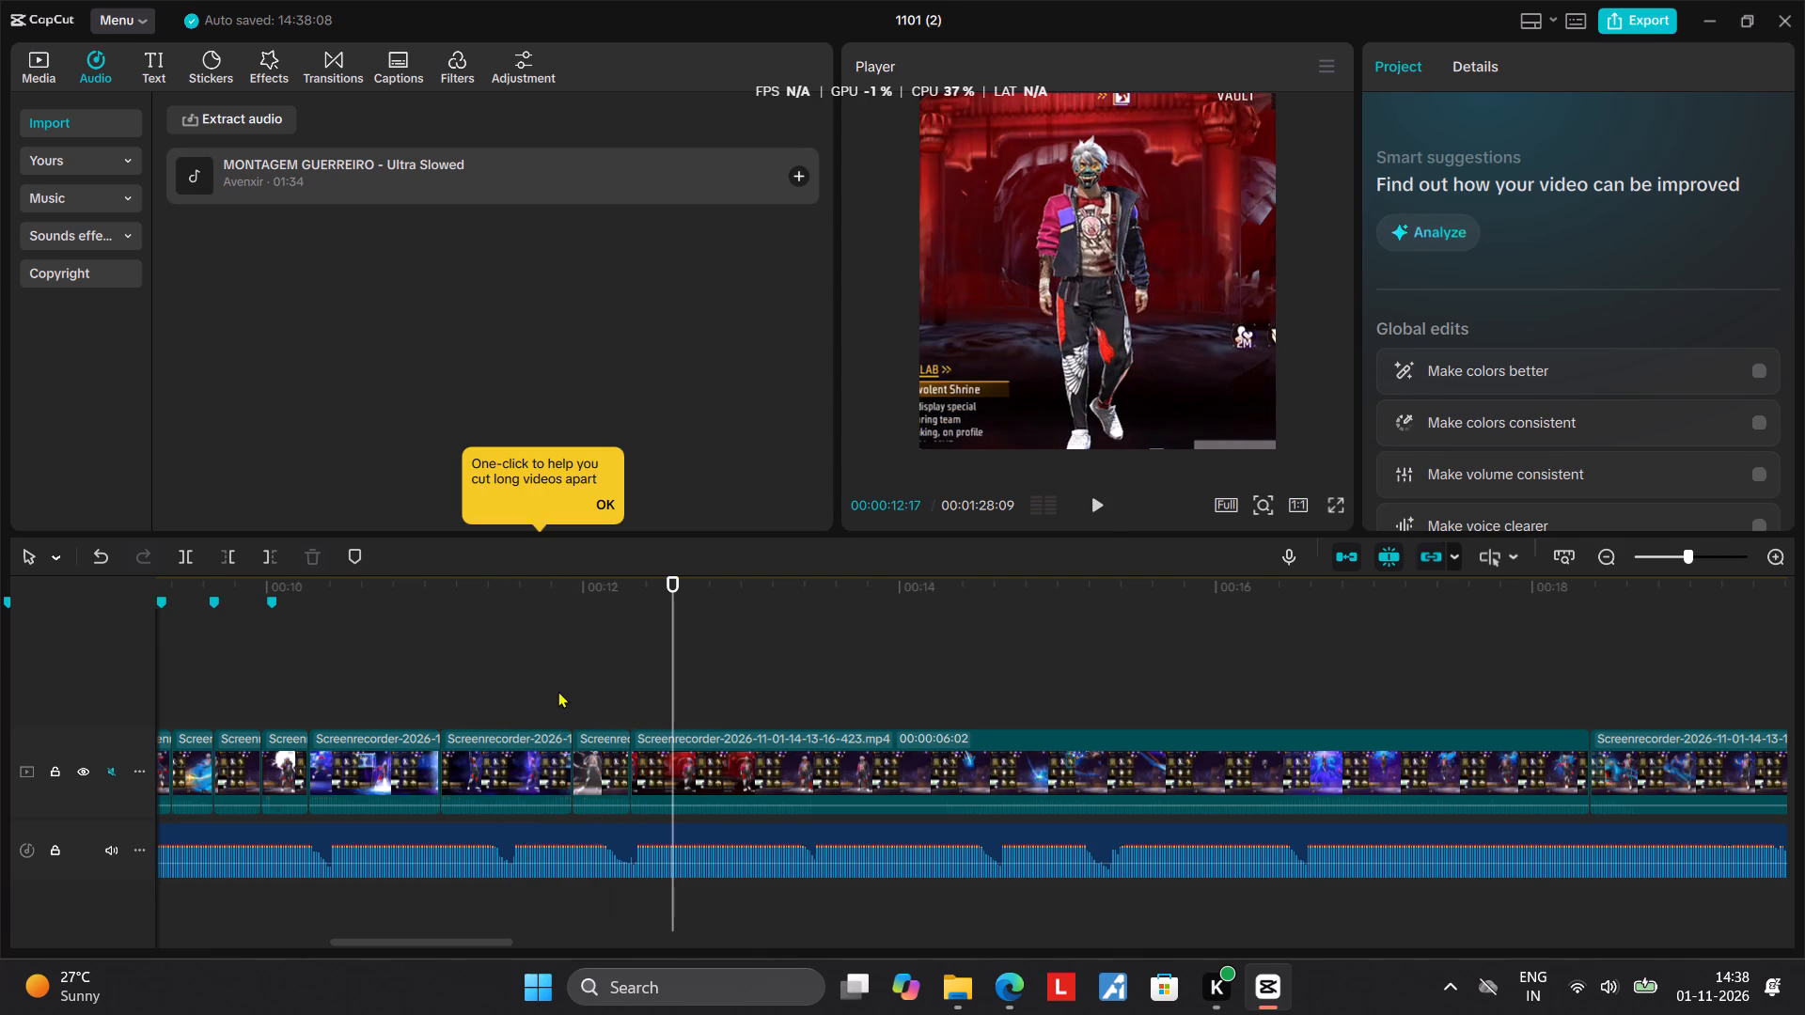
# Extend the lightning-jump segment's end to about 00:00:13:04 to include more of the landing.
pyautogui.moveTo(558, 691); pyautogui.dragTo(628, 708)
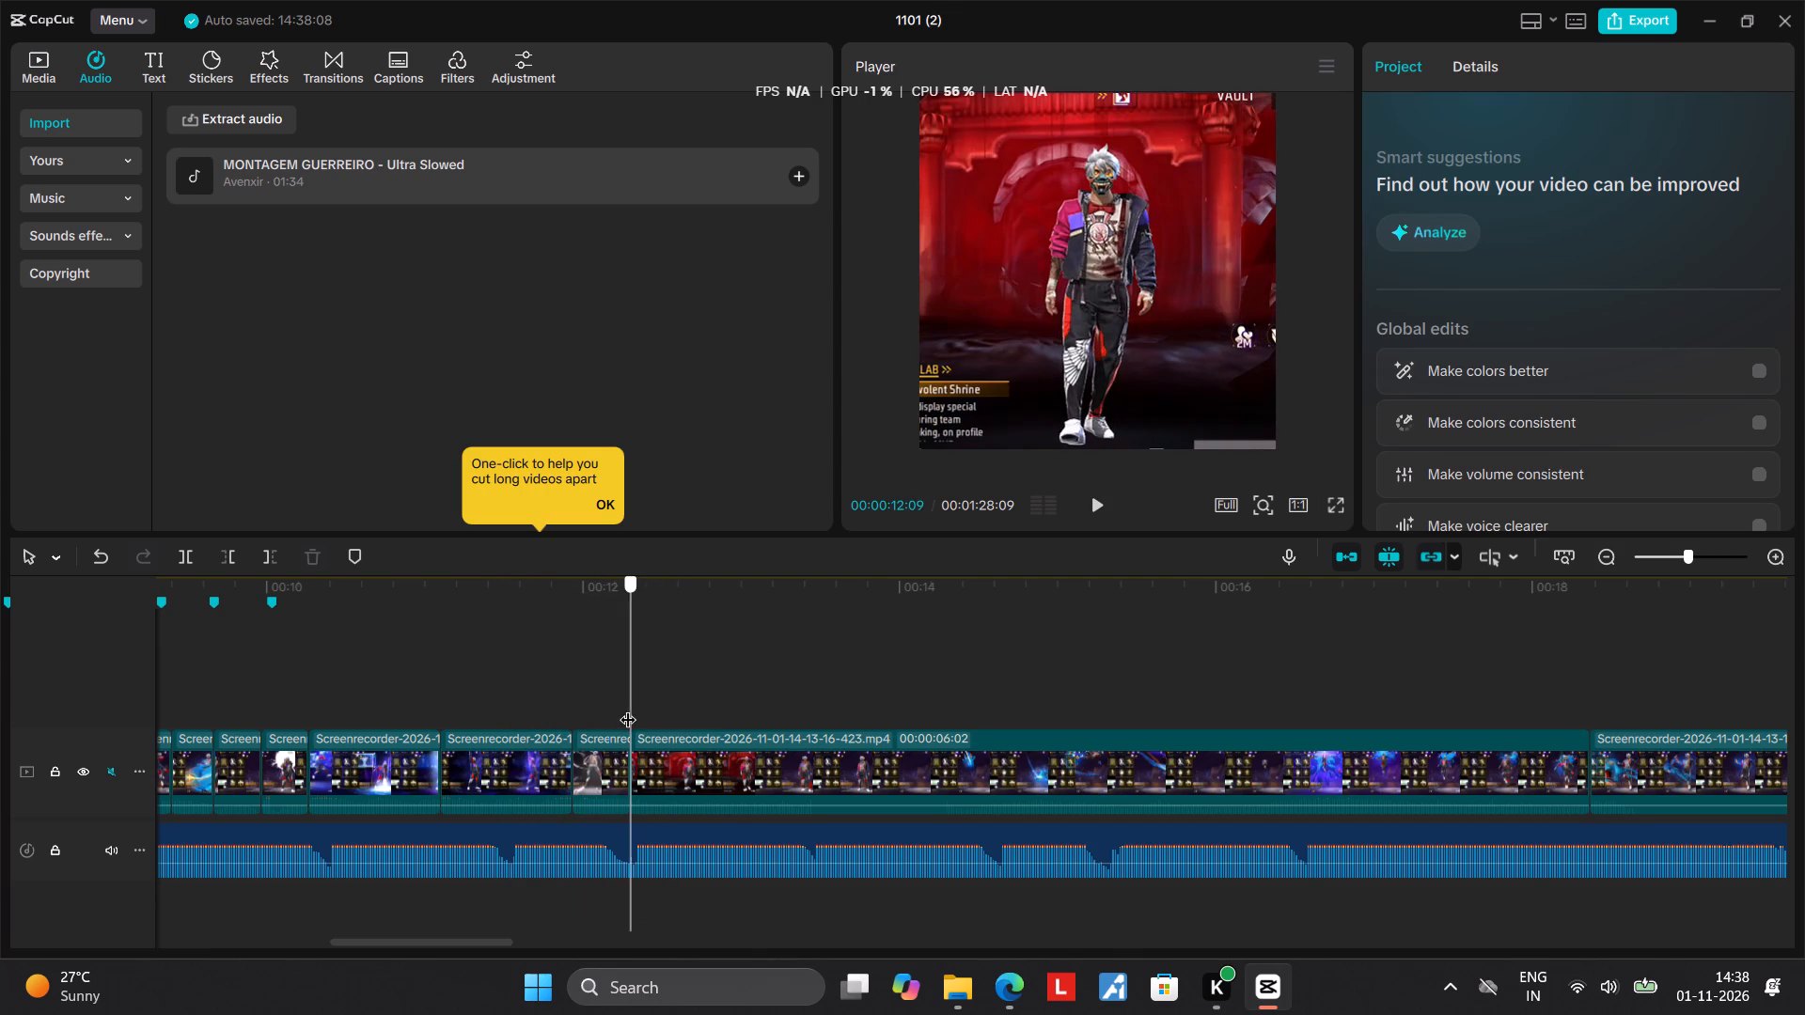
pyautogui.moveTo(628, 708); pyautogui.dragTo(627, 708)
pyautogui.click(598, 772)
pyautogui.moveTo(636, 778); pyautogui.dragTo(712, 778)
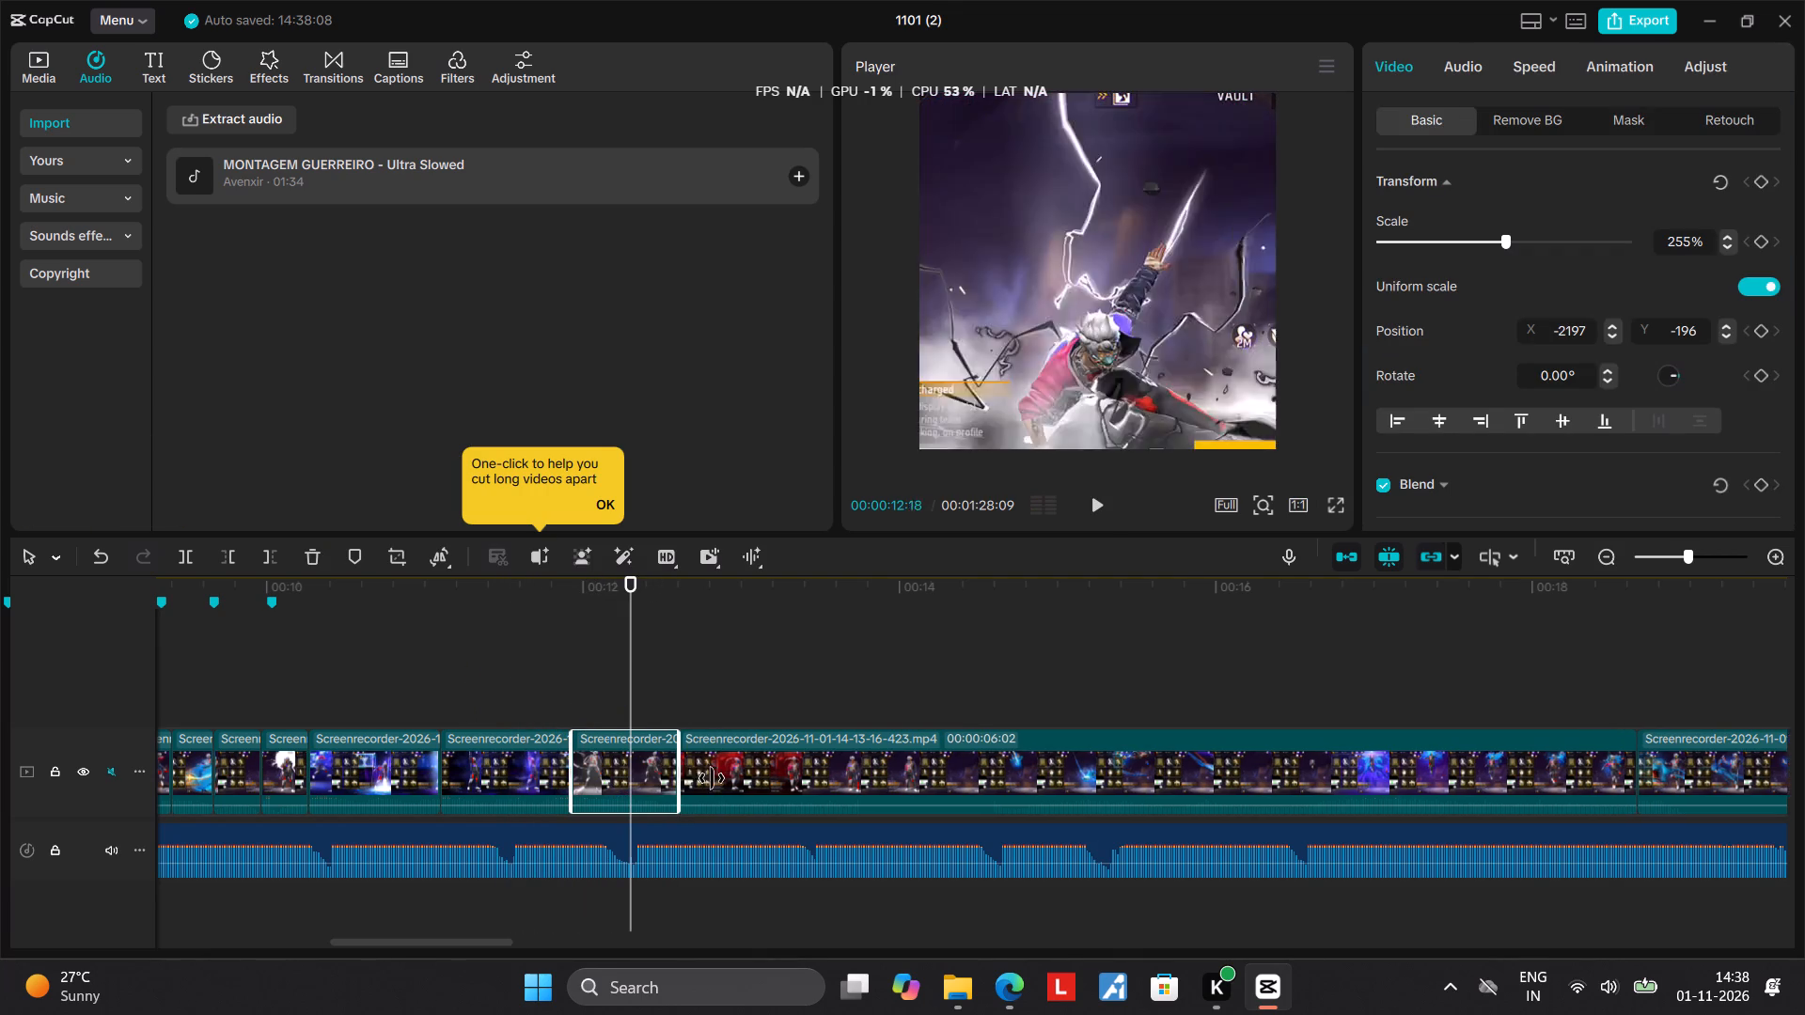
pyautogui.moveTo(712, 778); pyautogui.dragTo(762, 778)
# Remove the part of the lightning-jump segment before 00:00:12:09.
pyautogui.click(629, 699)
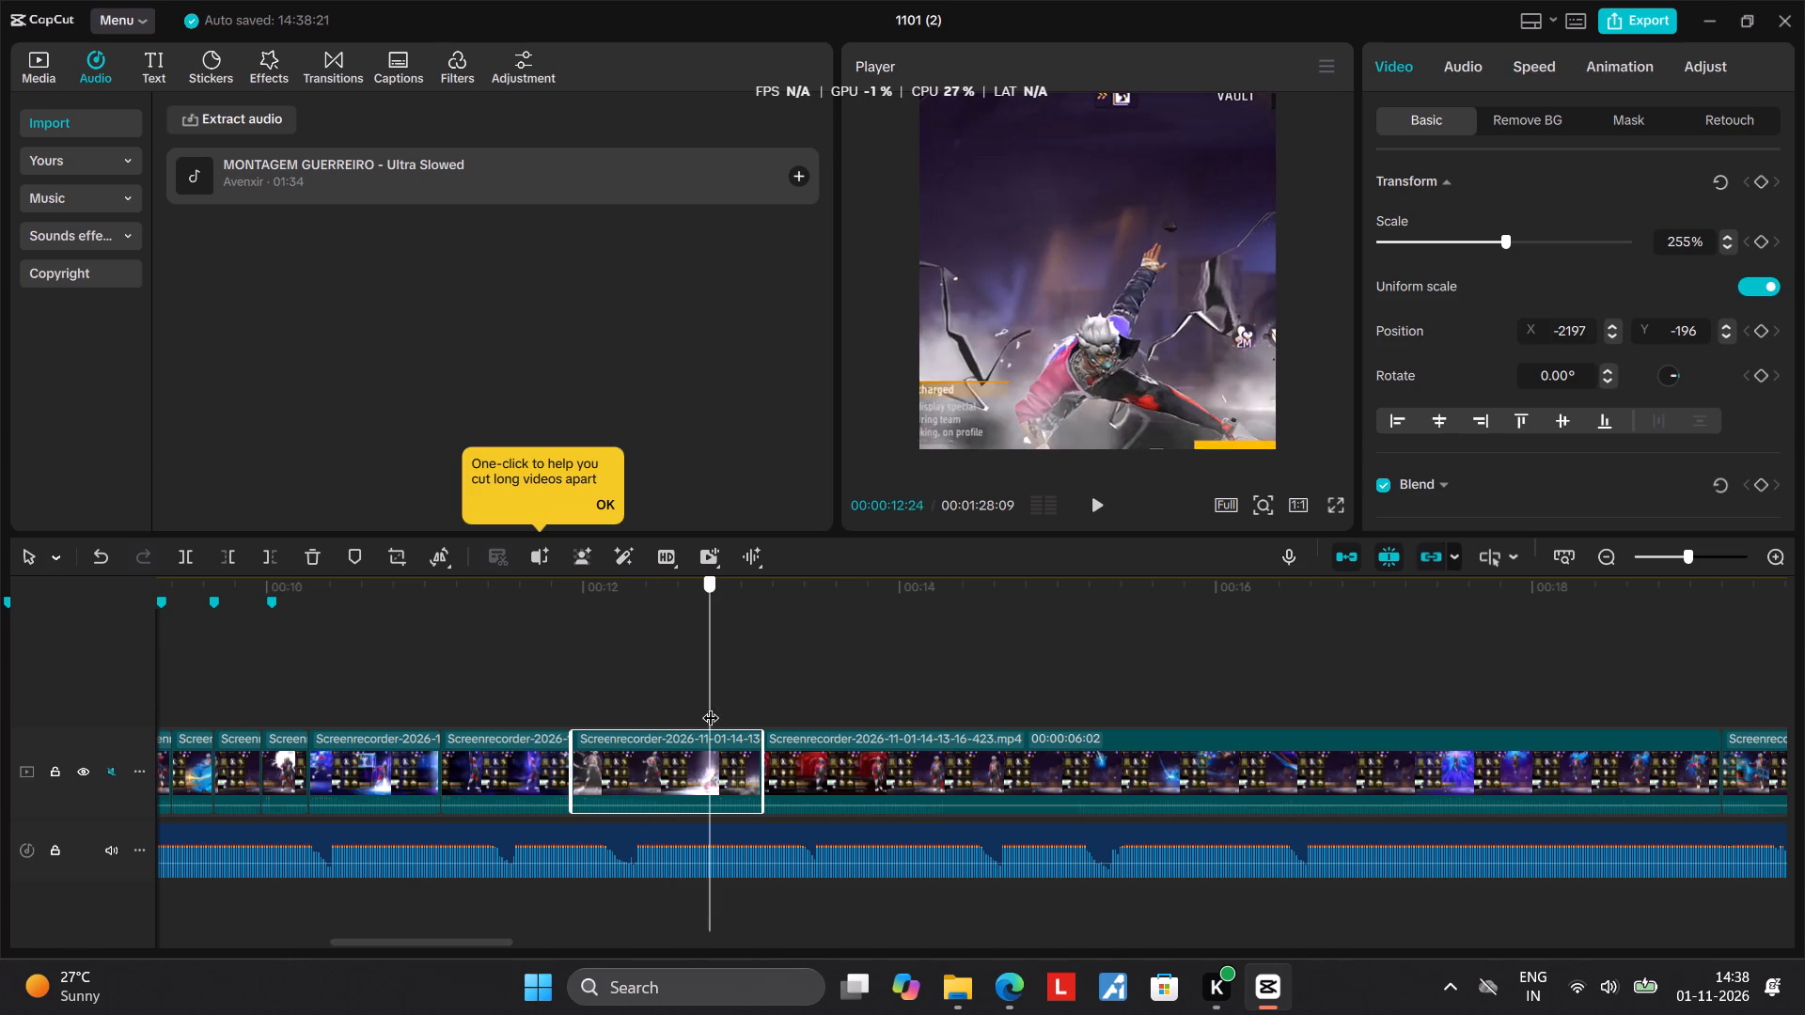
pyautogui.click(603, 771)
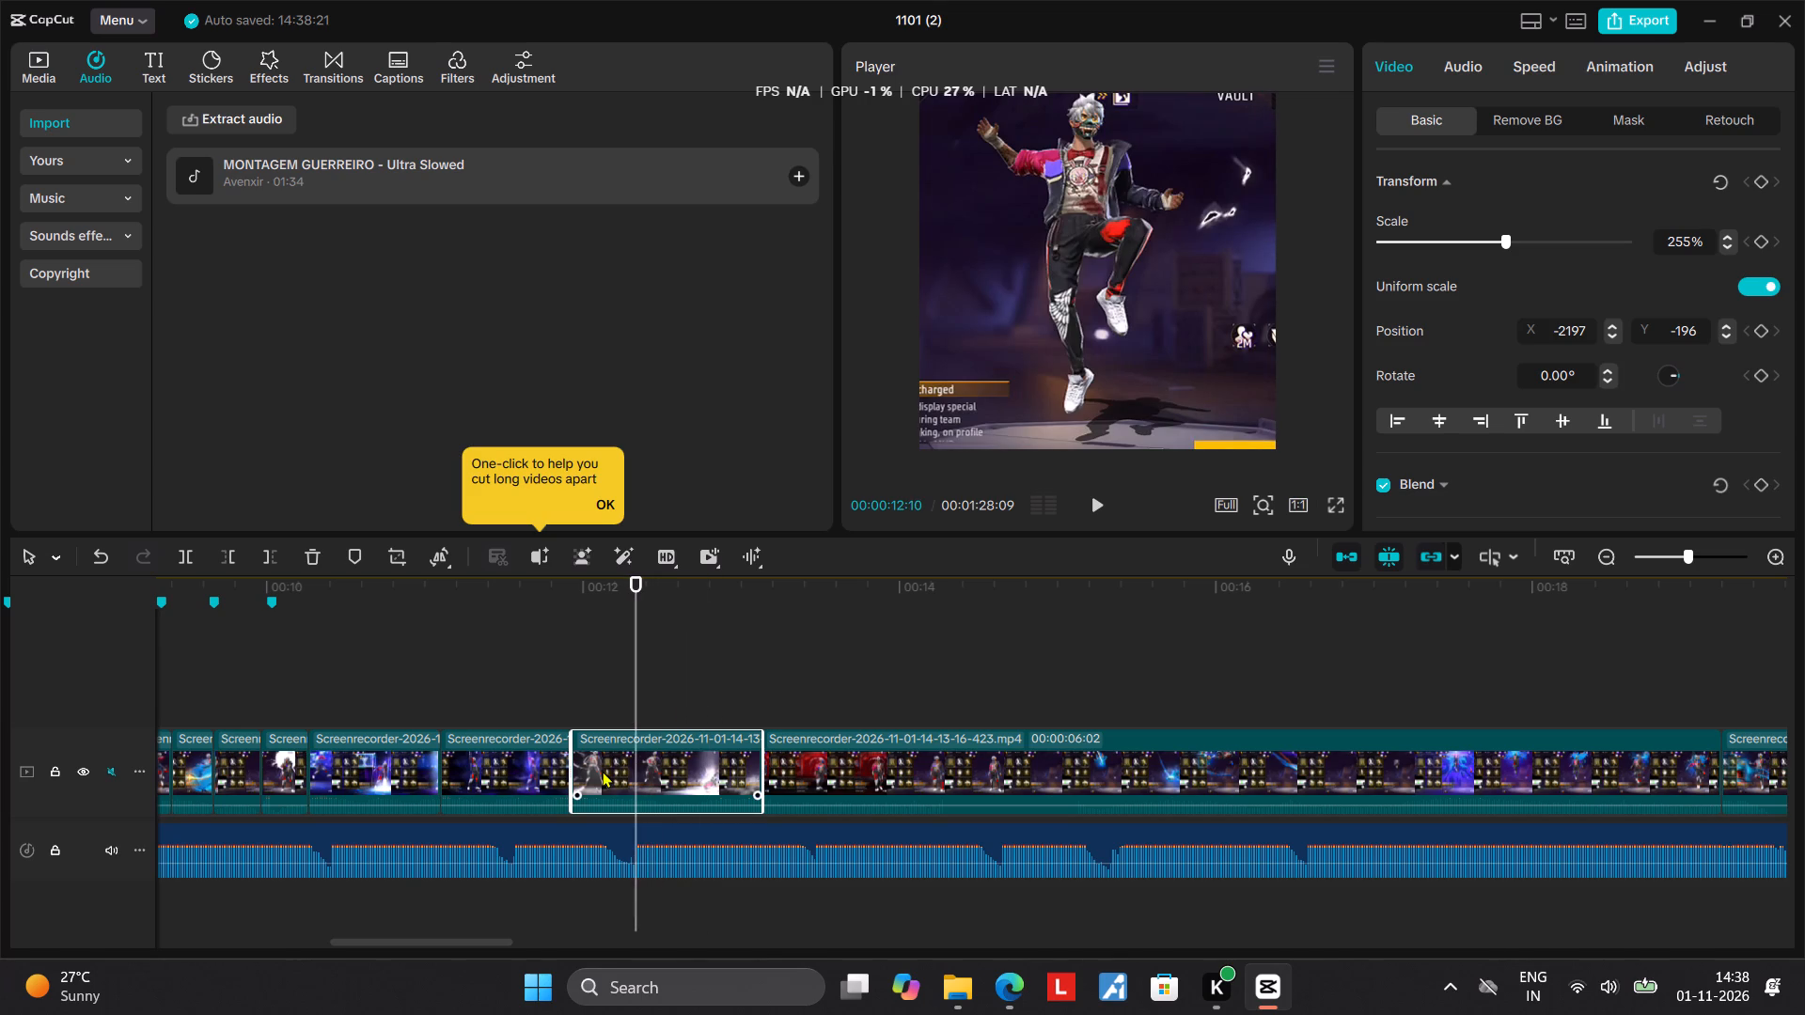
pyautogui.moveTo(638, 714); pyautogui.dragTo(630, 714)
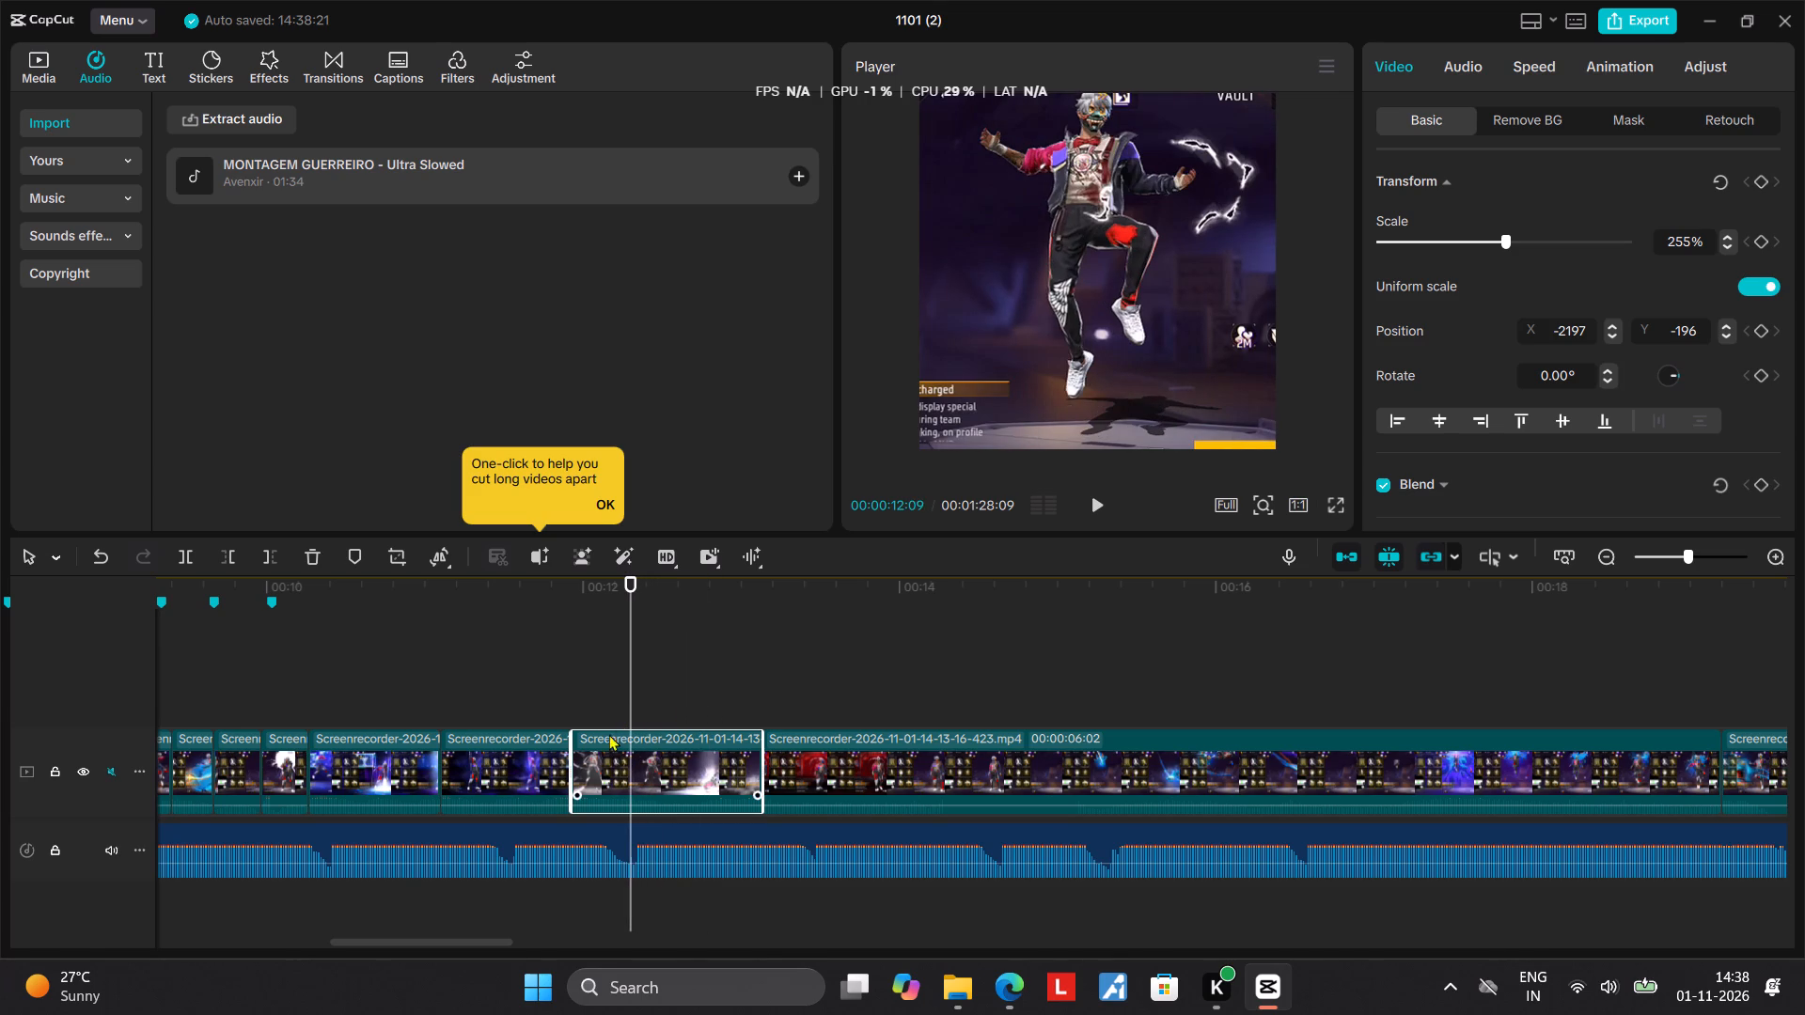
pyautogui.click(234, 554)
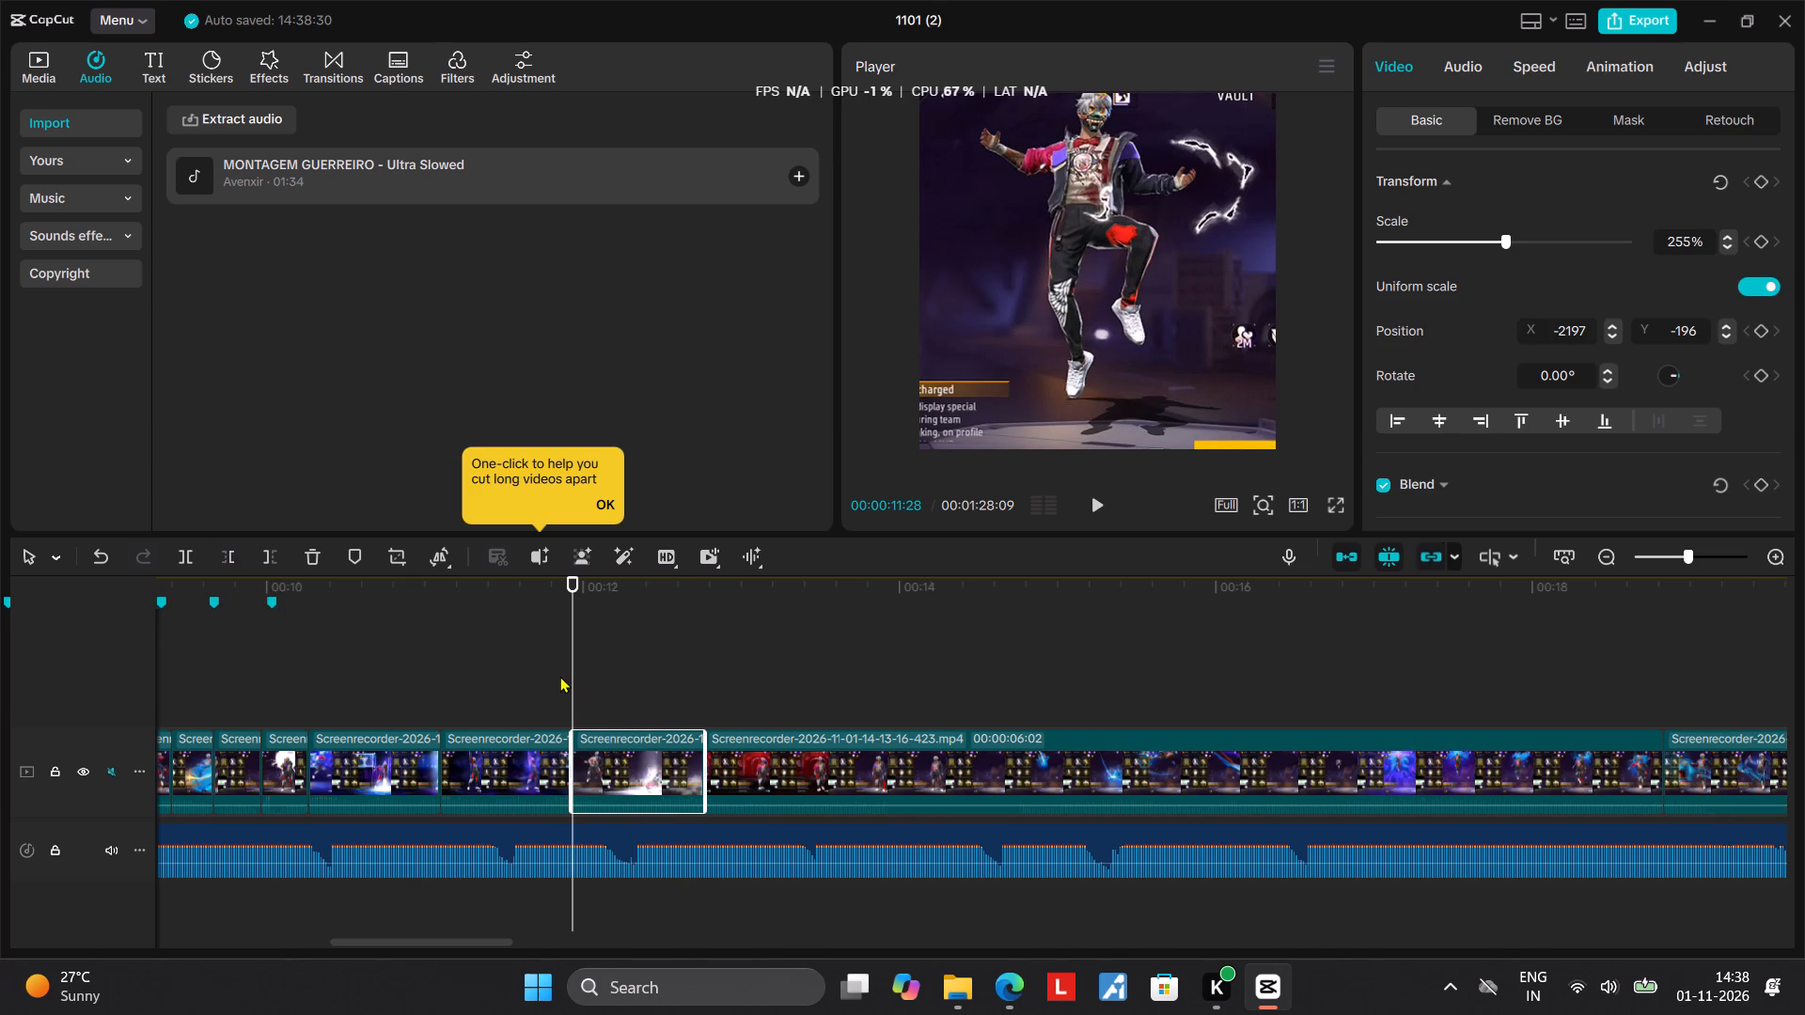
# Trim the lightning-jump segment's end back to about 00:00:12:07 and play back the cut.
pyautogui.moveTo(701, 760); pyautogui.dragTo(651, 760)
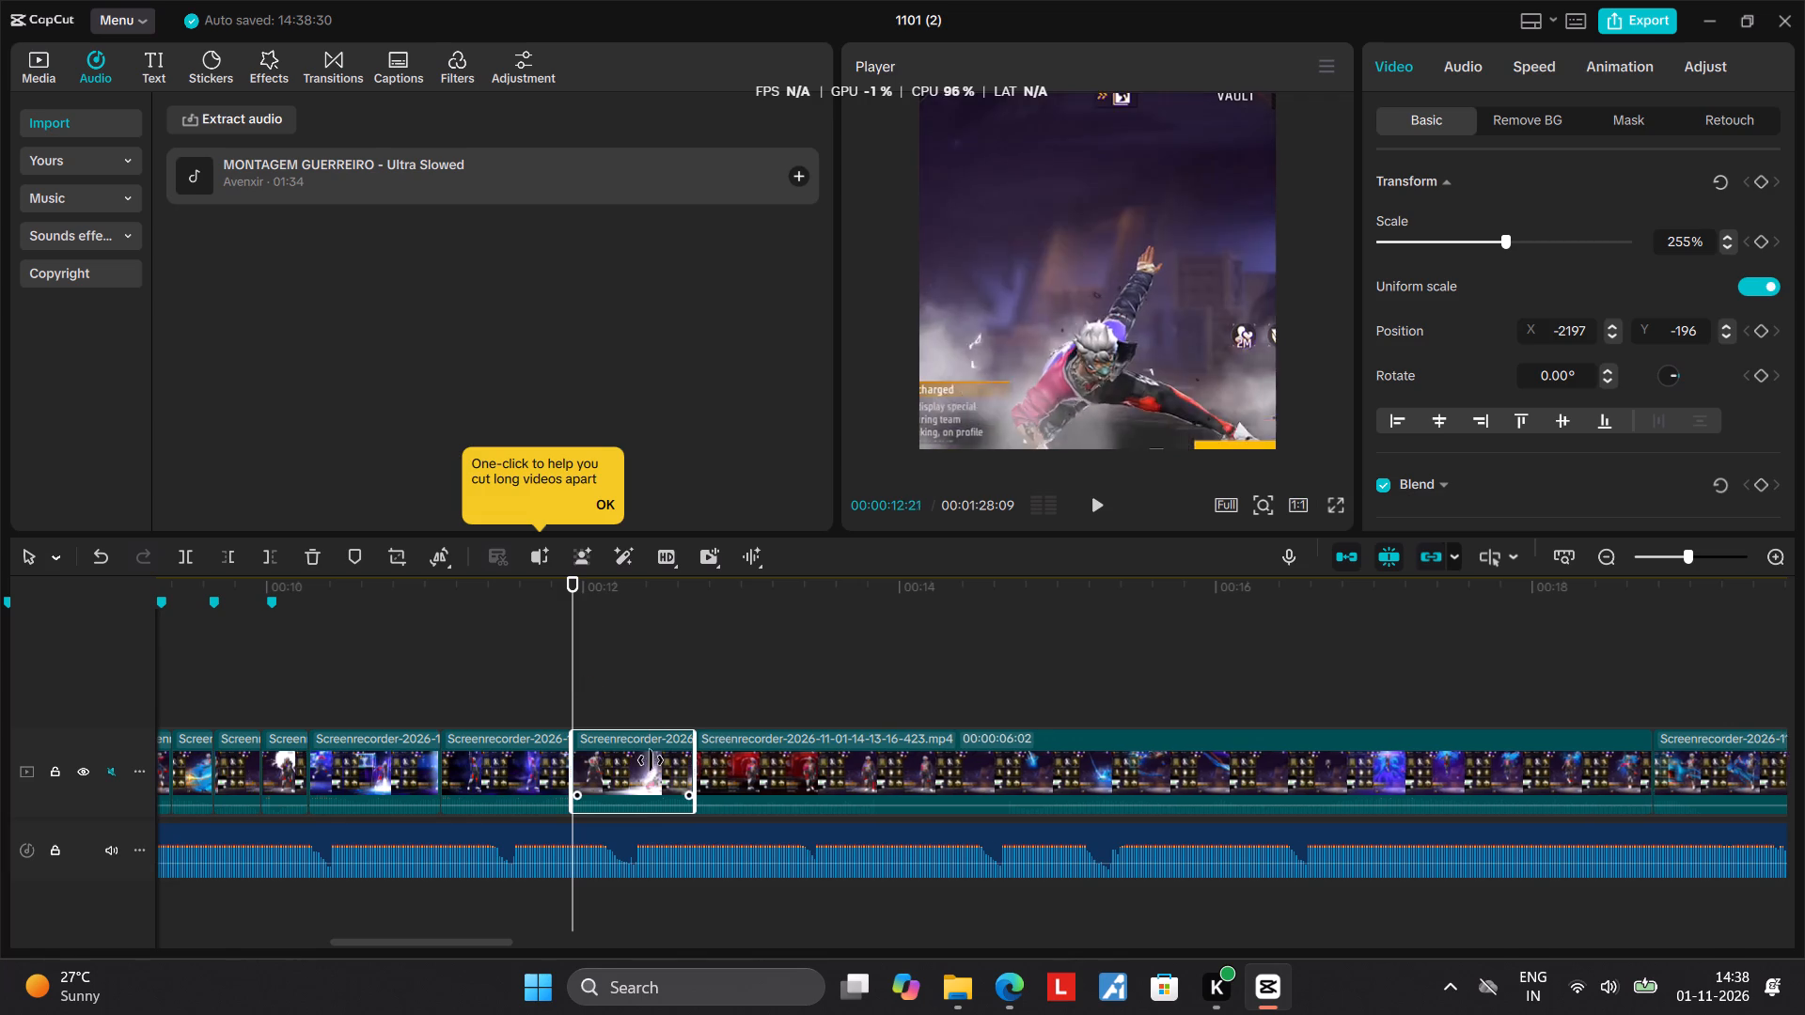
pyautogui.moveTo(651, 760); pyautogui.dragTo(620, 760)
pyautogui.press('space')
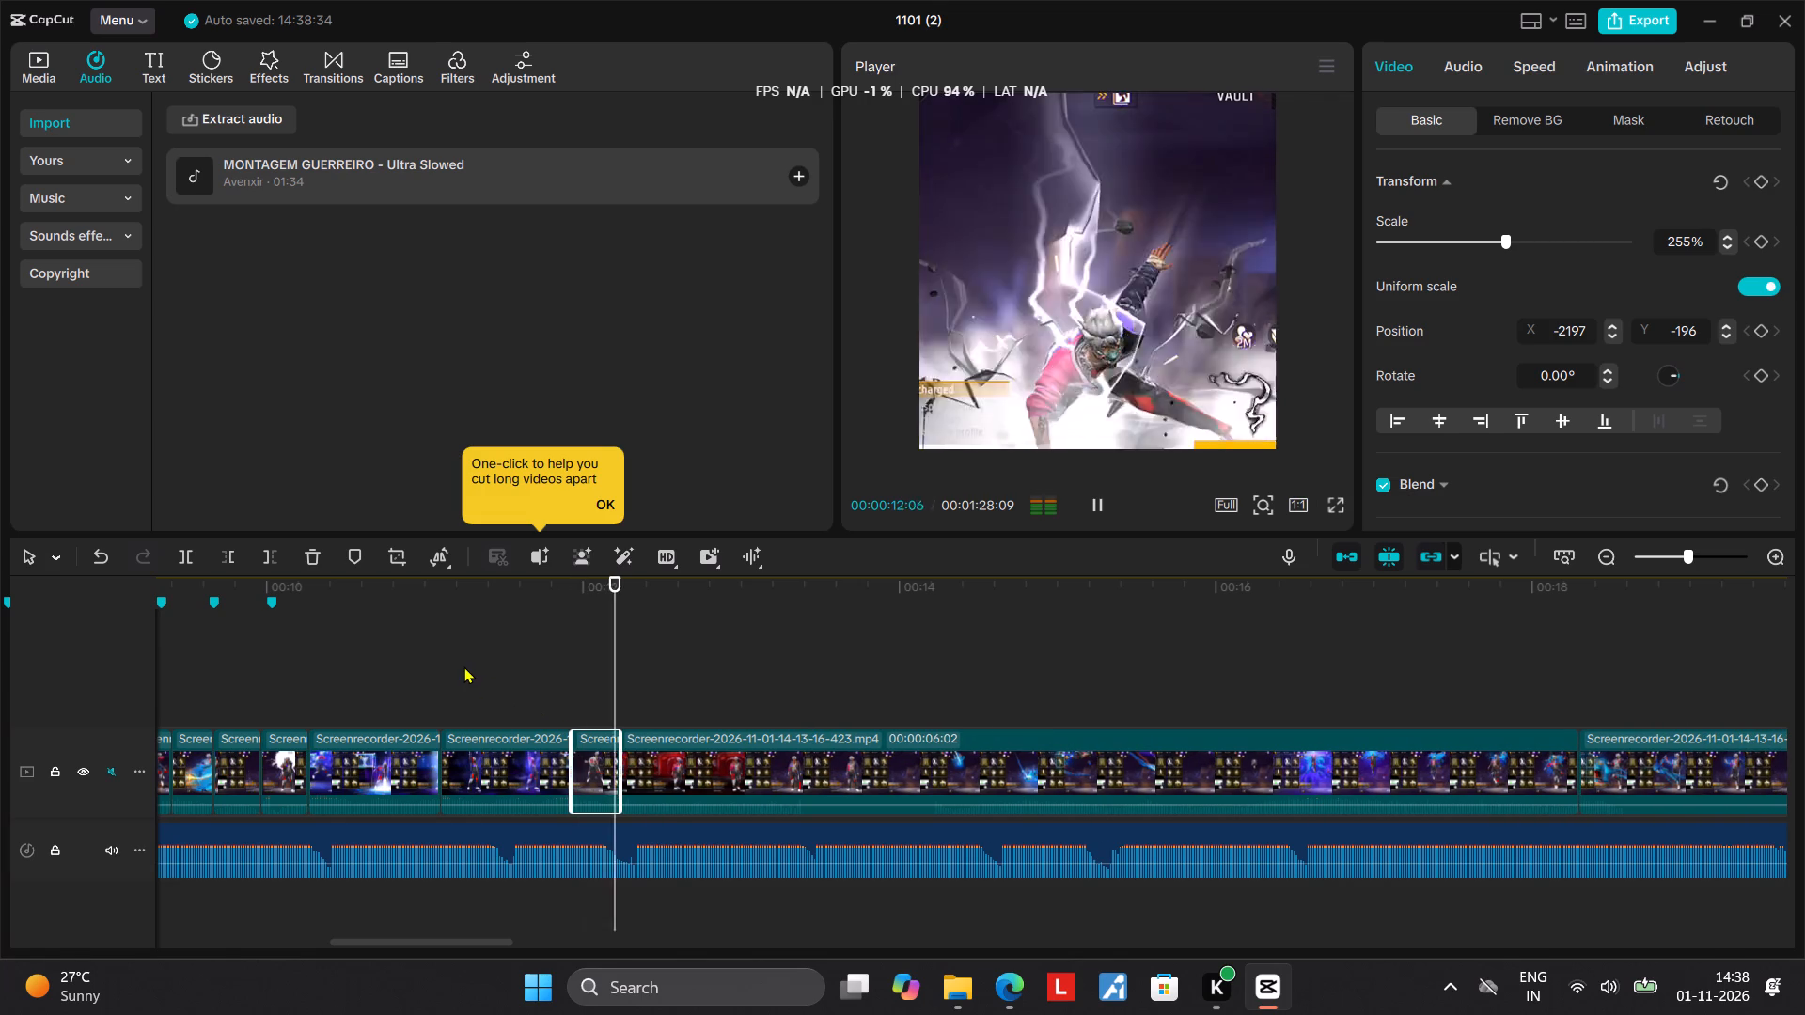
pyautogui.press('space')
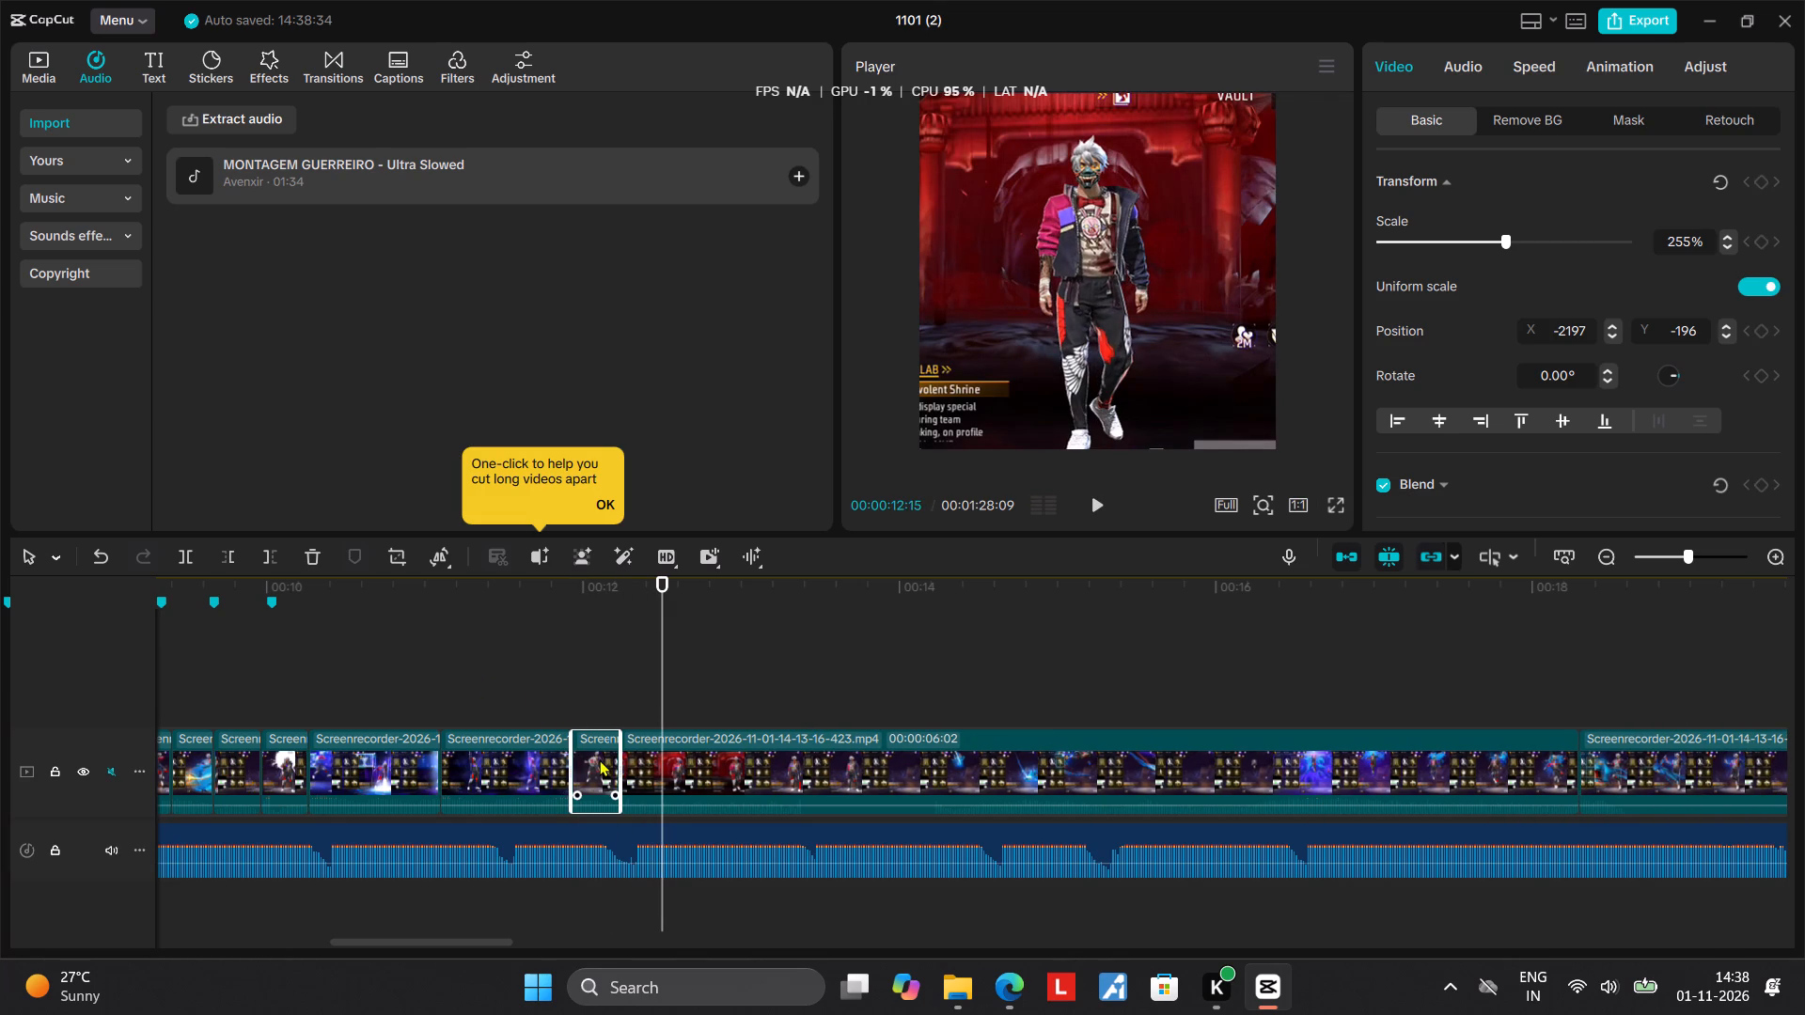
# Duplicate the shortened lightning-jump segment and place the copy directly after it on the main track.
pyautogui.hotkey('ctrl', 'c')
pyautogui.click(644, 691)
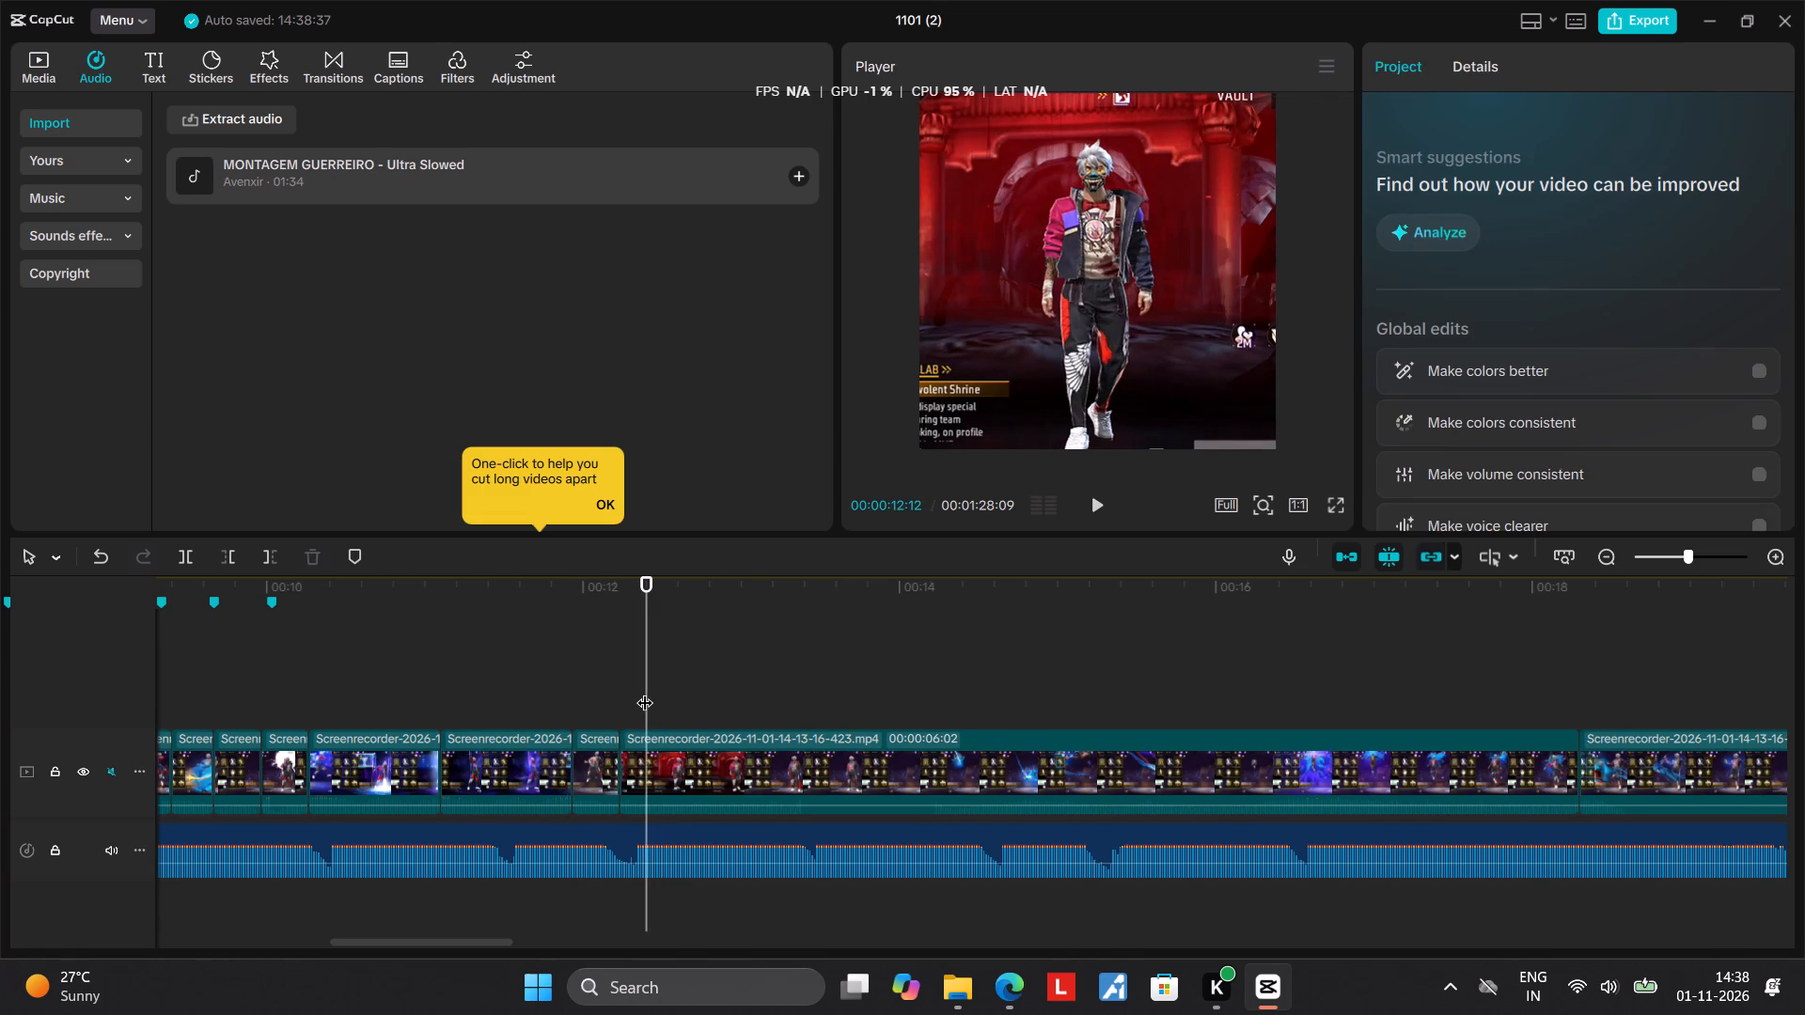
pyautogui.hotkey('ctrl', 'v')
pyautogui.moveTo(657, 691); pyautogui.dragTo(632, 765)
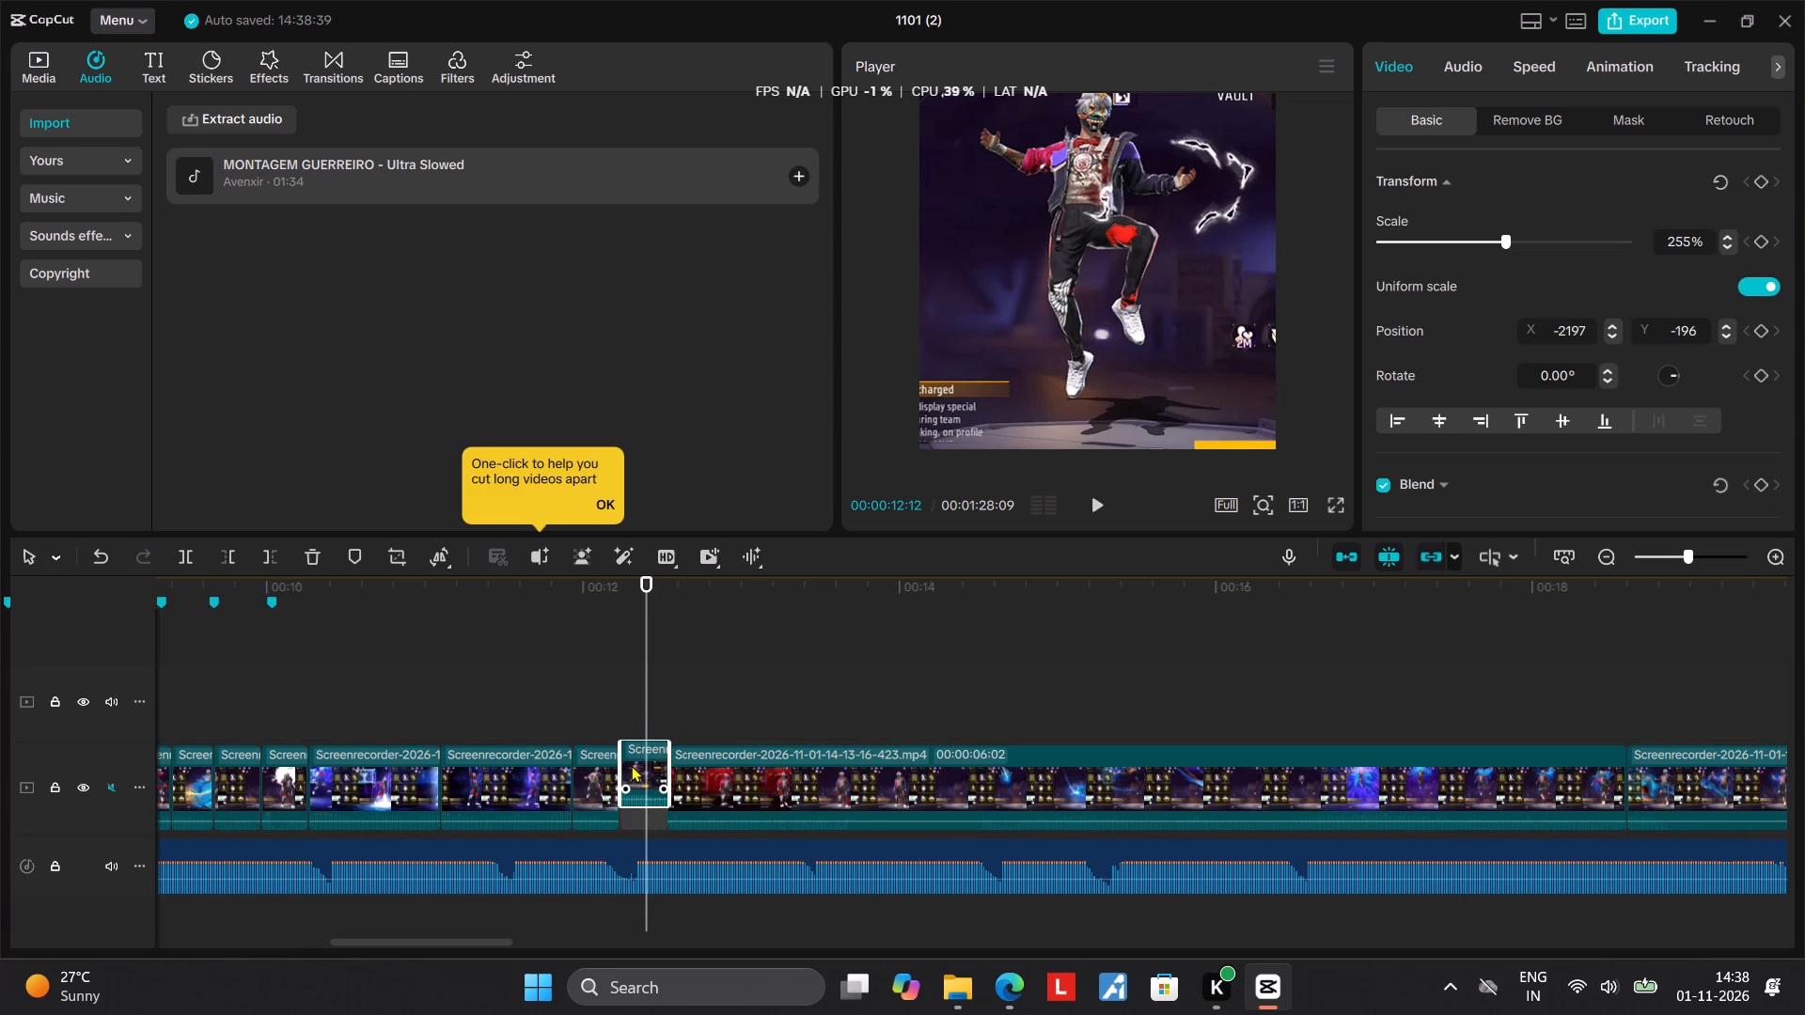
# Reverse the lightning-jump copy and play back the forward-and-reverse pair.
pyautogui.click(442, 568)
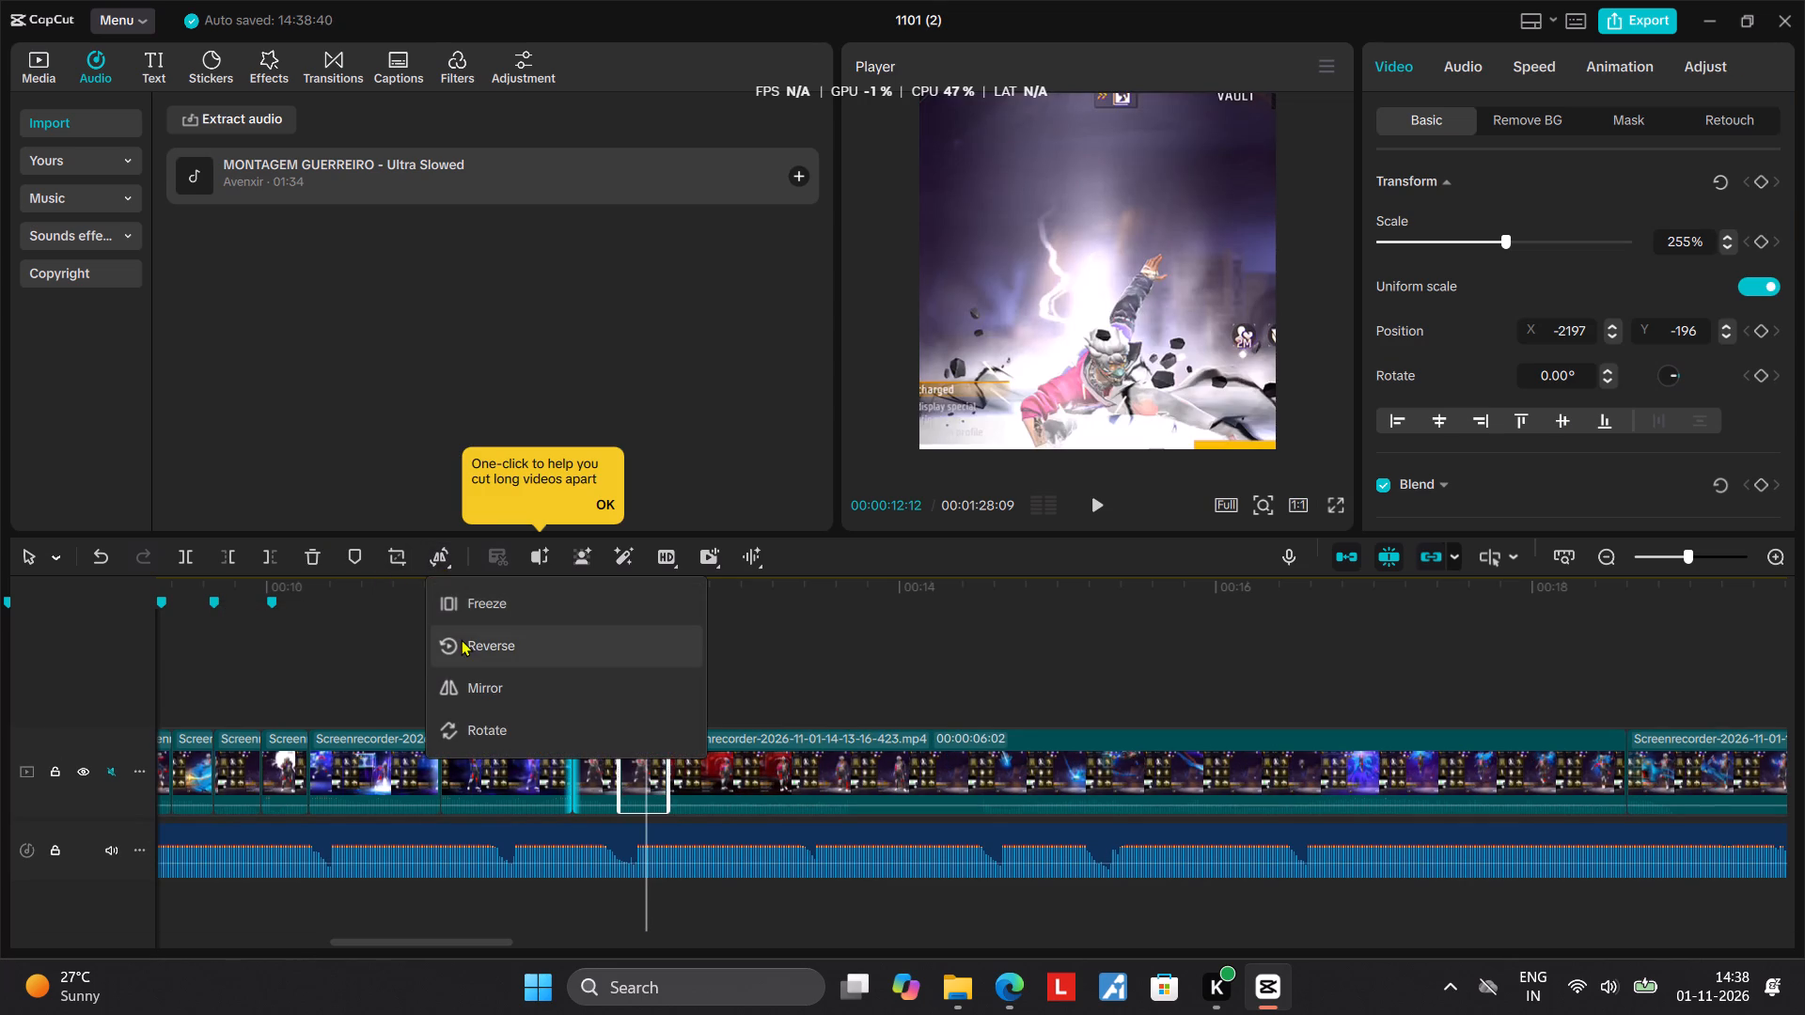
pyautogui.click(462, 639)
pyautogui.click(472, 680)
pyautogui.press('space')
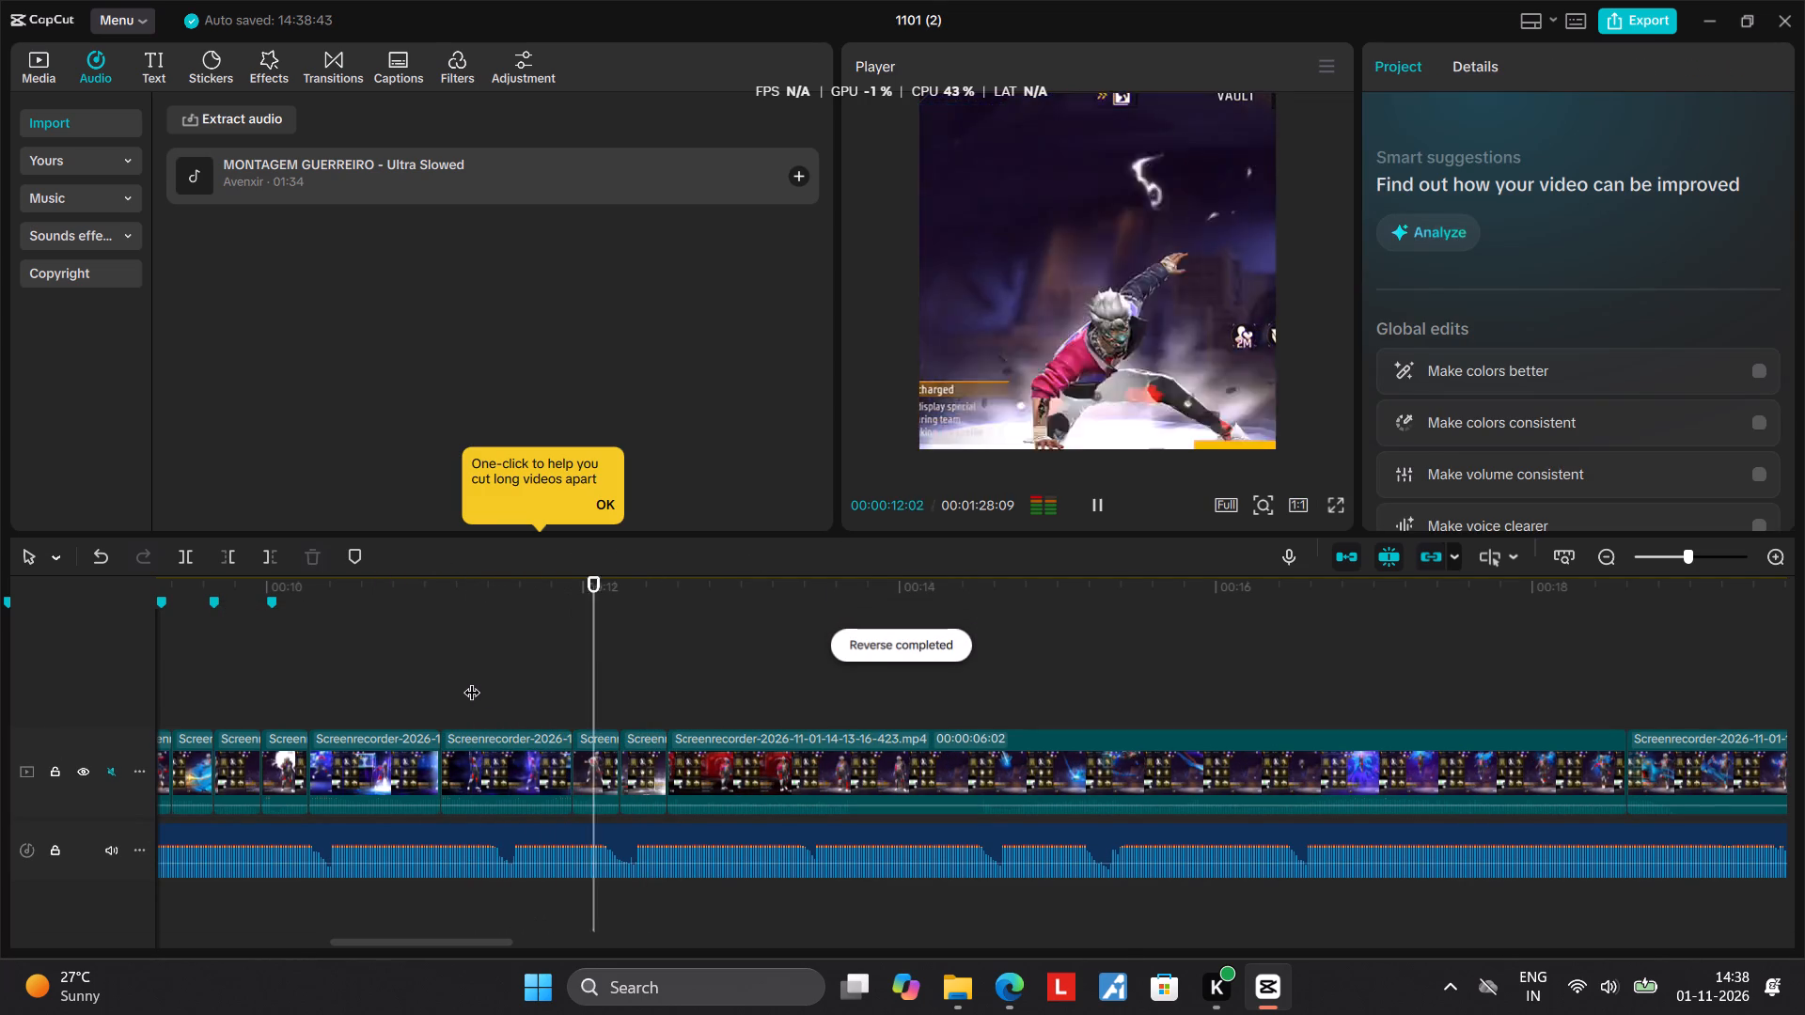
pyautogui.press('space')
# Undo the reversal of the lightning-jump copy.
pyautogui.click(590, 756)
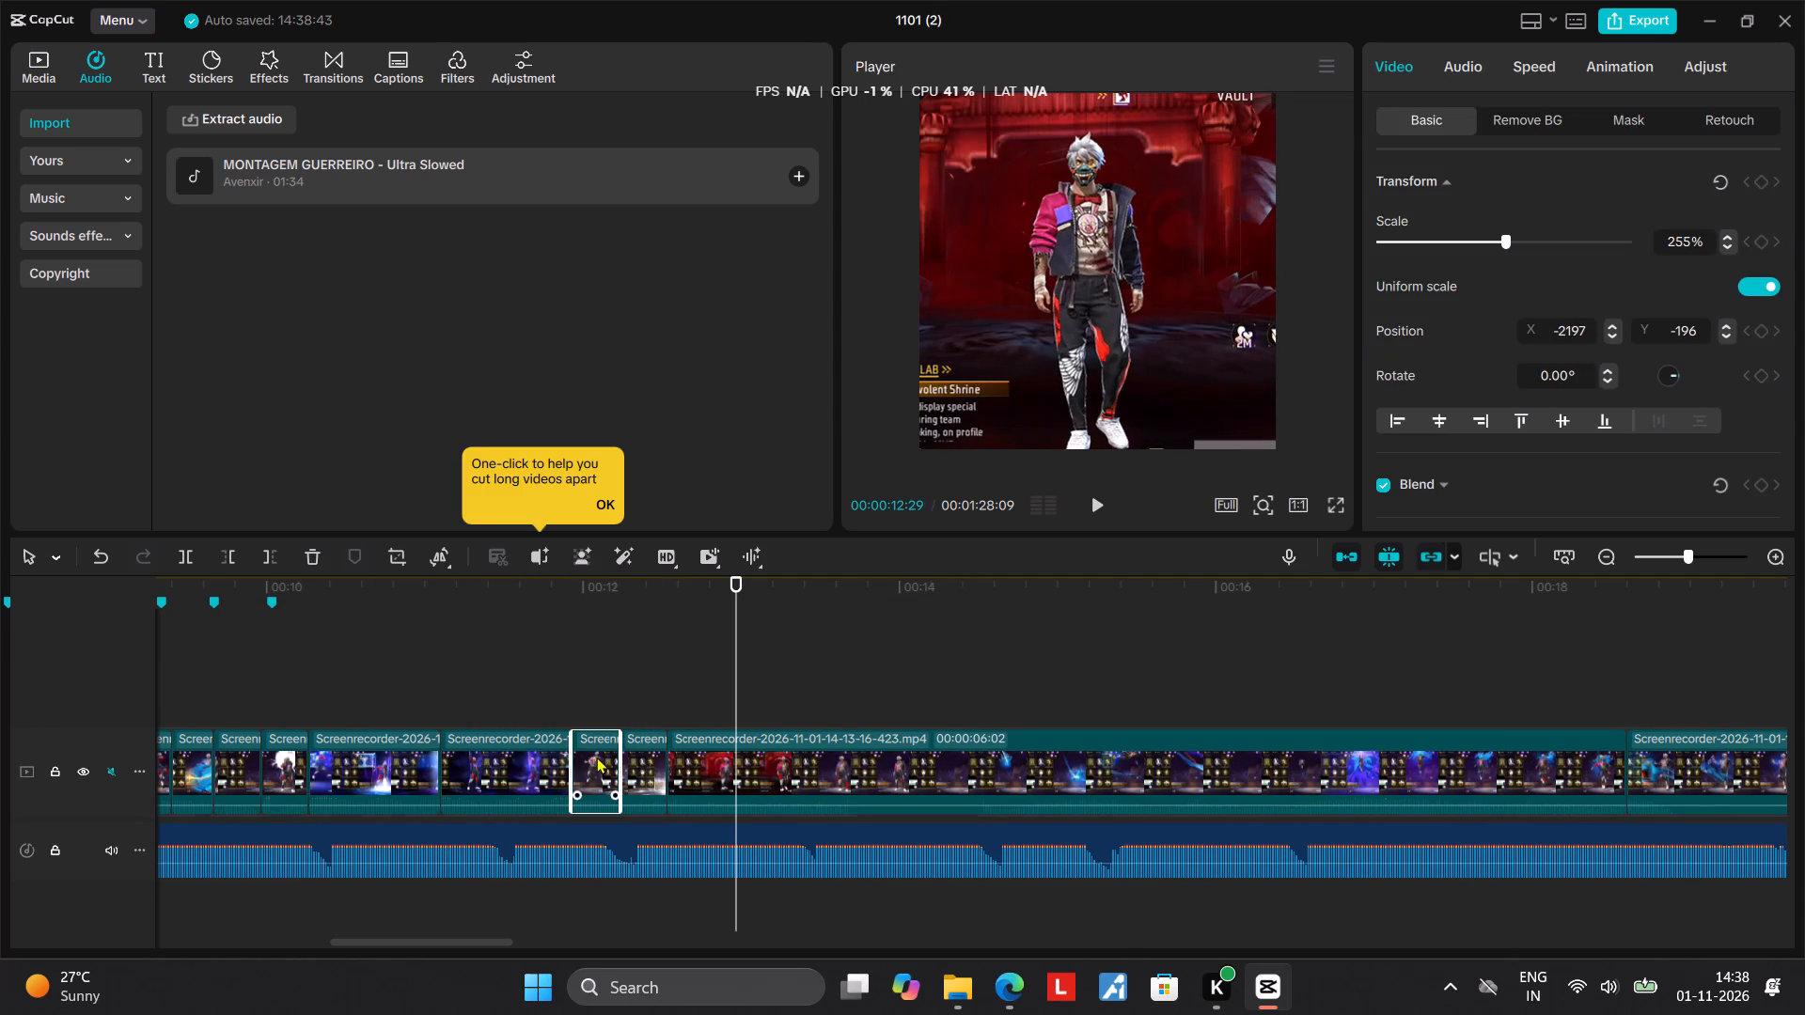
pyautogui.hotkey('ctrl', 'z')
# Extend the first lightning-jump segment's end to about 00:00:12:09 and its copy's end to about 00:00:12:20, and play back the cuts.
pyautogui.moveTo(617, 760); pyautogui.dragTo(629, 765)
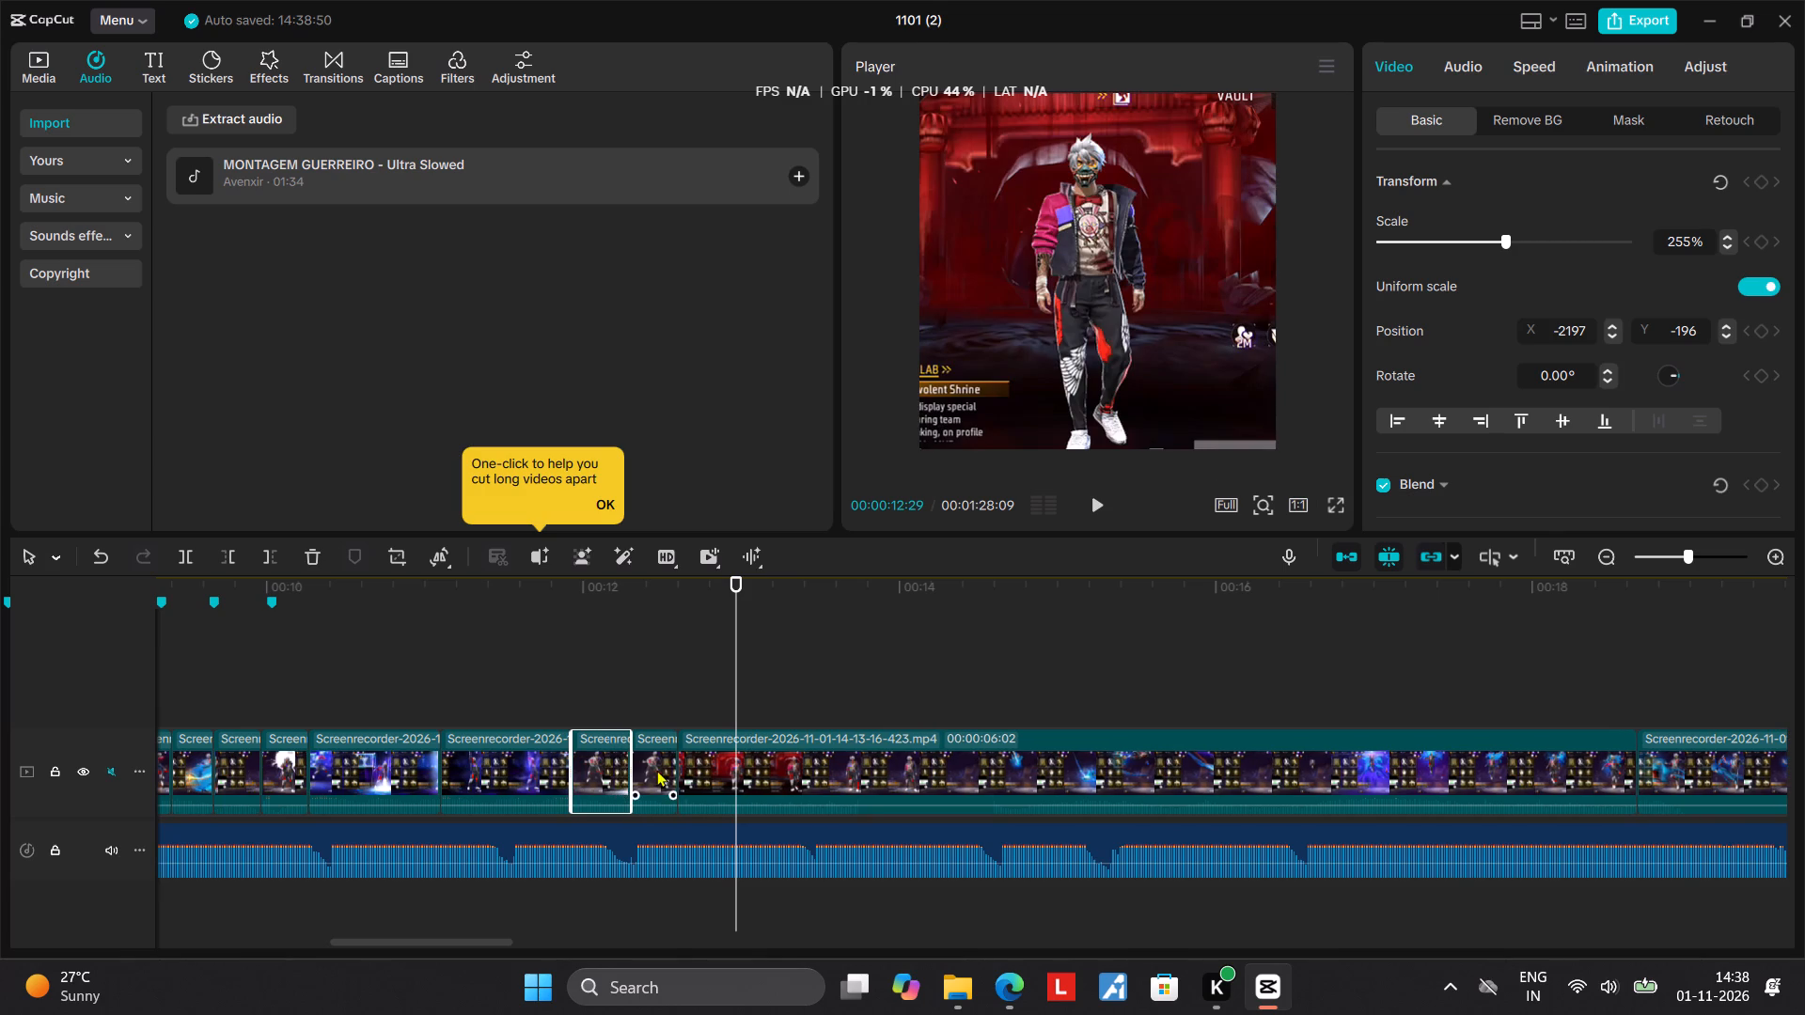
pyautogui.click(657, 770)
pyautogui.click(680, 768)
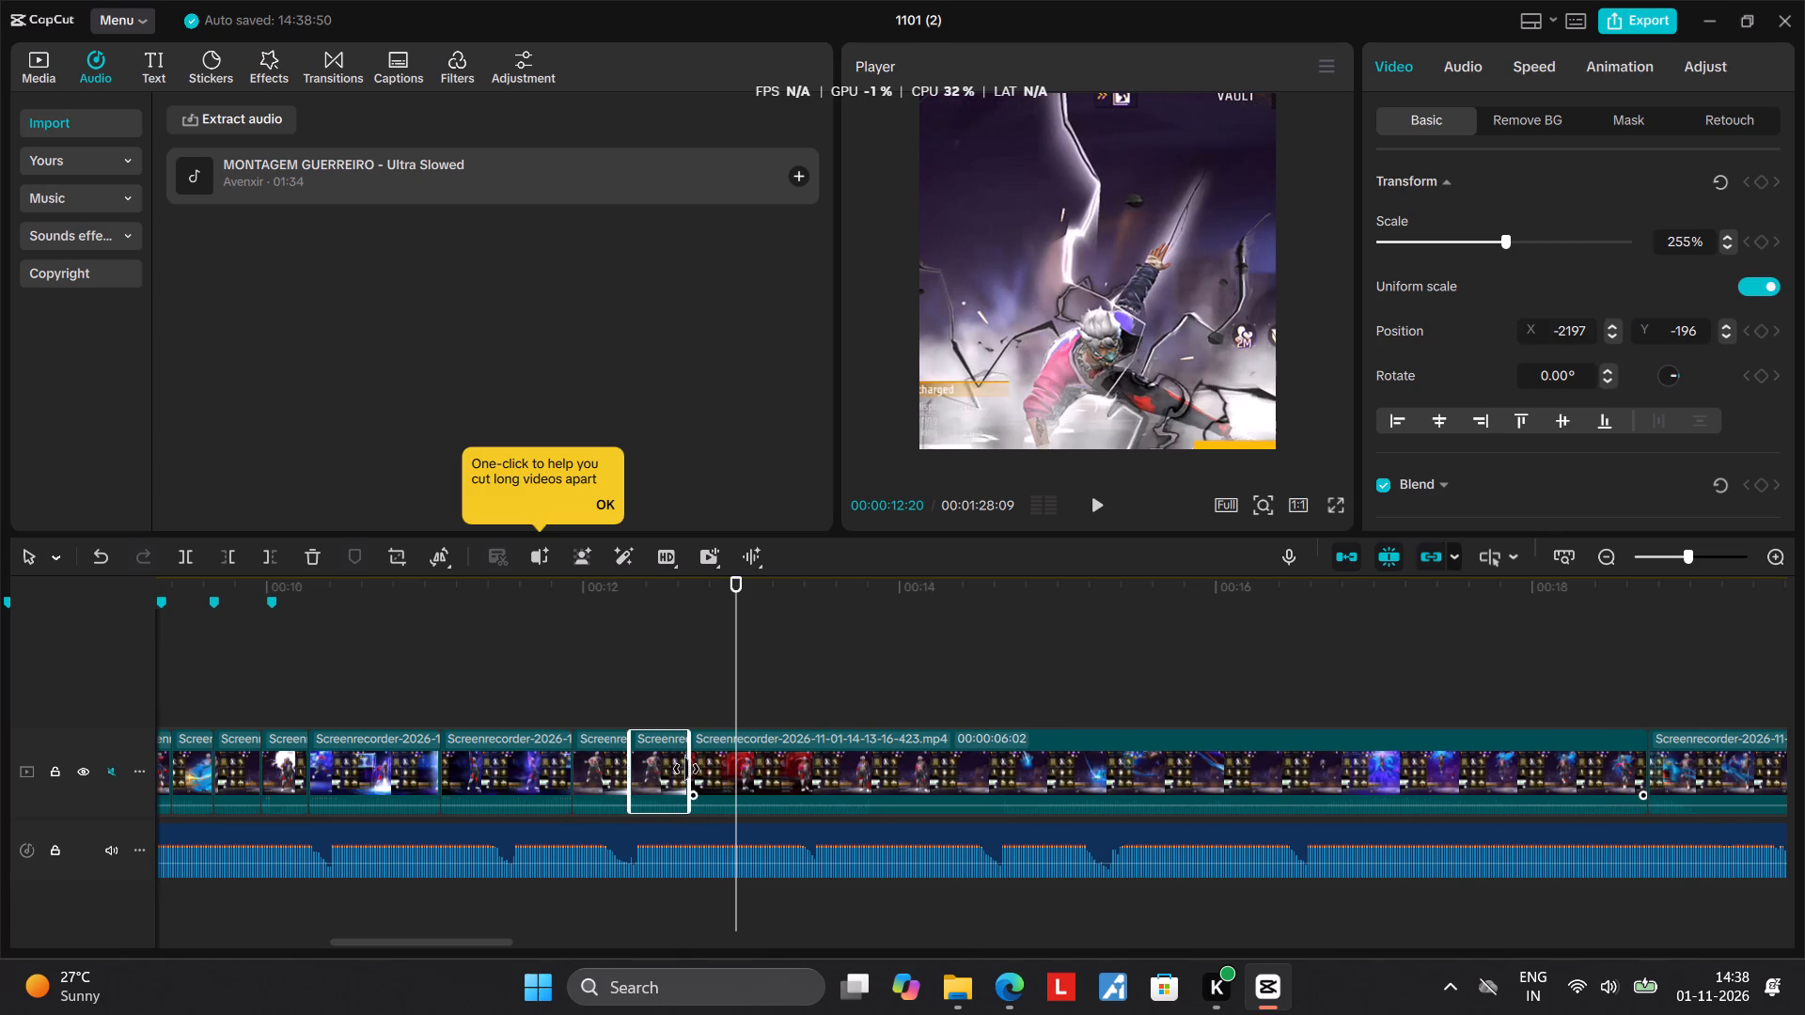
pyautogui.click(563, 698)
pyautogui.press('space')
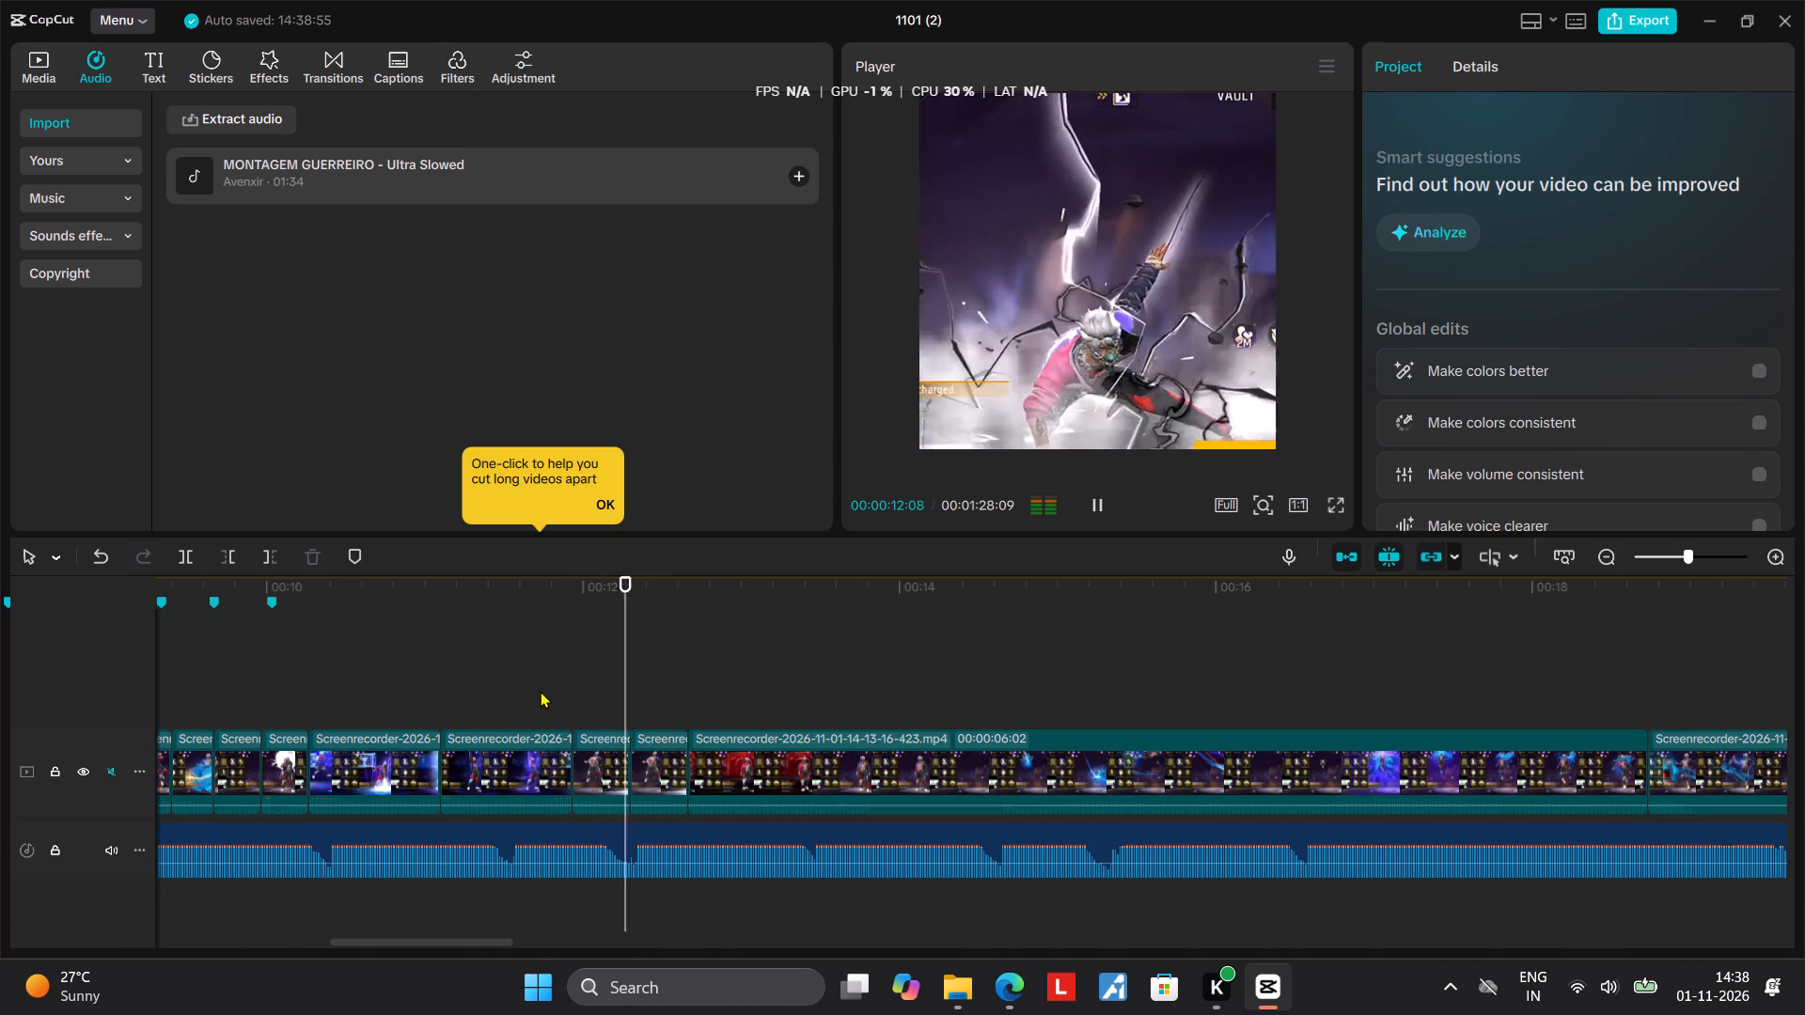
pyautogui.press('space')
pyautogui.click(380, 669)
pyautogui.press('space')
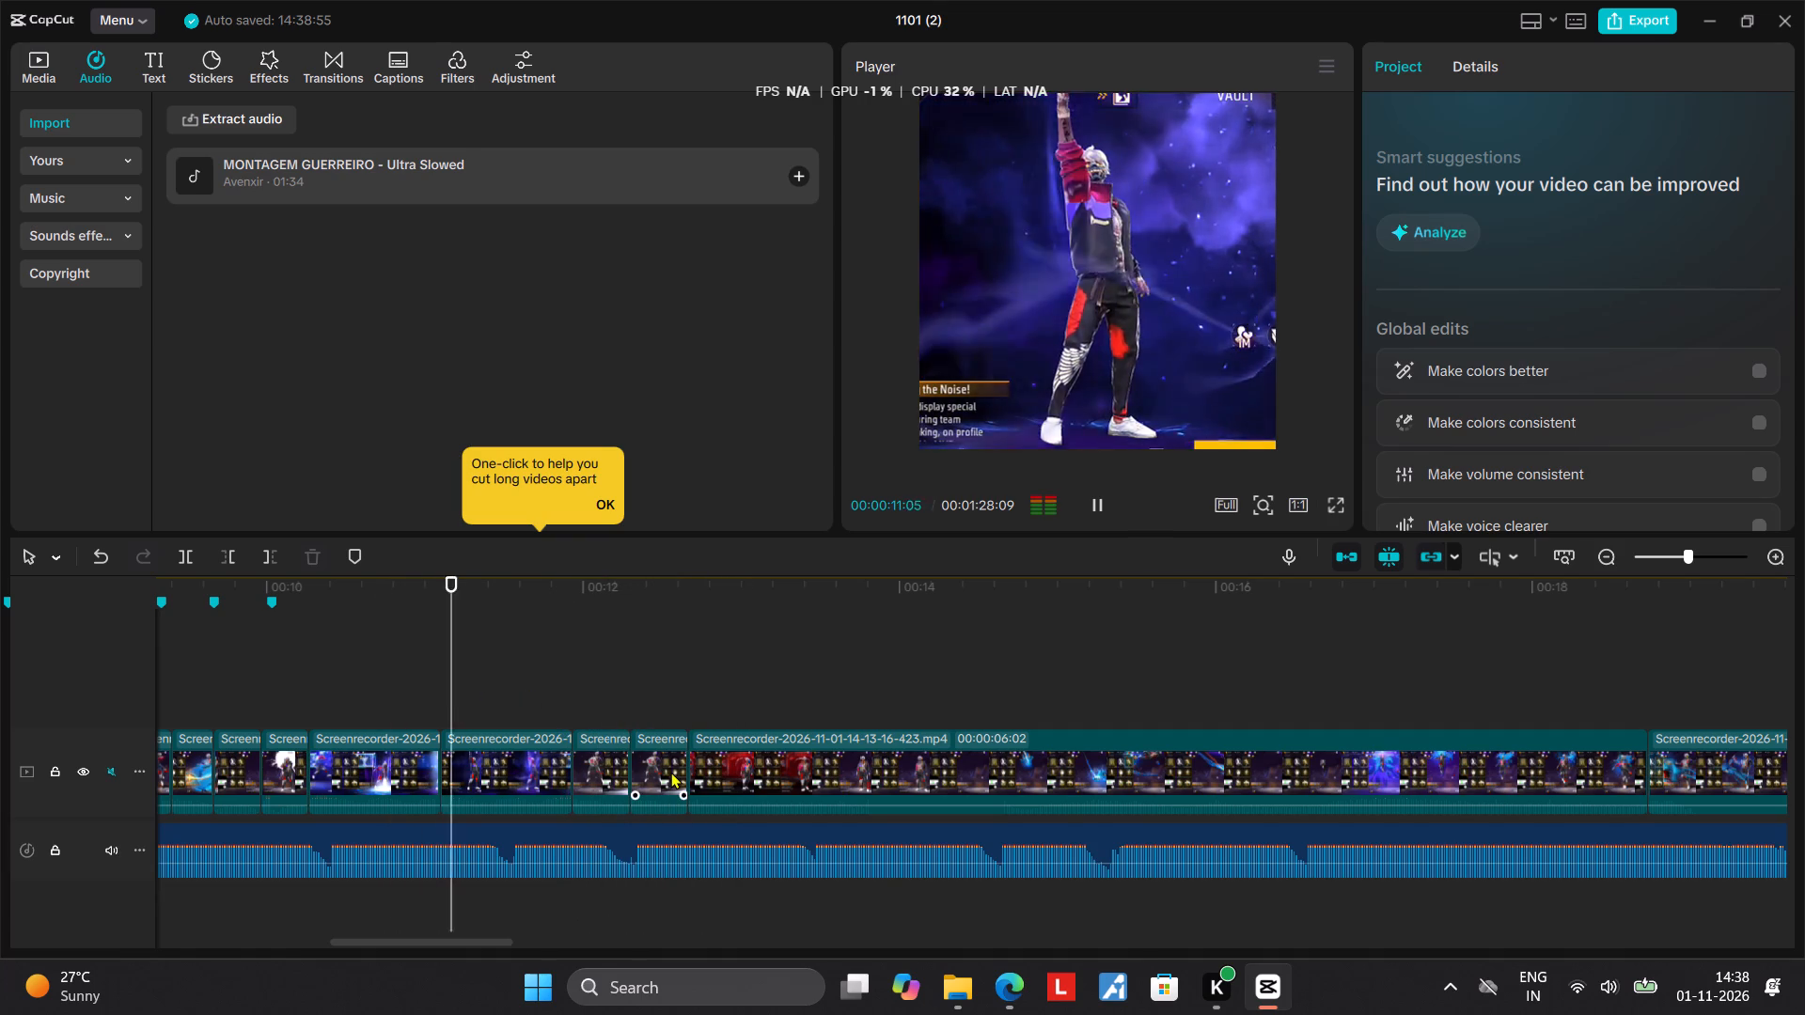
pyautogui.press('space')
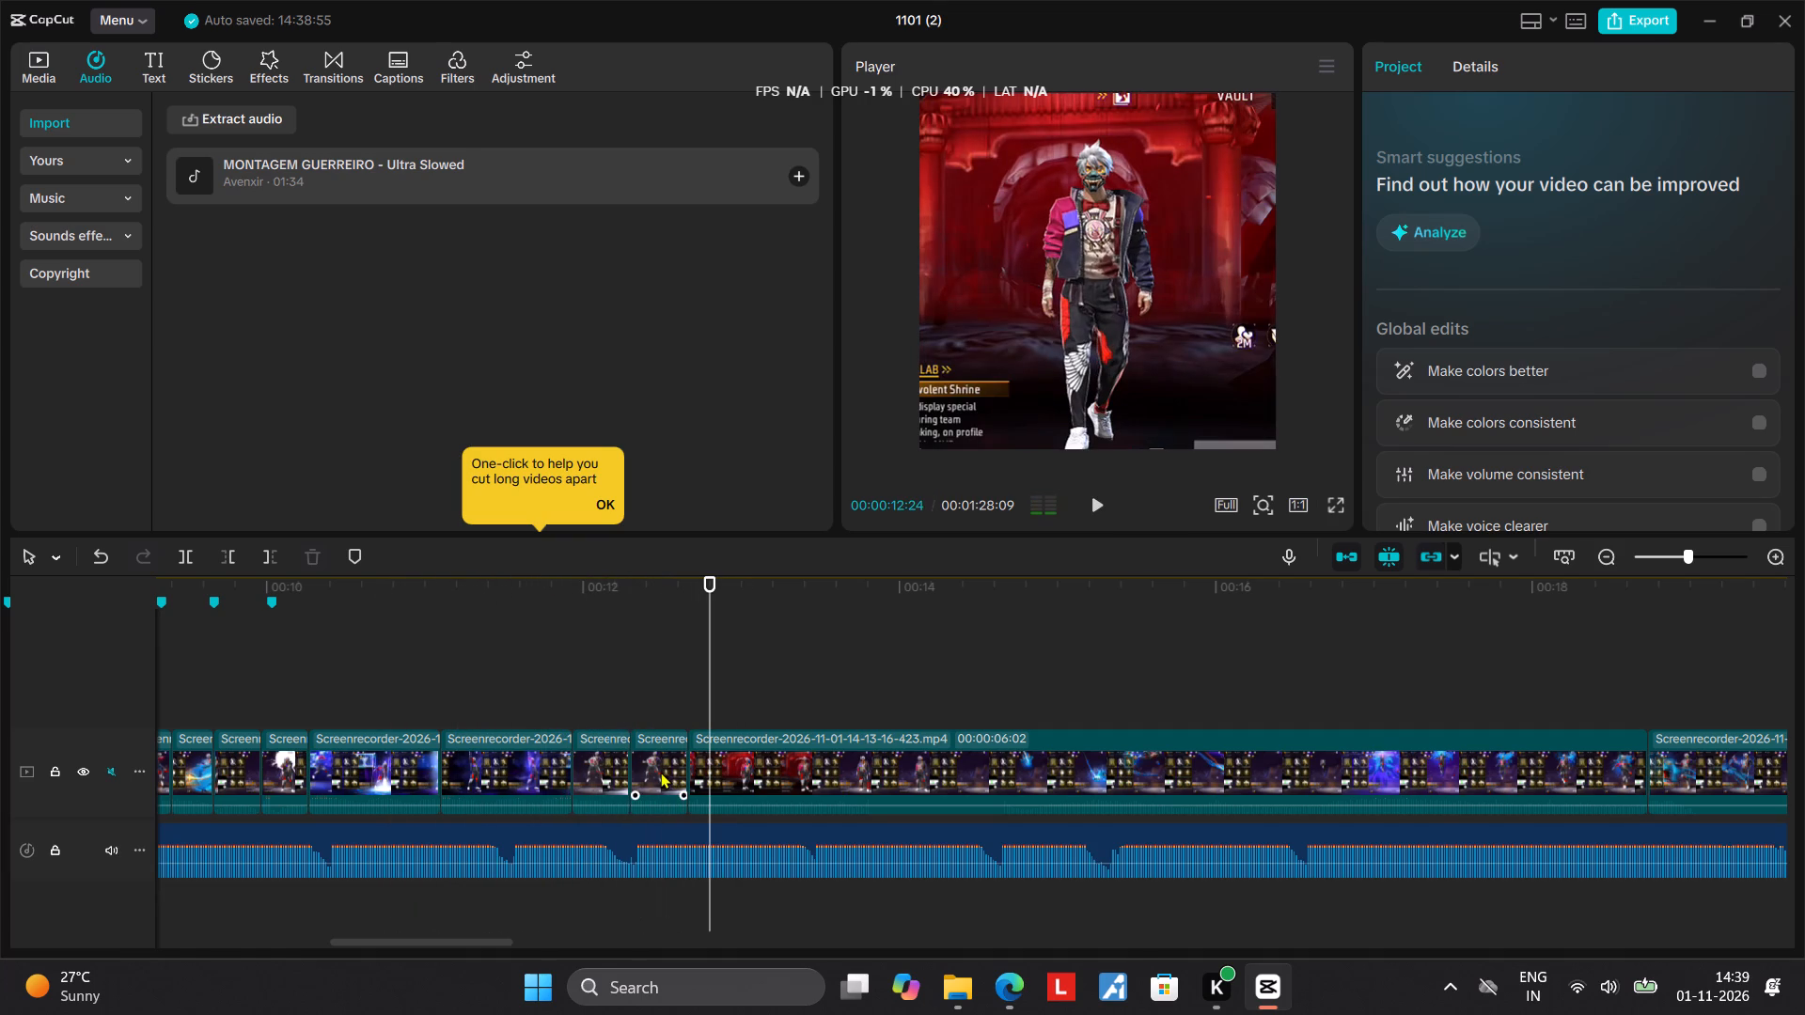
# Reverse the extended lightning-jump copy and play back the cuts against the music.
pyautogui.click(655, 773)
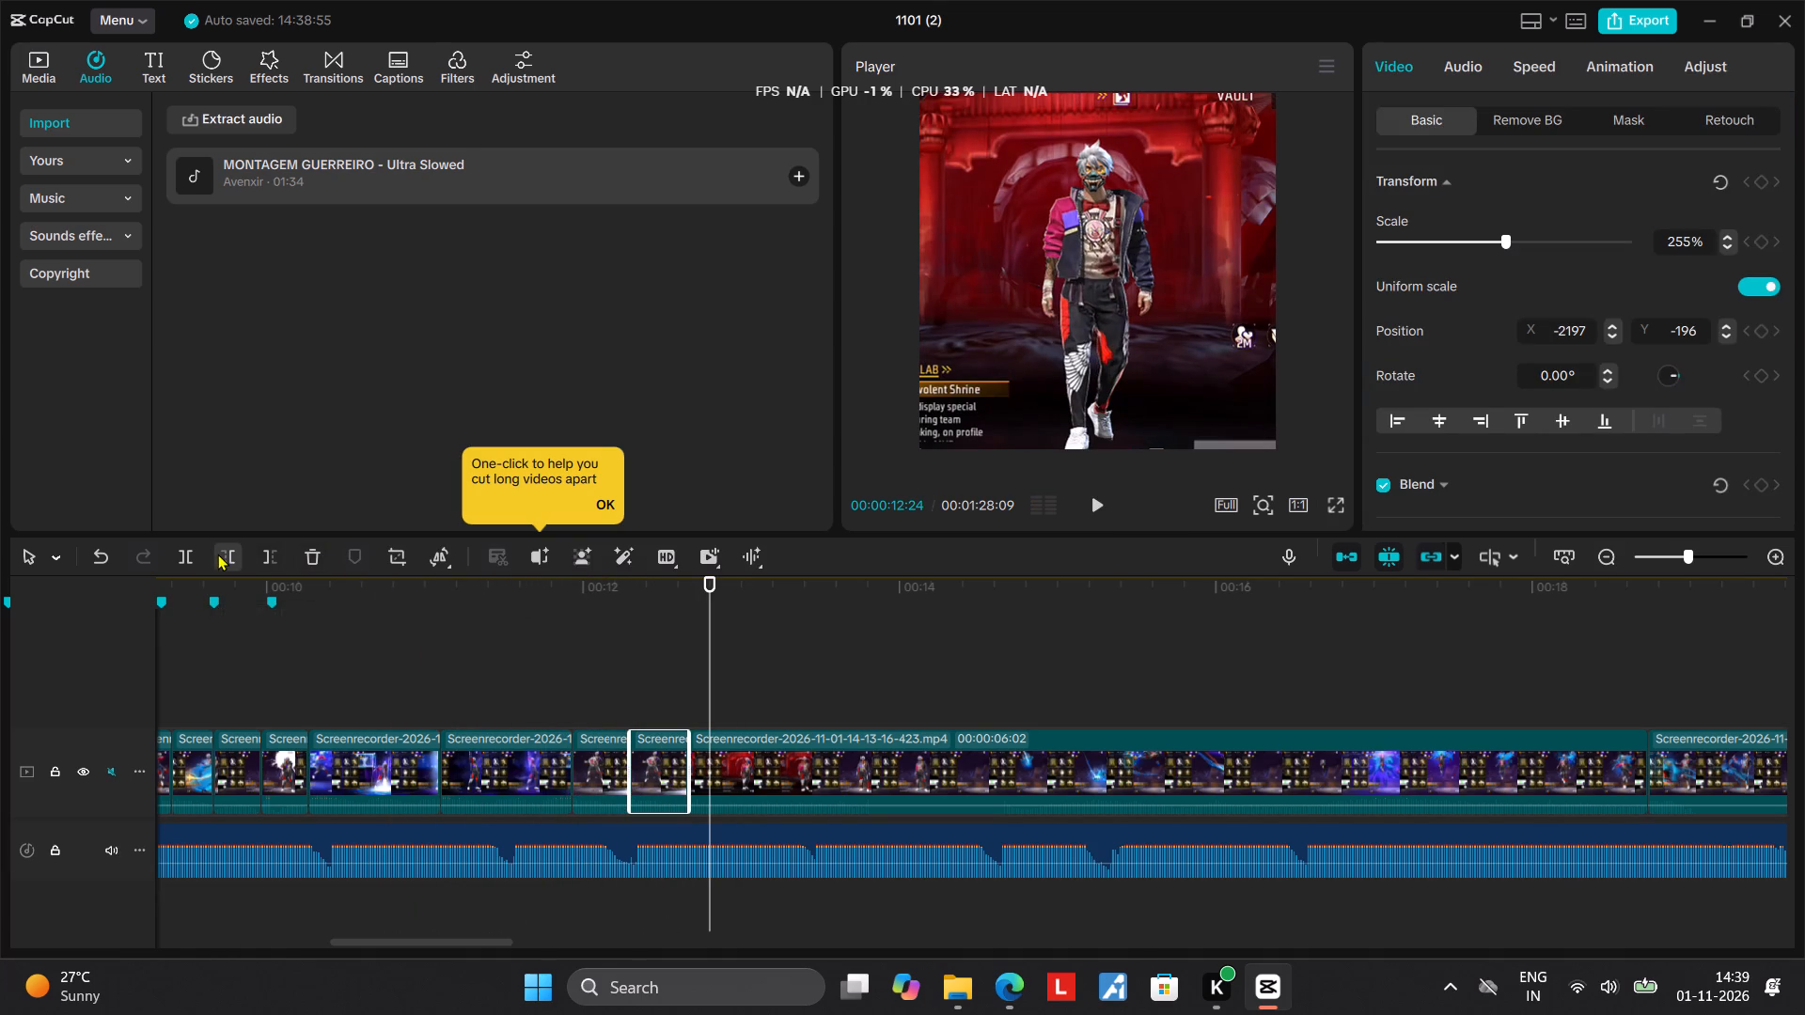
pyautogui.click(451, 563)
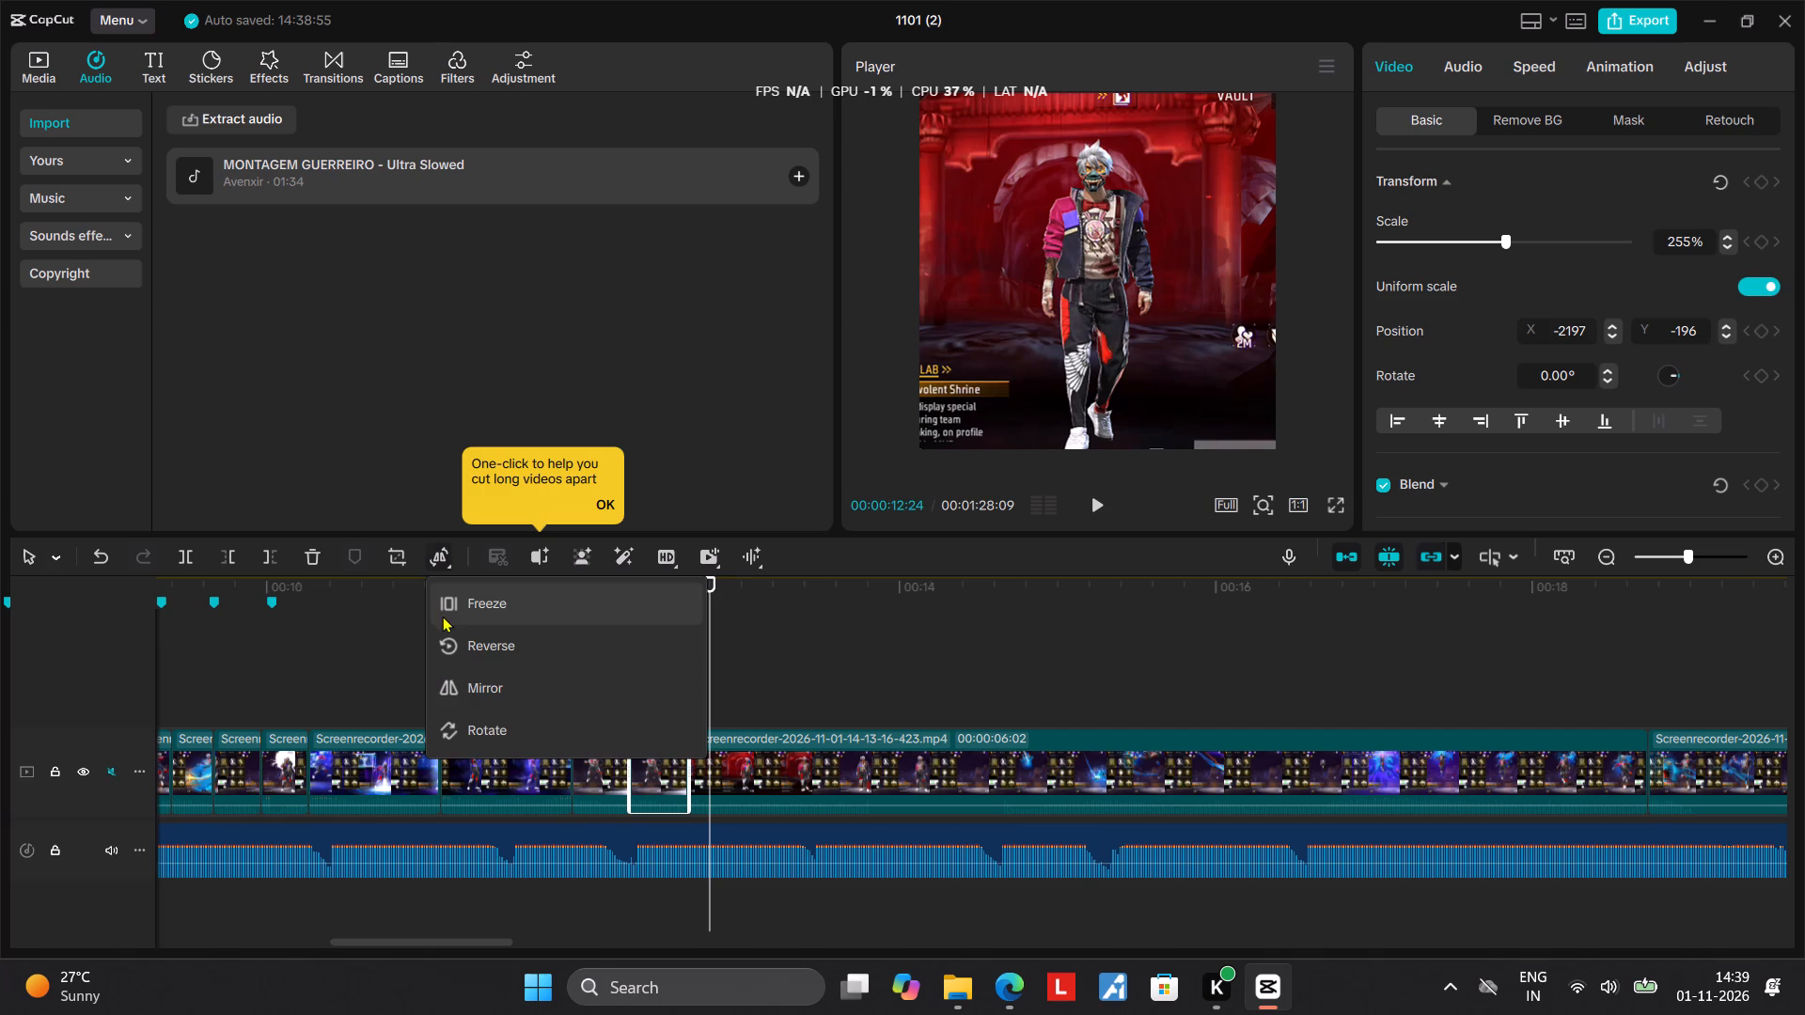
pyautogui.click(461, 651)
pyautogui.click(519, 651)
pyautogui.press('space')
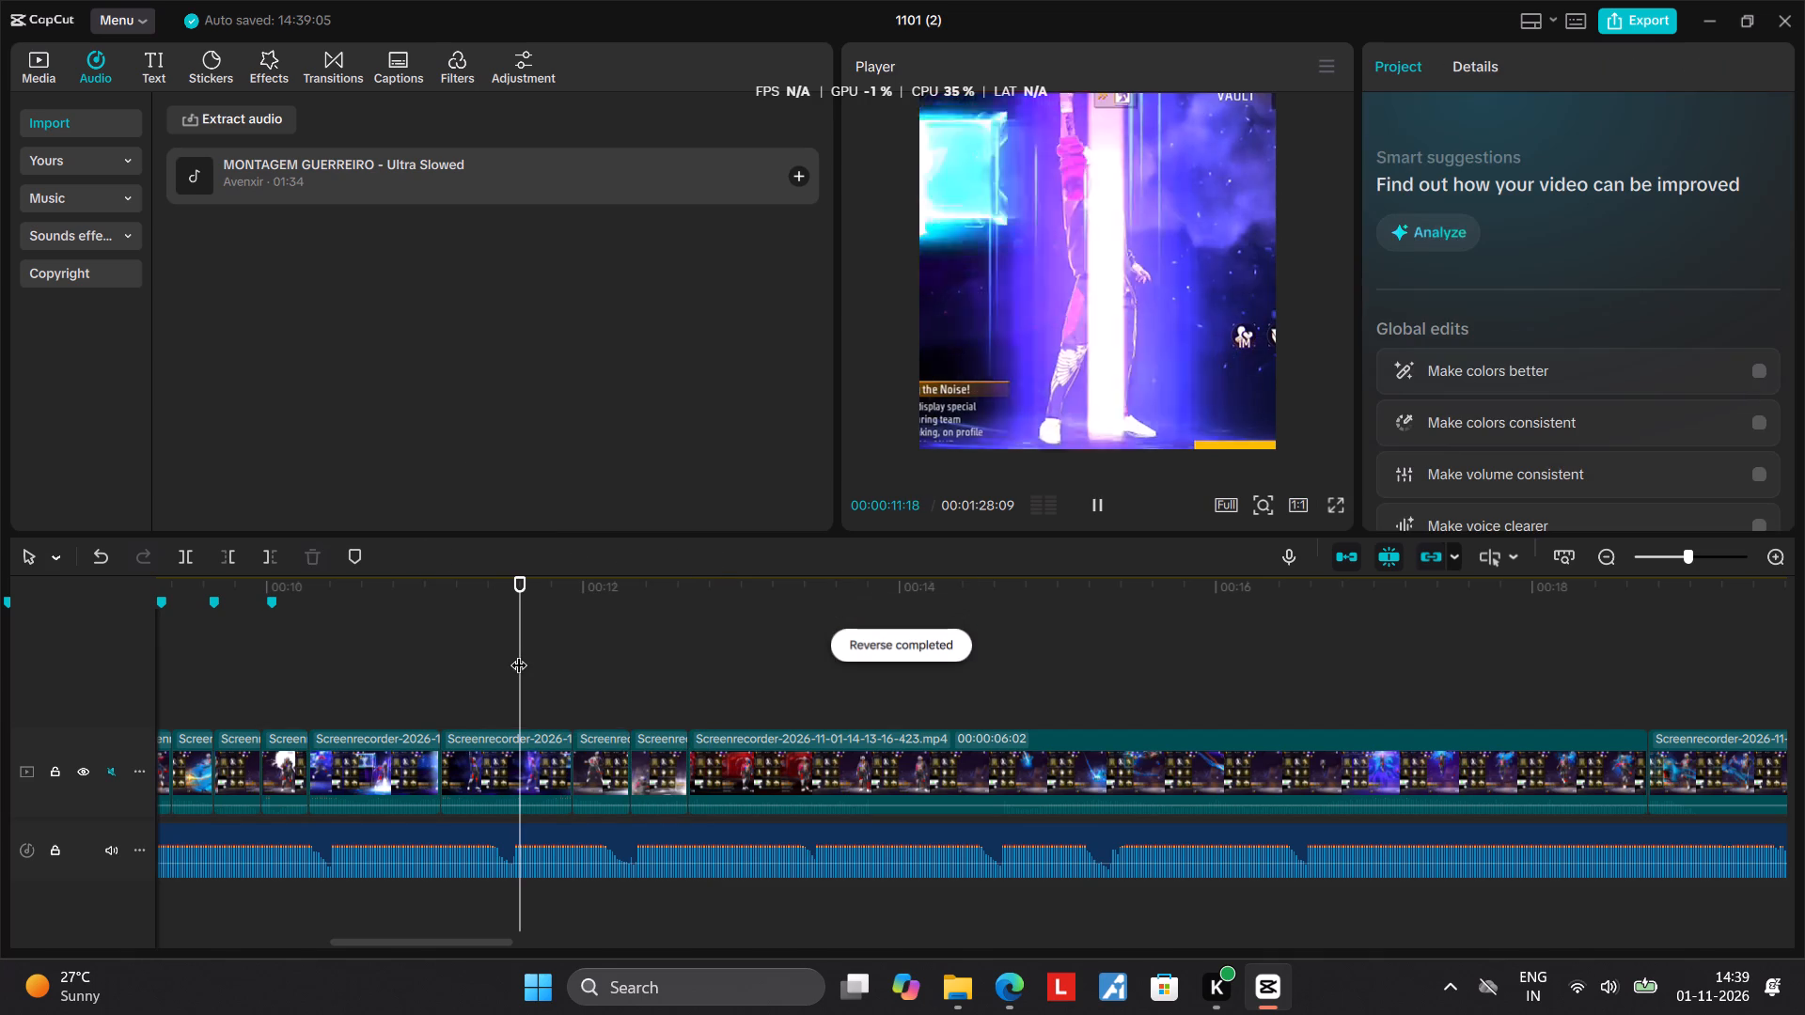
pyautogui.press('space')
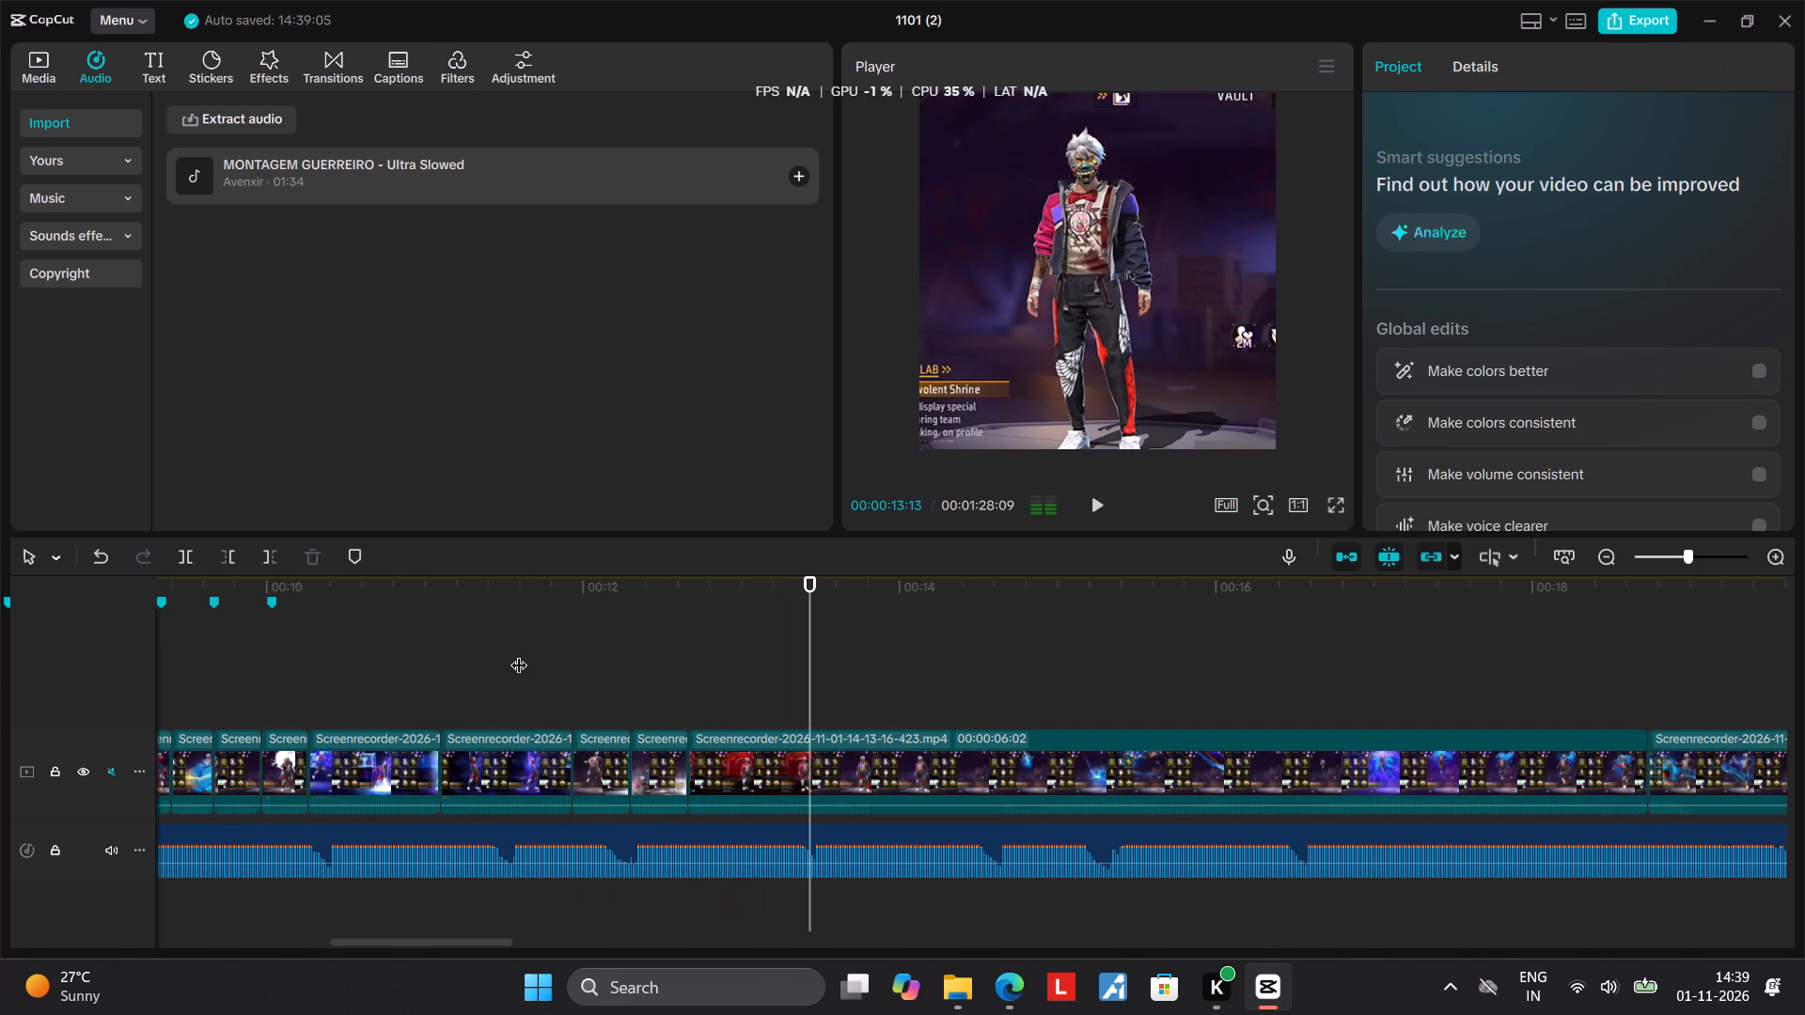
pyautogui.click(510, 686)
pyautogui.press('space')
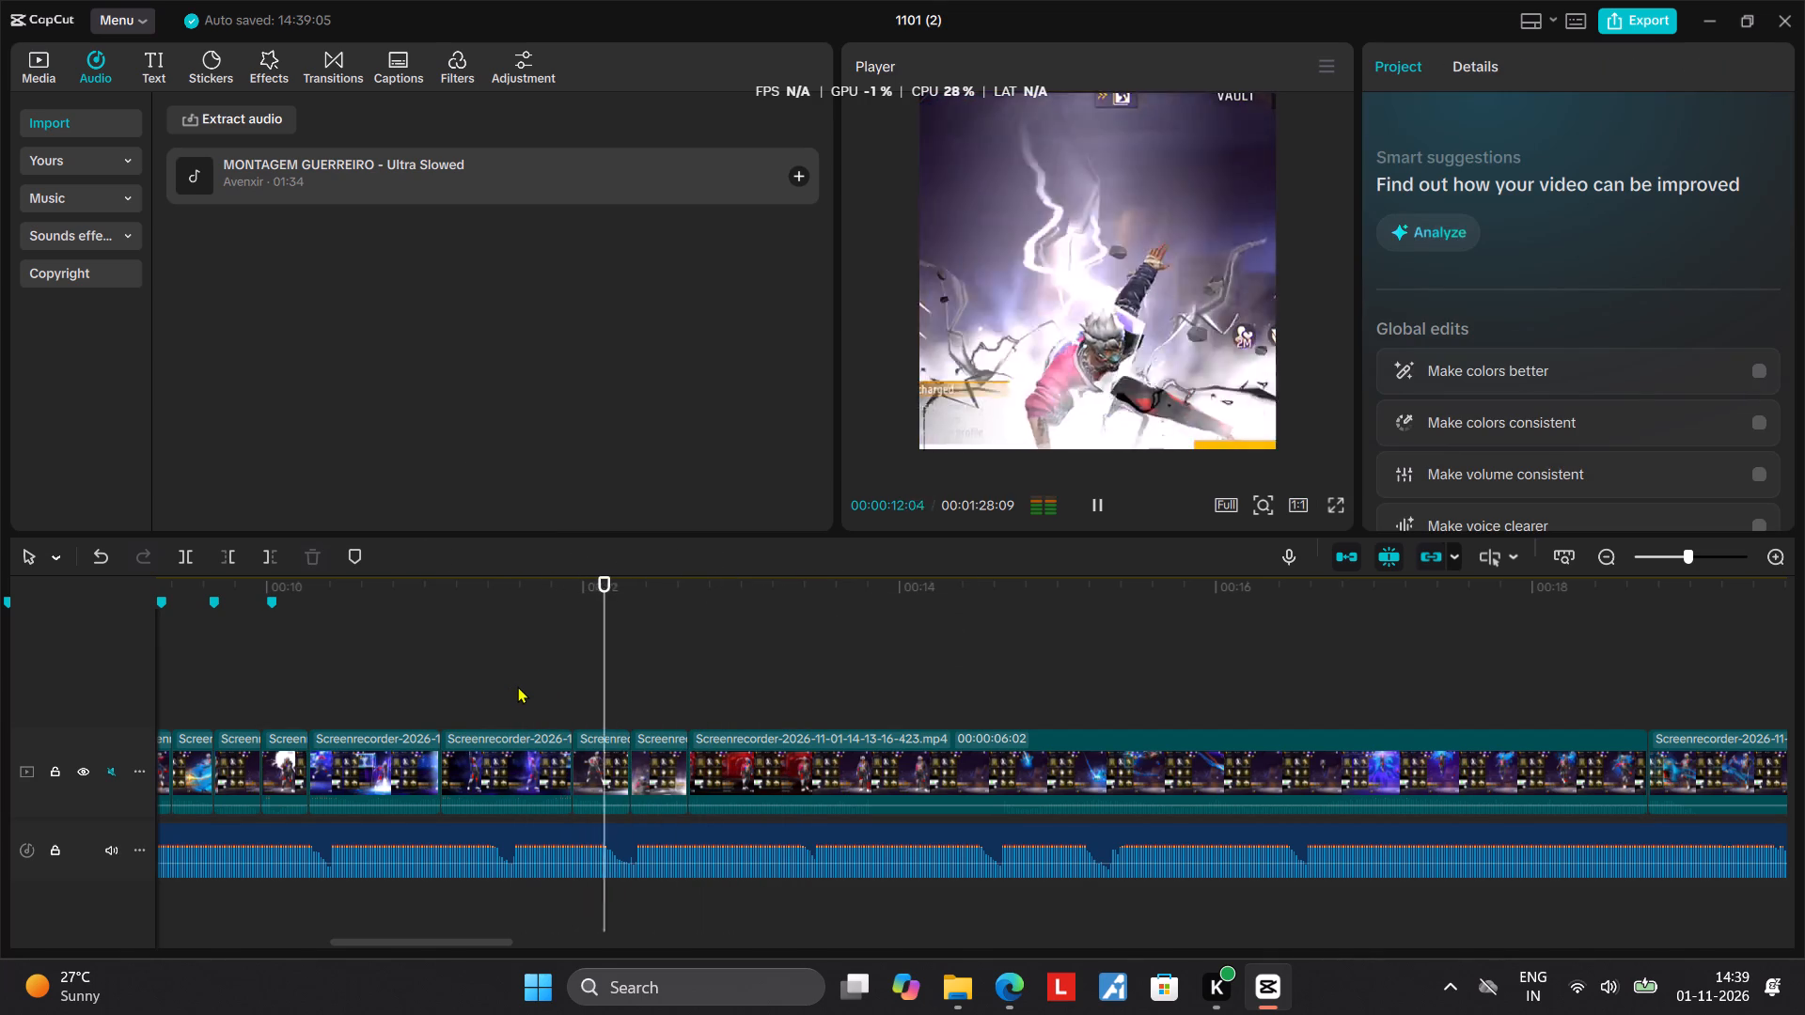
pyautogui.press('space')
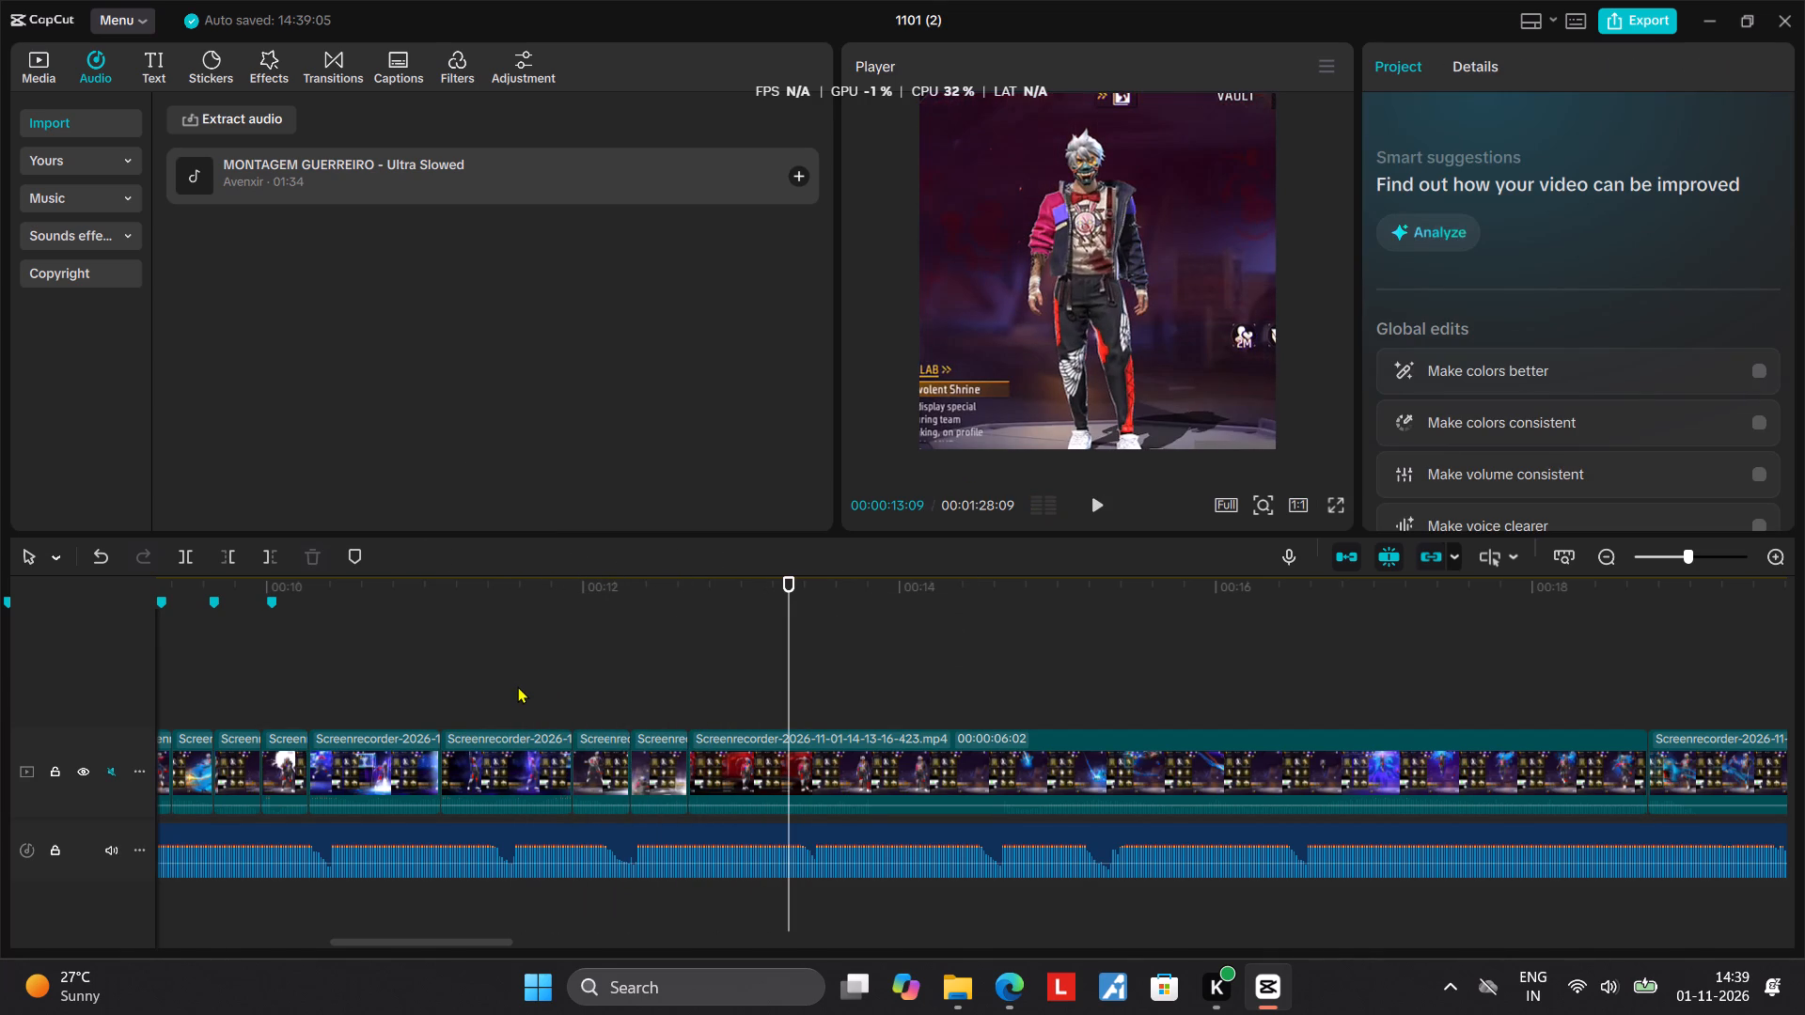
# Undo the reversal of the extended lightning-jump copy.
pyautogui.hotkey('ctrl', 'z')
# Extend the first lightning-jump segment's end to about 00:00:12:10 and its copy's end to about 00:00:12:22.
pyautogui.click(599, 764)
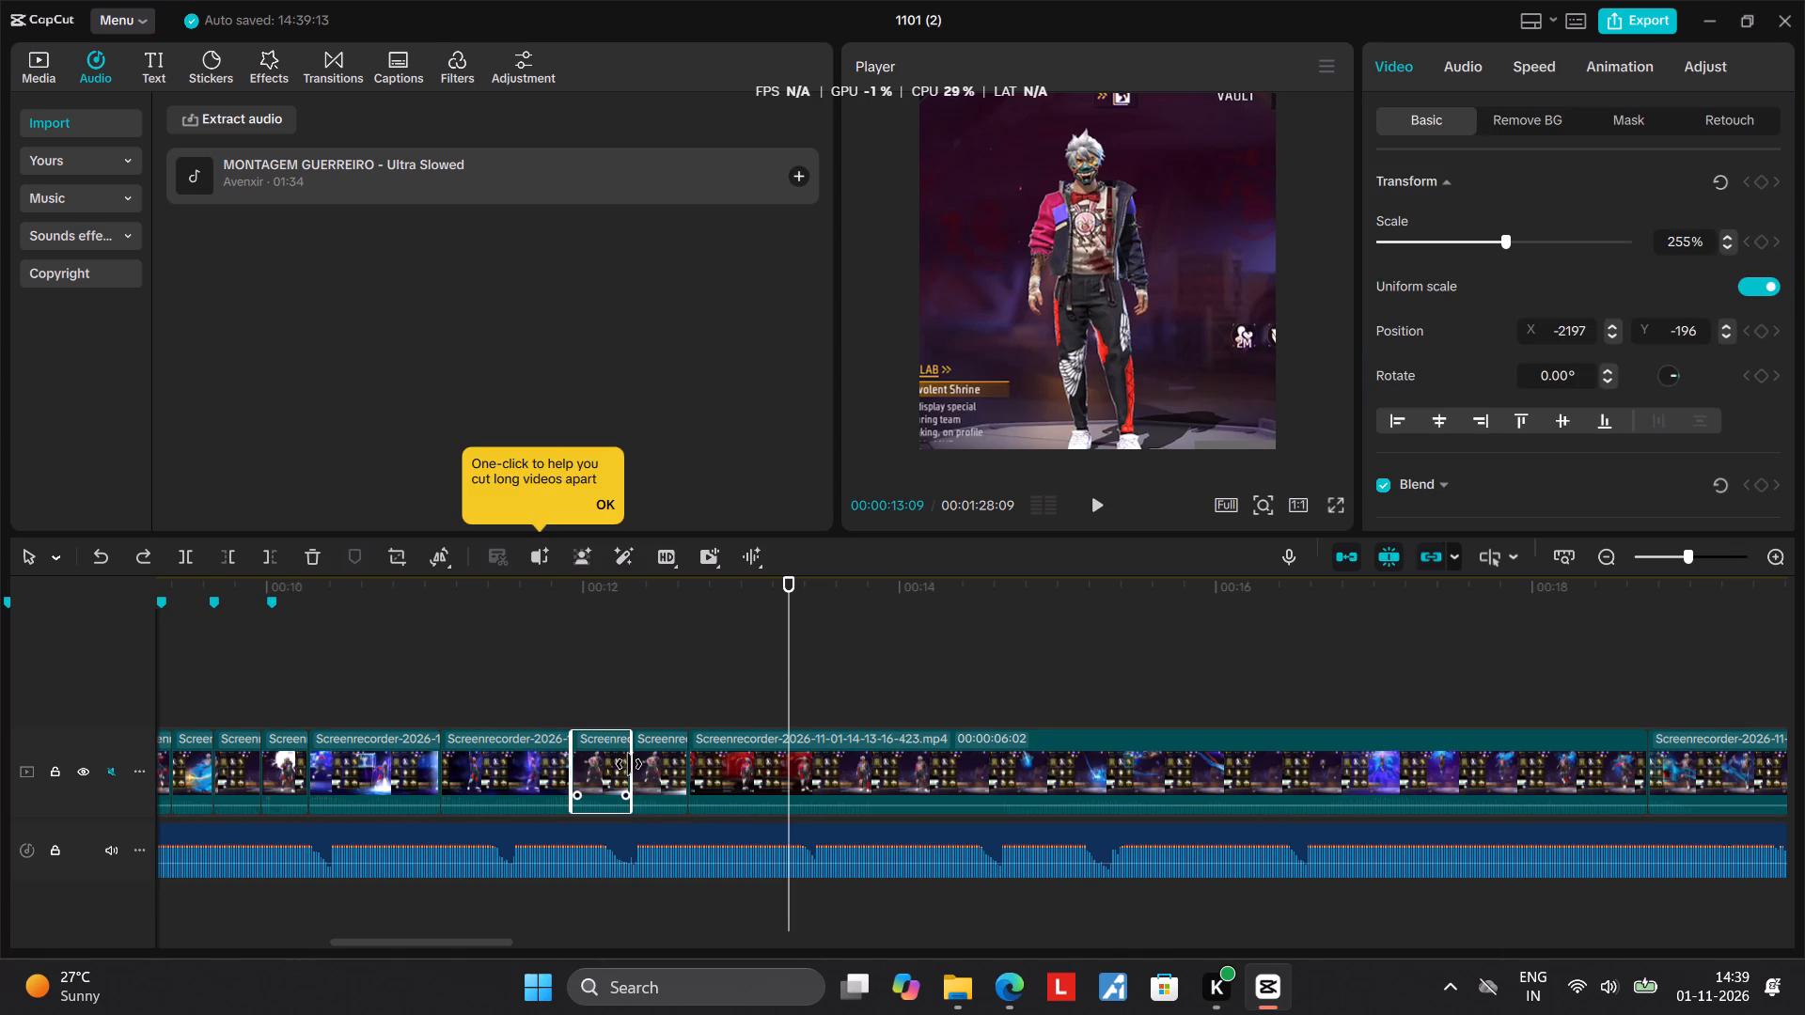
pyautogui.click(629, 764)
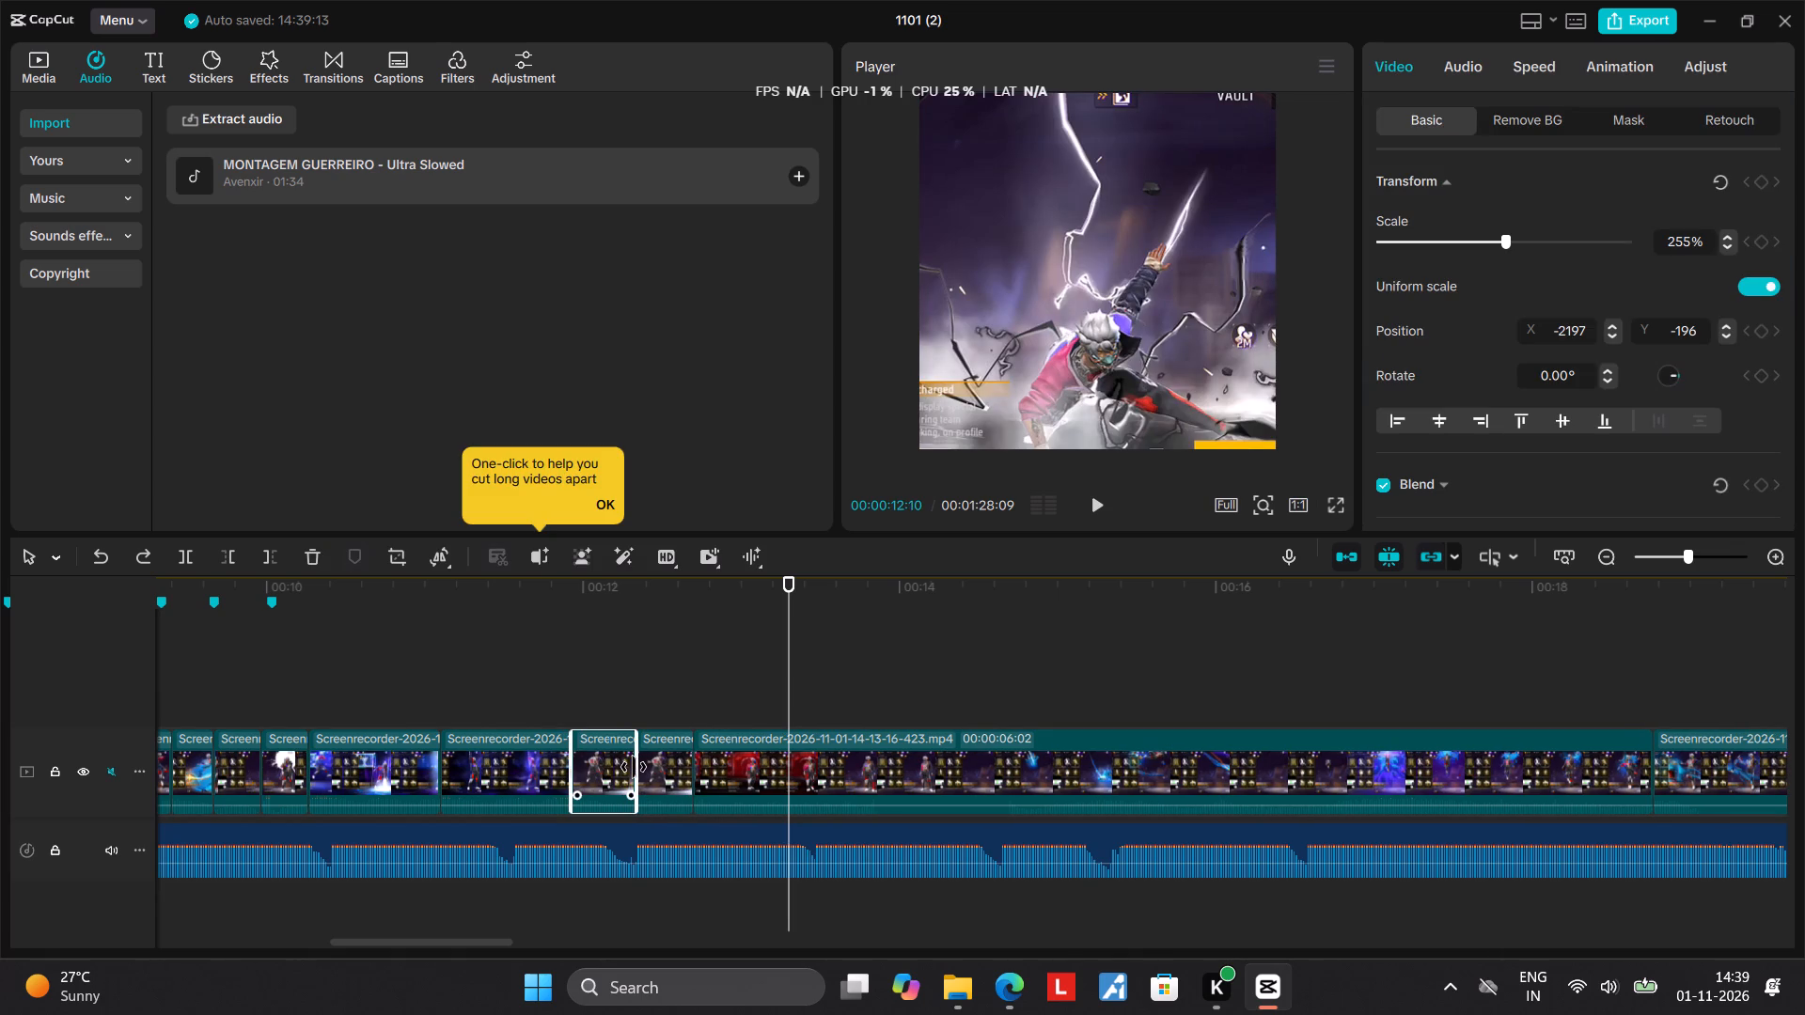
pyautogui.click(684, 777)
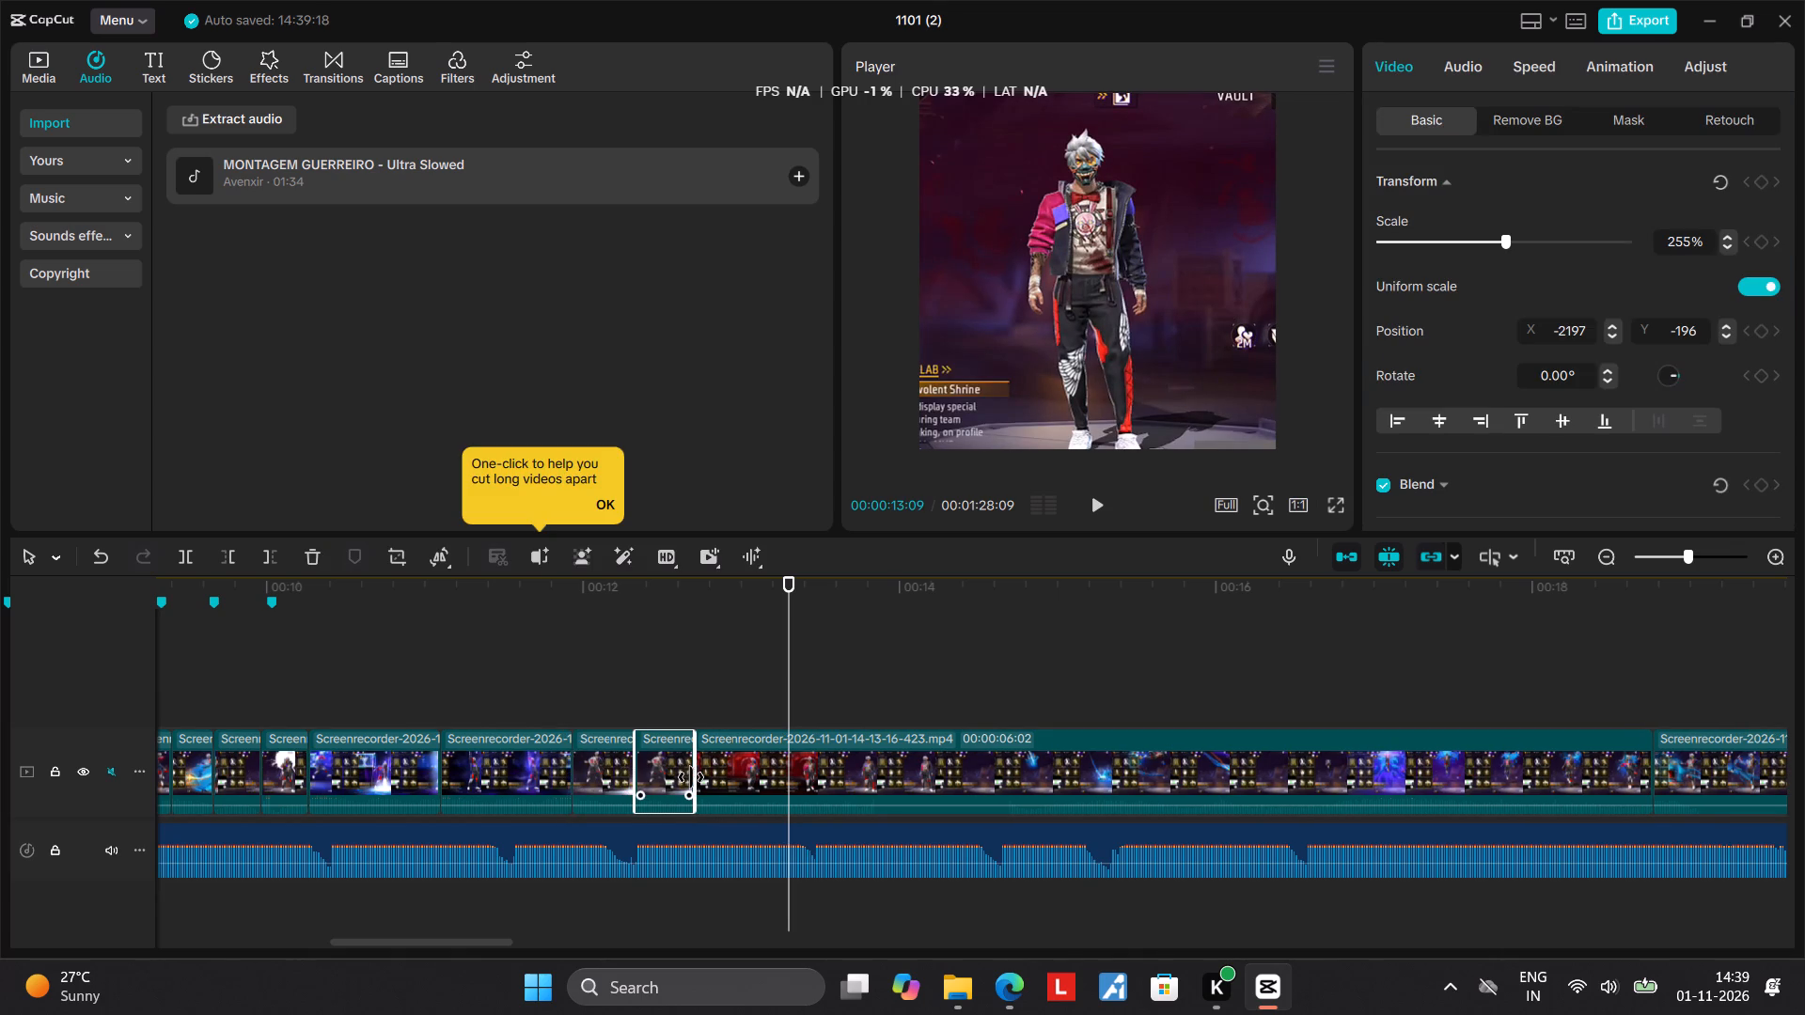
pyautogui.click(691, 777)
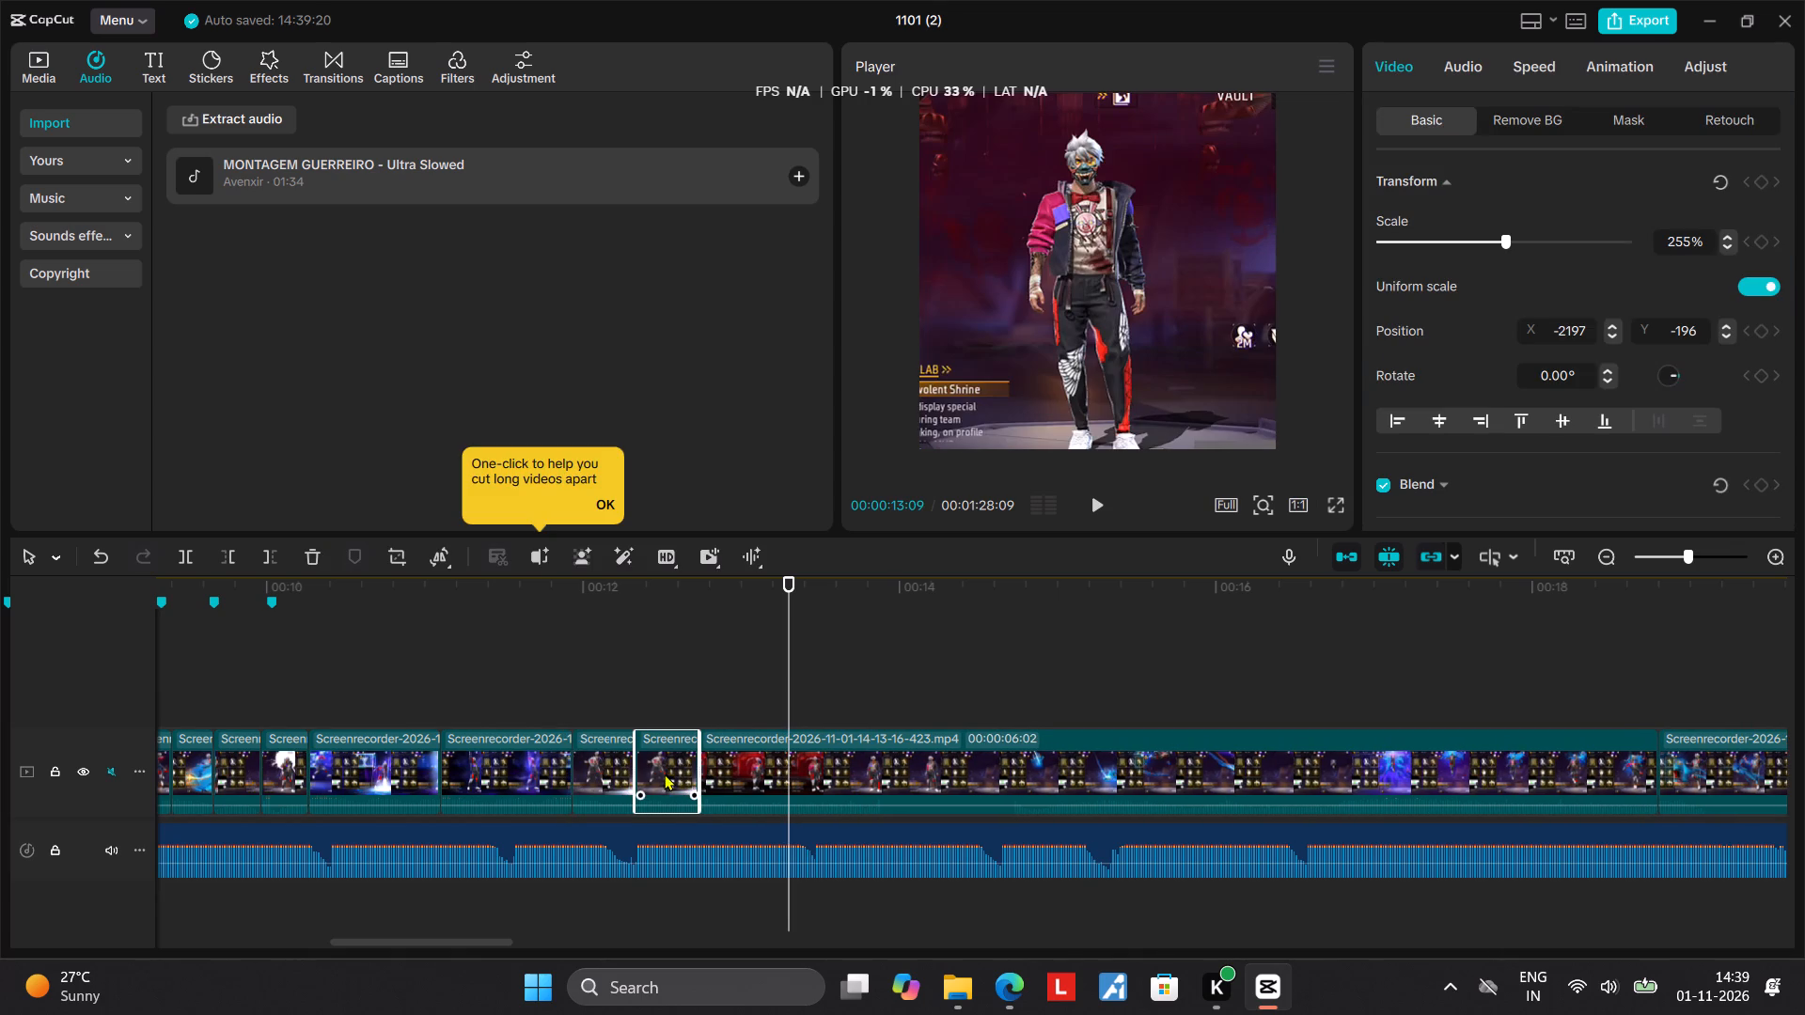
# Reverse the lengthened lightning-jump copy and play back the pair with the music.
pyautogui.click(436, 559)
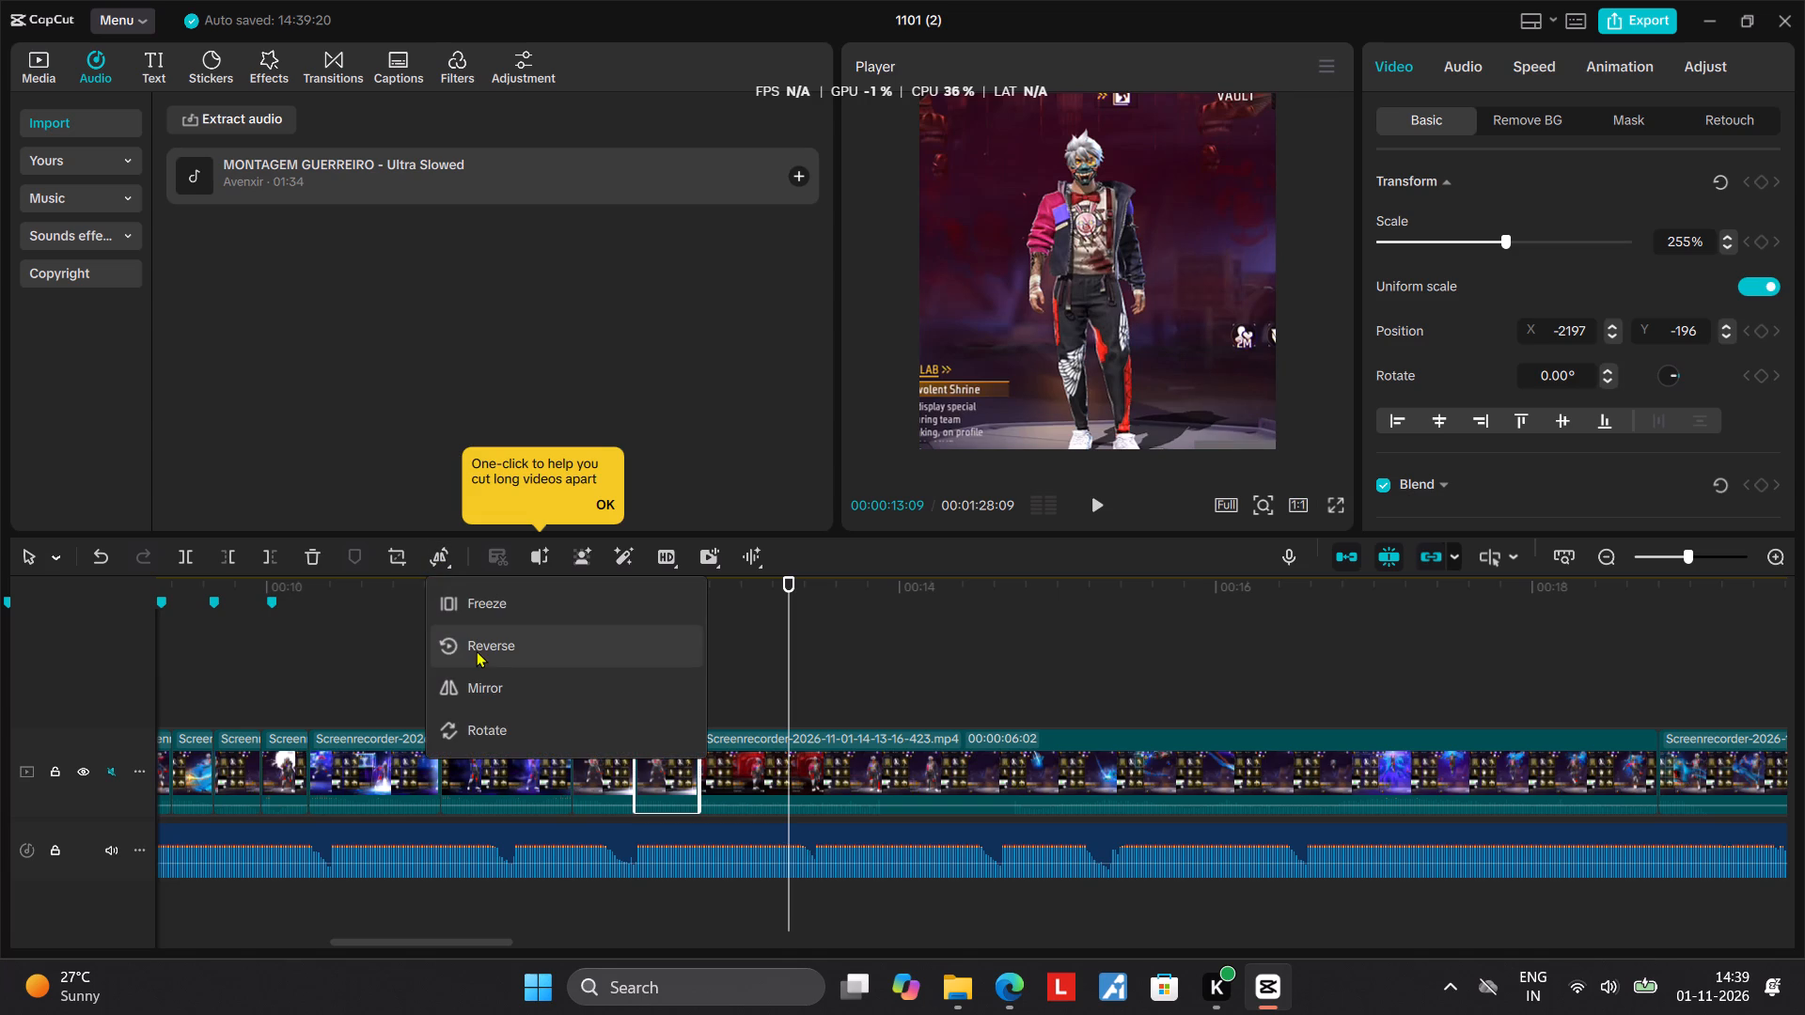
pyautogui.click(477, 650)
pyautogui.click(499, 664)
pyautogui.press('space')
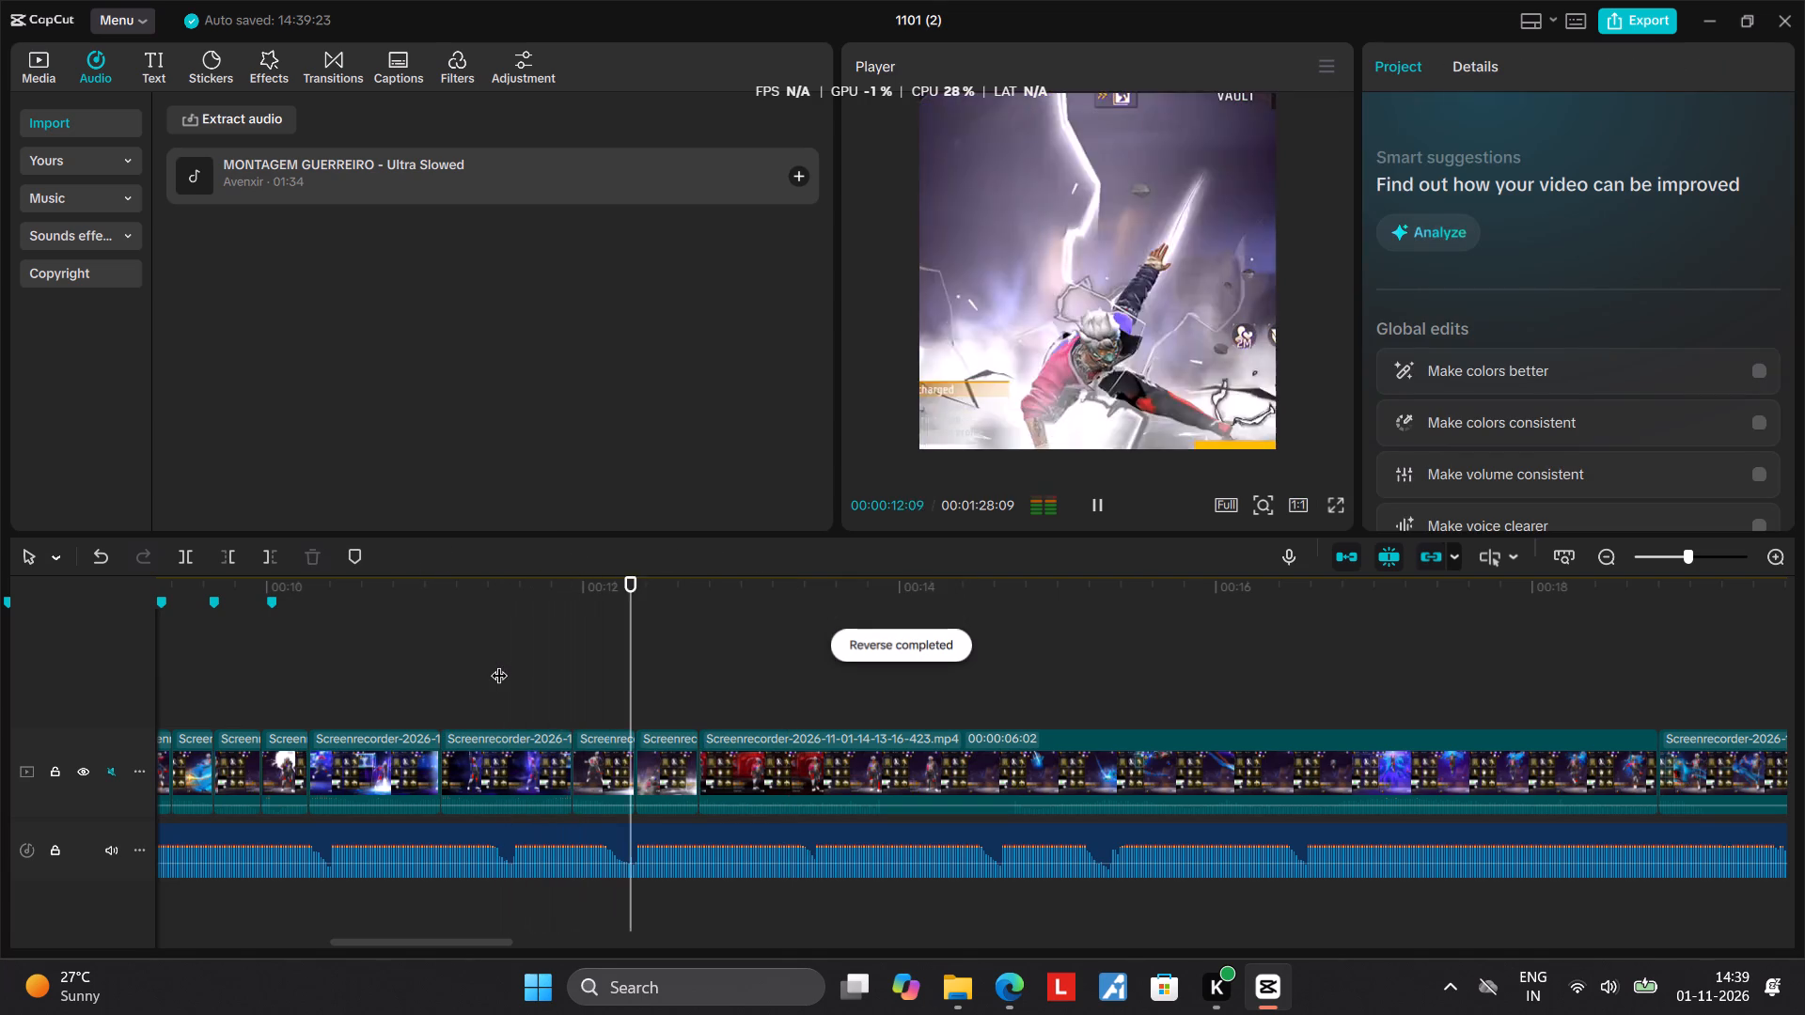
pyautogui.press('space')
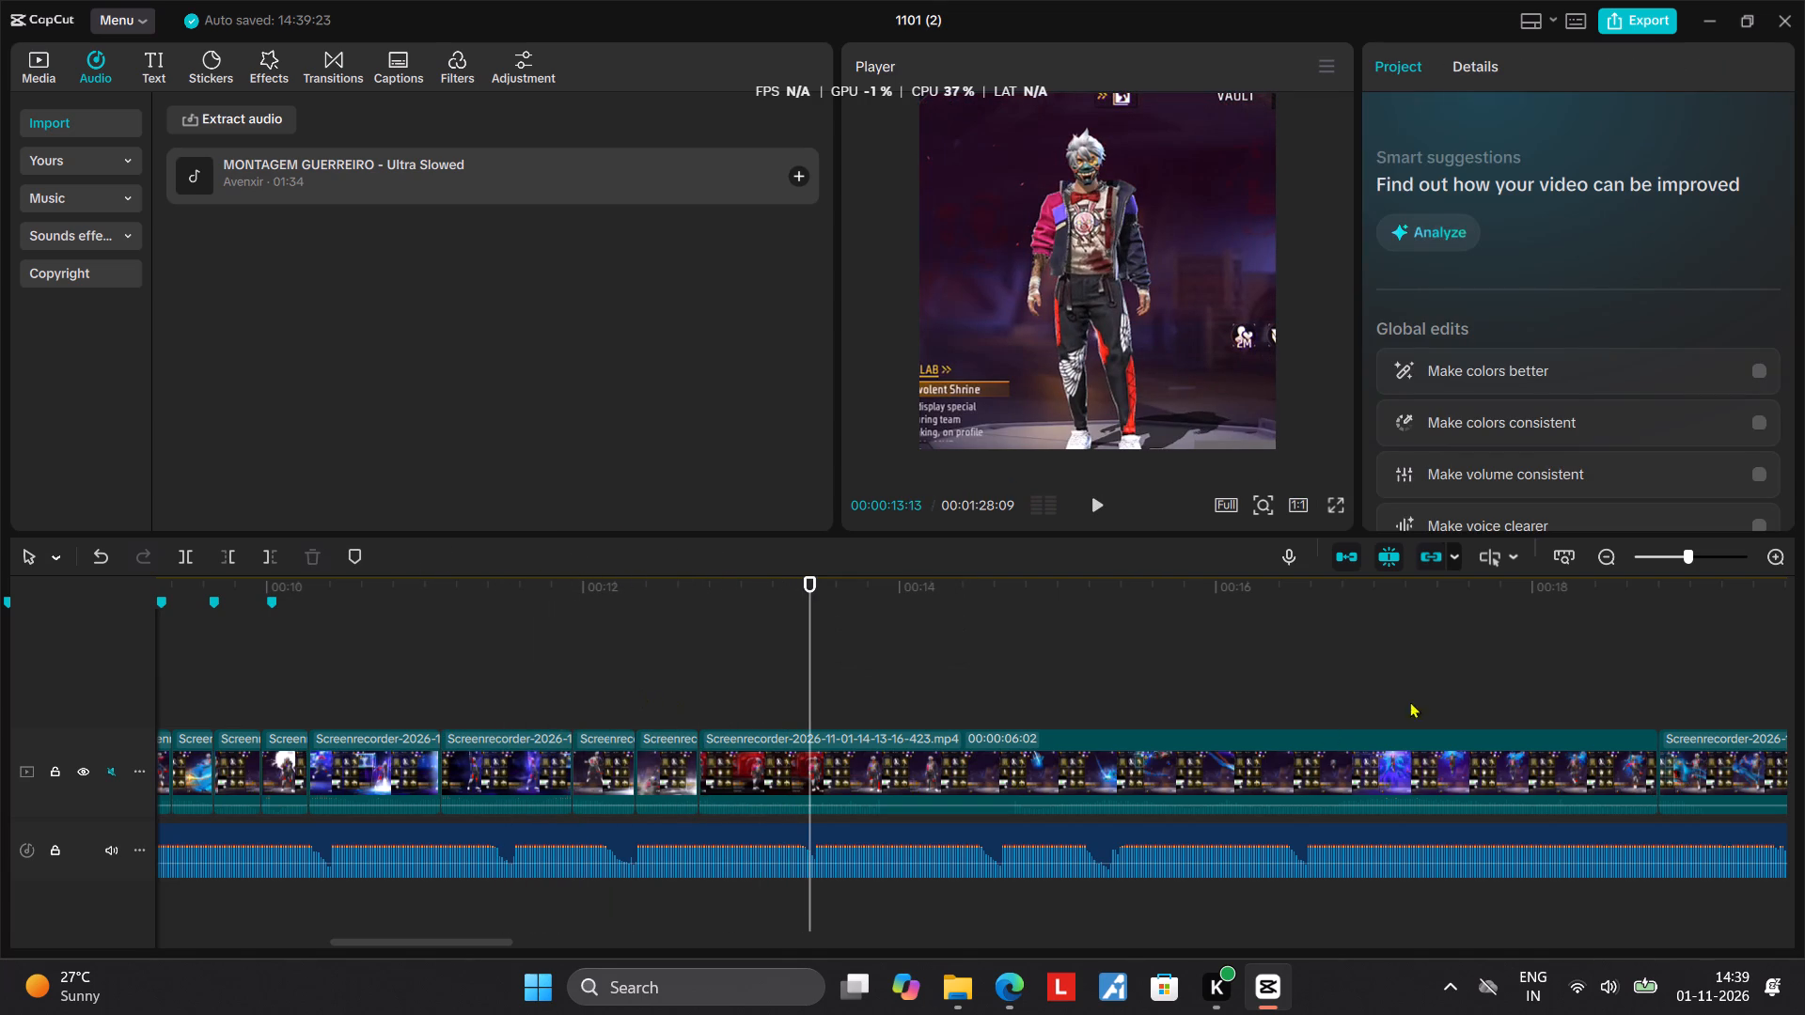
# Find the red-orb motorcycle emote and isolate the landing beside the bike by splitting the clip at 00:01:00:19 and 00:01:01:00.
pyautogui.click(1360, 670)
pyautogui.moveTo(1360, 670); pyautogui.dragTo(1781, 735)
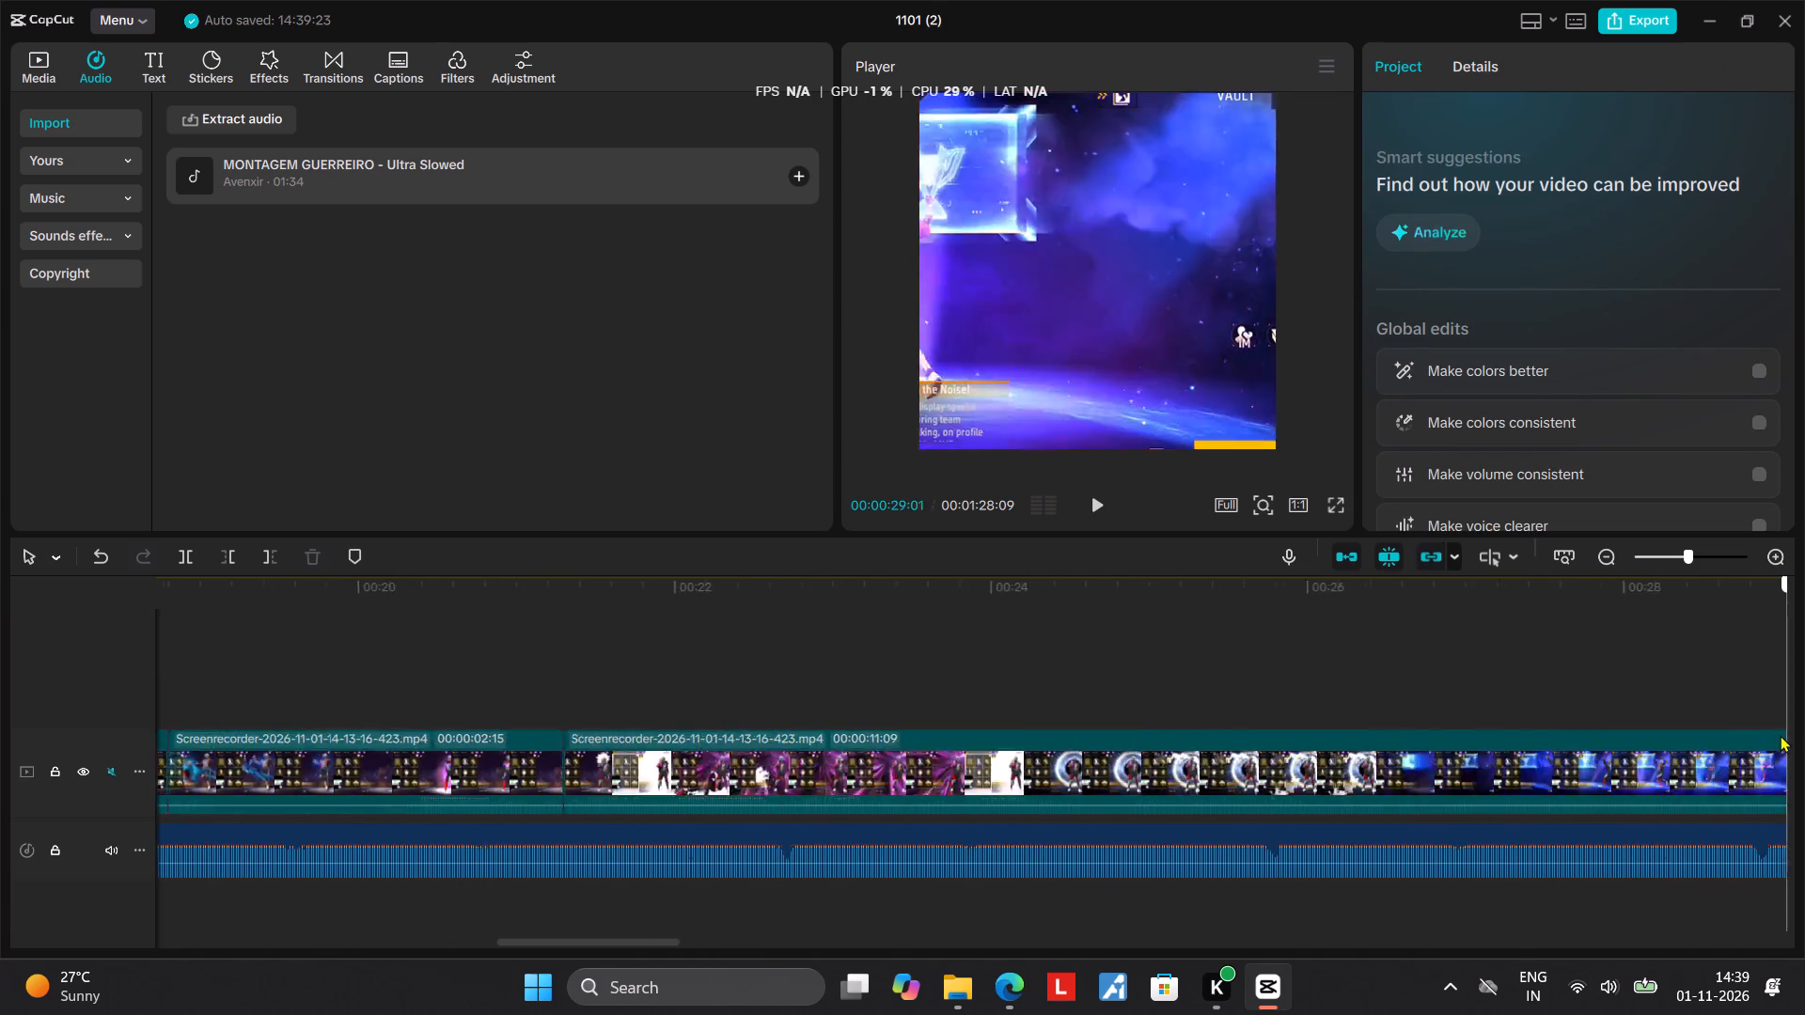
pyautogui.moveTo(1781, 735); pyautogui.dragTo(1206, 733)
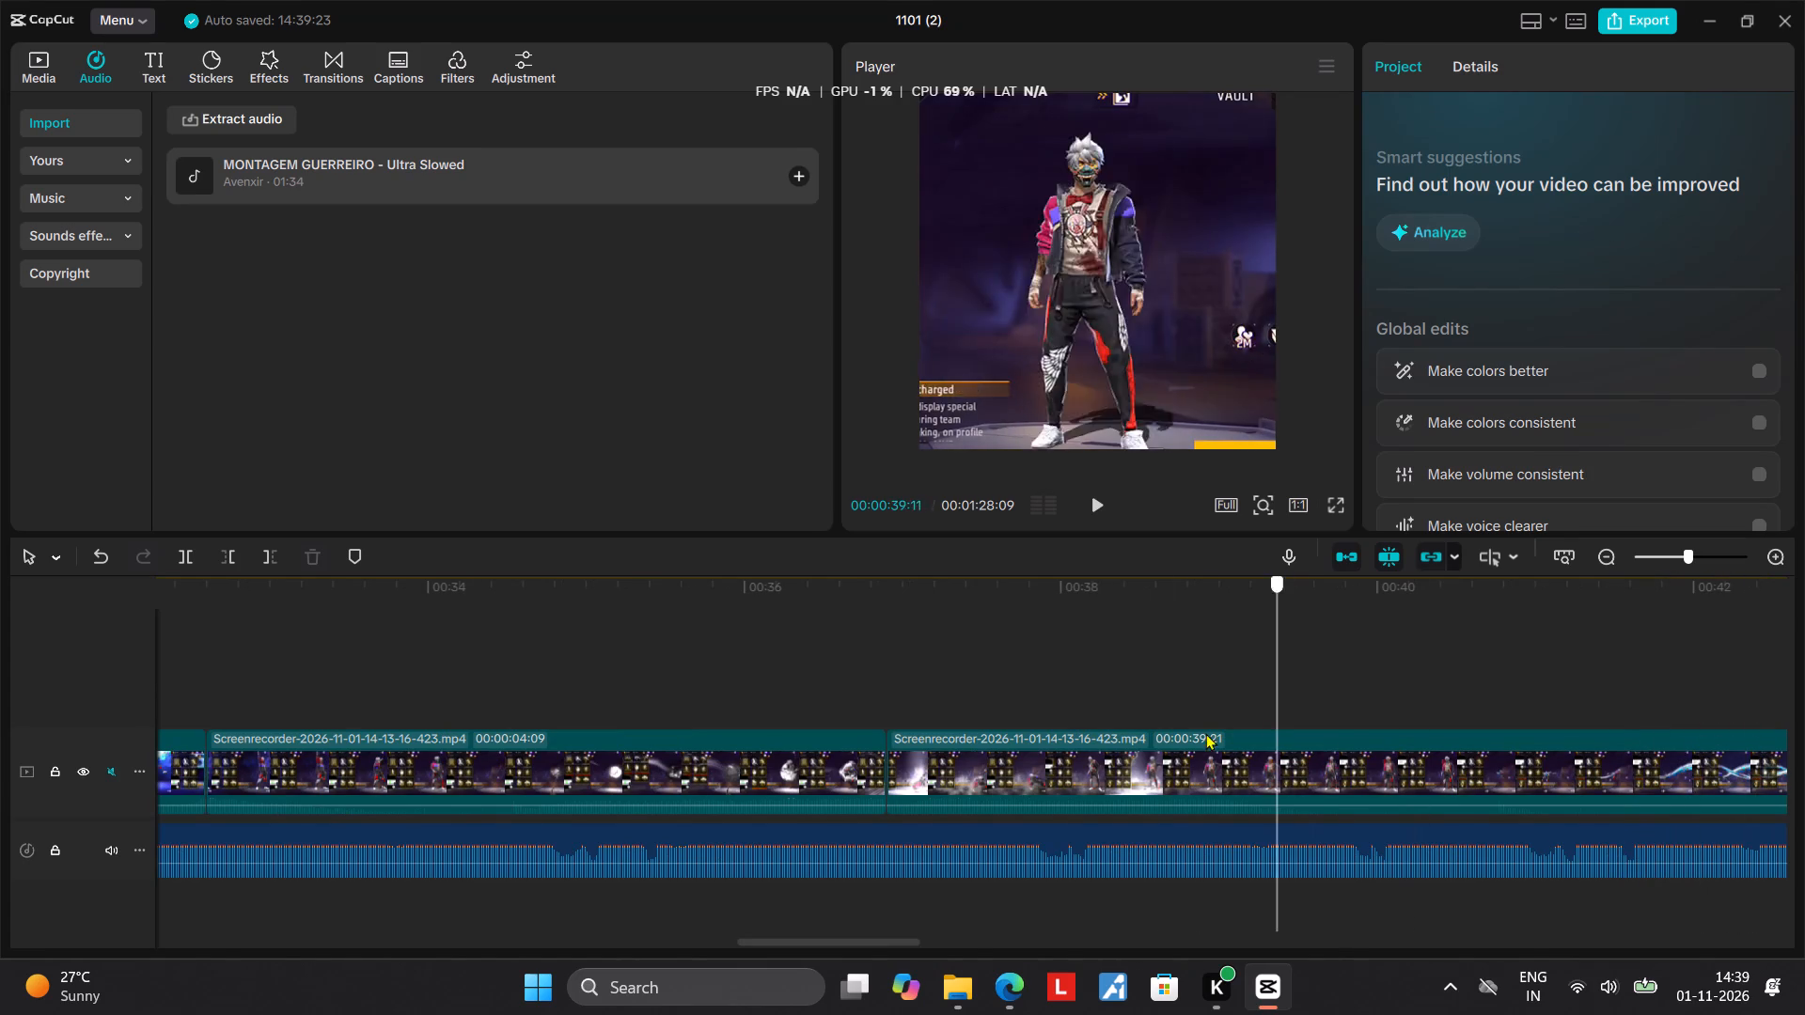
pyautogui.moveTo(1206, 733); pyautogui.dragTo(1804, 798)
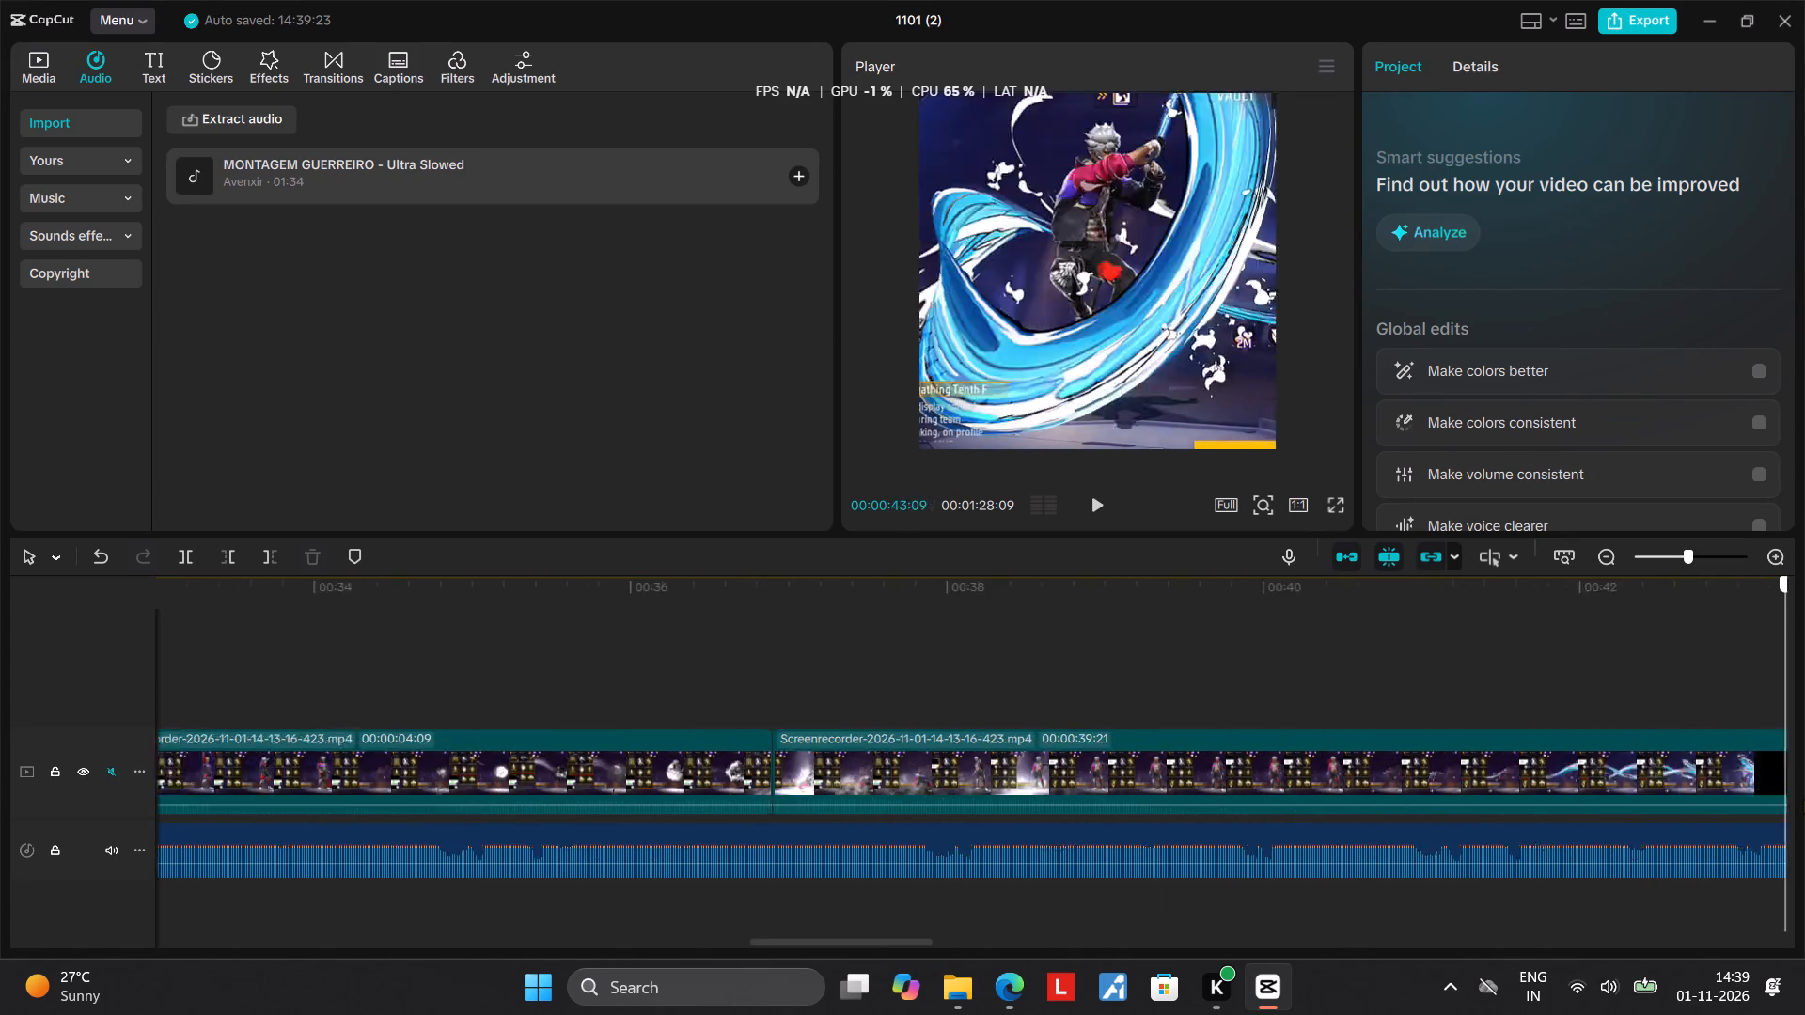
pyautogui.moveTo(1804, 798); pyautogui.dragTo(353, 710)
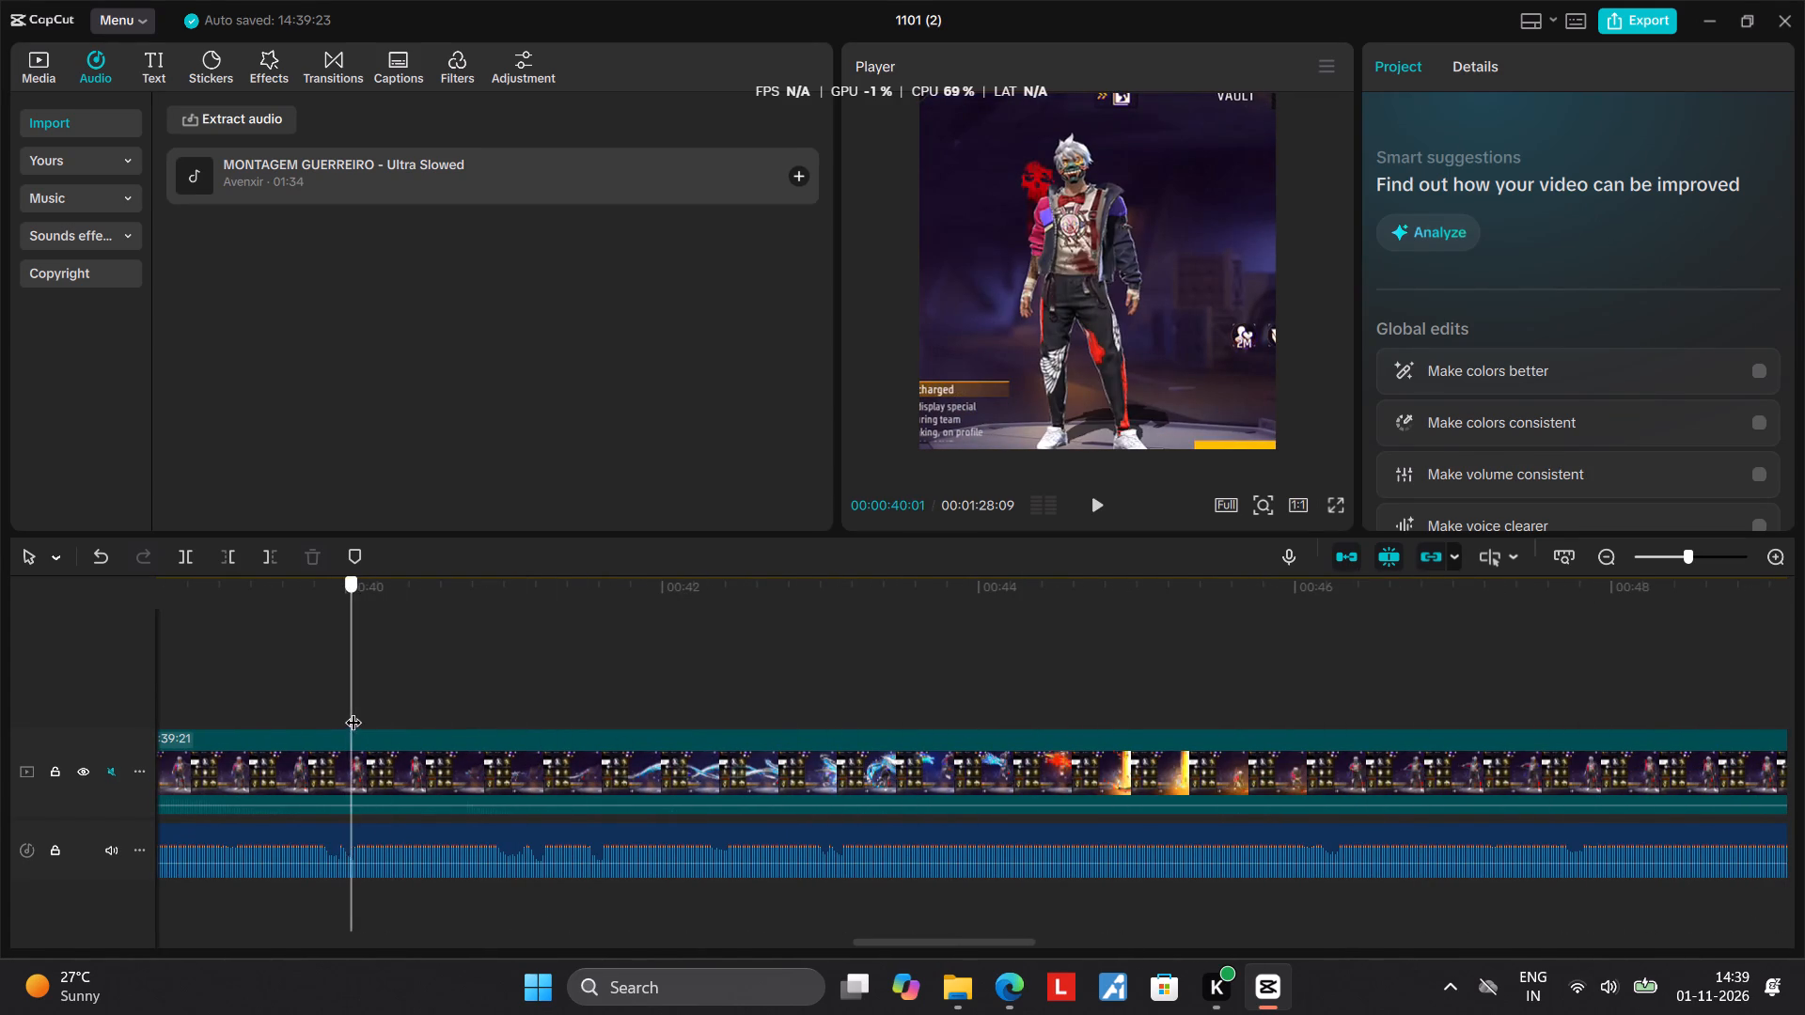
pyautogui.moveTo(353, 710); pyautogui.dragTo(1619, 871)
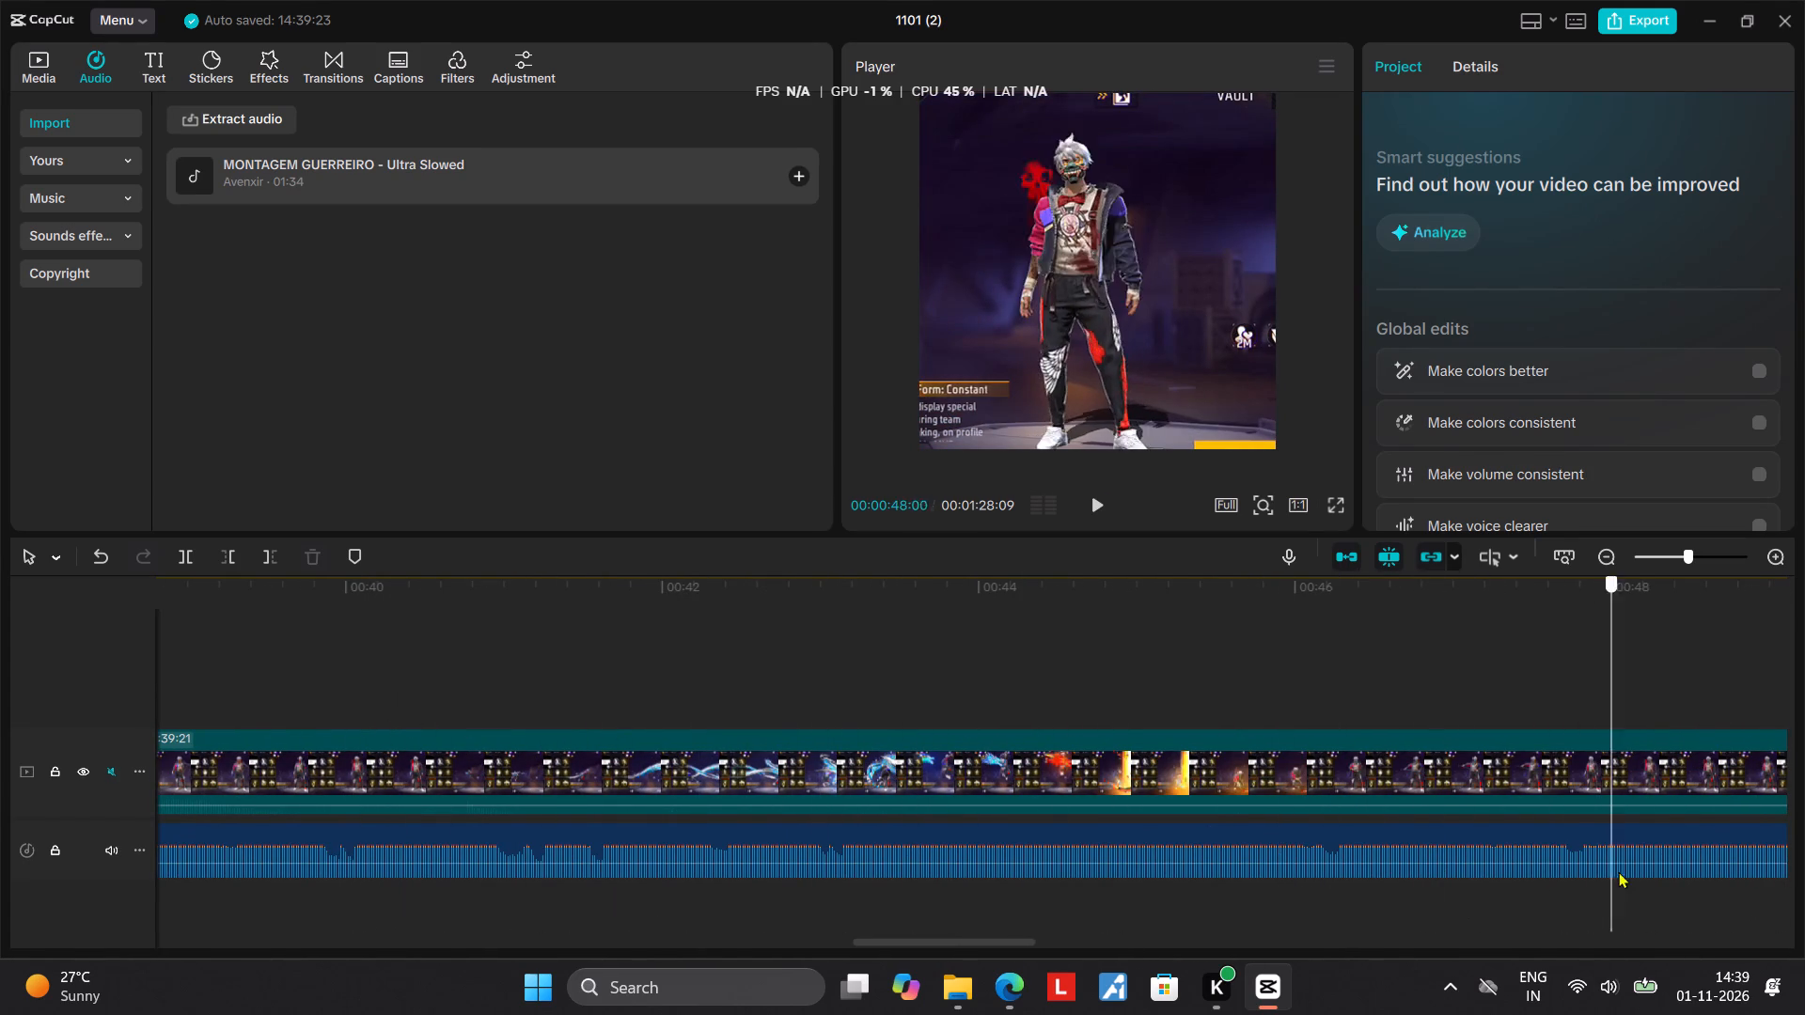
pyautogui.moveTo(1619, 871); pyautogui.dragTo(1596, 905)
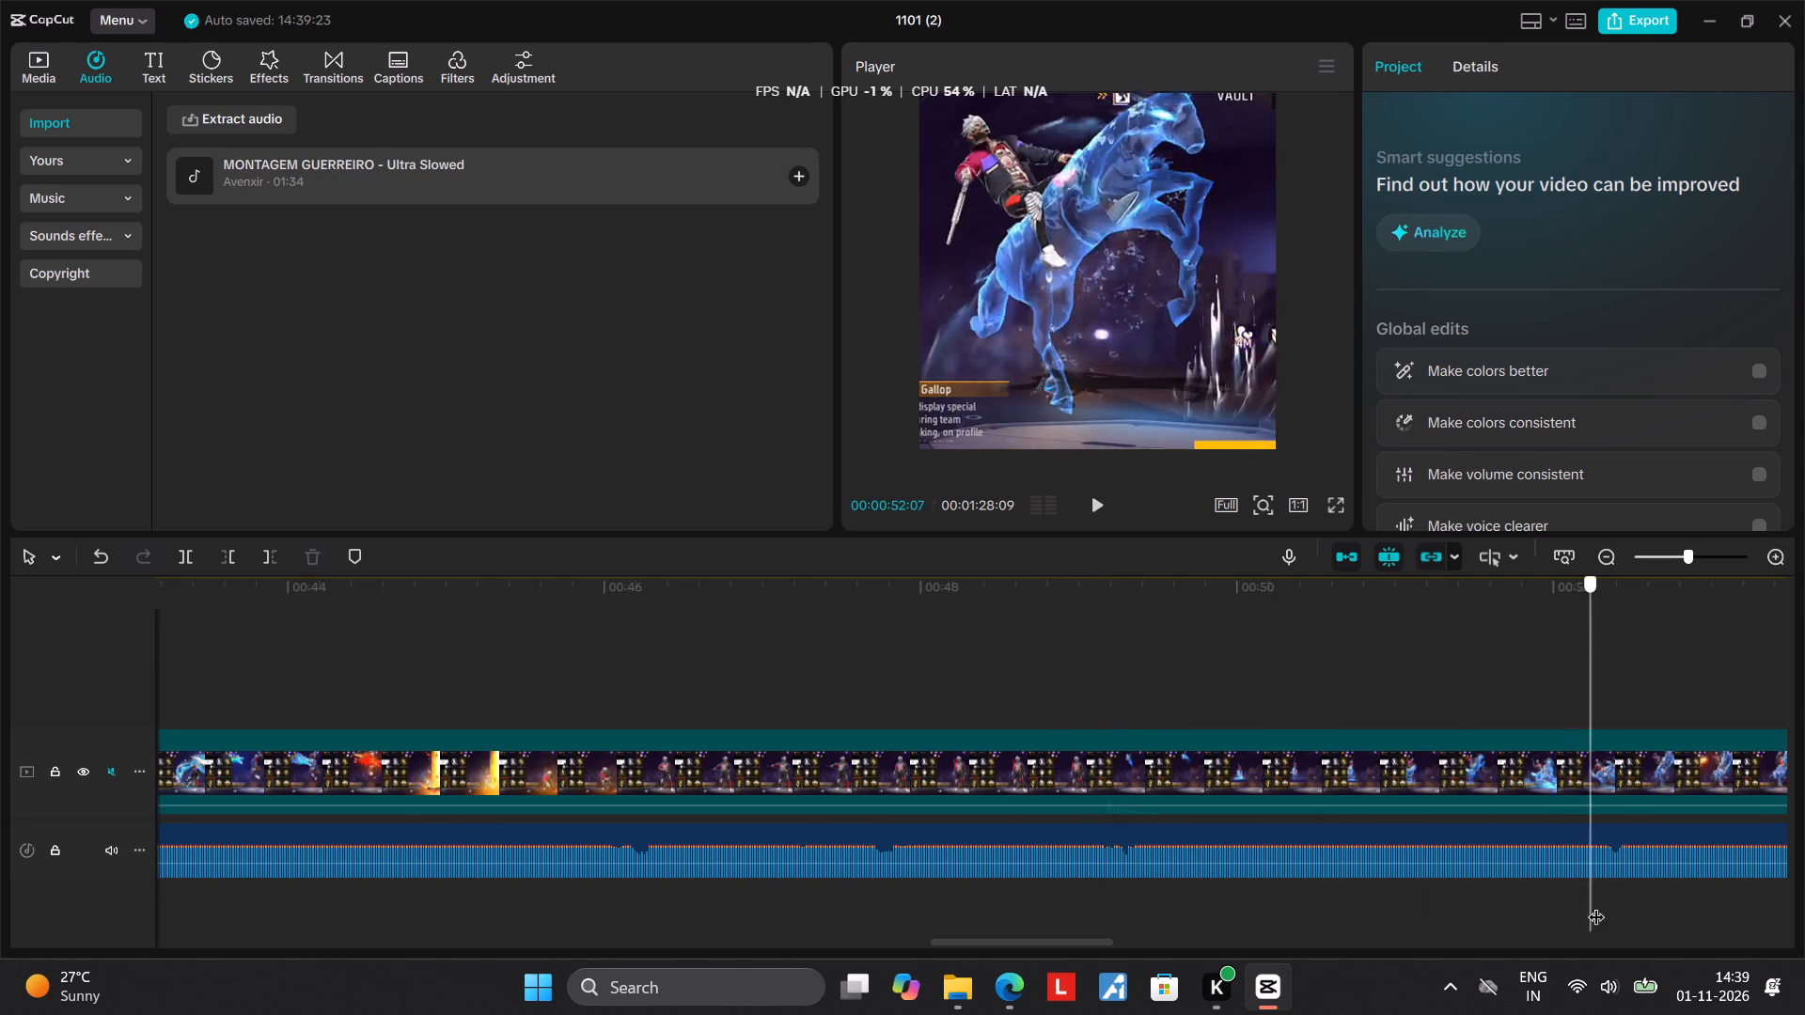
pyautogui.moveTo(1596, 905); pyautogui.dragTo(1577, 899)
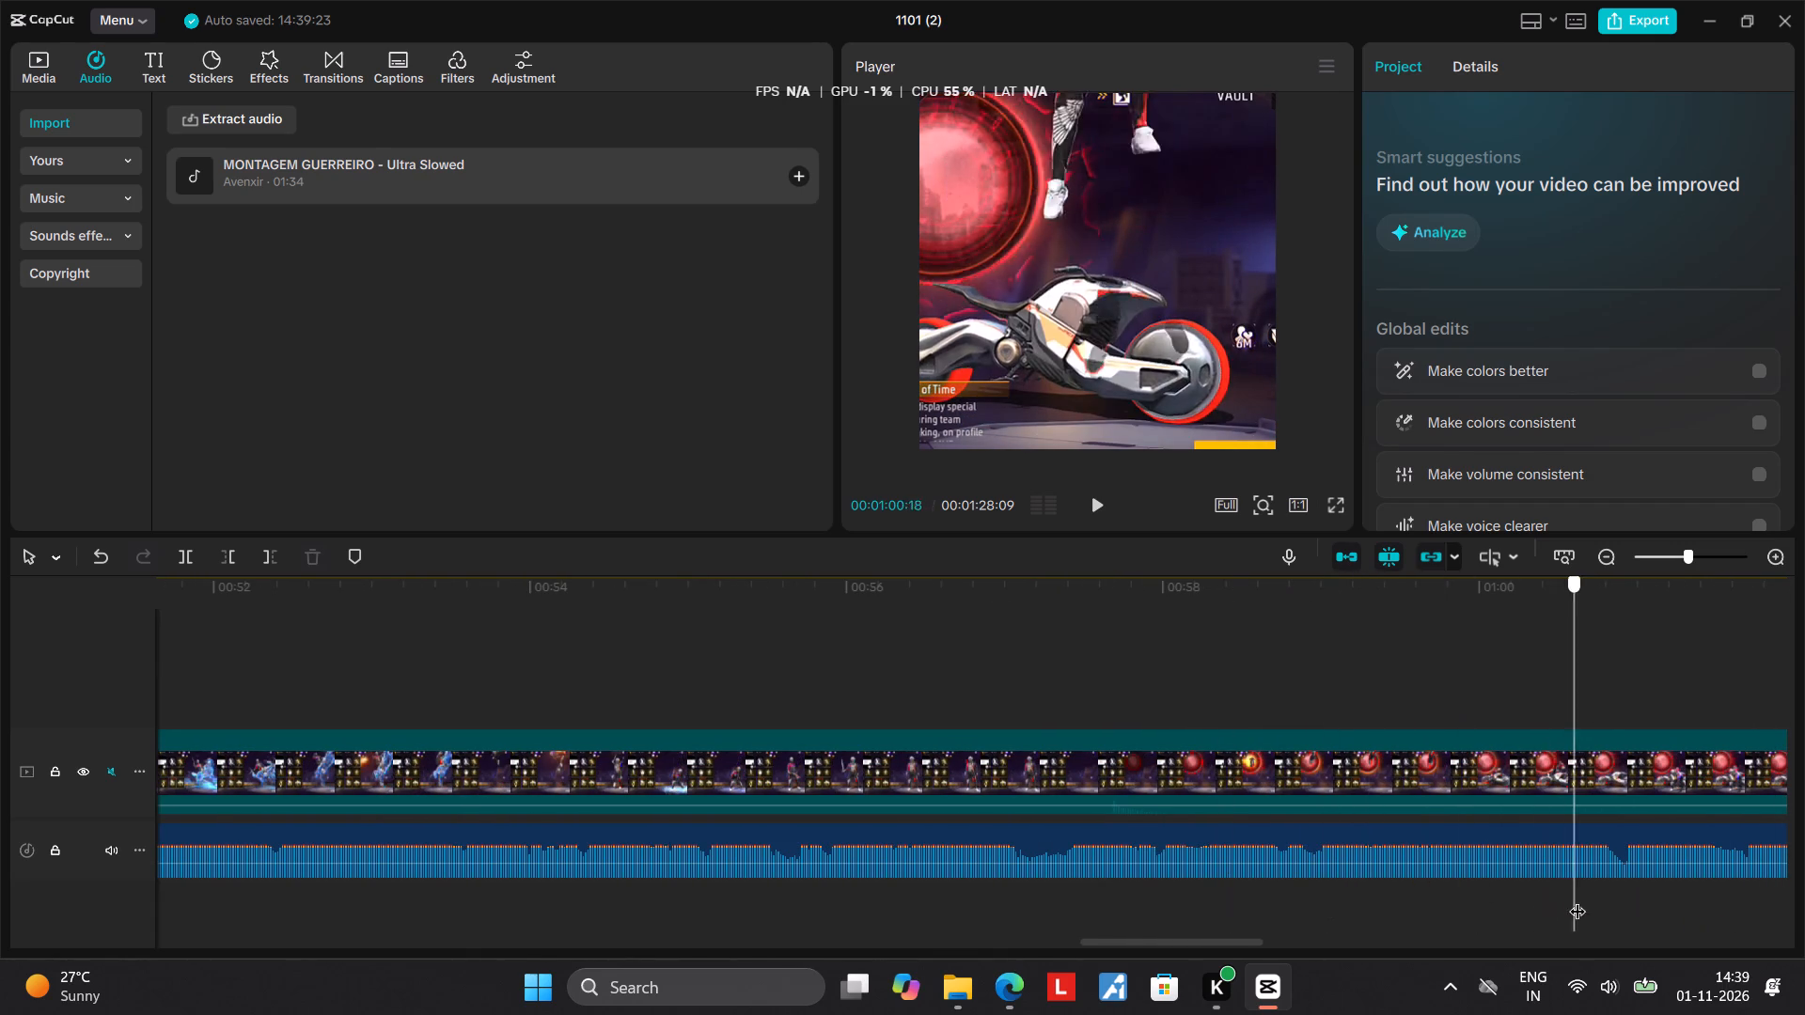
pyautogui.moveTo(1577, 899); pyautogui.dragTo(1616, 923)
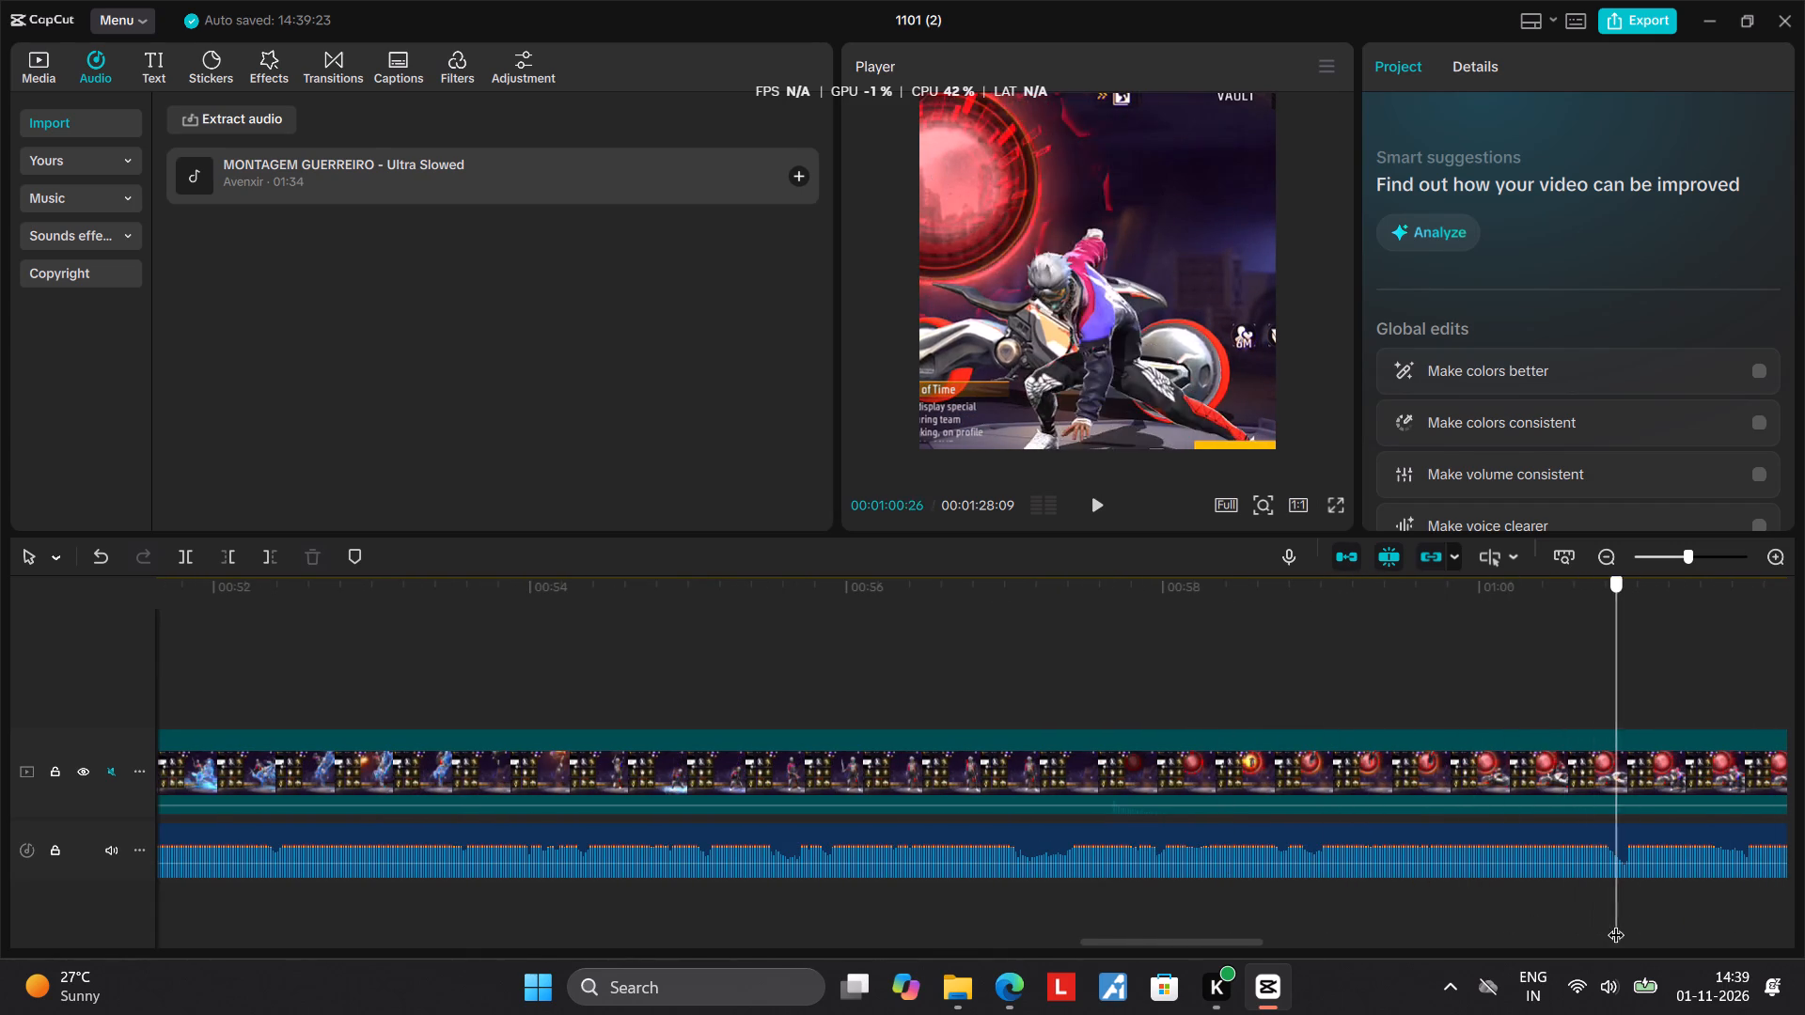
pyautogui.moveTo(1616, 923); pyautogui.dragTo(1584, 939)
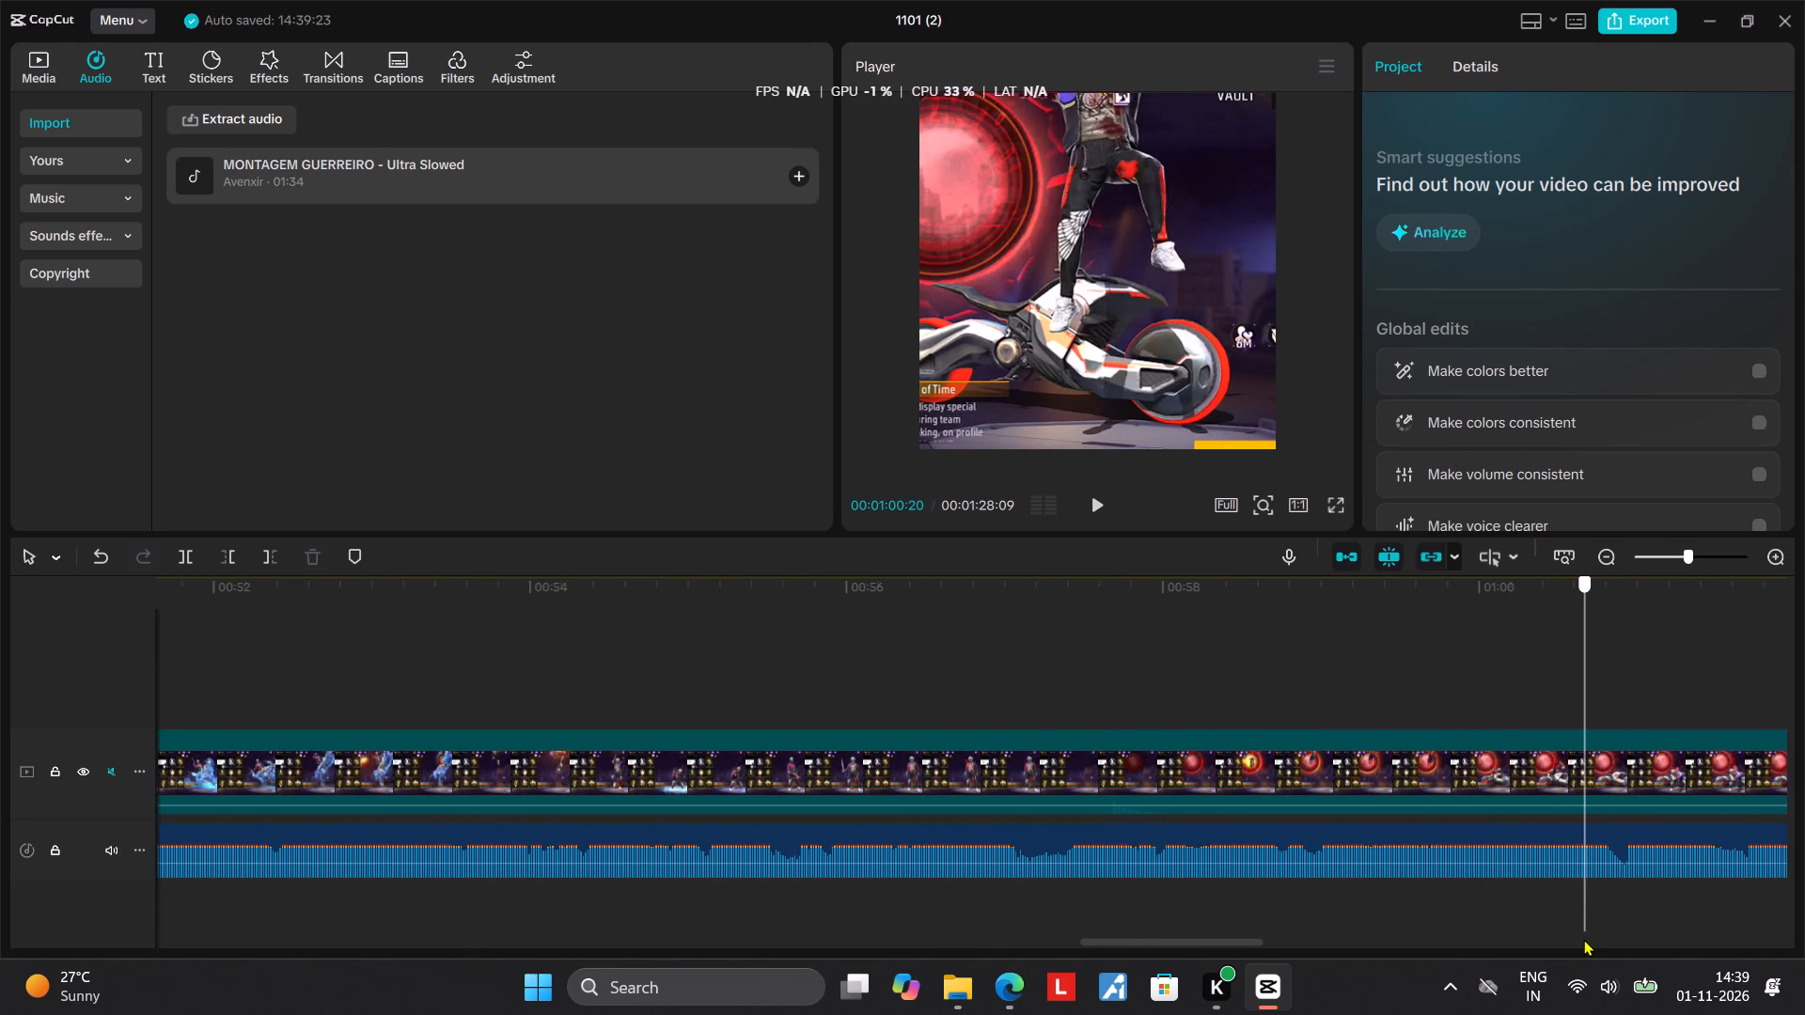
pyautogui.moveTo(1584, 939); pyautogui.dragTo(1577, 939)
pyautogui.click(1512, 773)
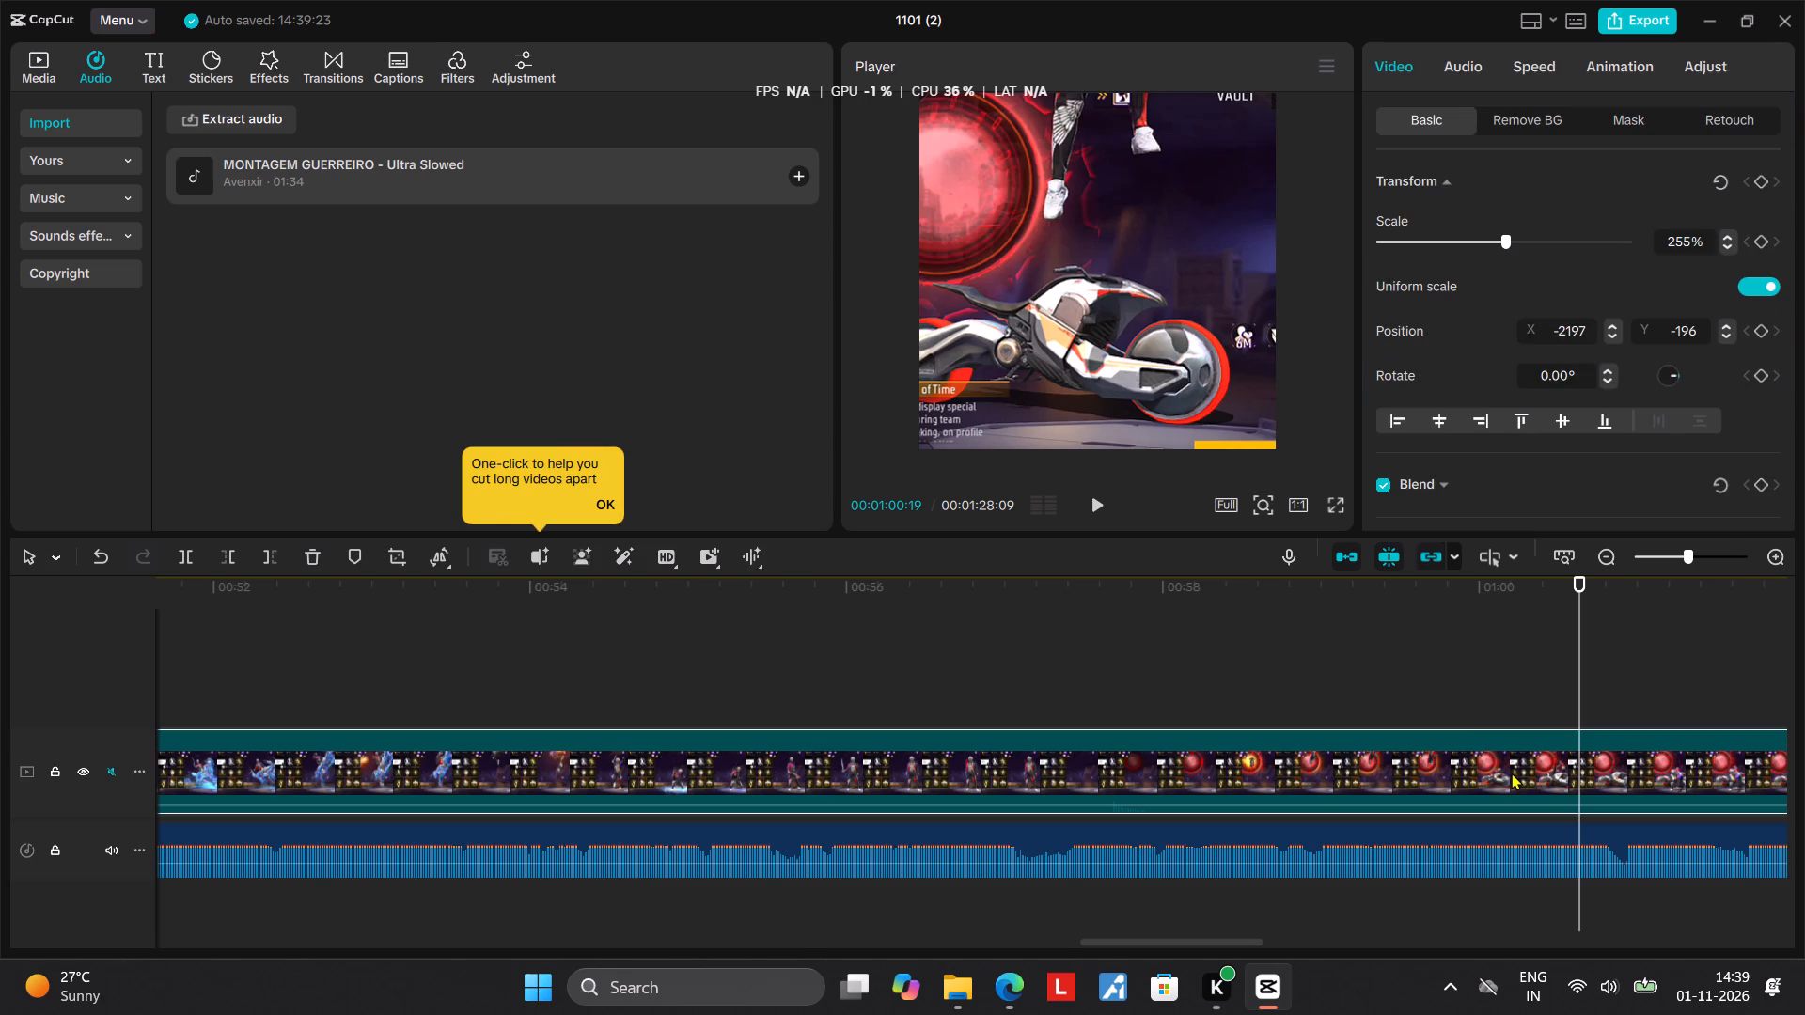
pyautogui.click(190, 553)
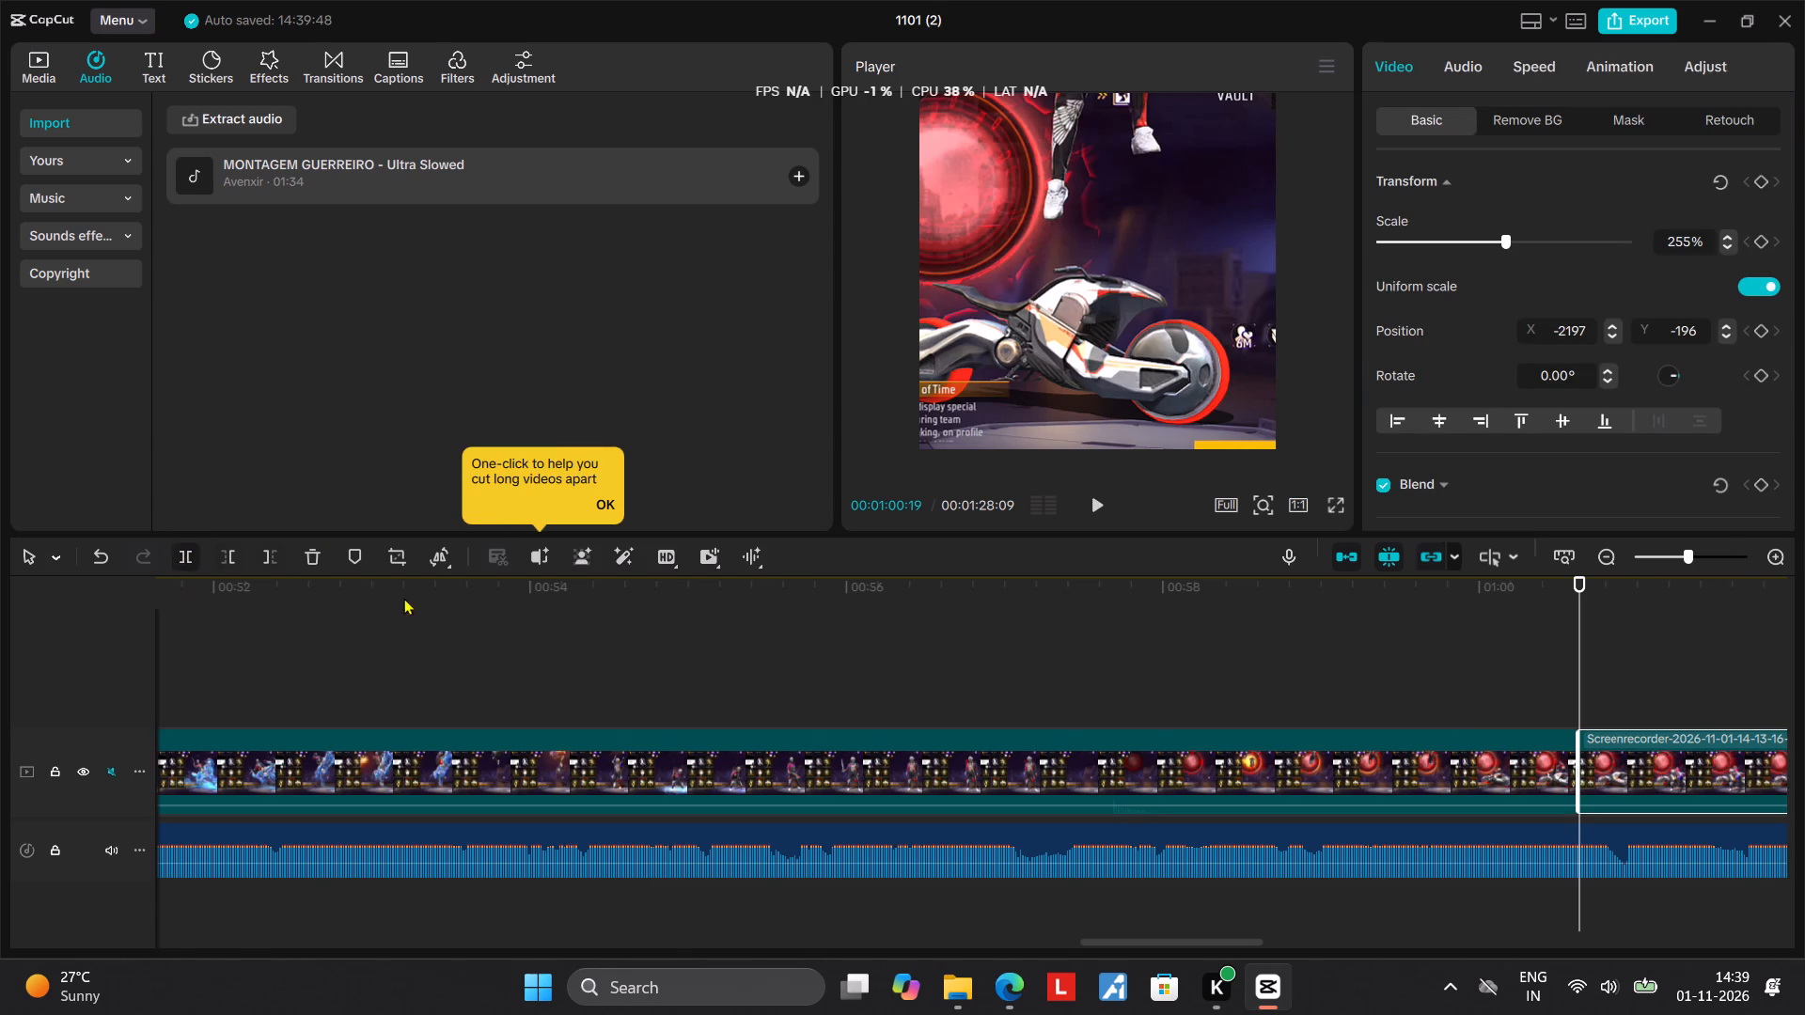
pyautogui.click(1646, 753)
pyautogui.click(1635, 691)
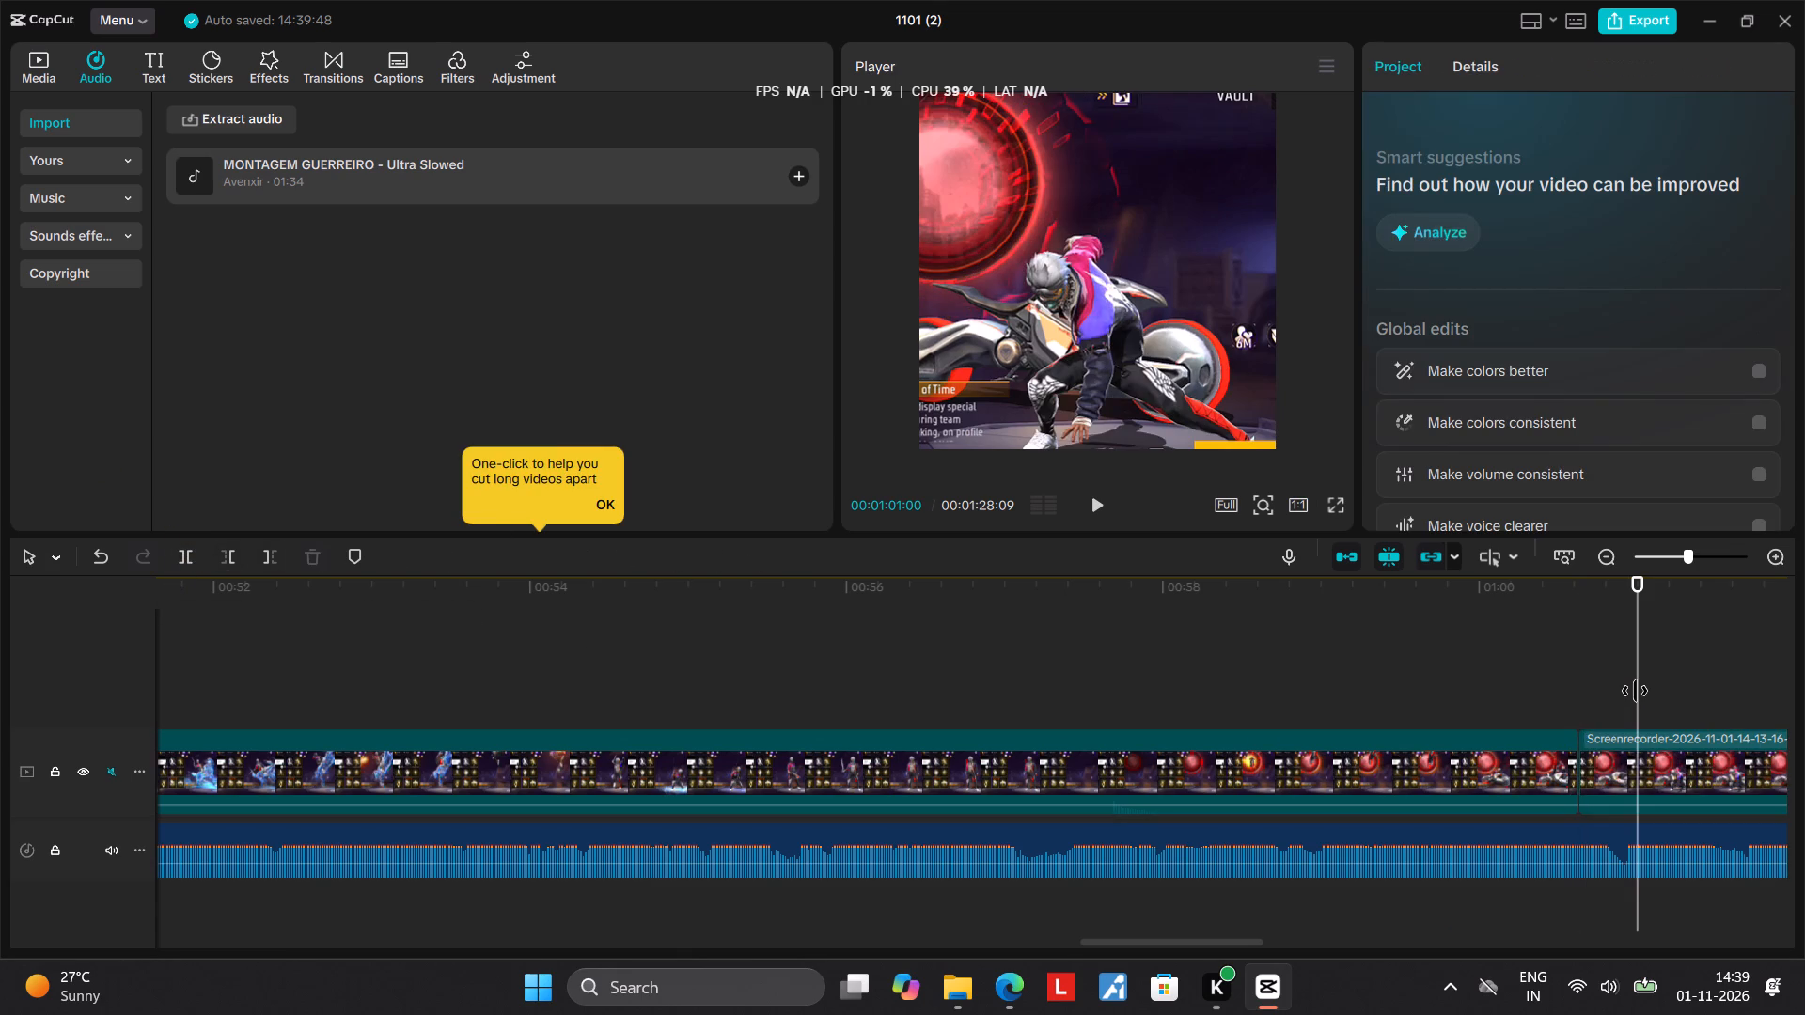
pyautogui.click(176, 549)
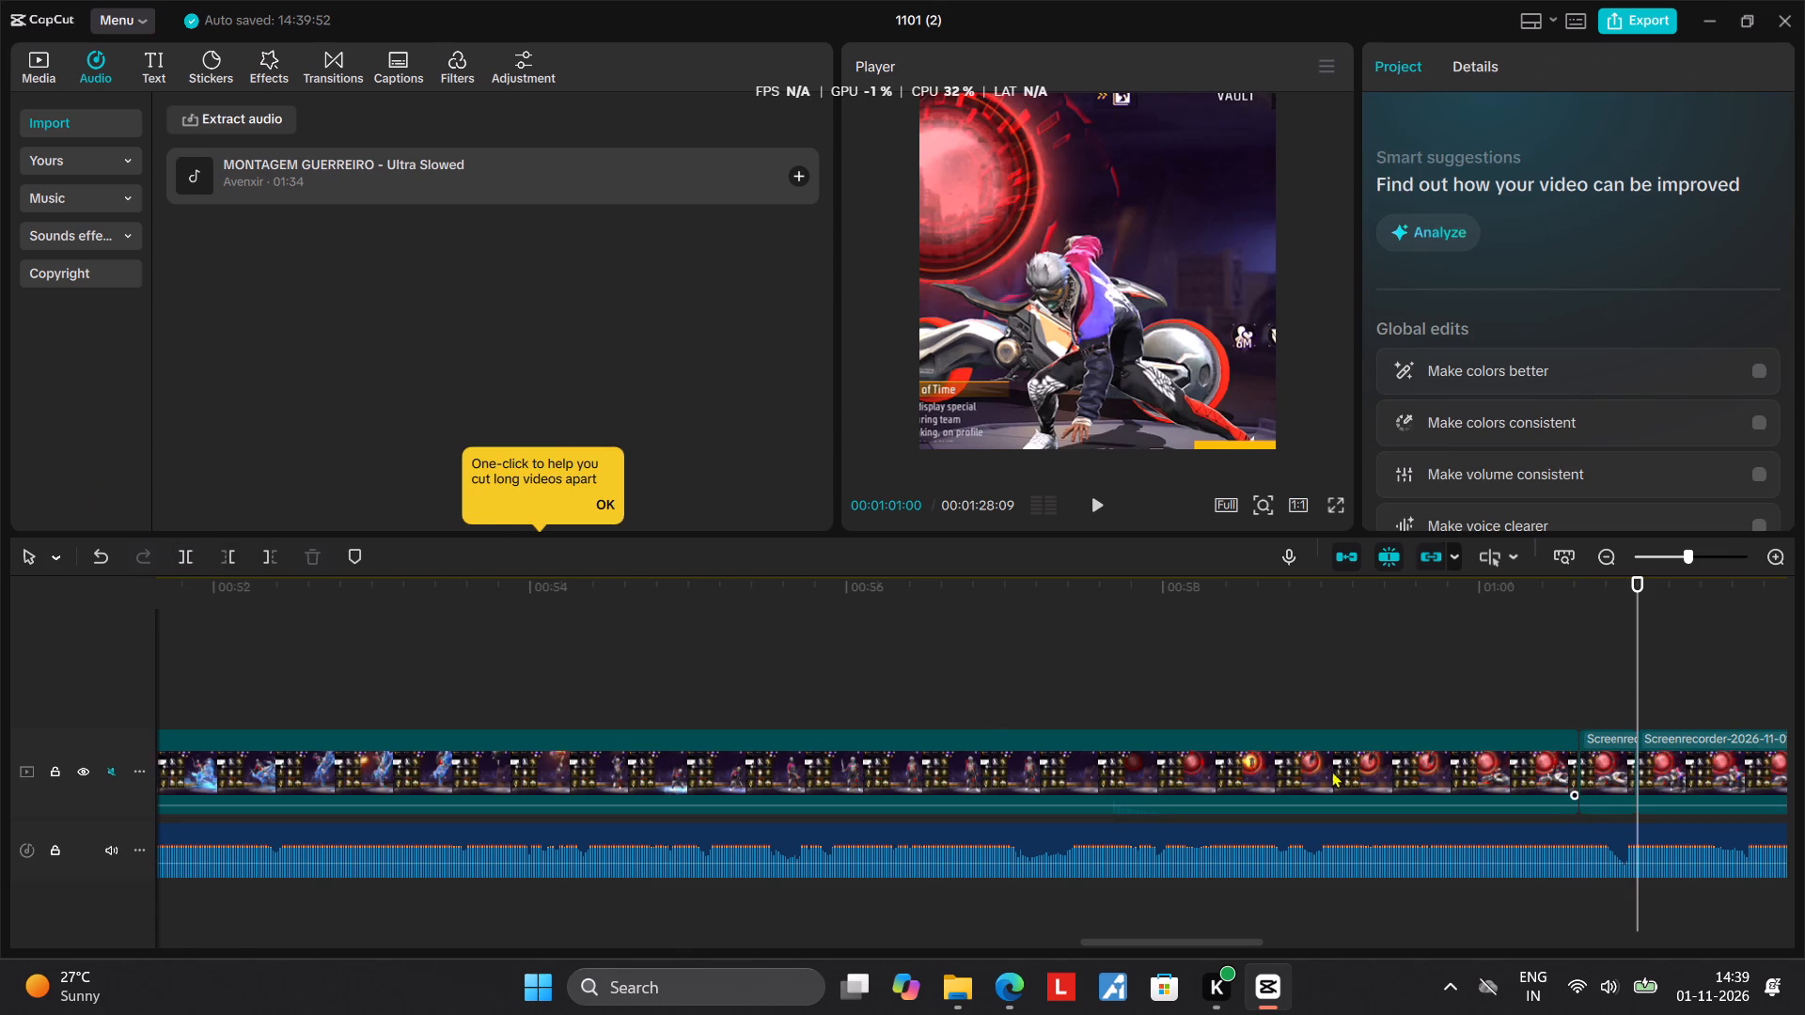
# Move the motorcycle-landing segment to about 00:00:12:22, right after the reversed lightning-jump copy, and play it back with the music.
pyautogui.moveTo(1621, 759); pyautogui.dragTo(22, 703)
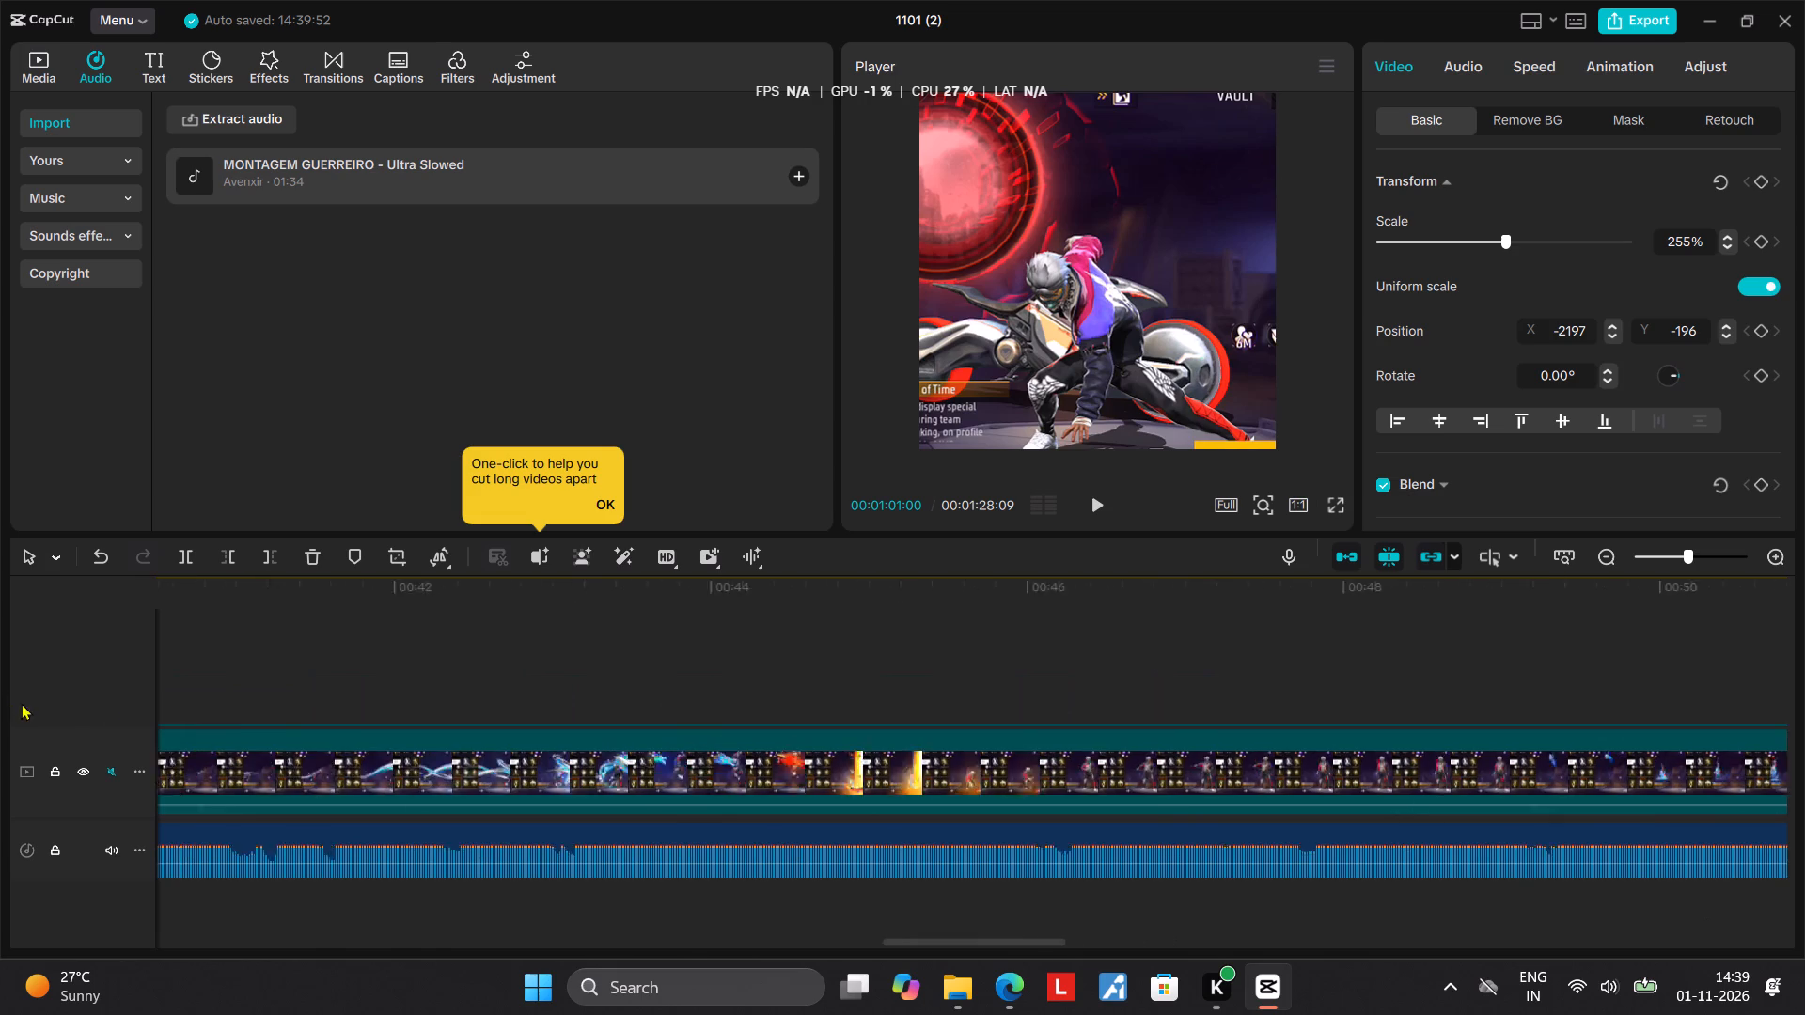
pyautogui.moveTo(22, 703); pyautogui.dragTo(1284, 775)
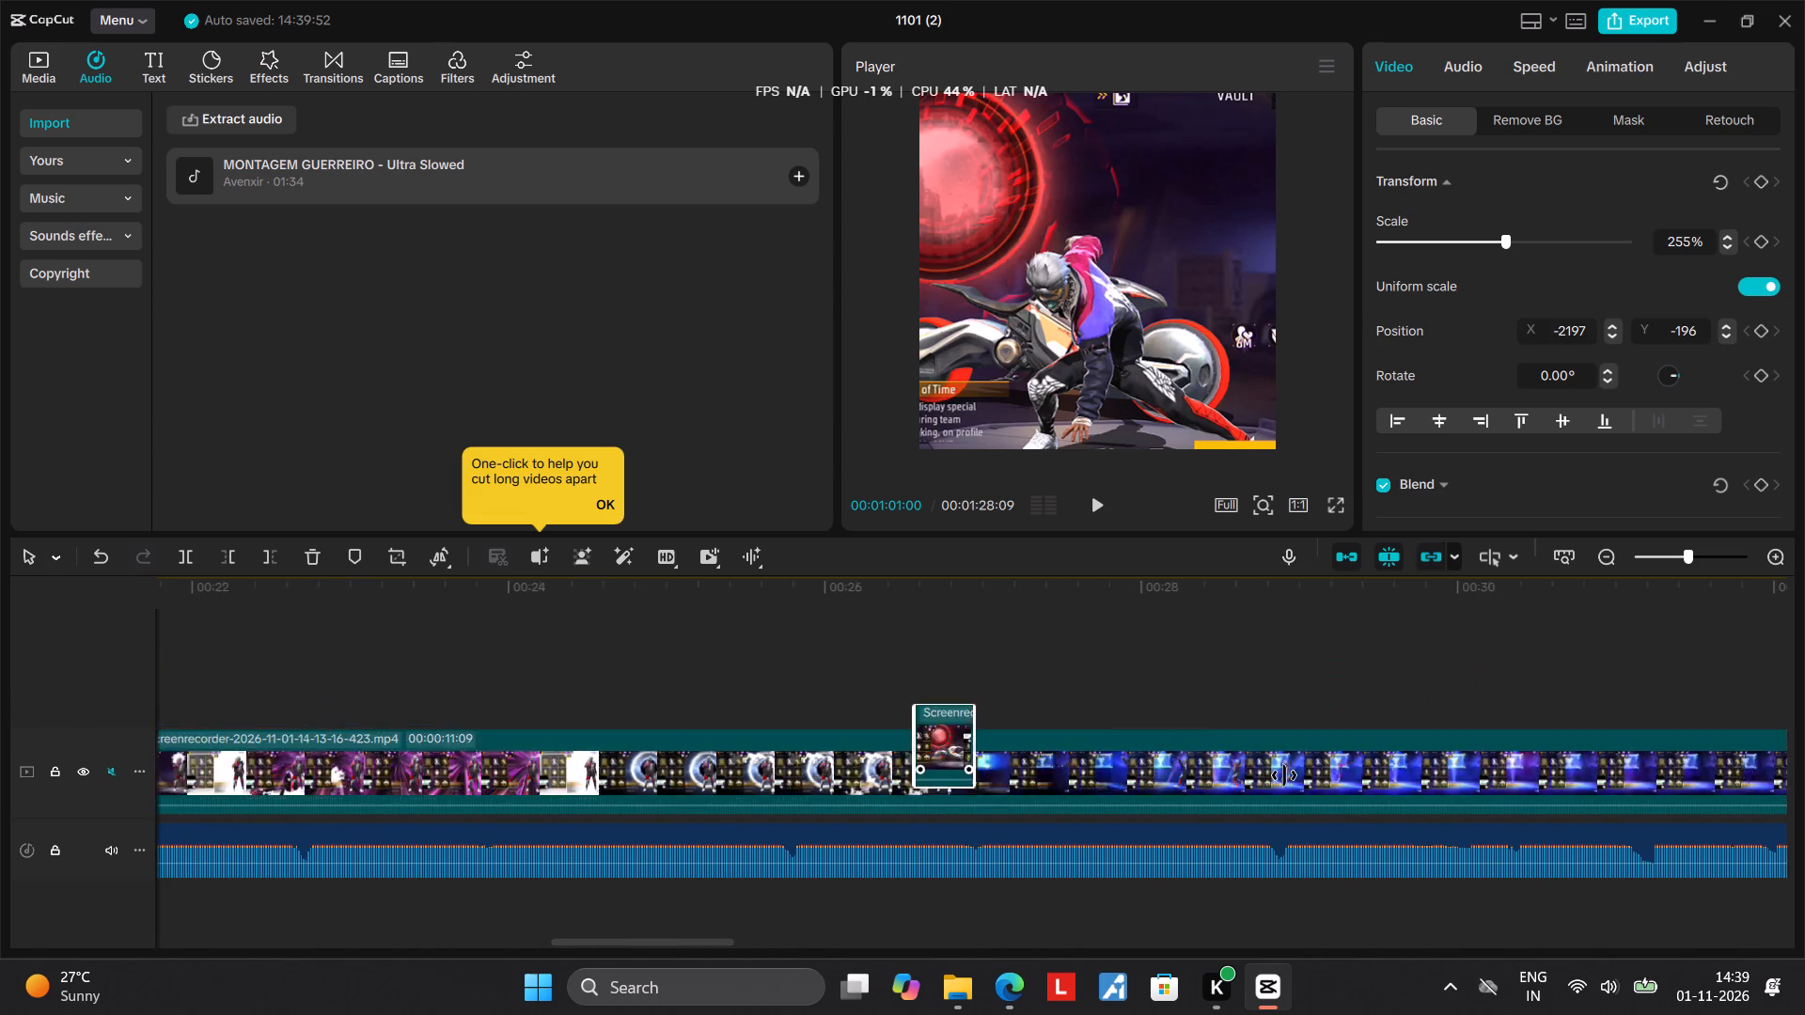
pyautogui.moveTo(1284, 775); pyautogui.dragTo(1098, 573)
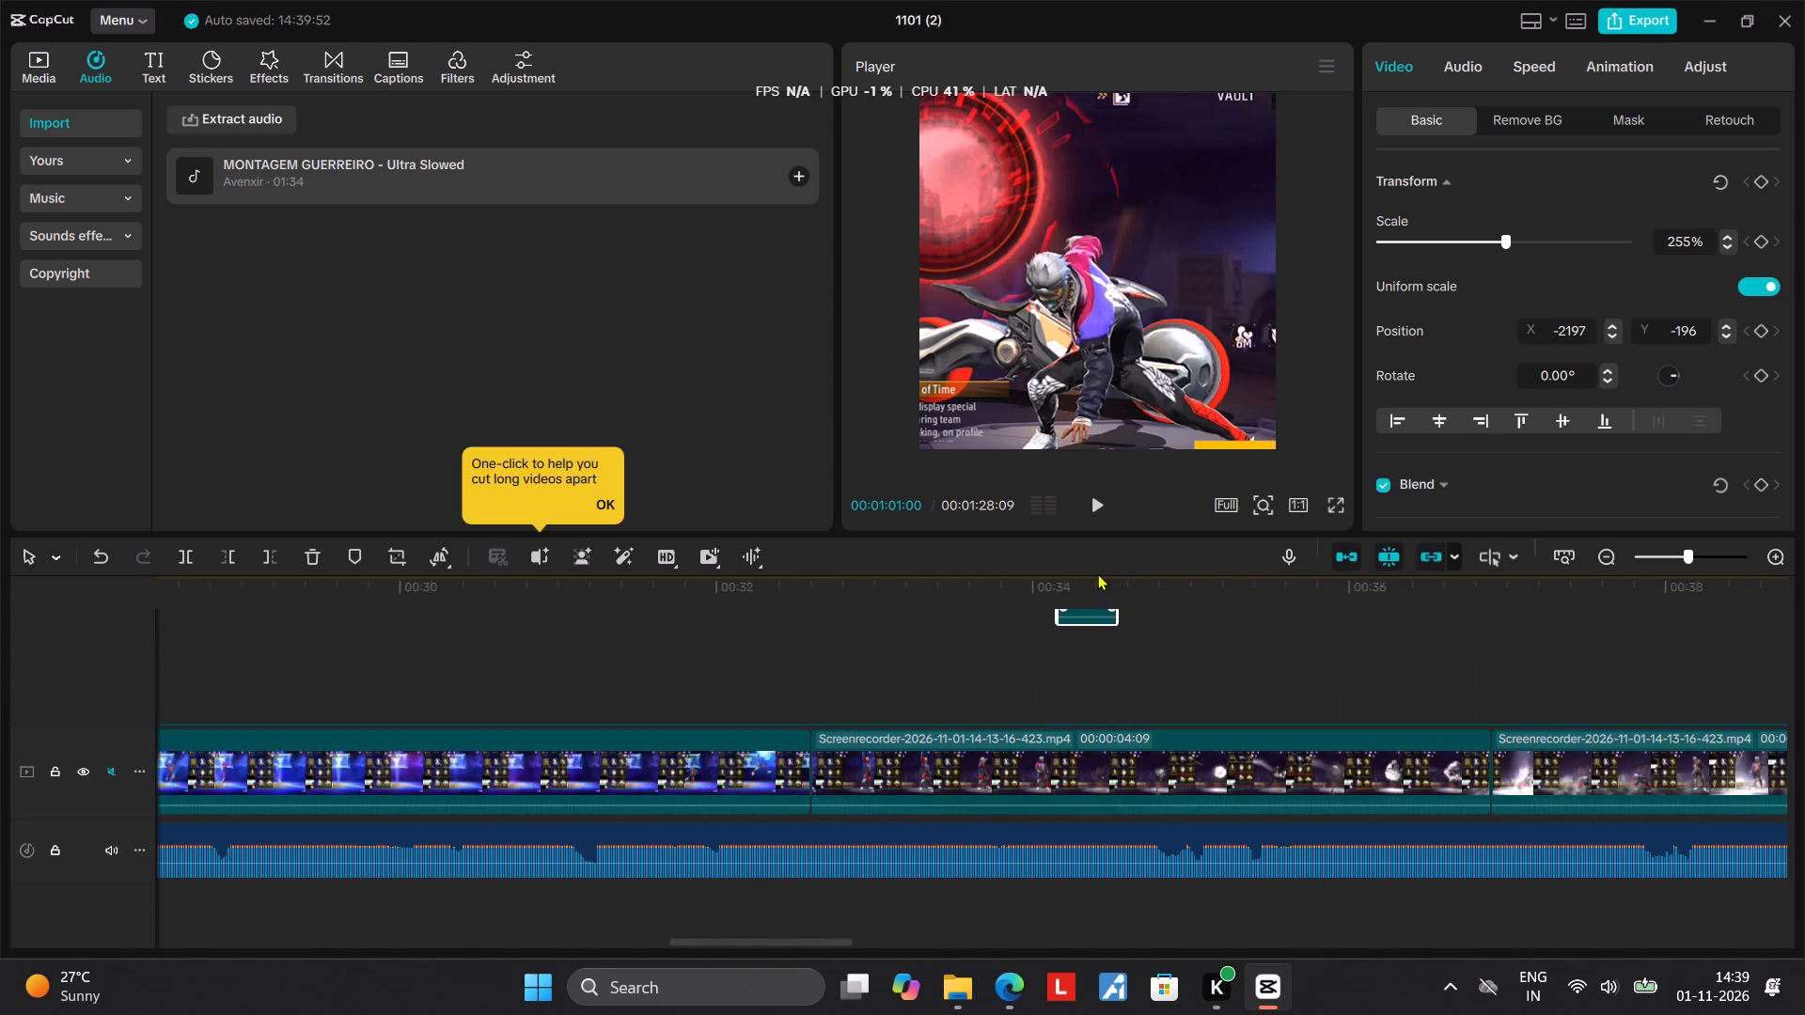
pyautogui.moveTo(1098, 573); pyautogui.dragTo(470, 594)
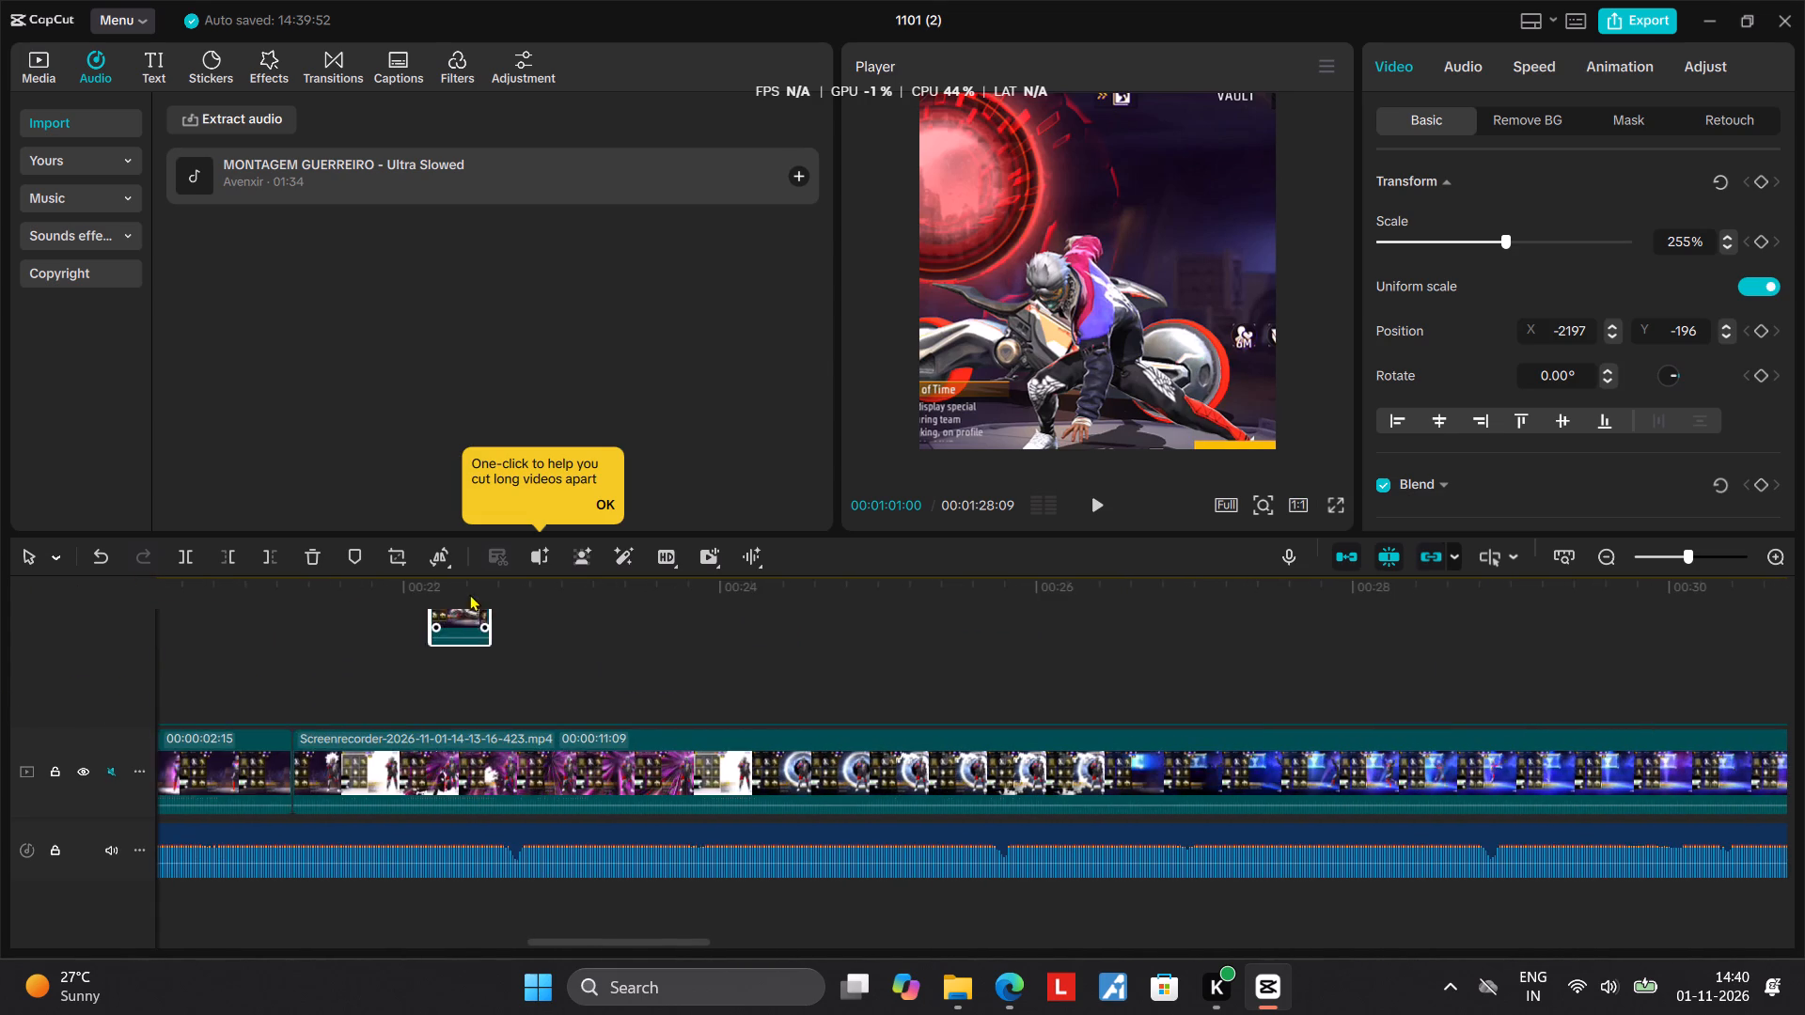
pyautogui.moveTo(470, 594); pyautogui.dragTo(477, 628)
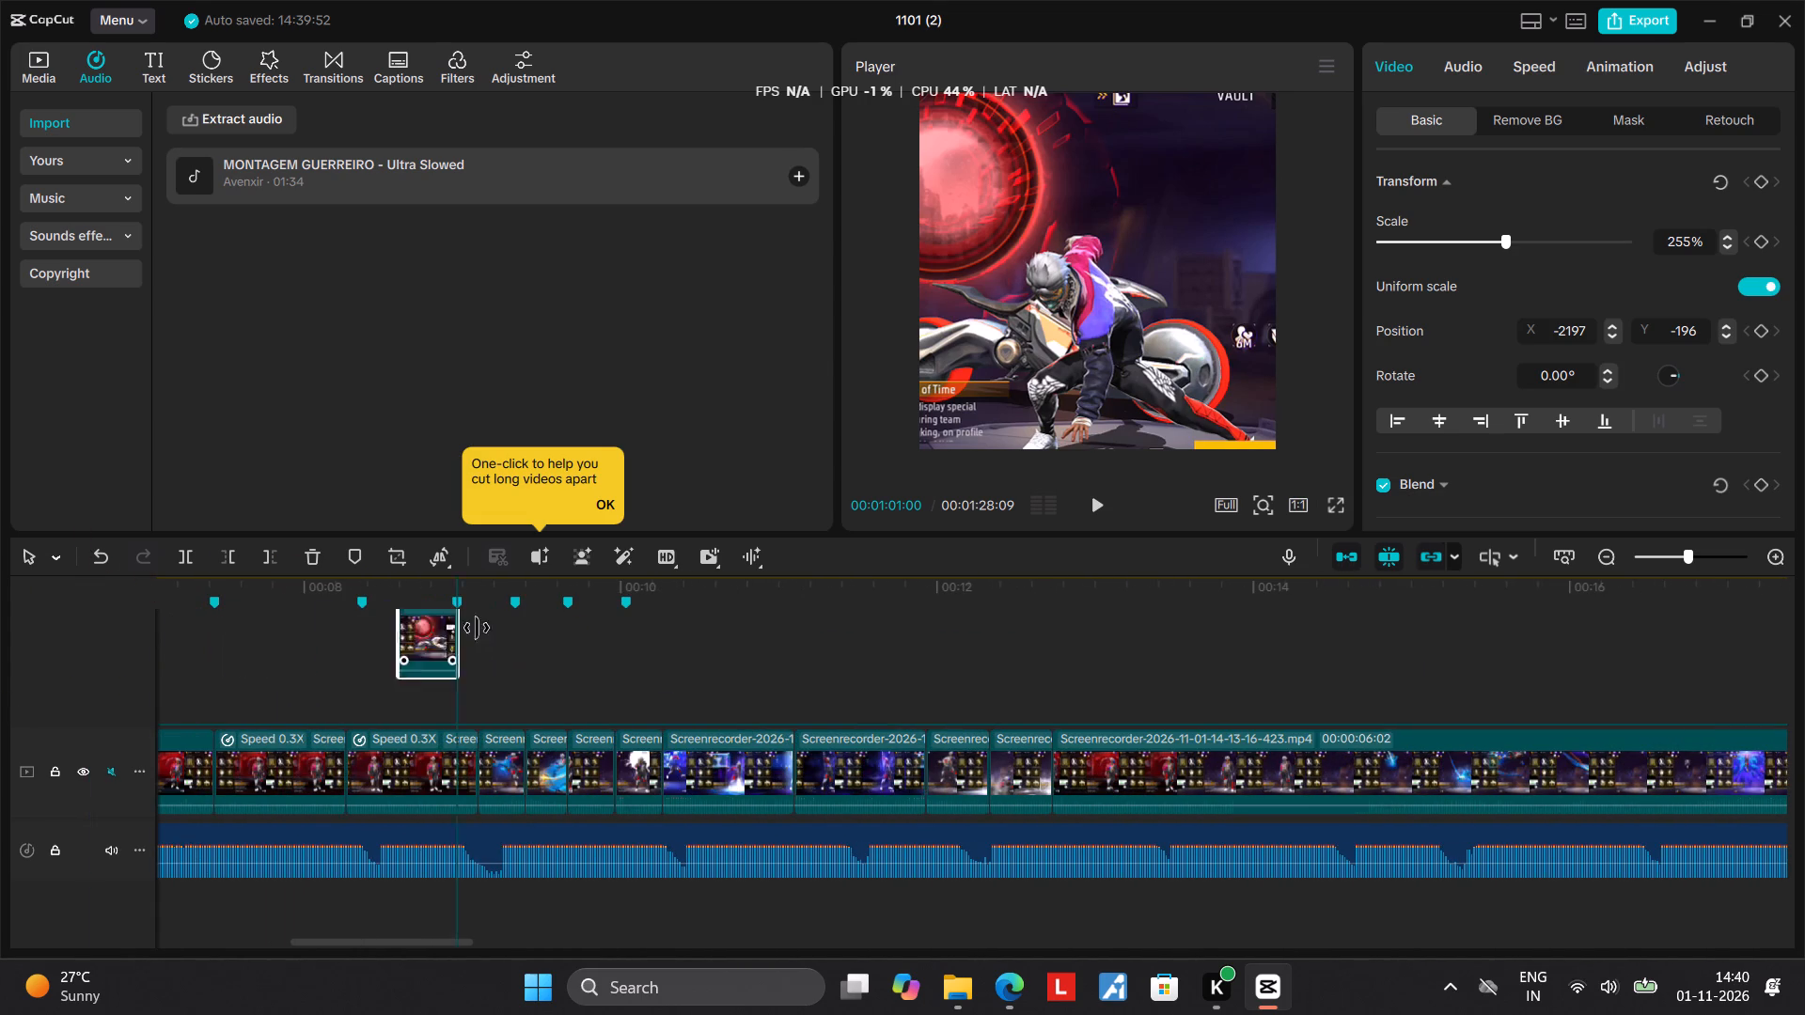
pyautogui.moveTo(477, 628); pyautogui.dragTo(1093, 783)
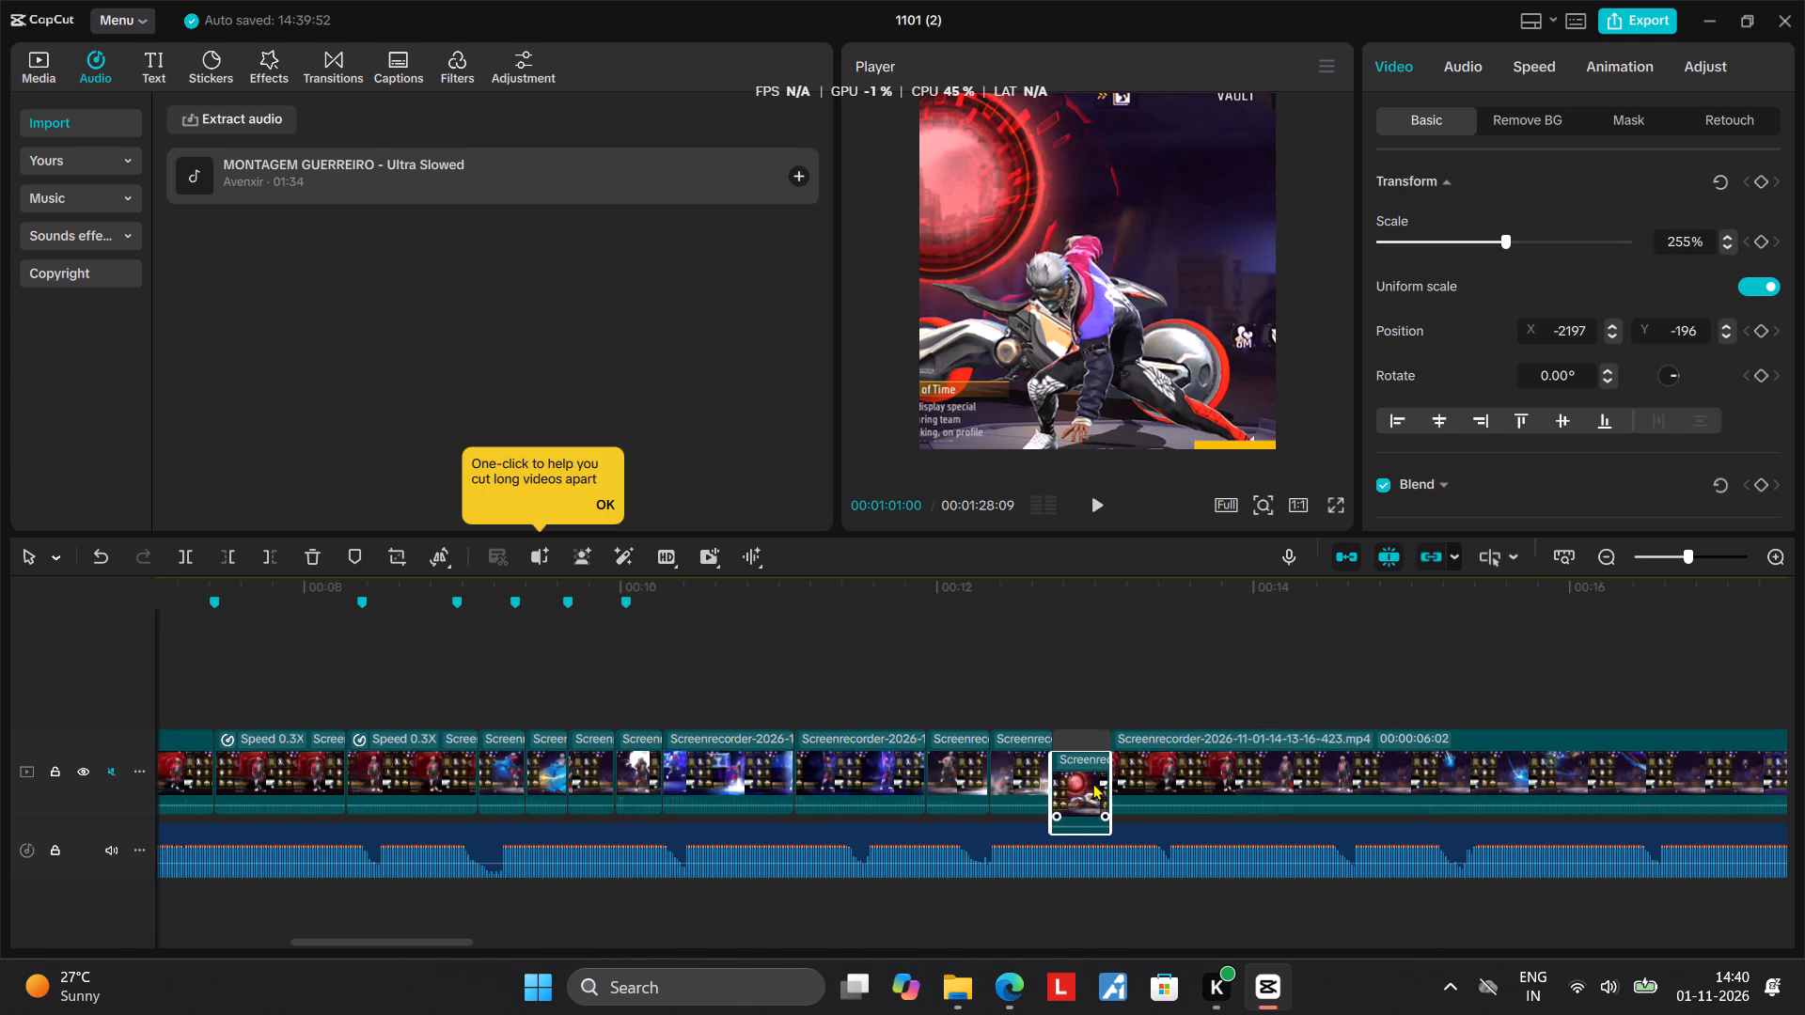
pyautogui.moveTo(1093, 783); pyautogui.dragTo(1090, 776)
pyautogui.click(830, 666)
pyautogui.press('space')
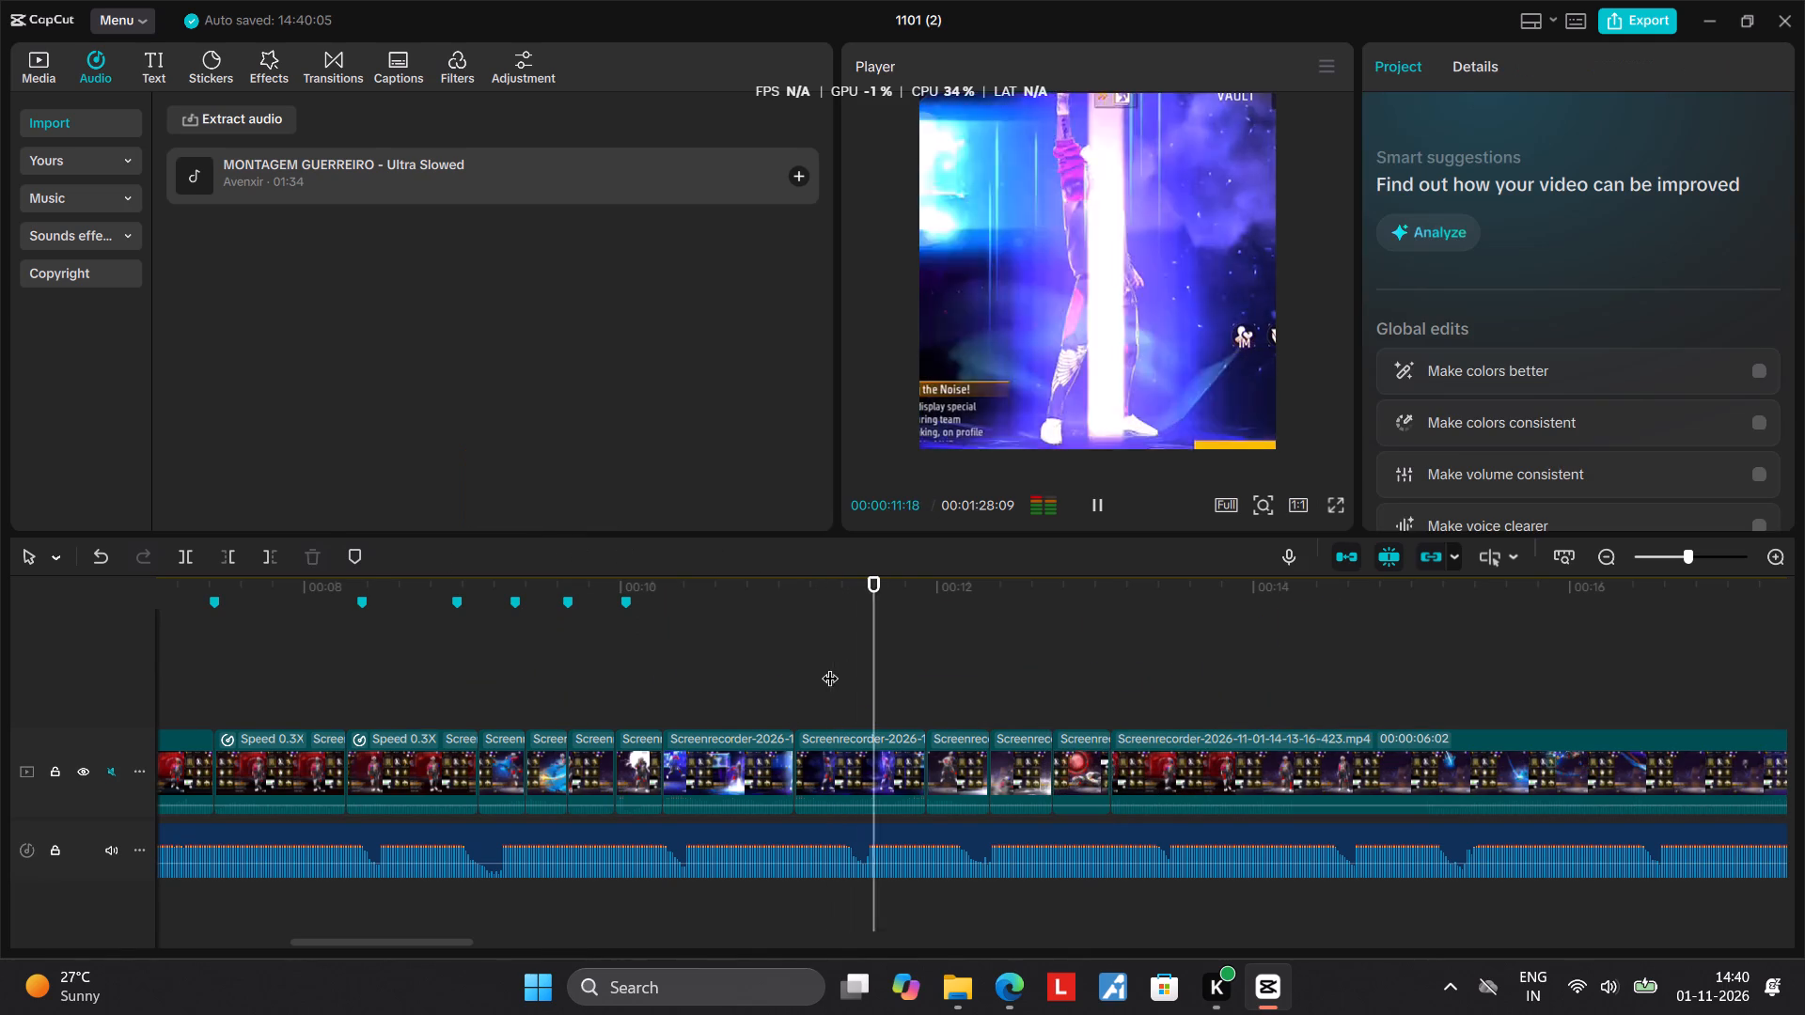
pyautogui.press('space')
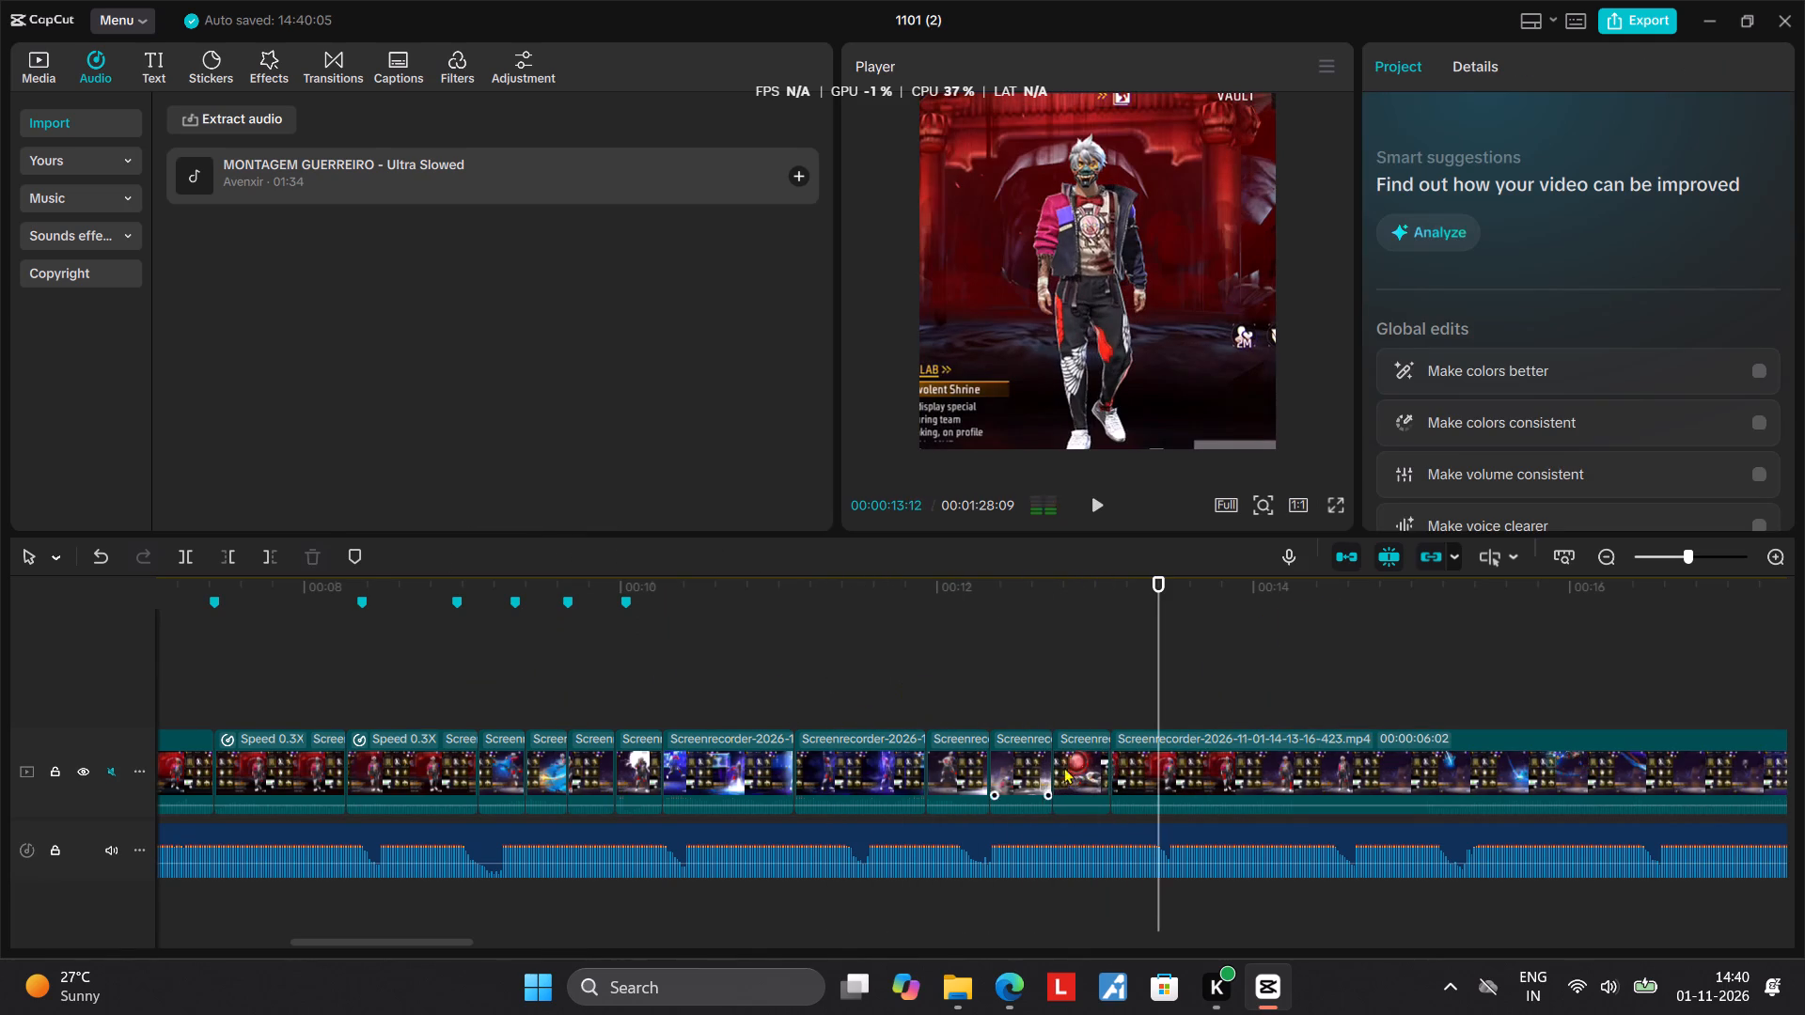
# Duplicate the motorcycle-landing segment and insert the copy directly after the original on the main video track.
pyautogui.click(1075, 768)
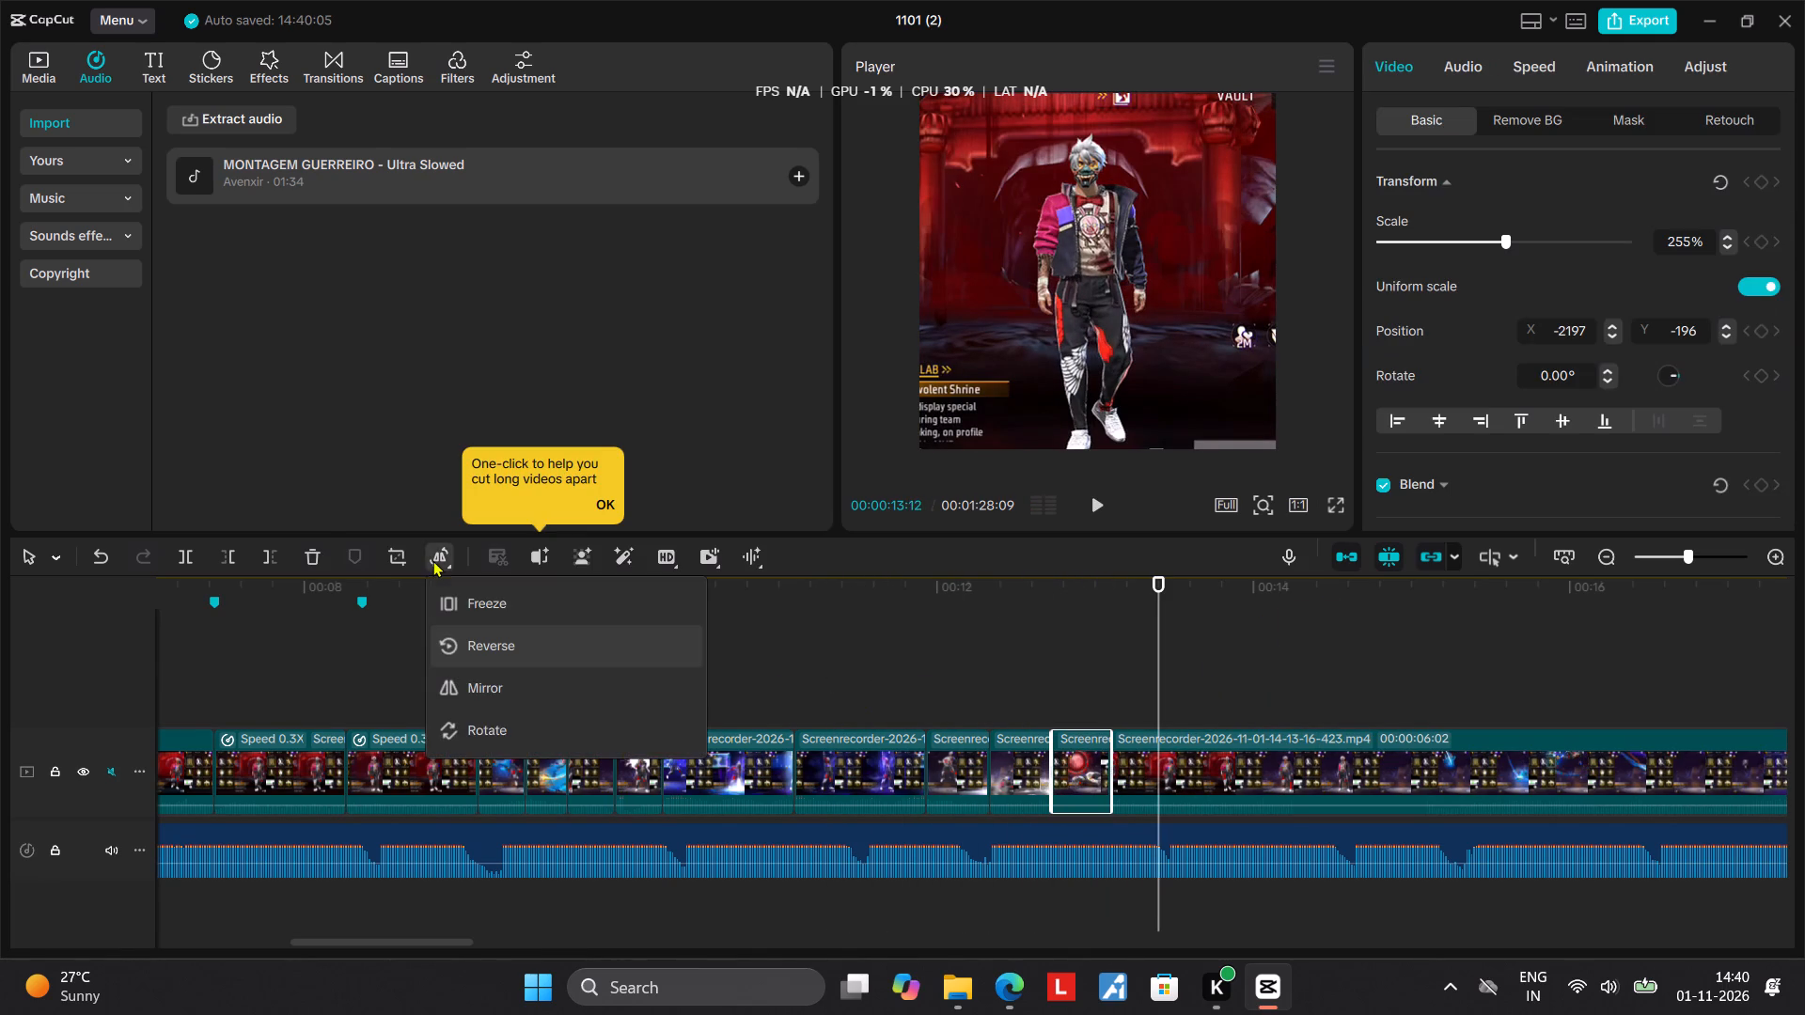
pyautogui.hotkey('ctrl', 'c')
pyautogui.click(1120, 704)
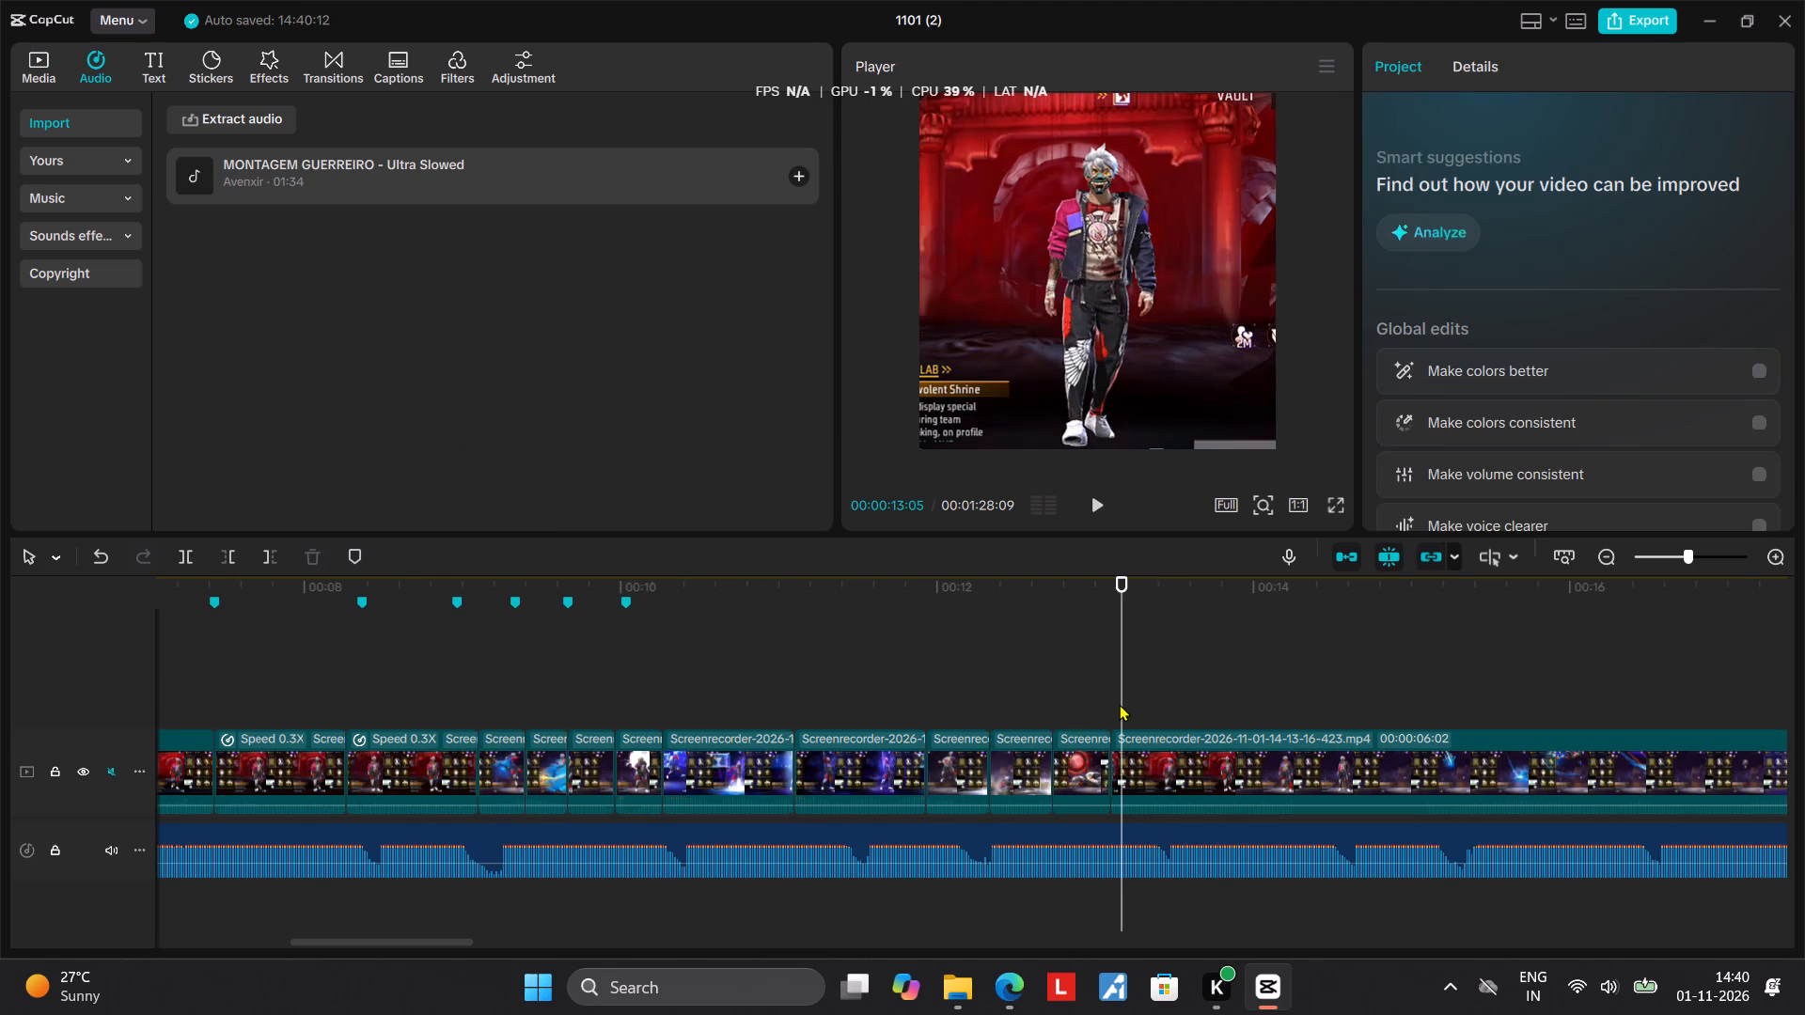
pyautogui.hotkey('ctrl', 'v')
pyautogui.moveTo(1131, 703); pyautogui.dragTo(1120, 784)
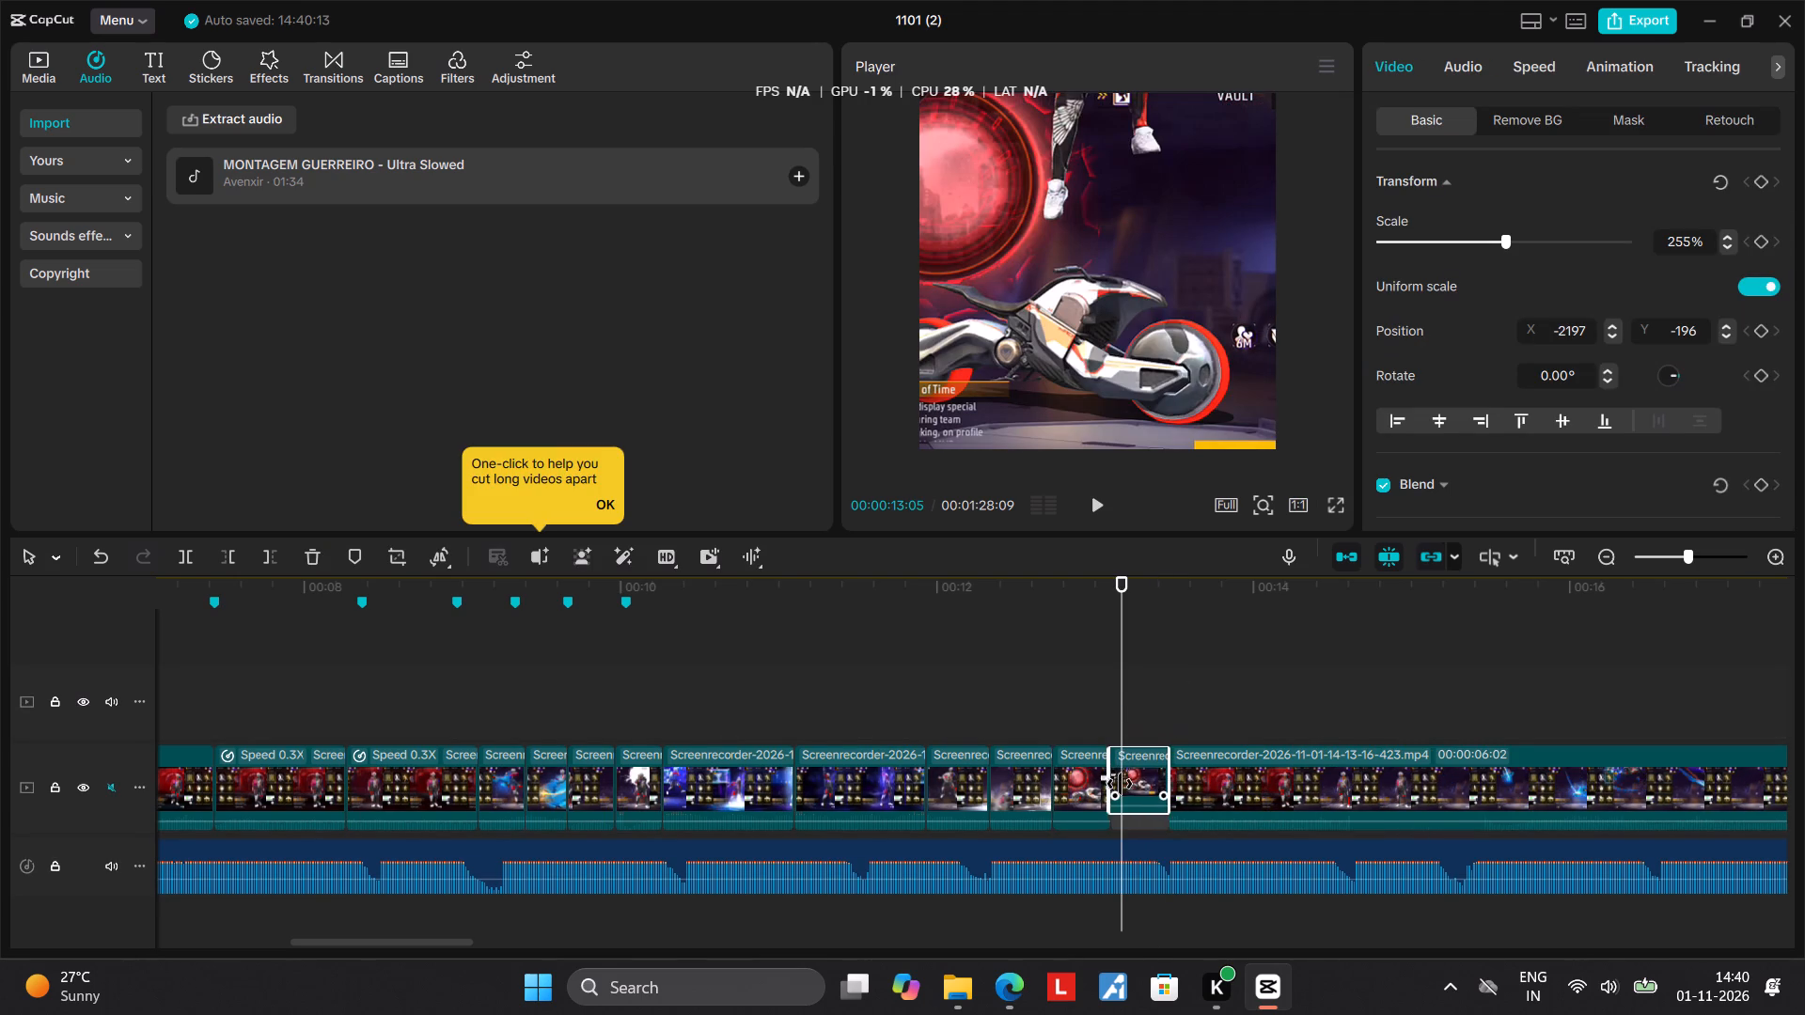
# Reverse the motorcycle-landing copy and play back the pair against the music.
pyautogui.click(435, 561)
pyautogui.click(464, 631)
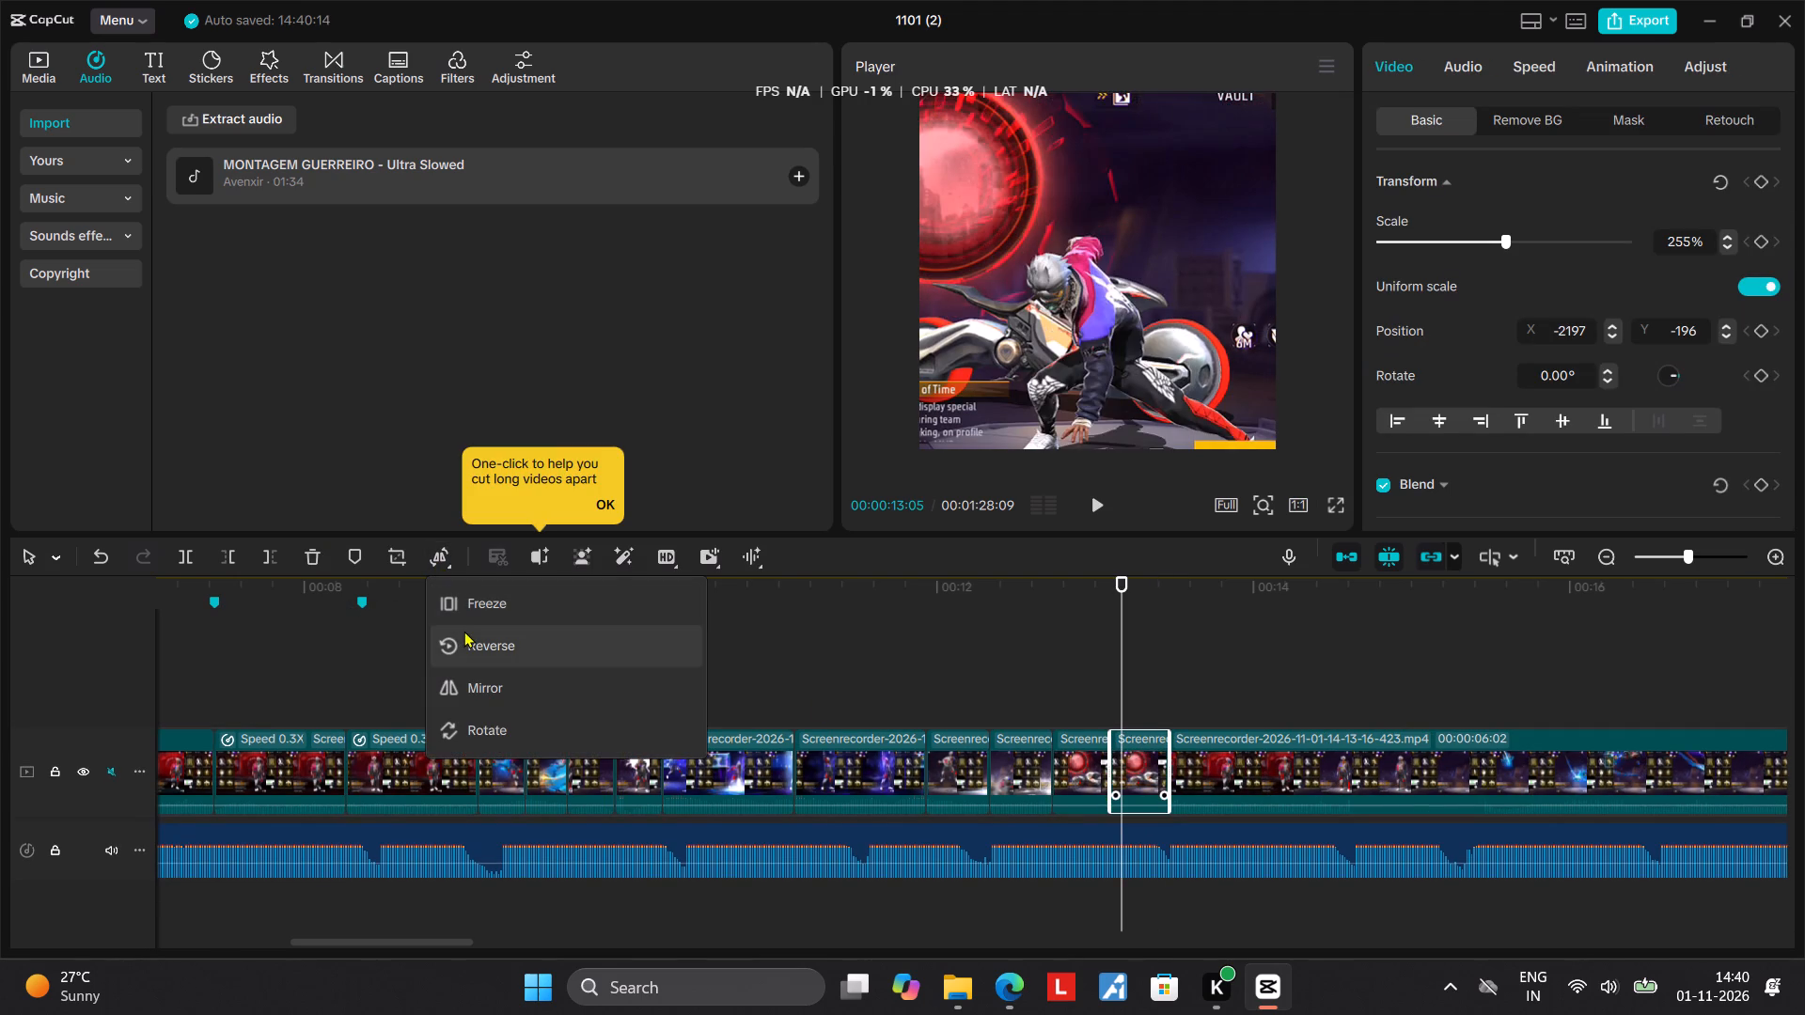
pyautogui.click(853, 707)
pyautogui.press('space')
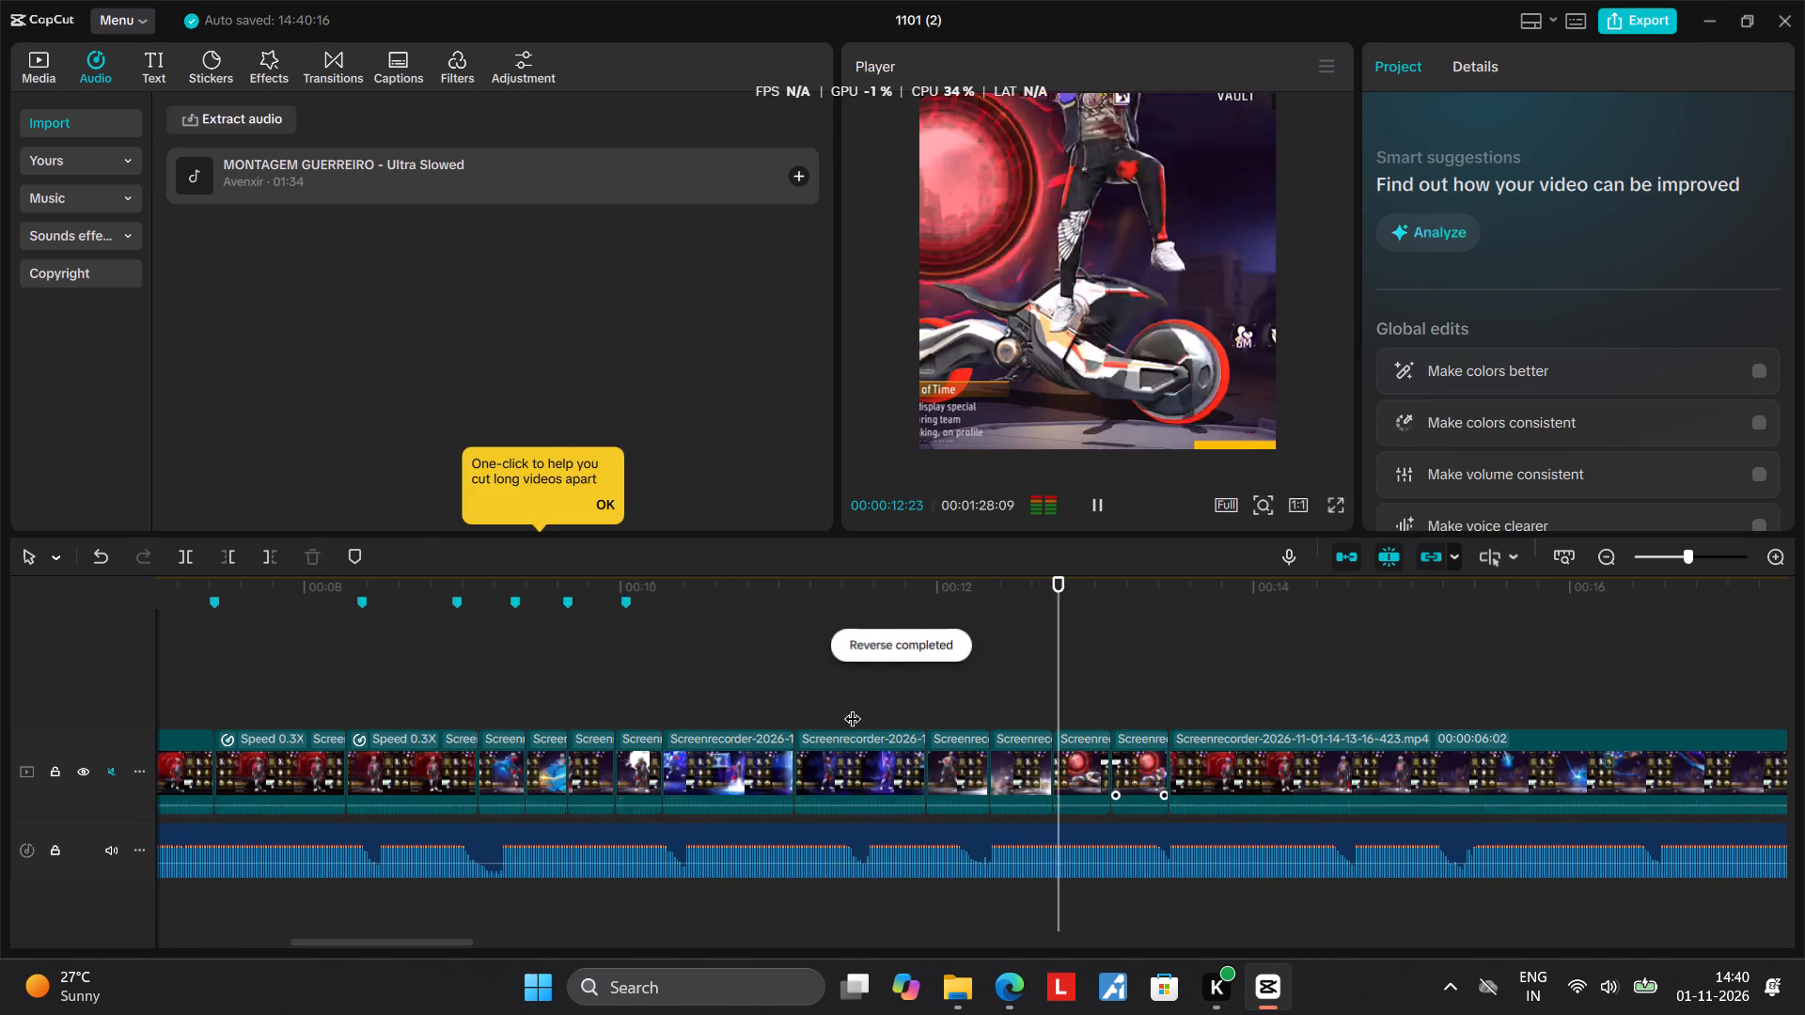
pyautogui.press('space')
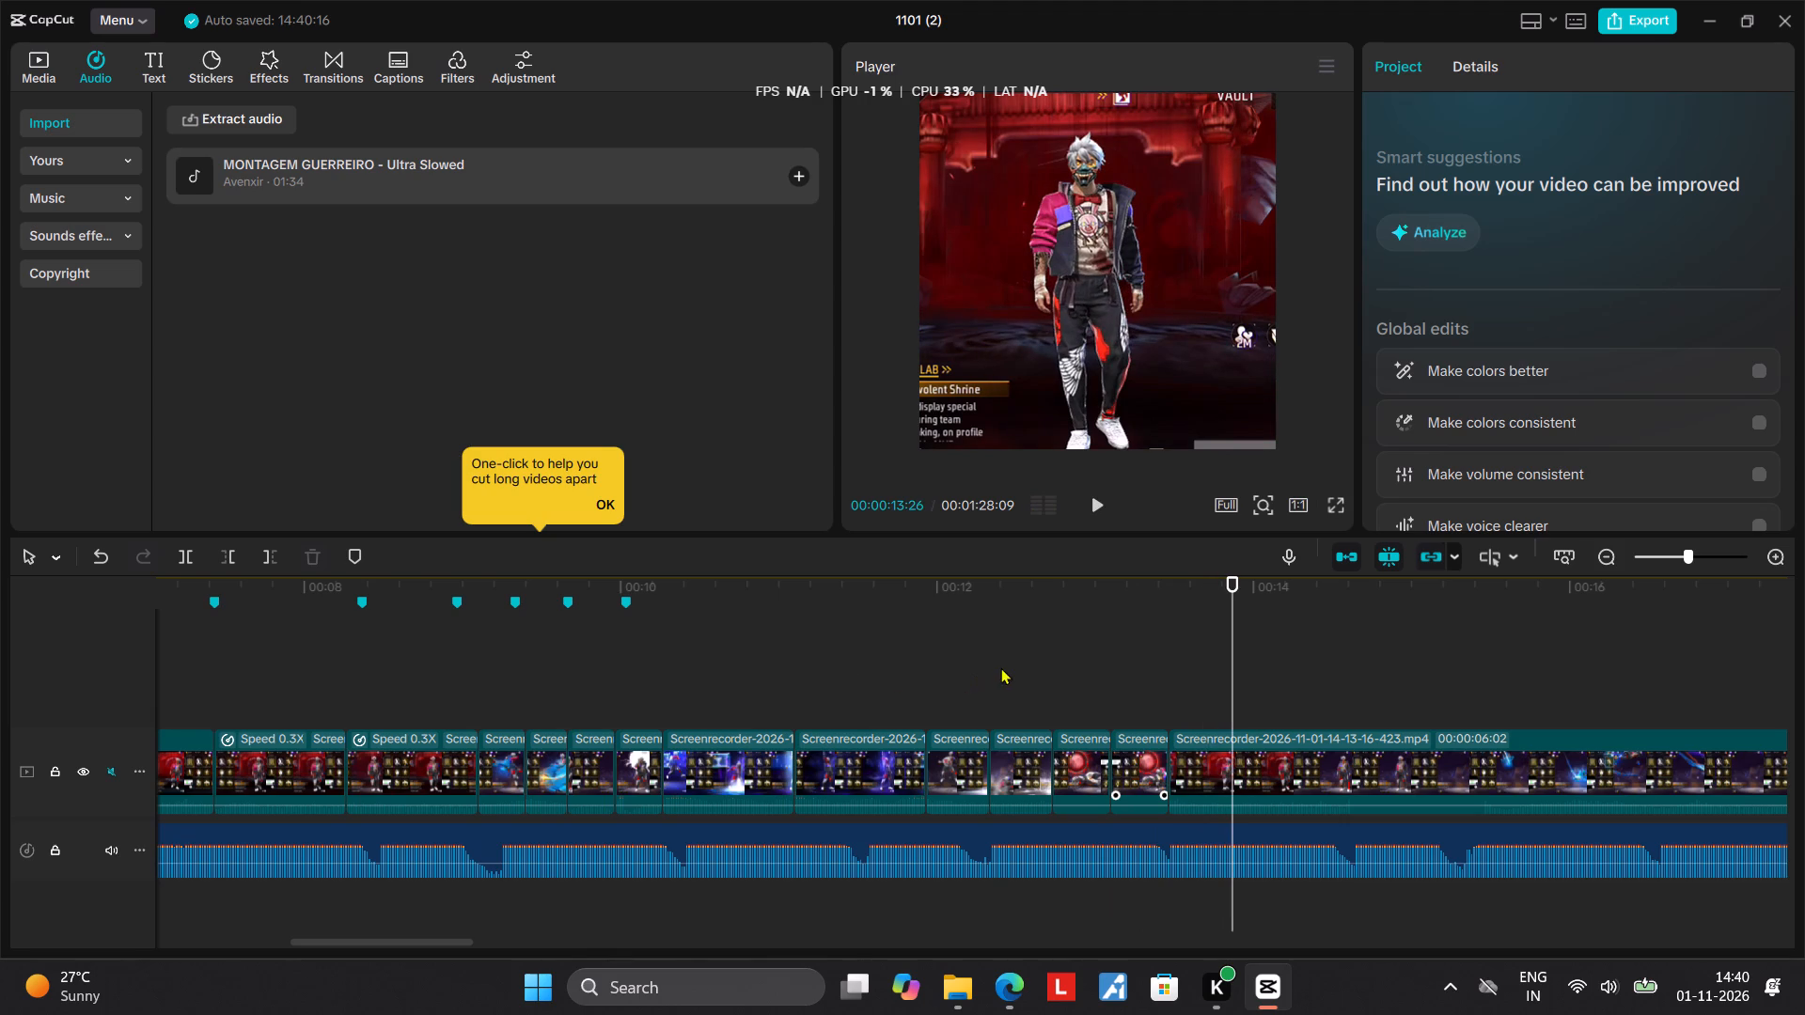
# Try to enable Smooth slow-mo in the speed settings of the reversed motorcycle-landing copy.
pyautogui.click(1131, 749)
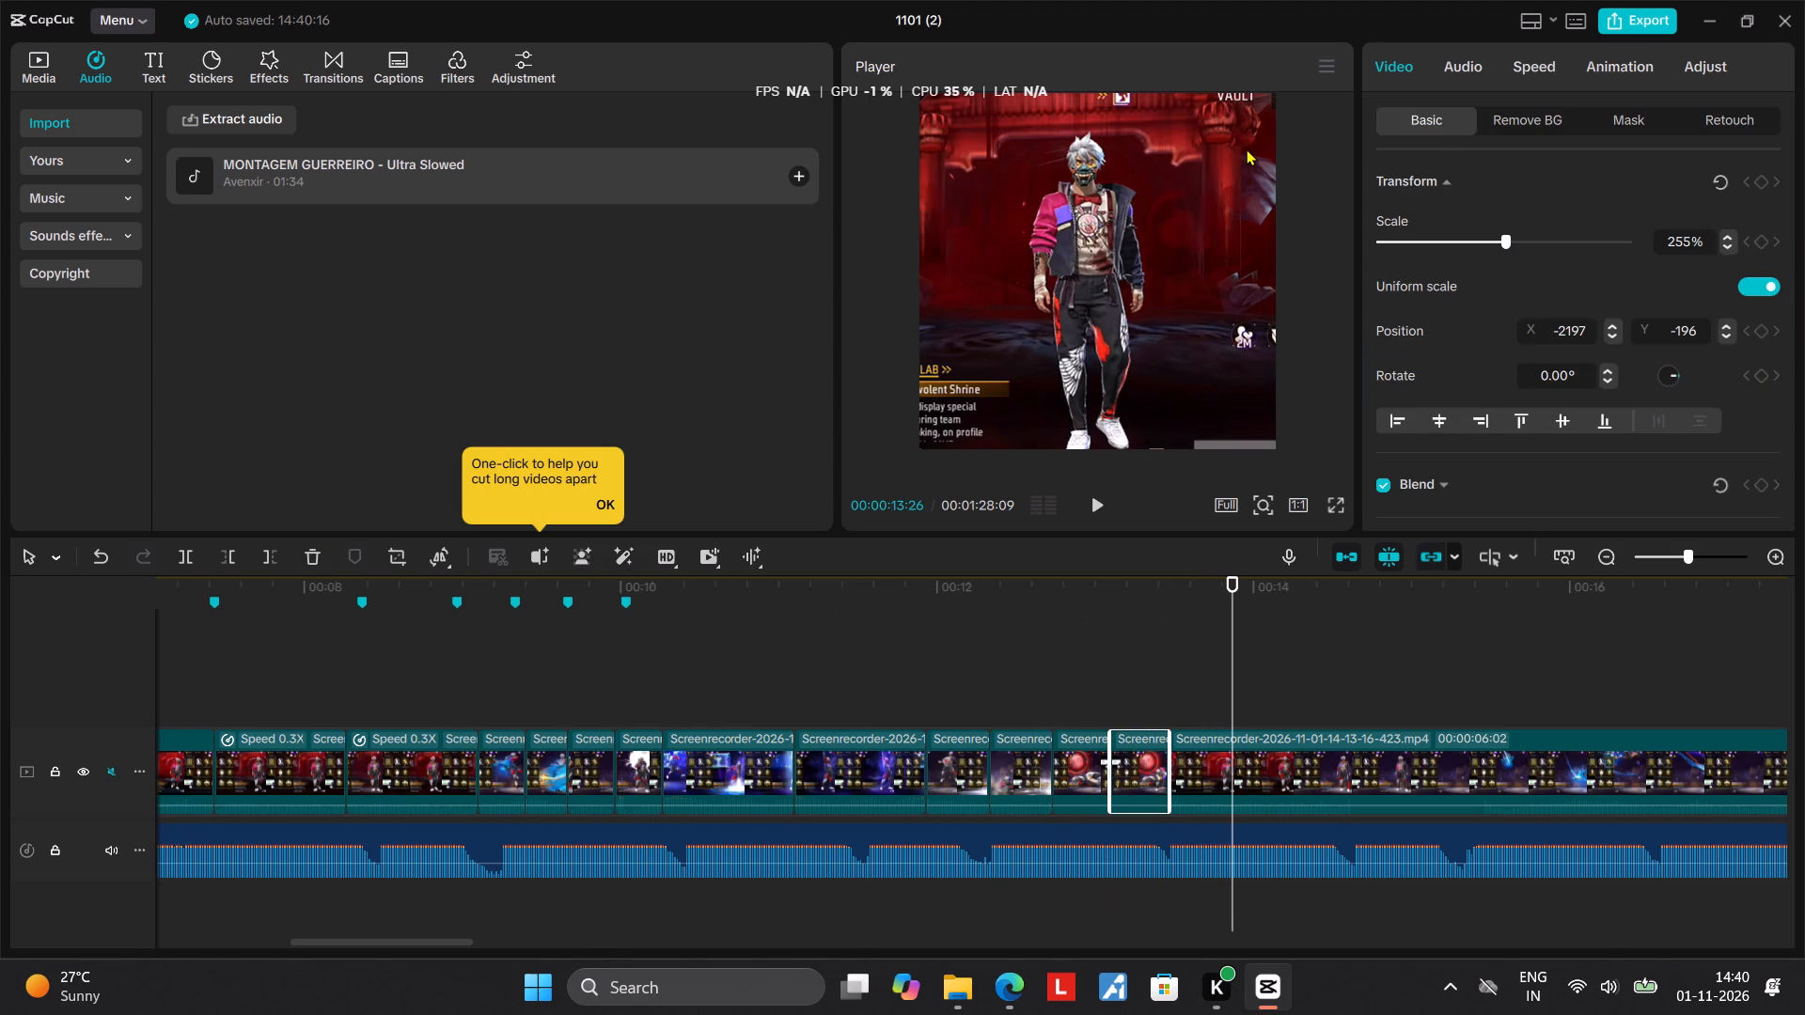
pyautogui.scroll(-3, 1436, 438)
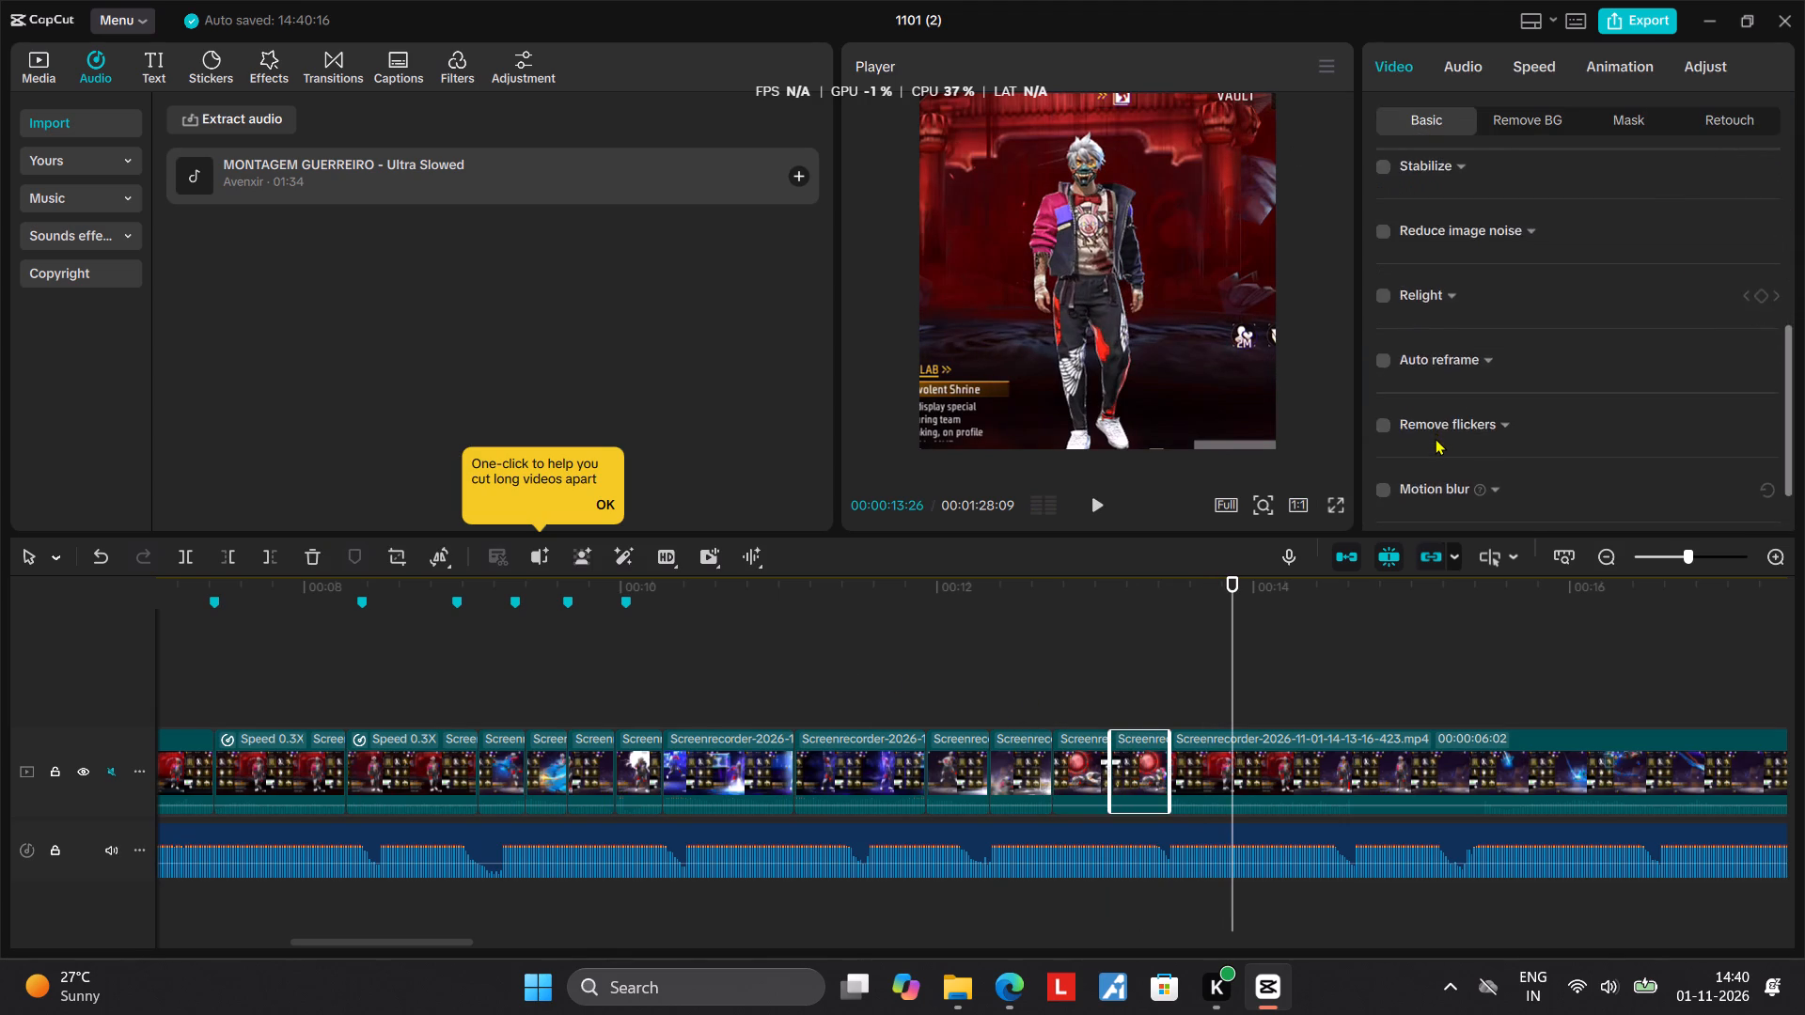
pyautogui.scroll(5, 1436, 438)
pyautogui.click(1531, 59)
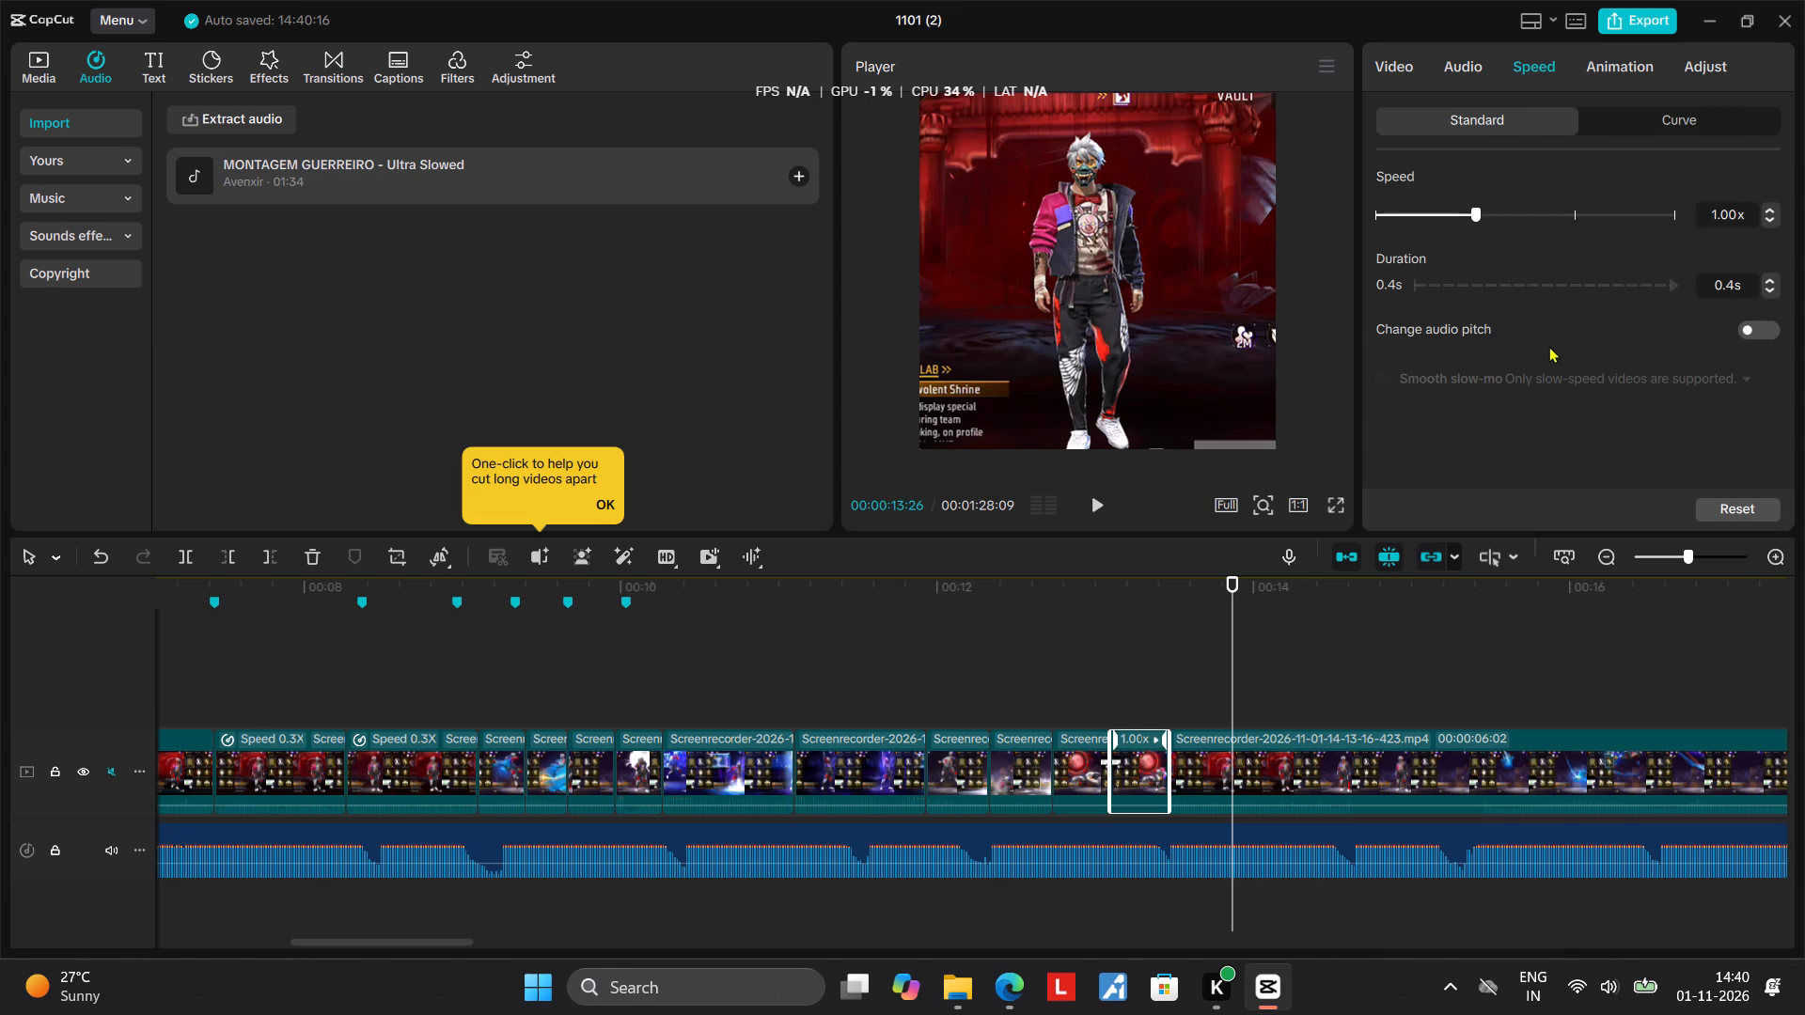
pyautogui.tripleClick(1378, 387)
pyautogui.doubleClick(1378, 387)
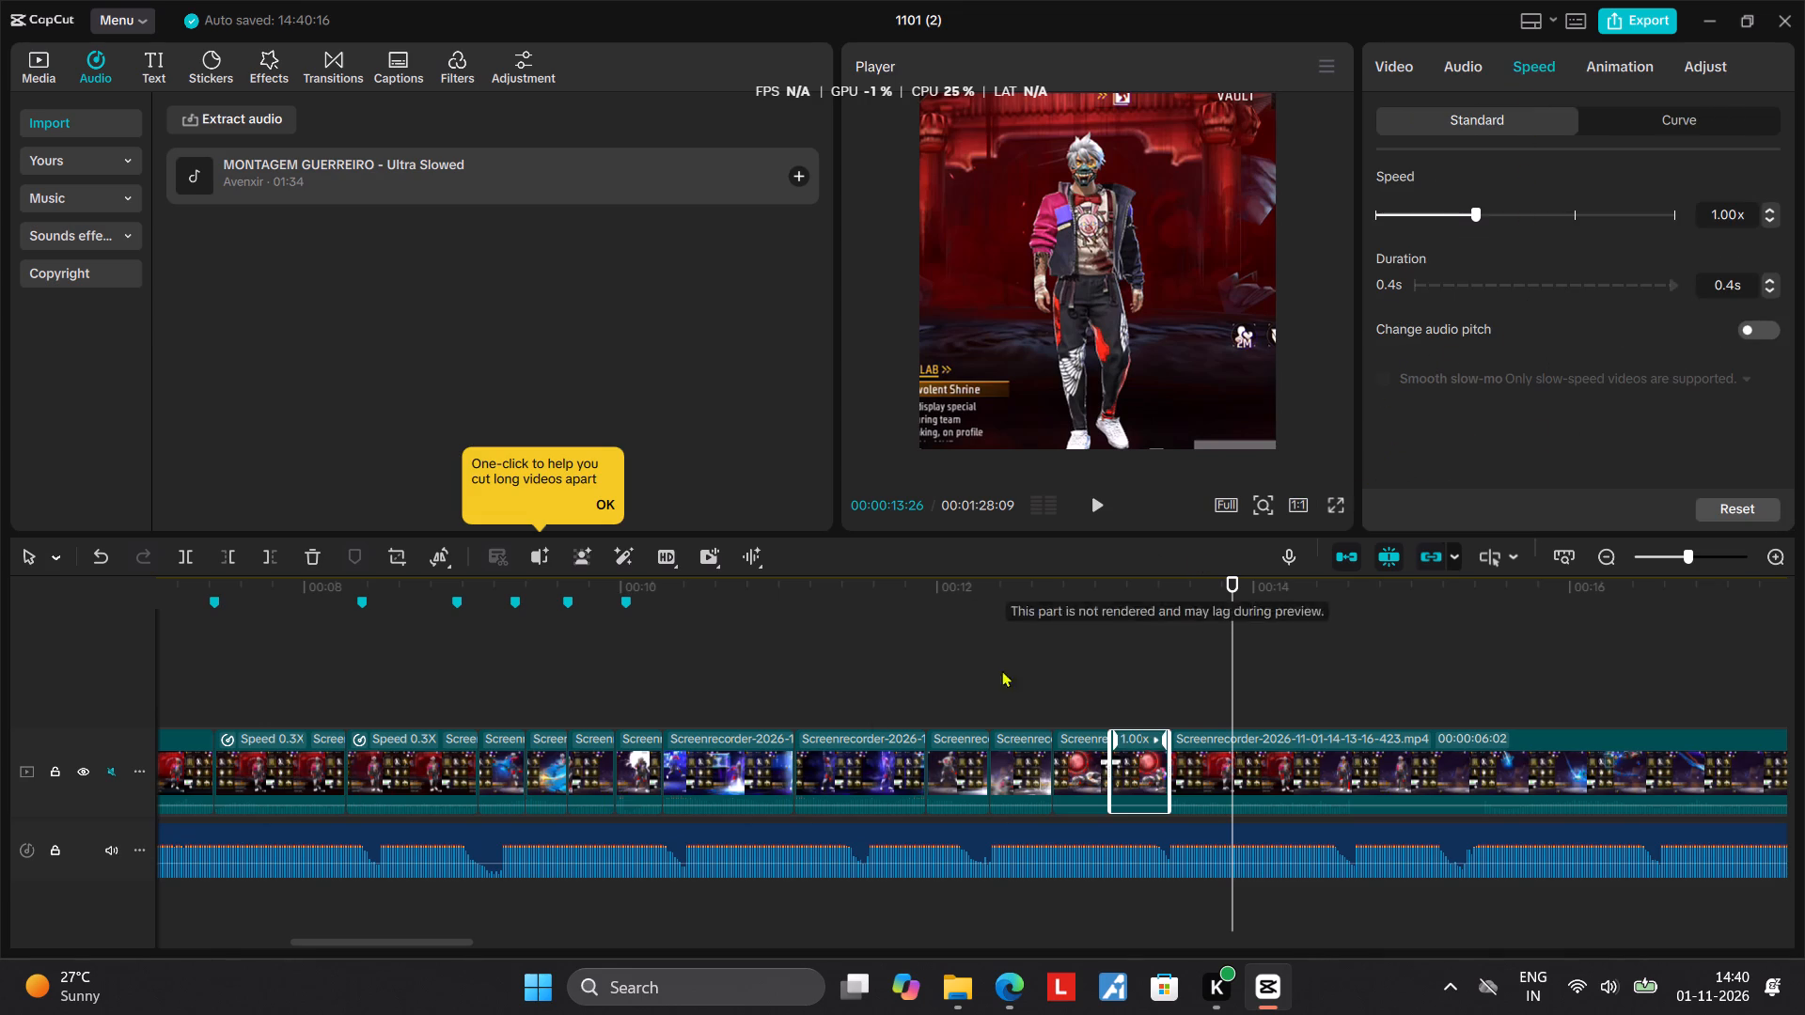
# Enable Smooth slow-mo with Frame blending on the two adjacent 0.25x red-temple segments around 00:00:08.
pyautogui.click(720, 727)
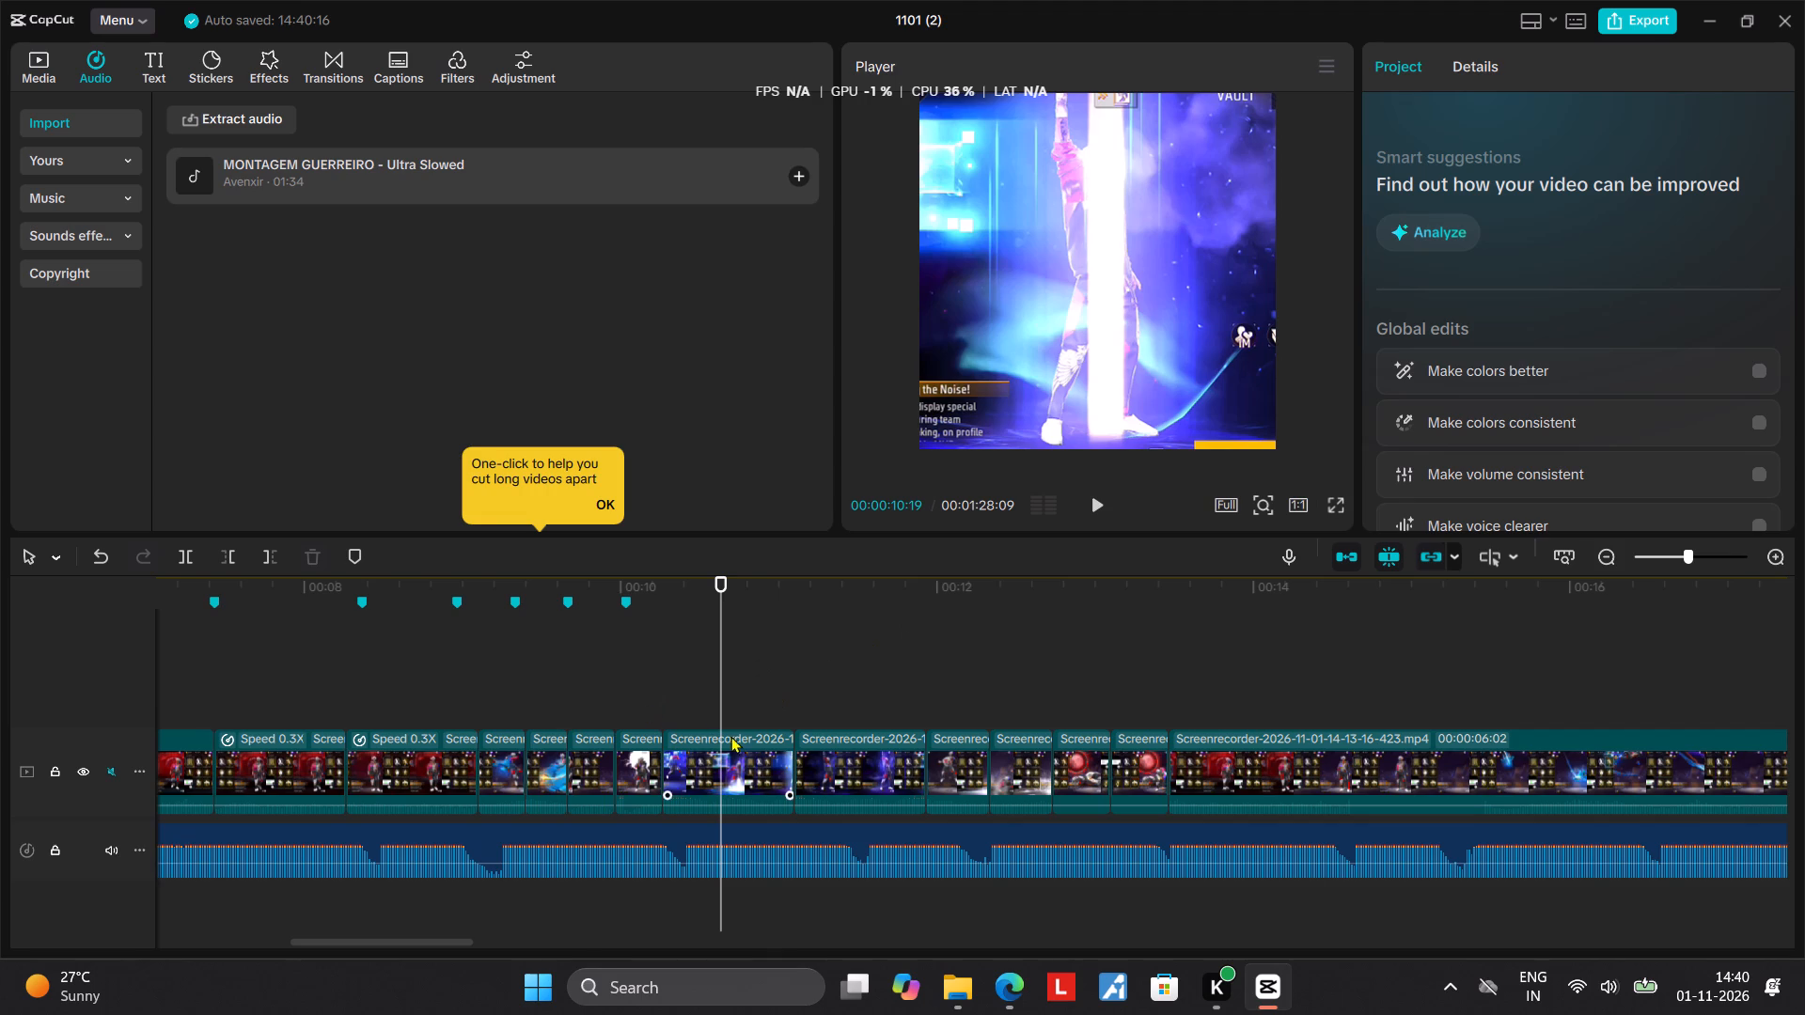
pyautogui.click(405, 704)
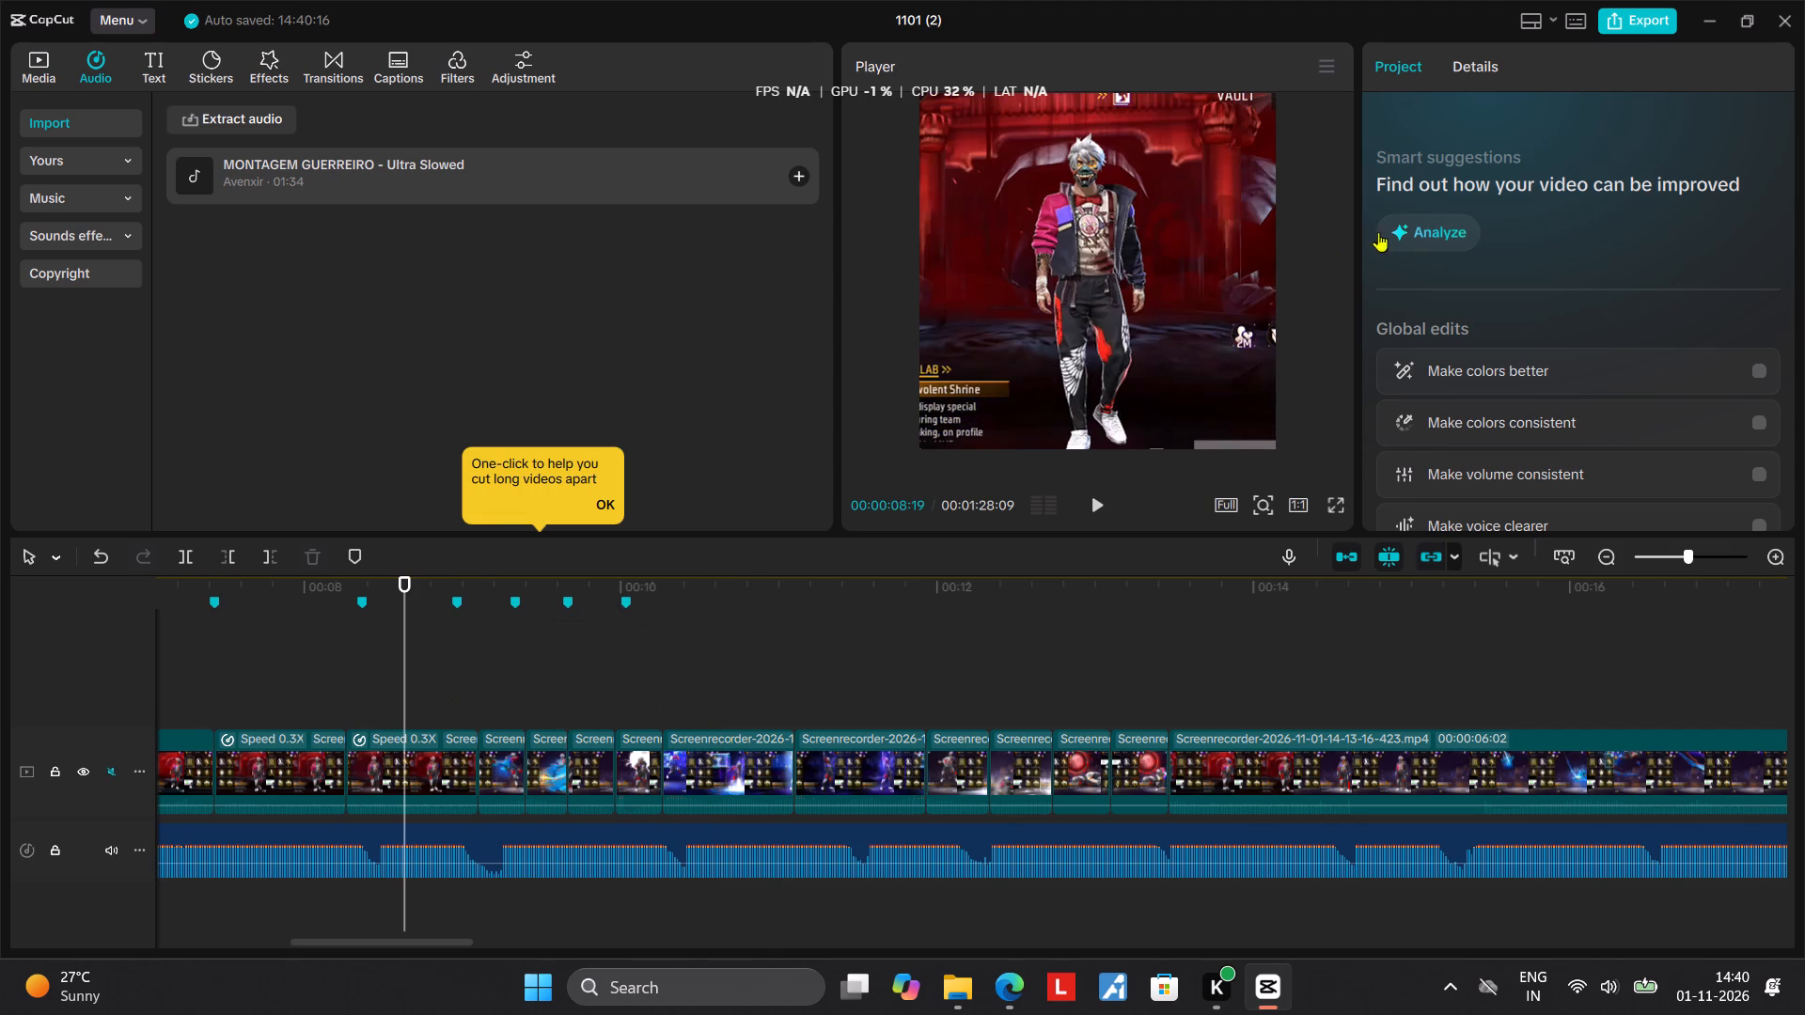
pyautogui.click(1474, 74)
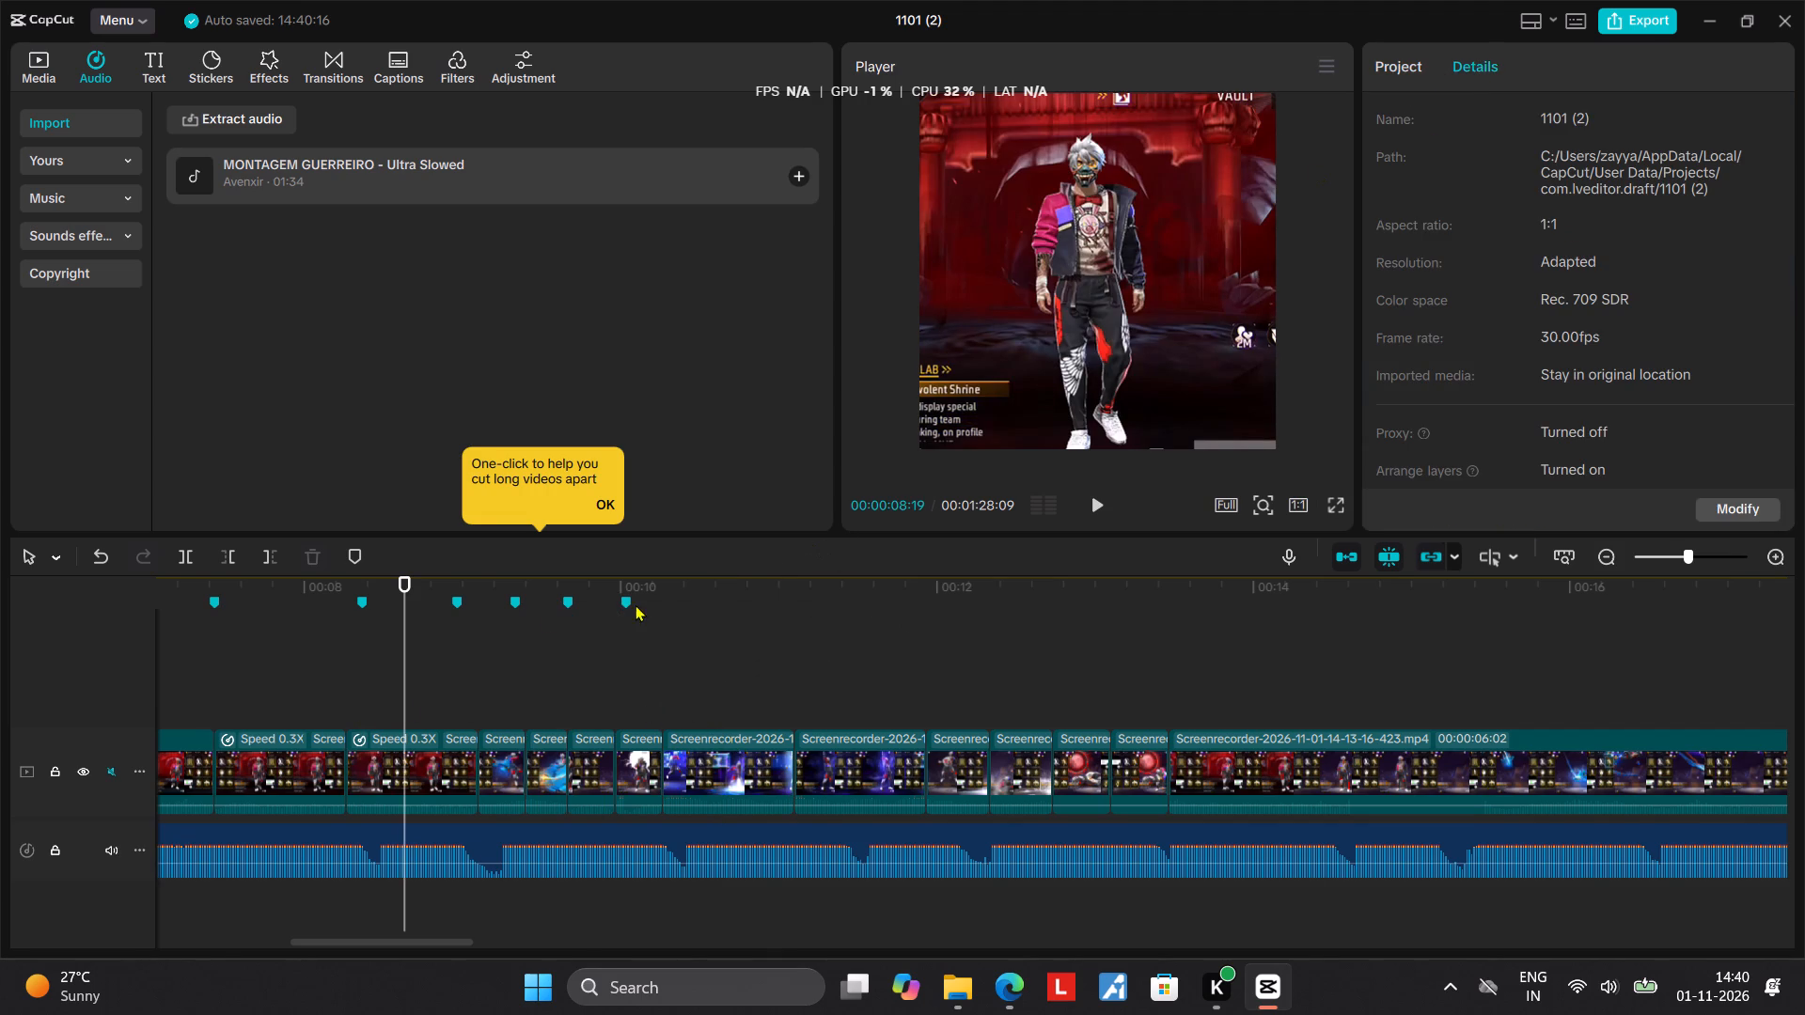
pyautogui.click(396, 776)
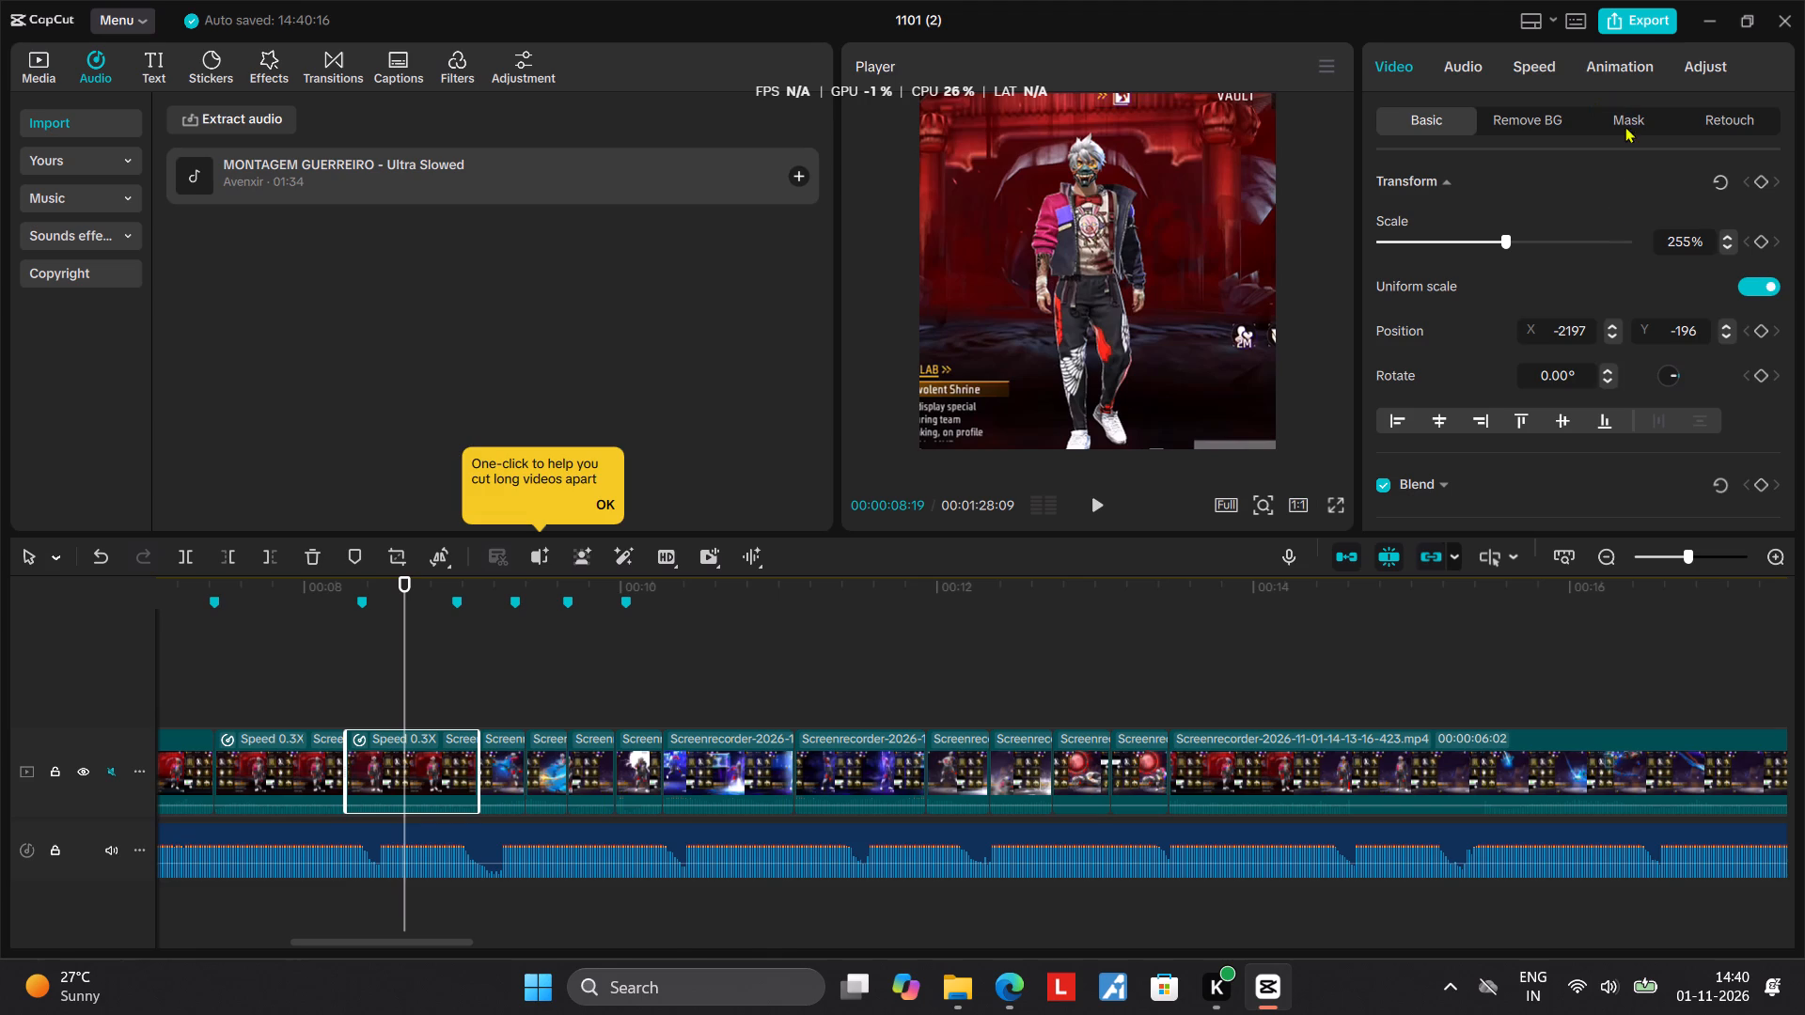
pyautogui.scroll(-2, 1537, 403)
pyautogui.scroll(6, 1500, 396)
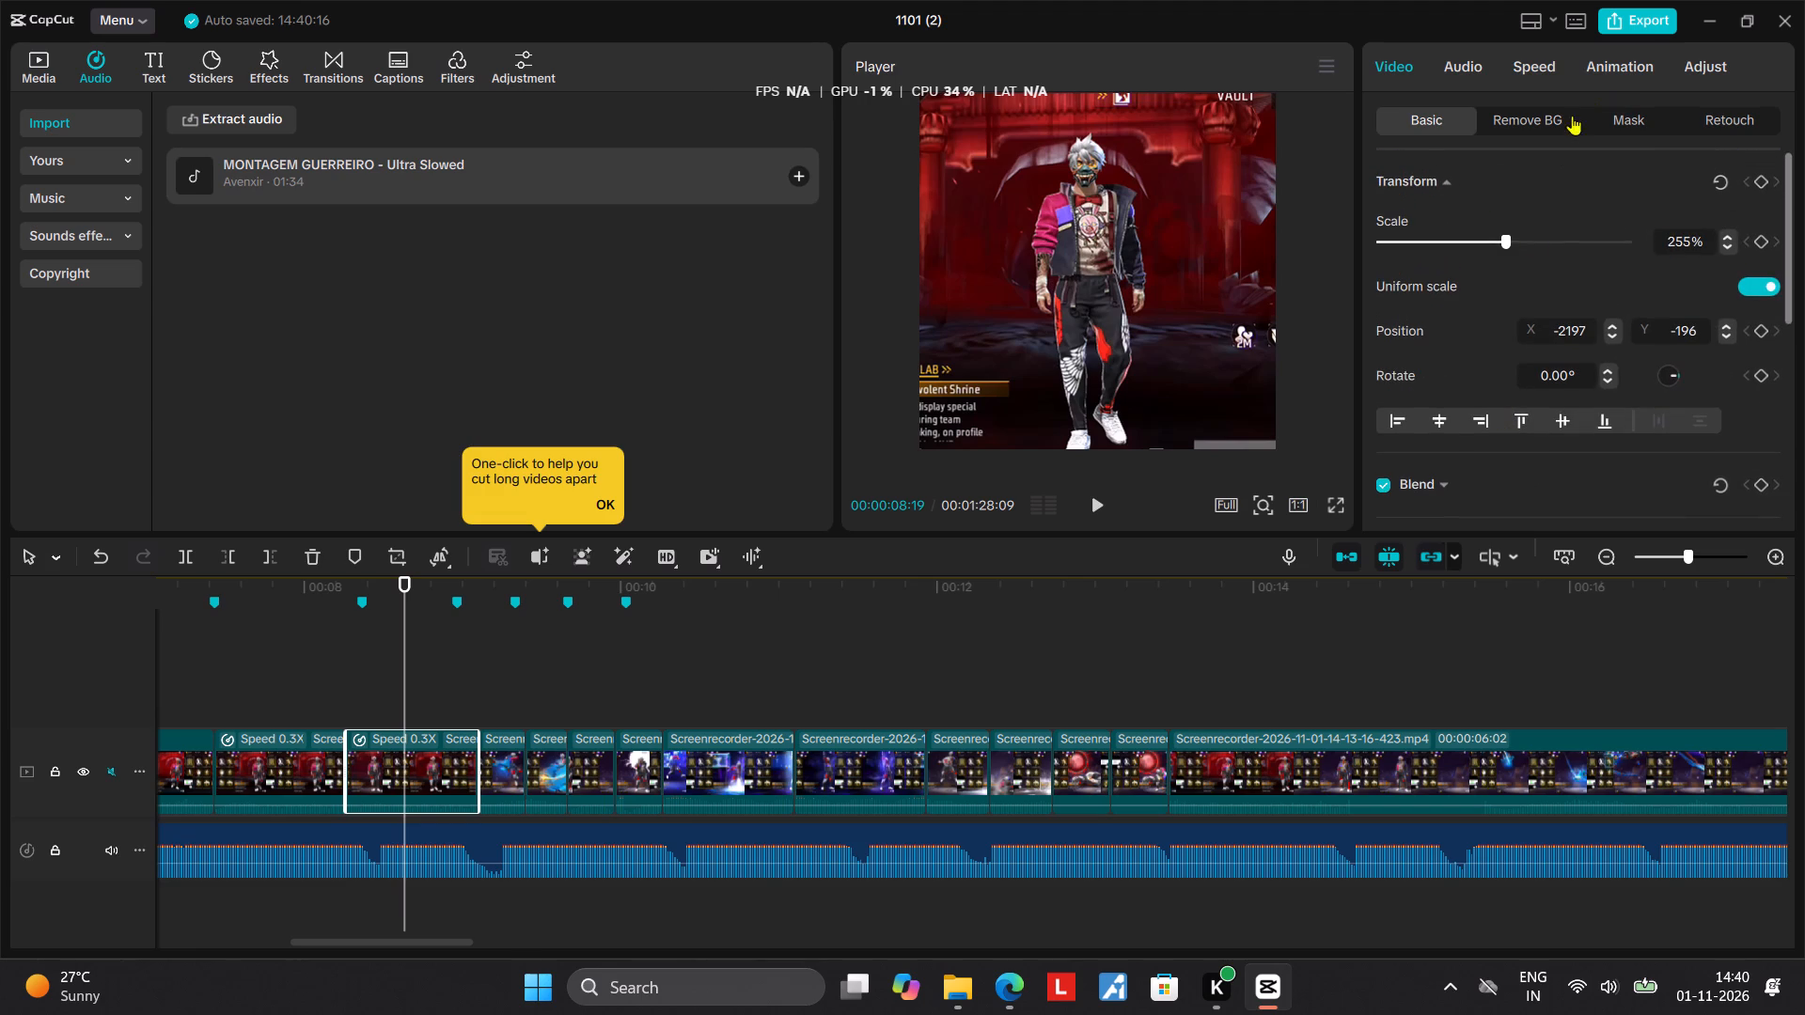
pyautogui.click(1524, 58)
pyautogui.click(1384, 380)
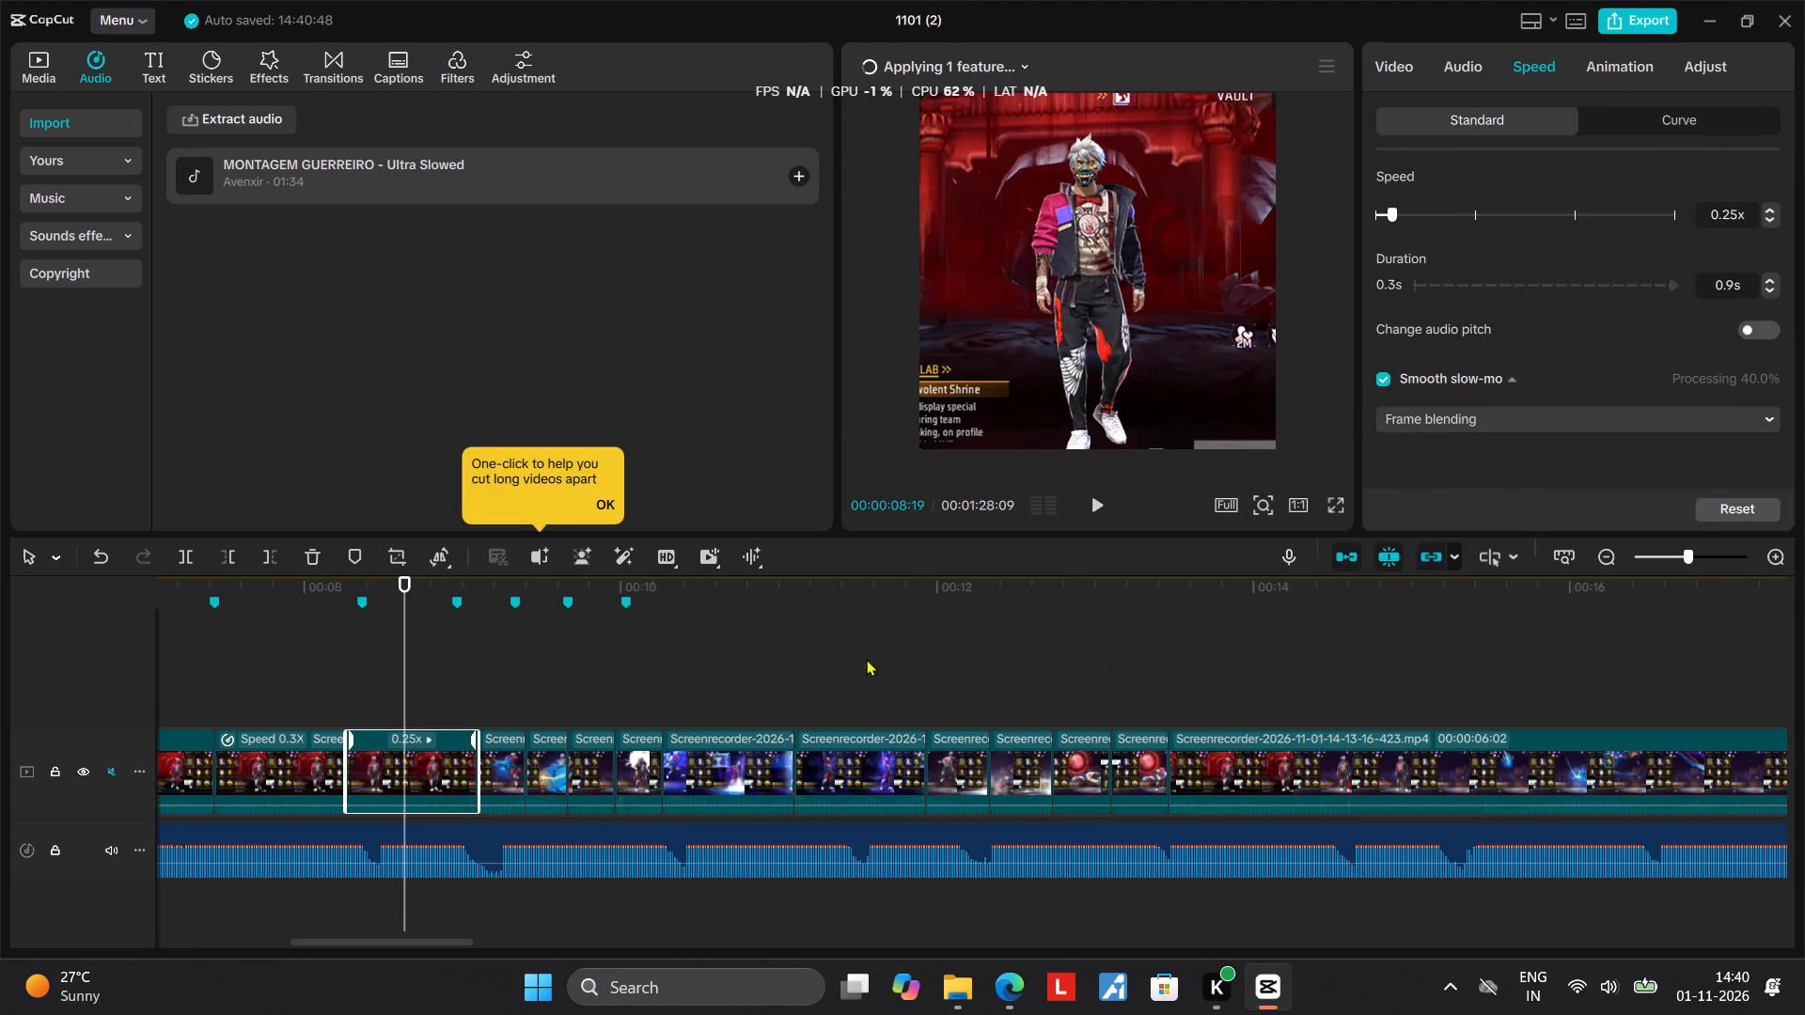
pyautogui.click(280, 759)
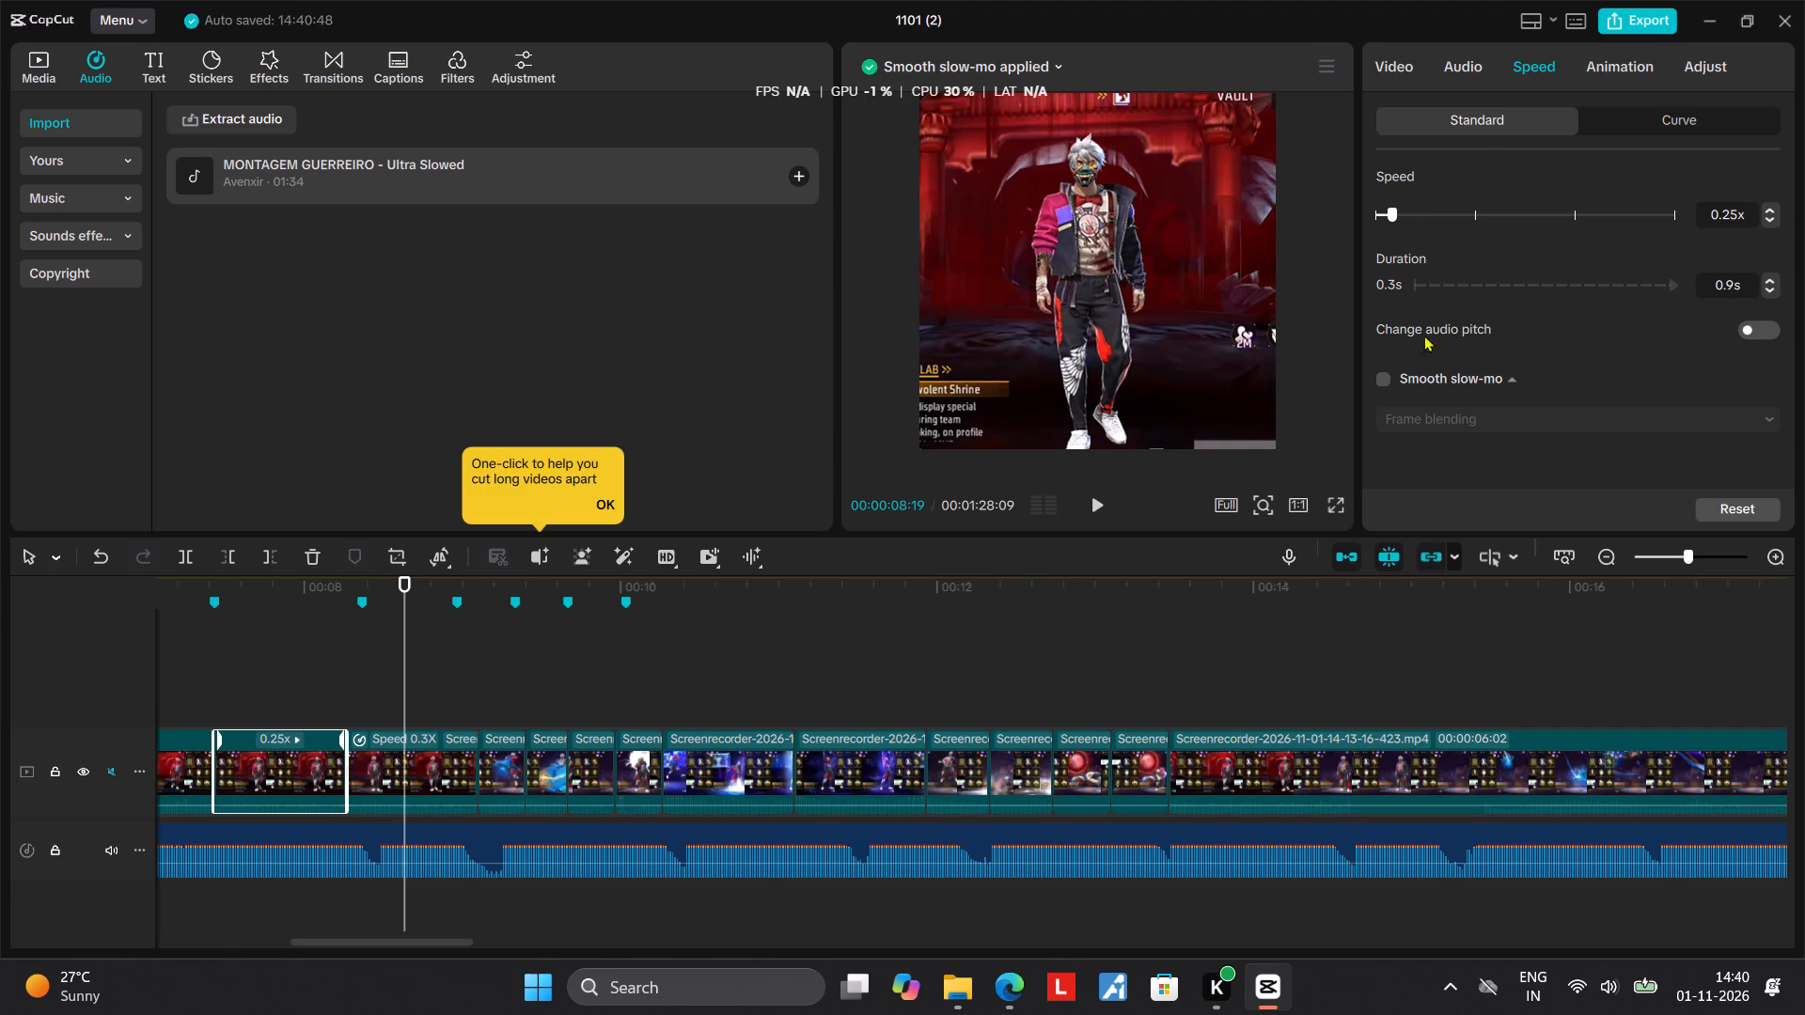
pyautogui.click(1376, 378)
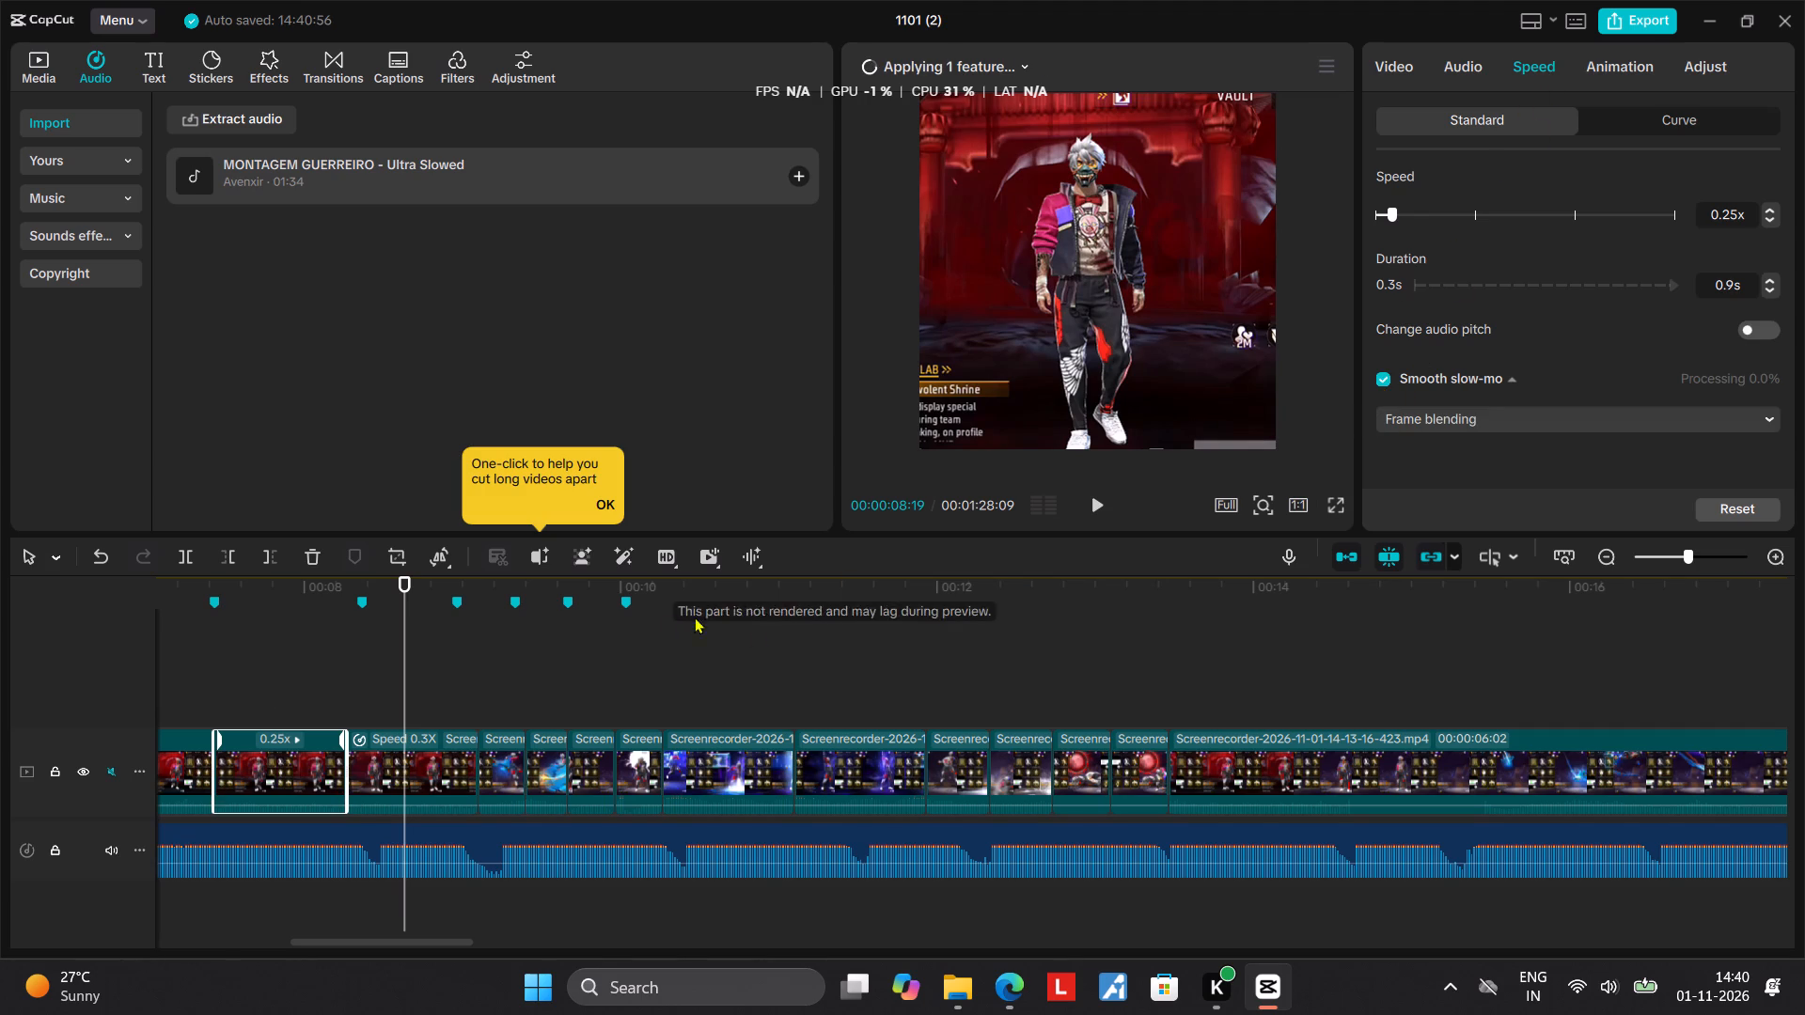
# Play back the edited sequence with the music, scrub through the emote segments, and return the playhead to 00:00:00:00.
pyautogui.moveTo(404, 698); pyautogui.dragTo(601, 731)
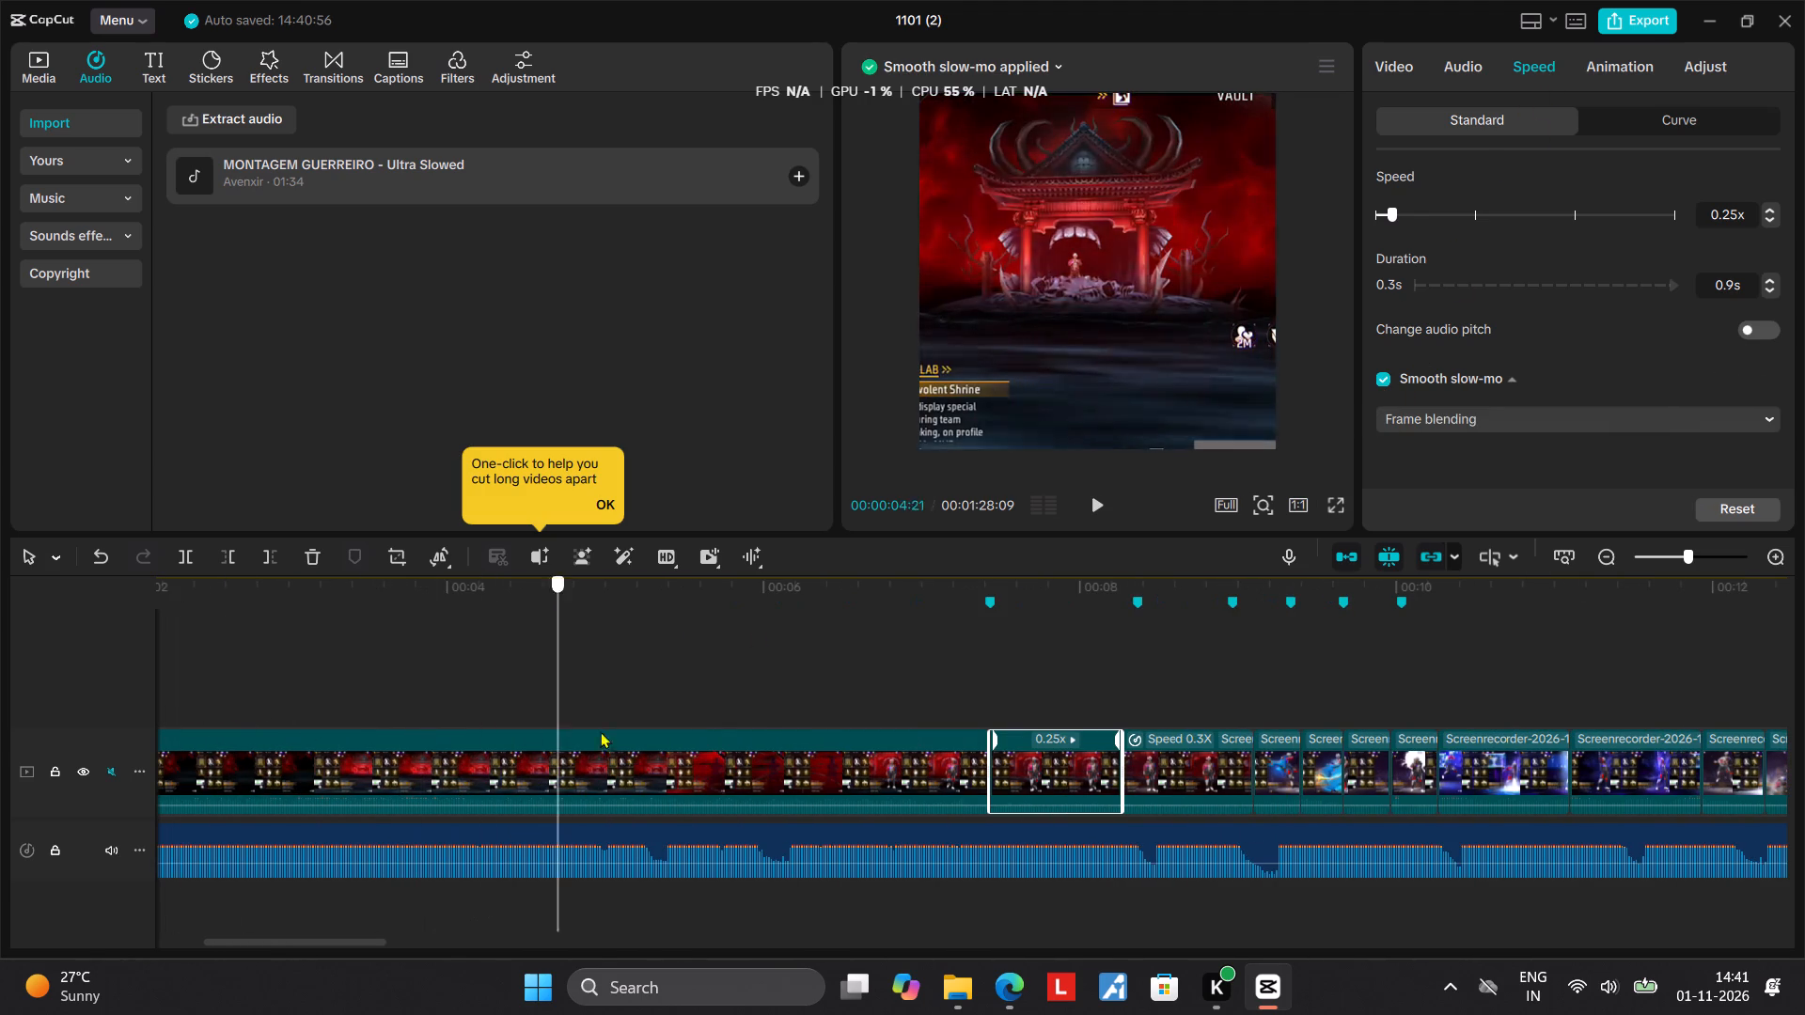
pyautogui.moveTo(601, 731); pyautogui.dragTo(252, 677)
pyautogui.press('space')
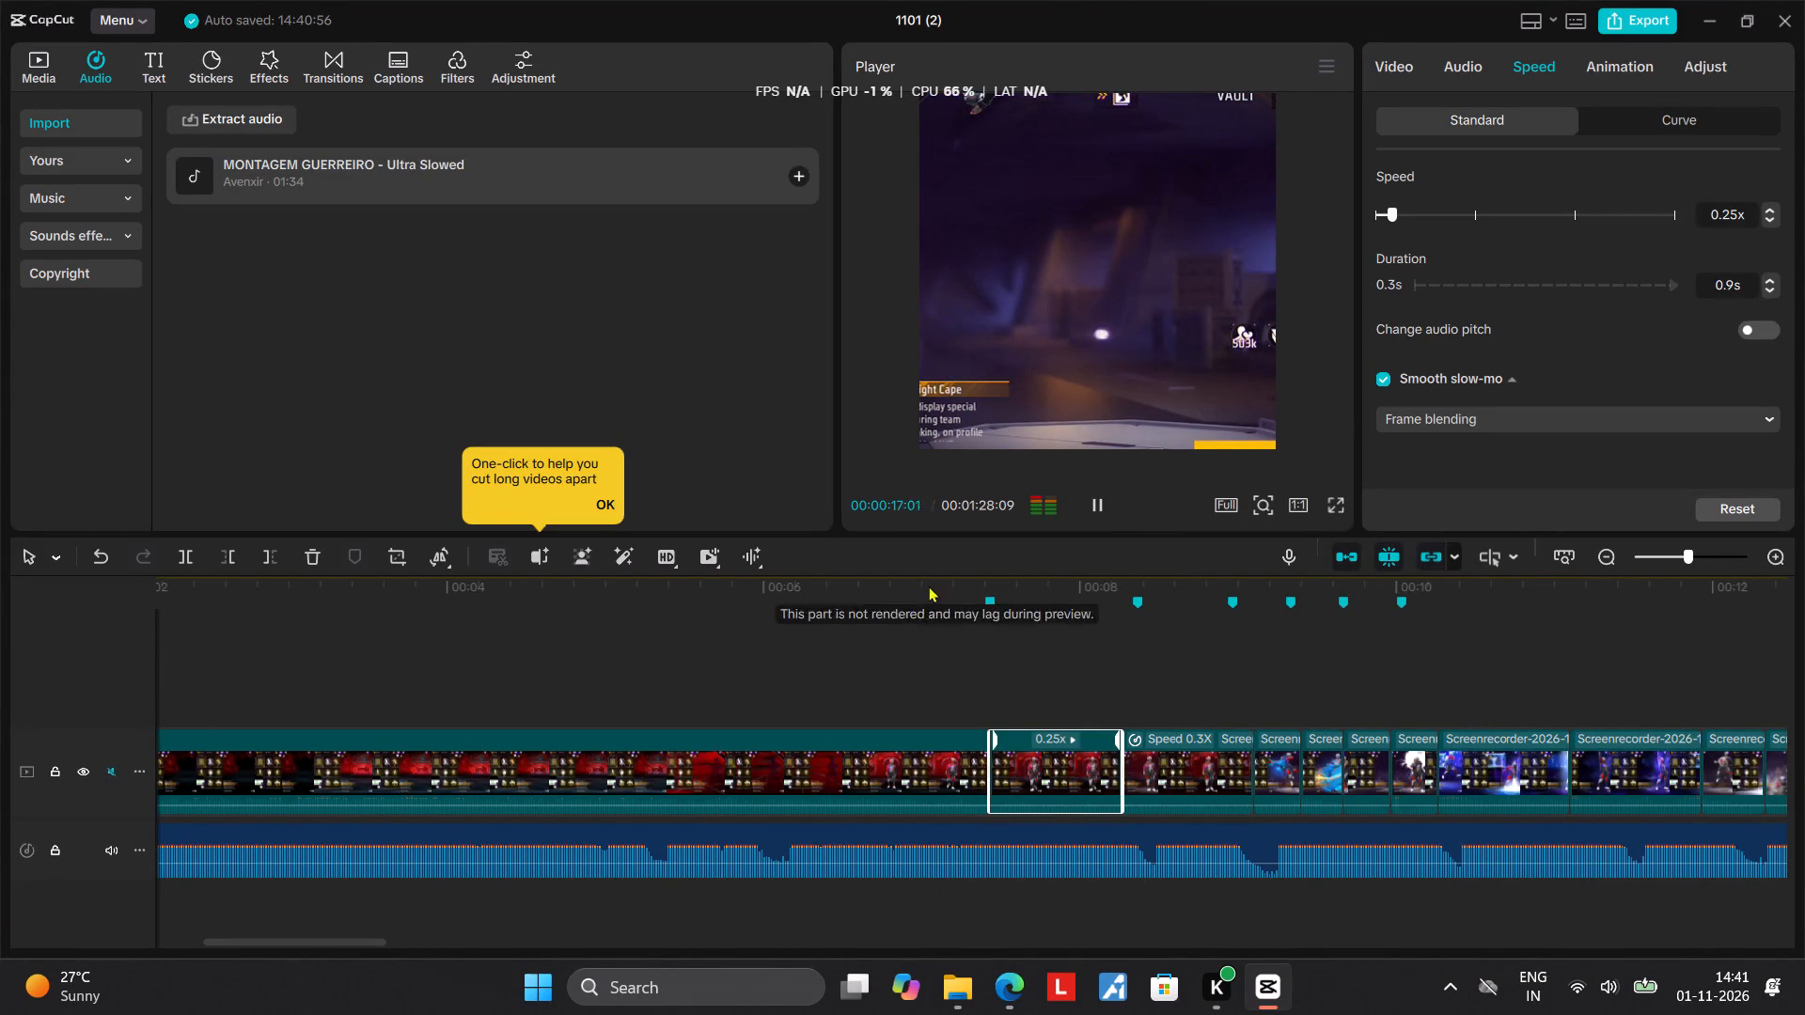
pyautogui.click(1059, 672)
pyautogui.moveTo(1059, 672); pyautogui.dragTo(1537, 688)
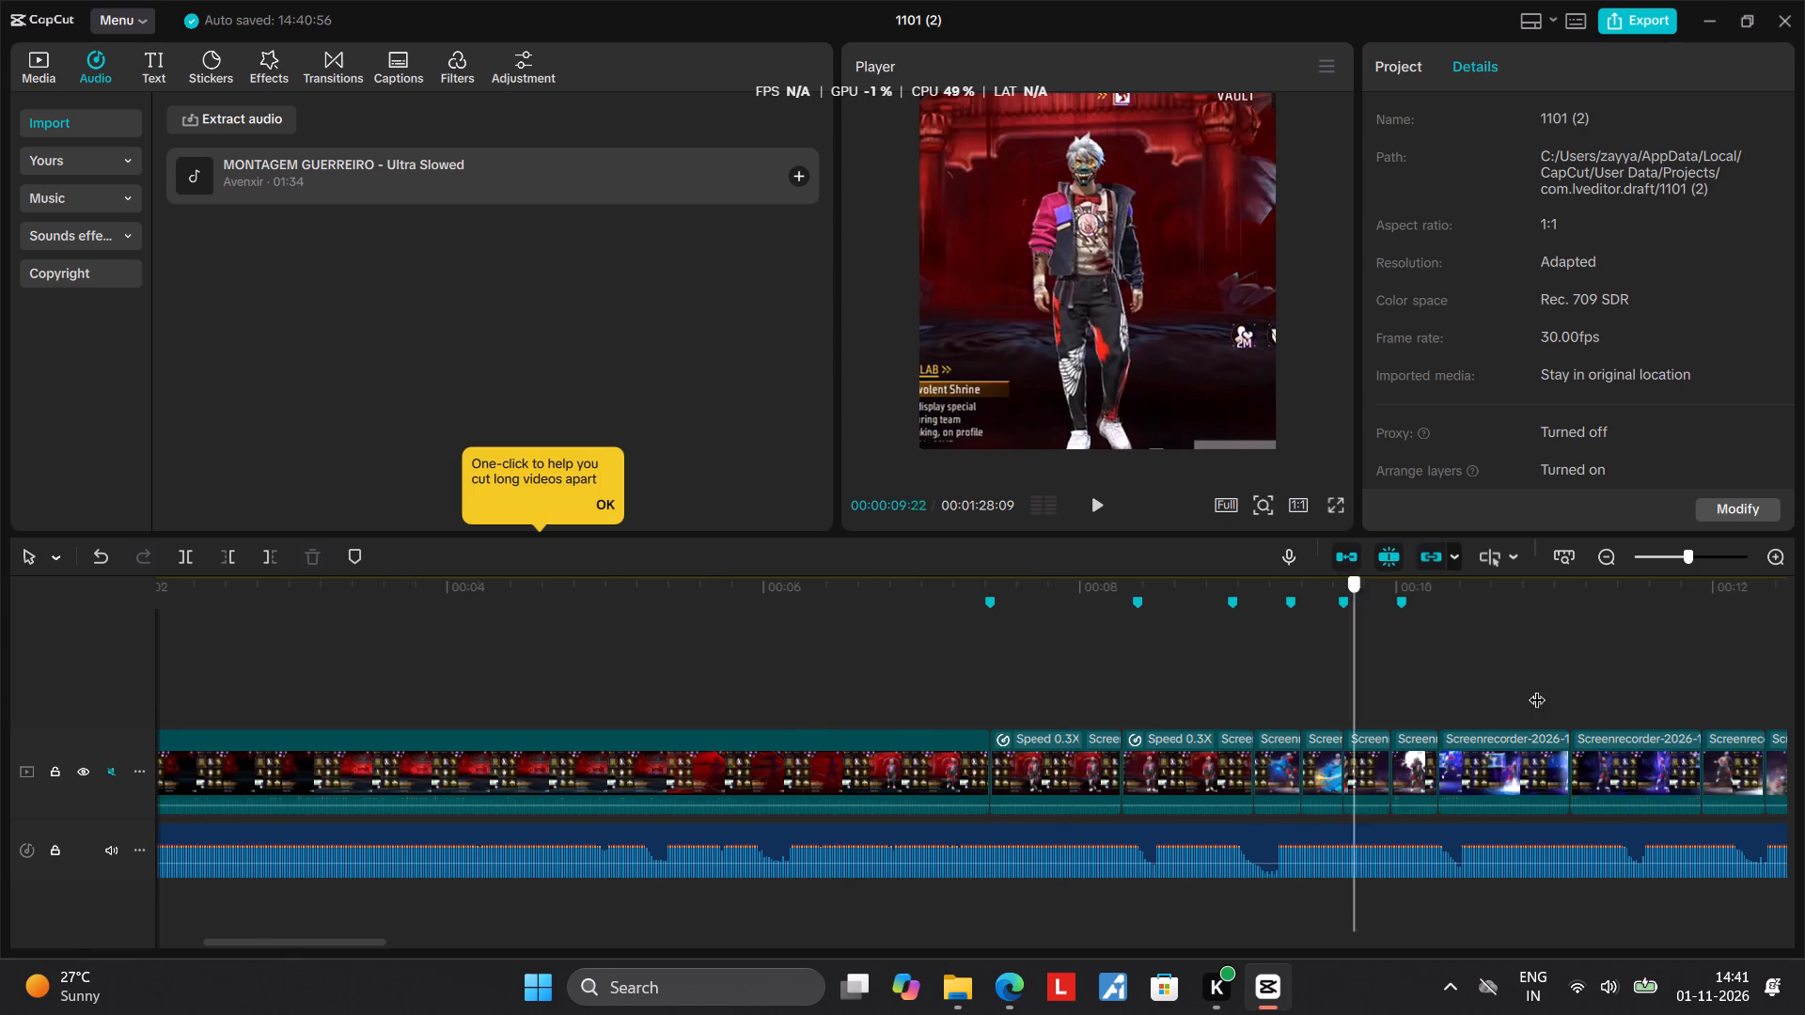
pyautogui.moveTo(1537, 688); pyautogui.dragTo(1215, 689)
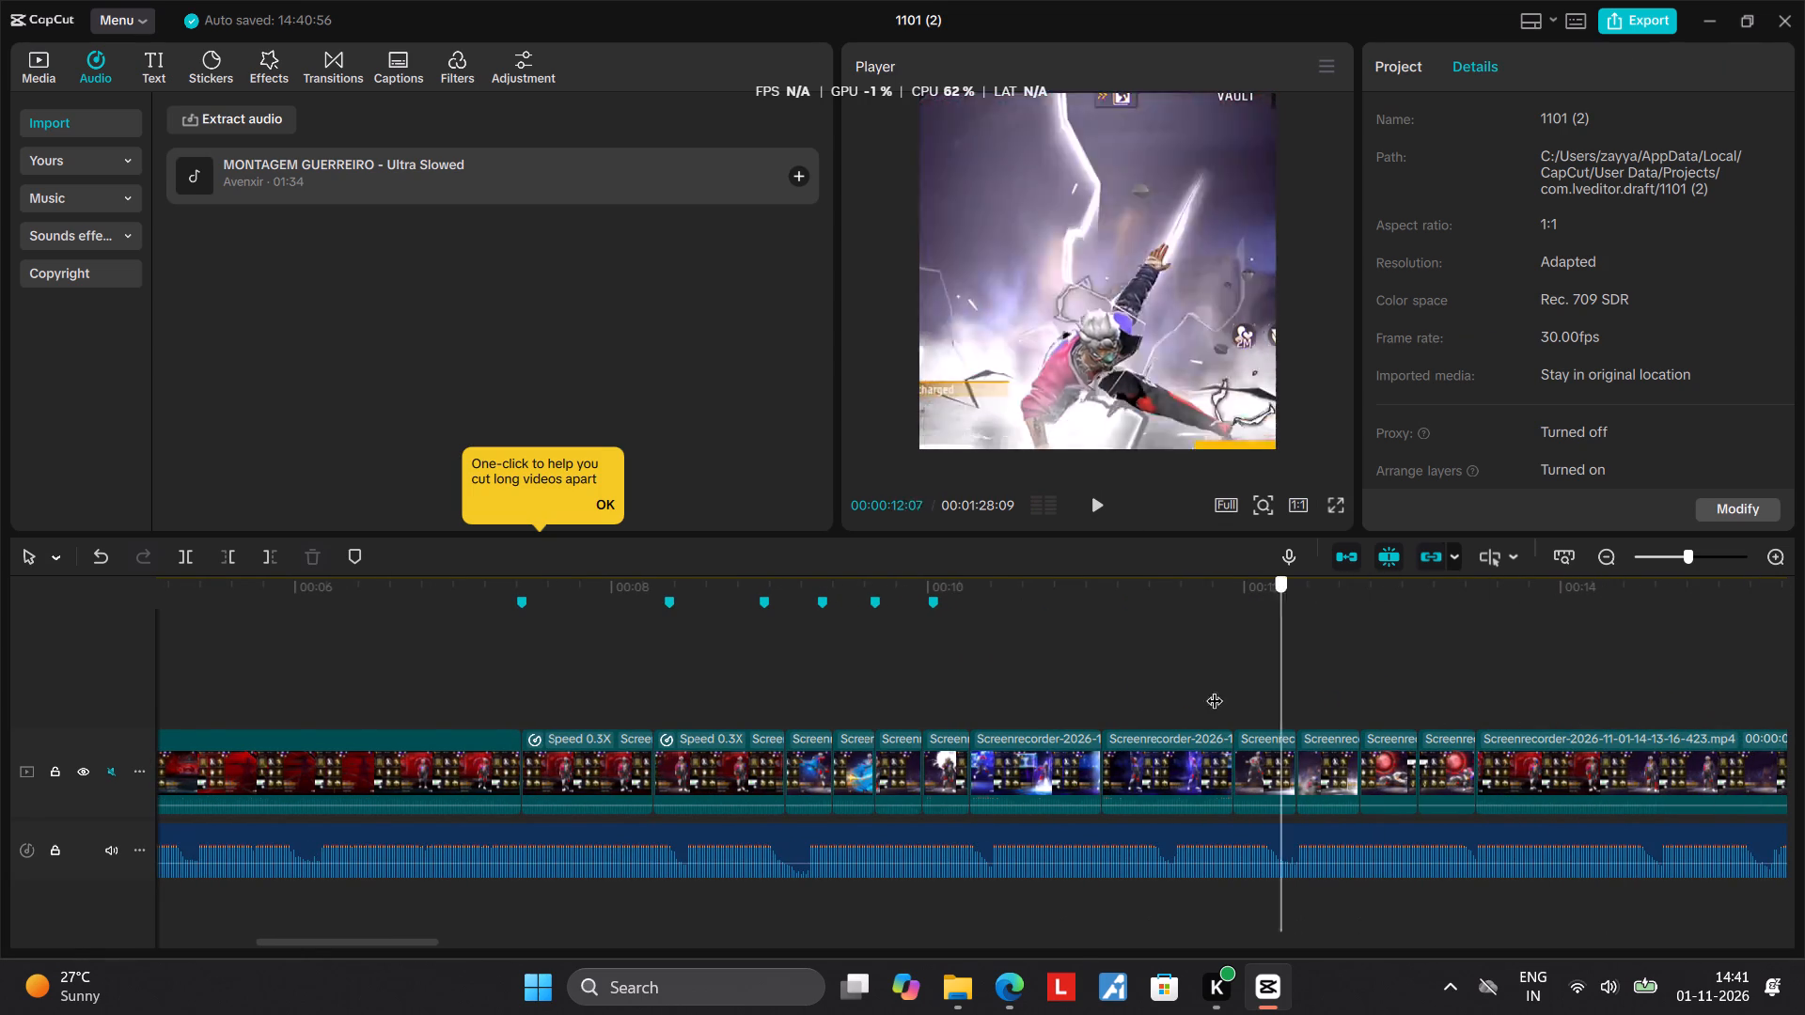
pyautogui.moveTo(1215, 689); pyautogui.dragTo(158, 689)
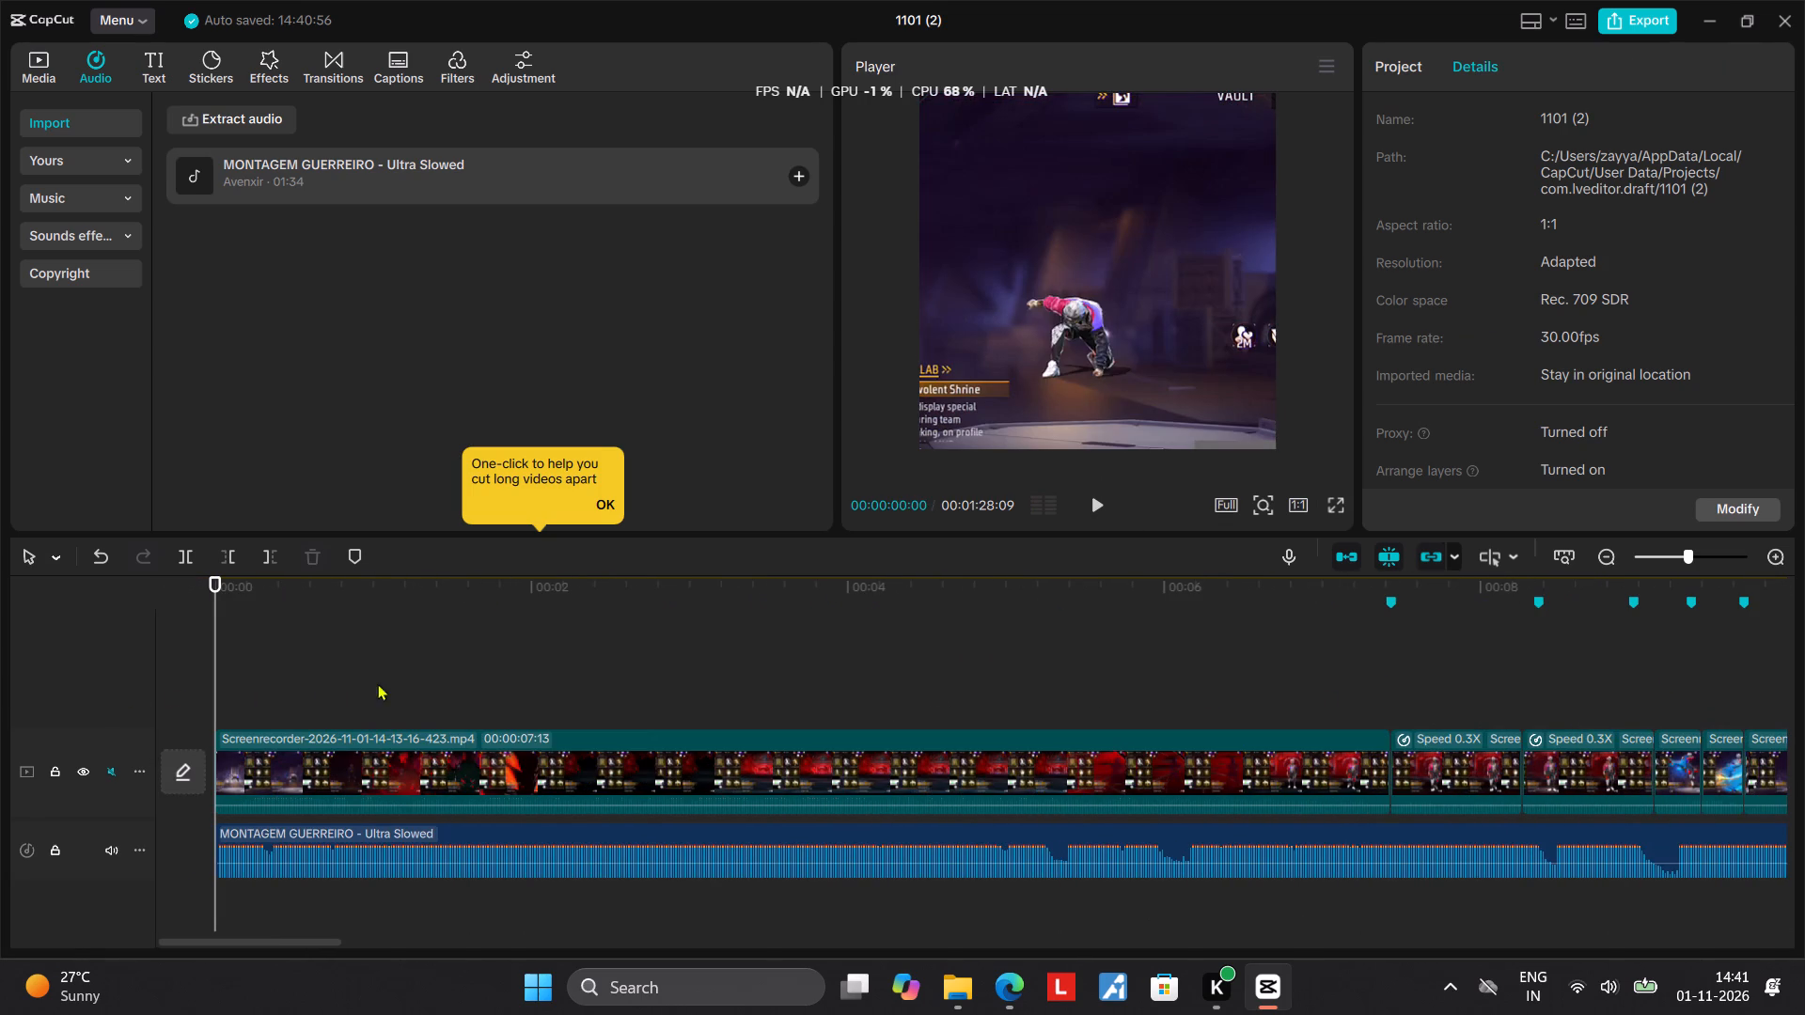
# Switch to the Kuro app.
pyautogui.click(1228, 997)
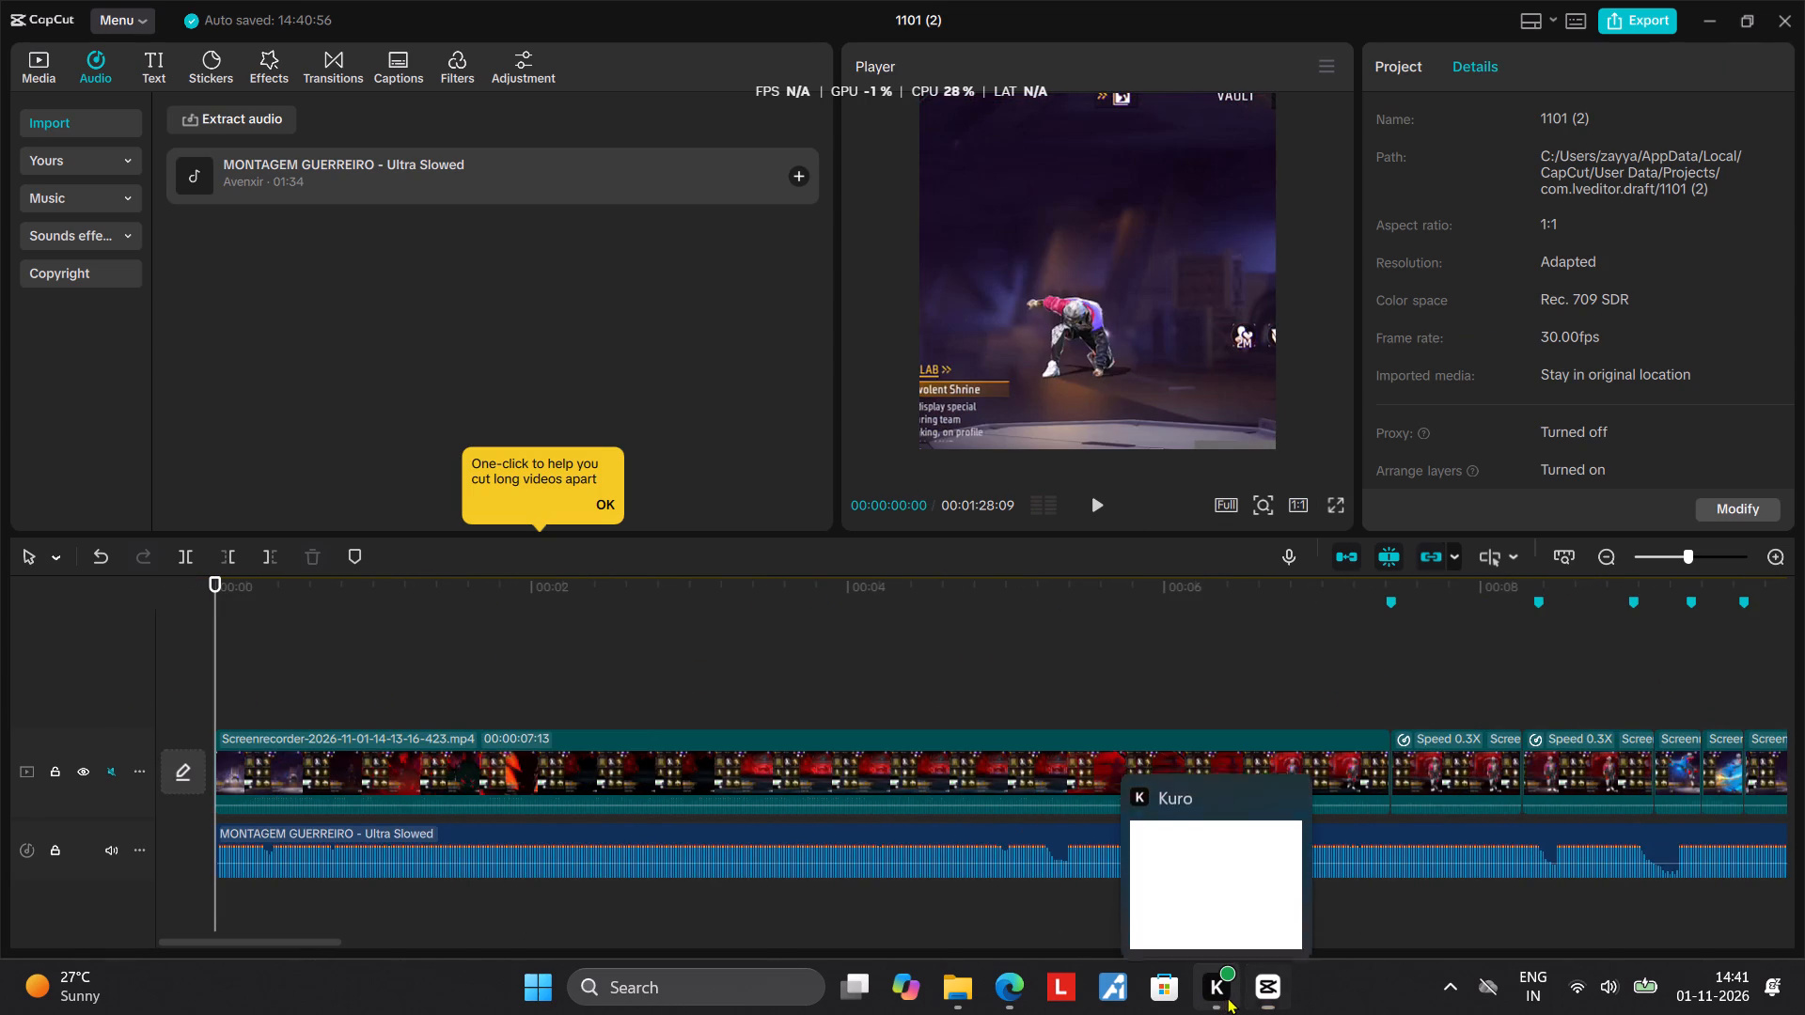